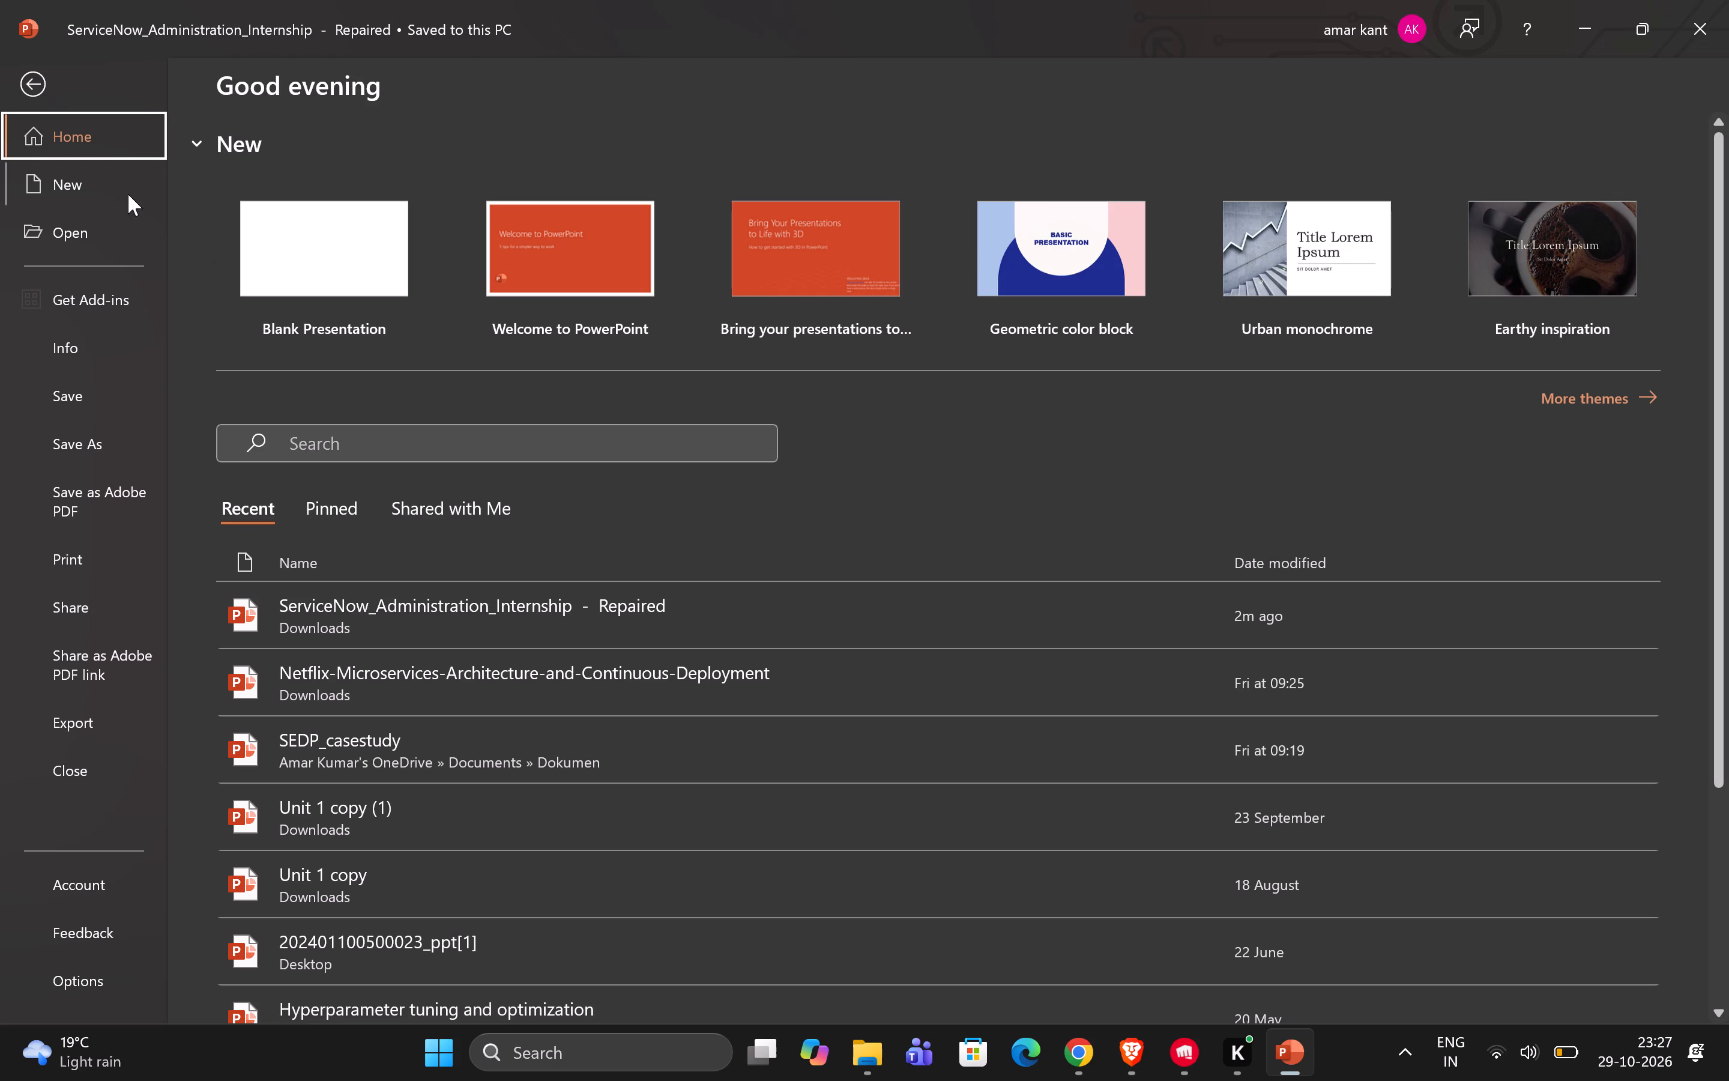
{"action": "left_click", "coordinate": [127, 192]}
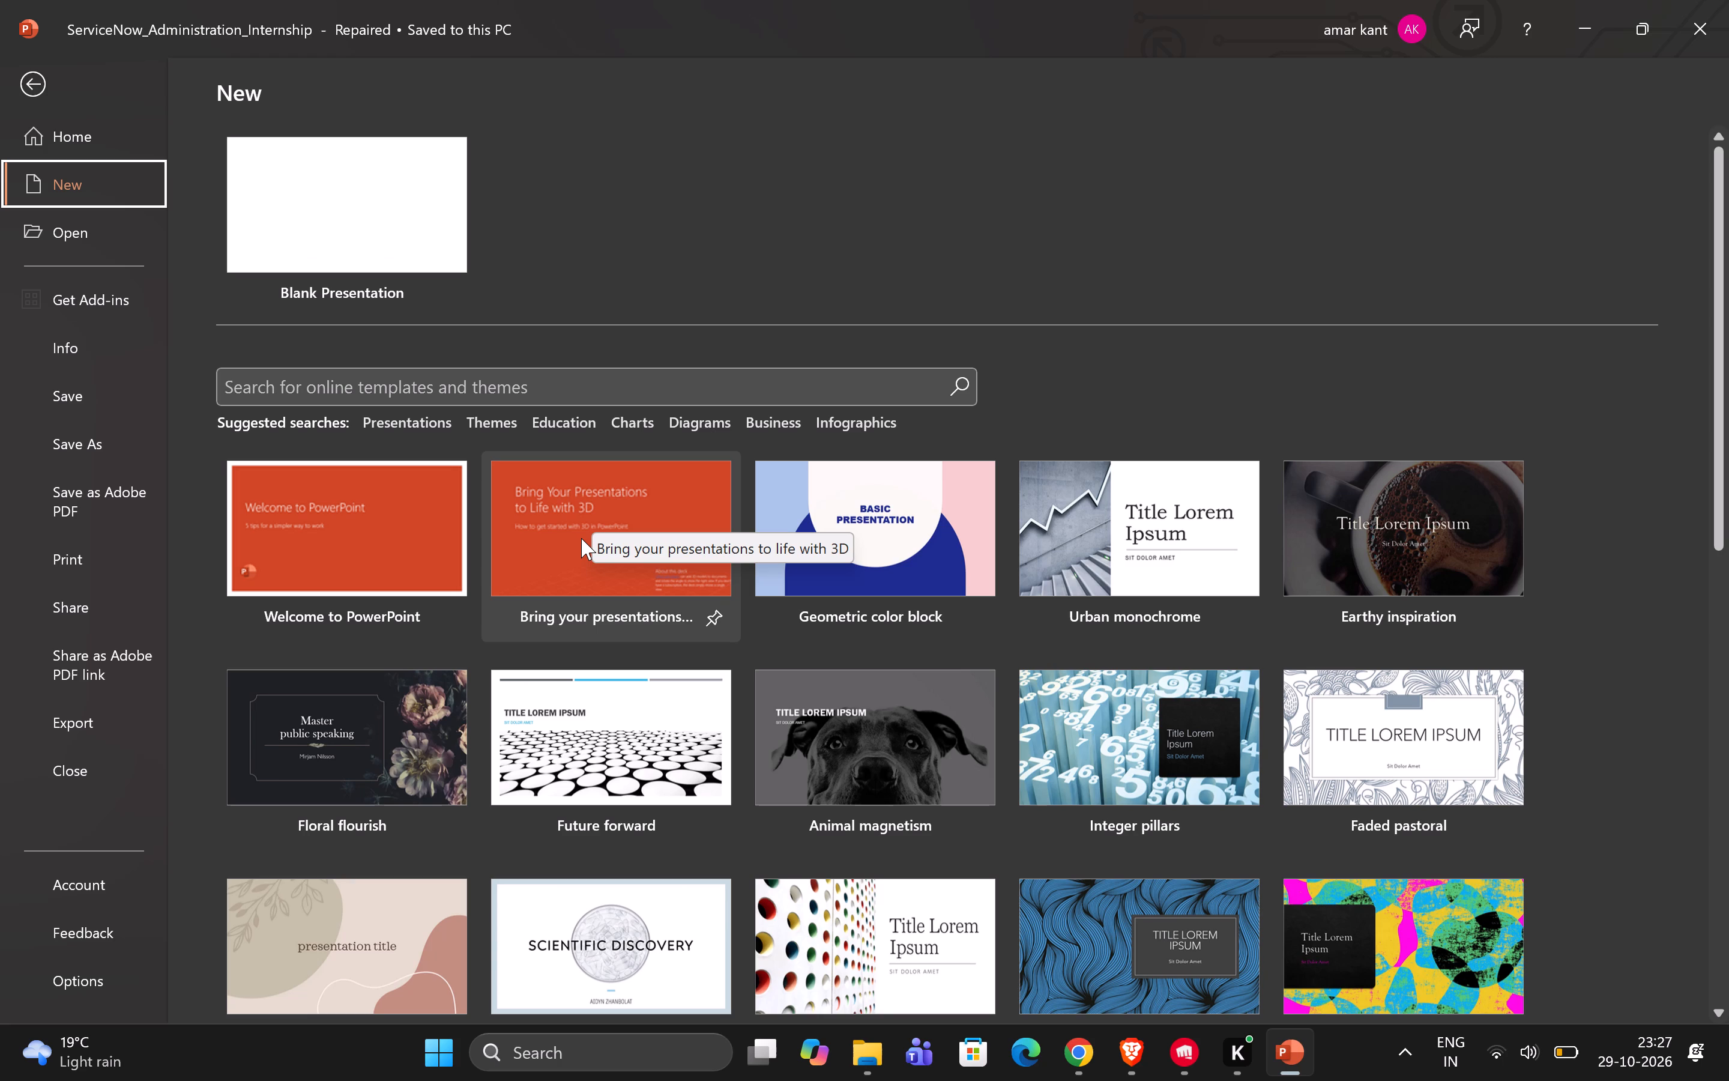
{"action": "scroll", "coordinate": [581, 538], "scroll_direction": "down", "scroll_amount": 3}
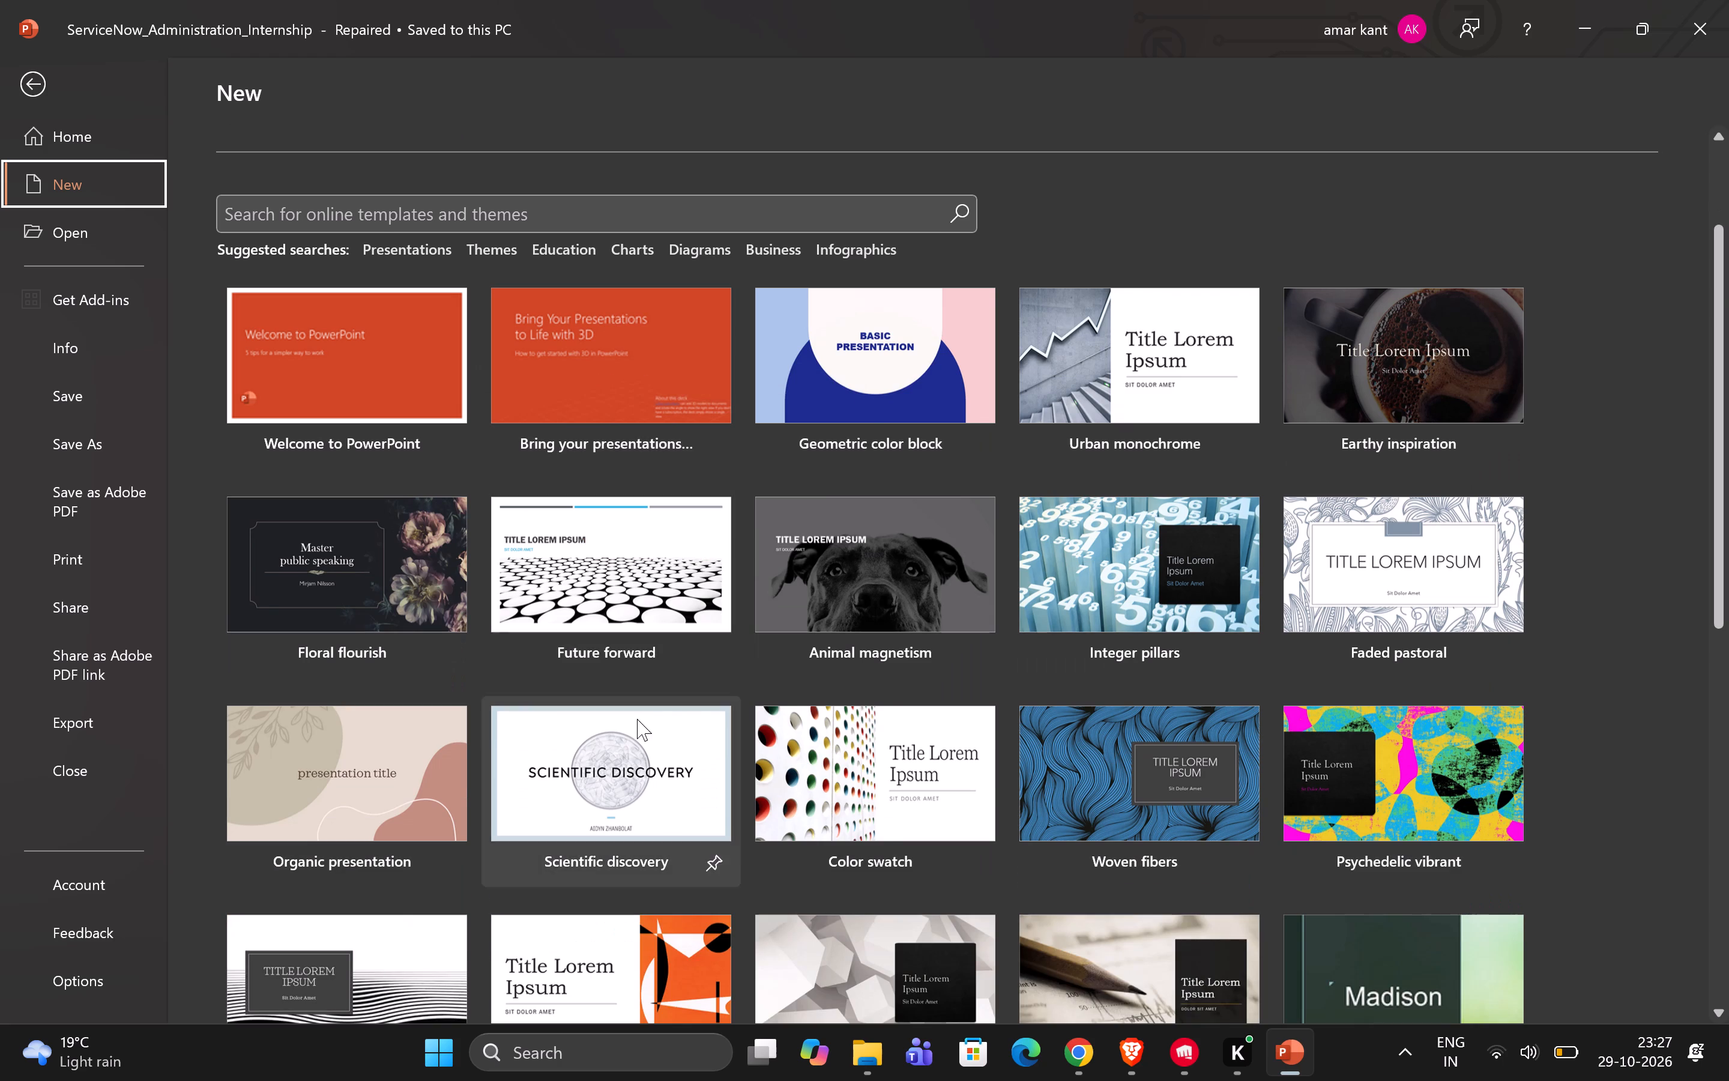
{"action": "scroll", "coordinate": [637, 719], "scroll_direction": "down", "scroll_amount": 3}
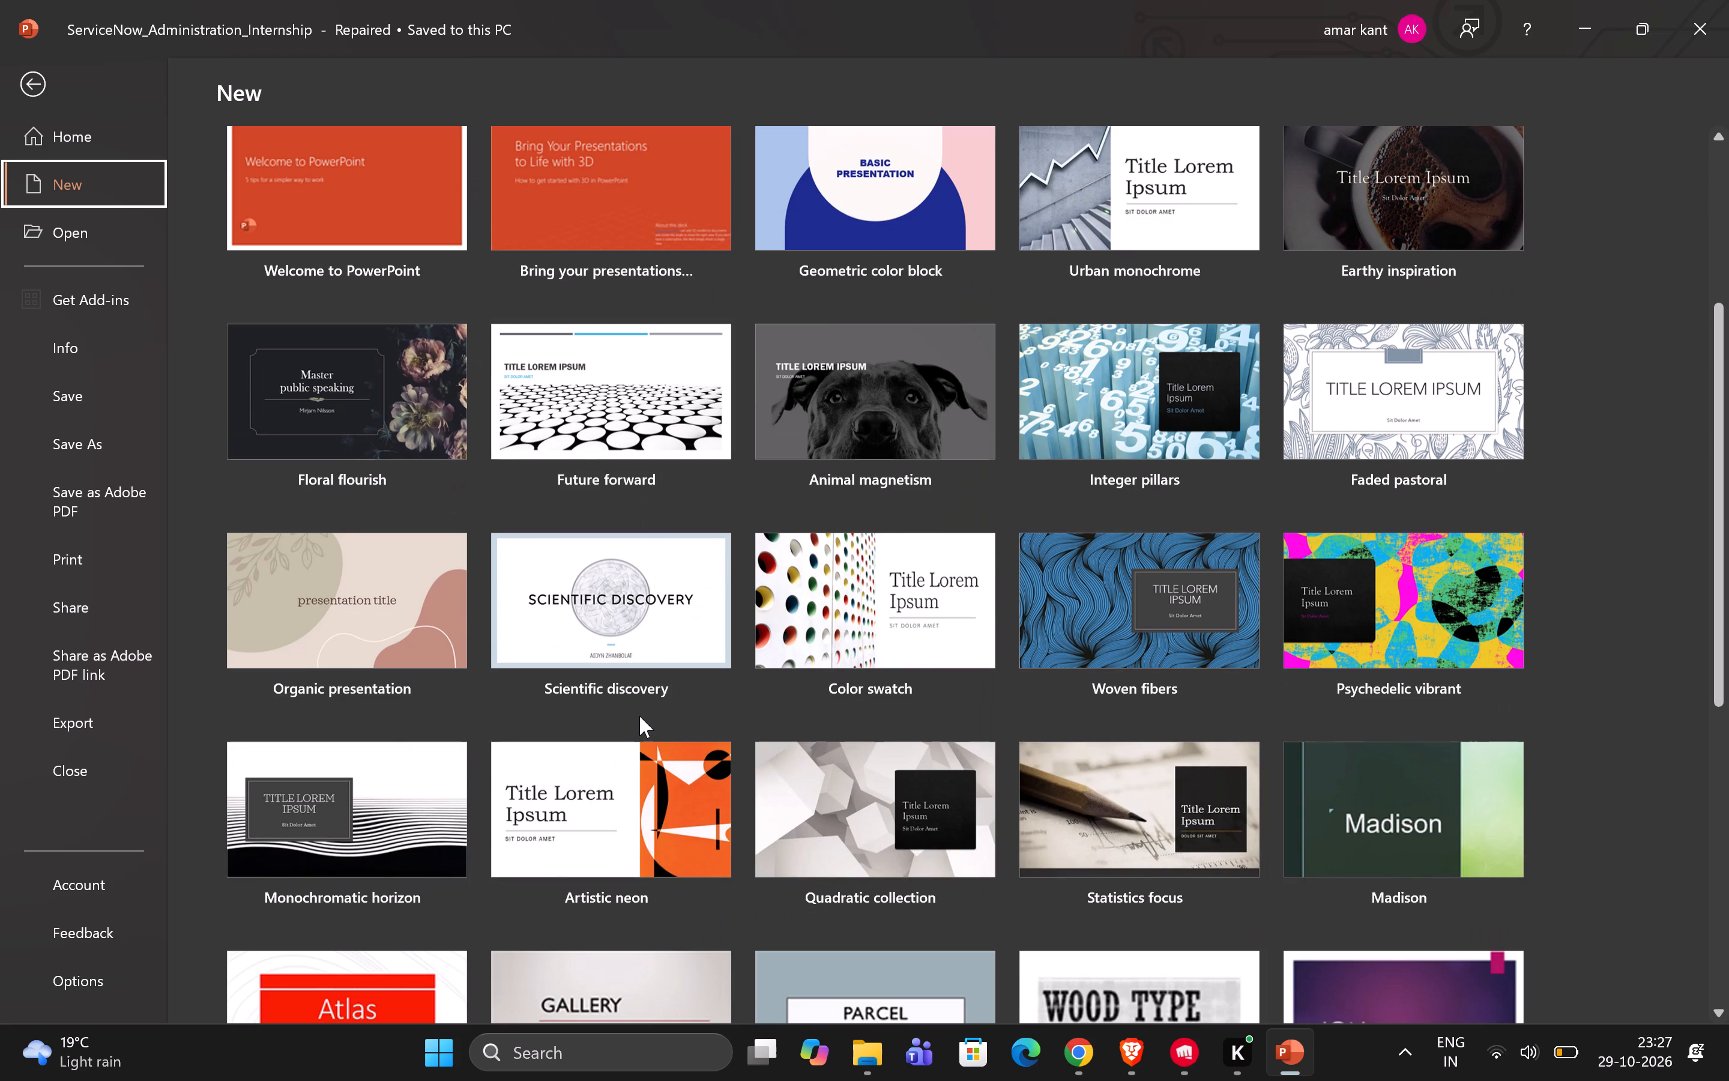
{"action": "scroll", "coordinate": [639, 716], "scroll_direction": "down", "scroll_amount": 2}
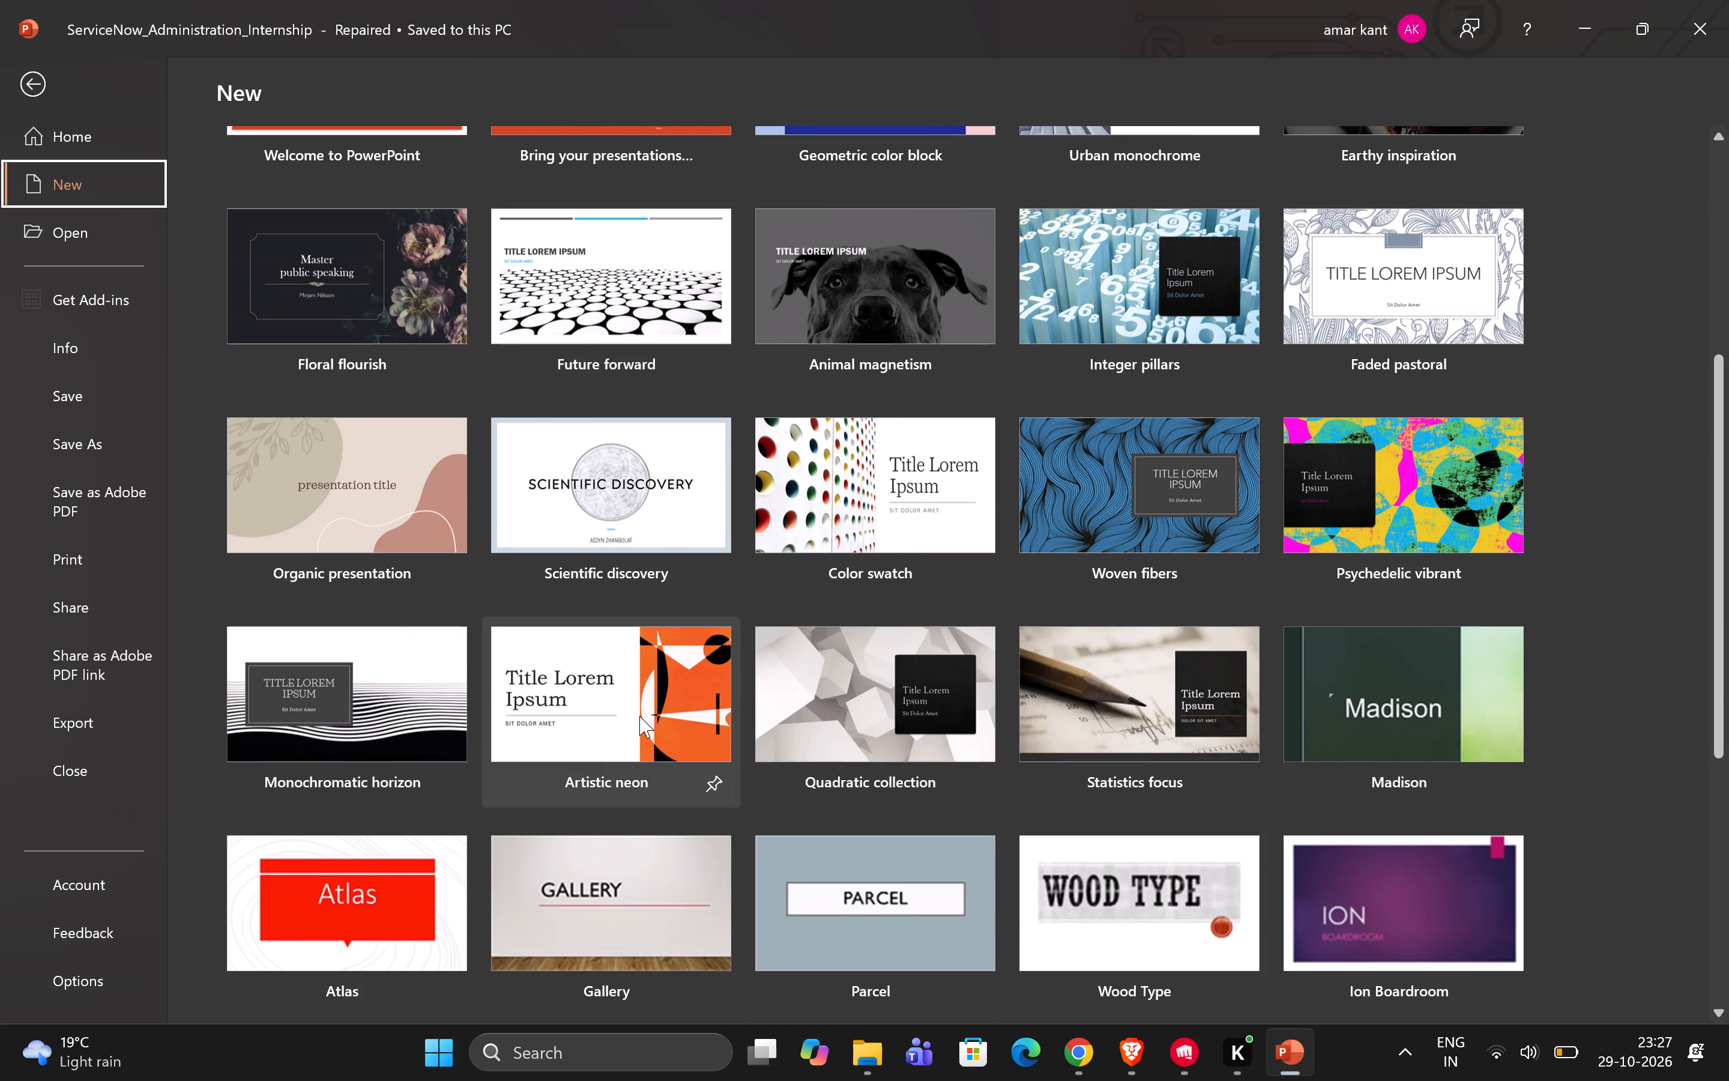
{"action": "scroll", "coordinate": [639, 713], "scroll_direction": "down", "scroll_amount": 4}
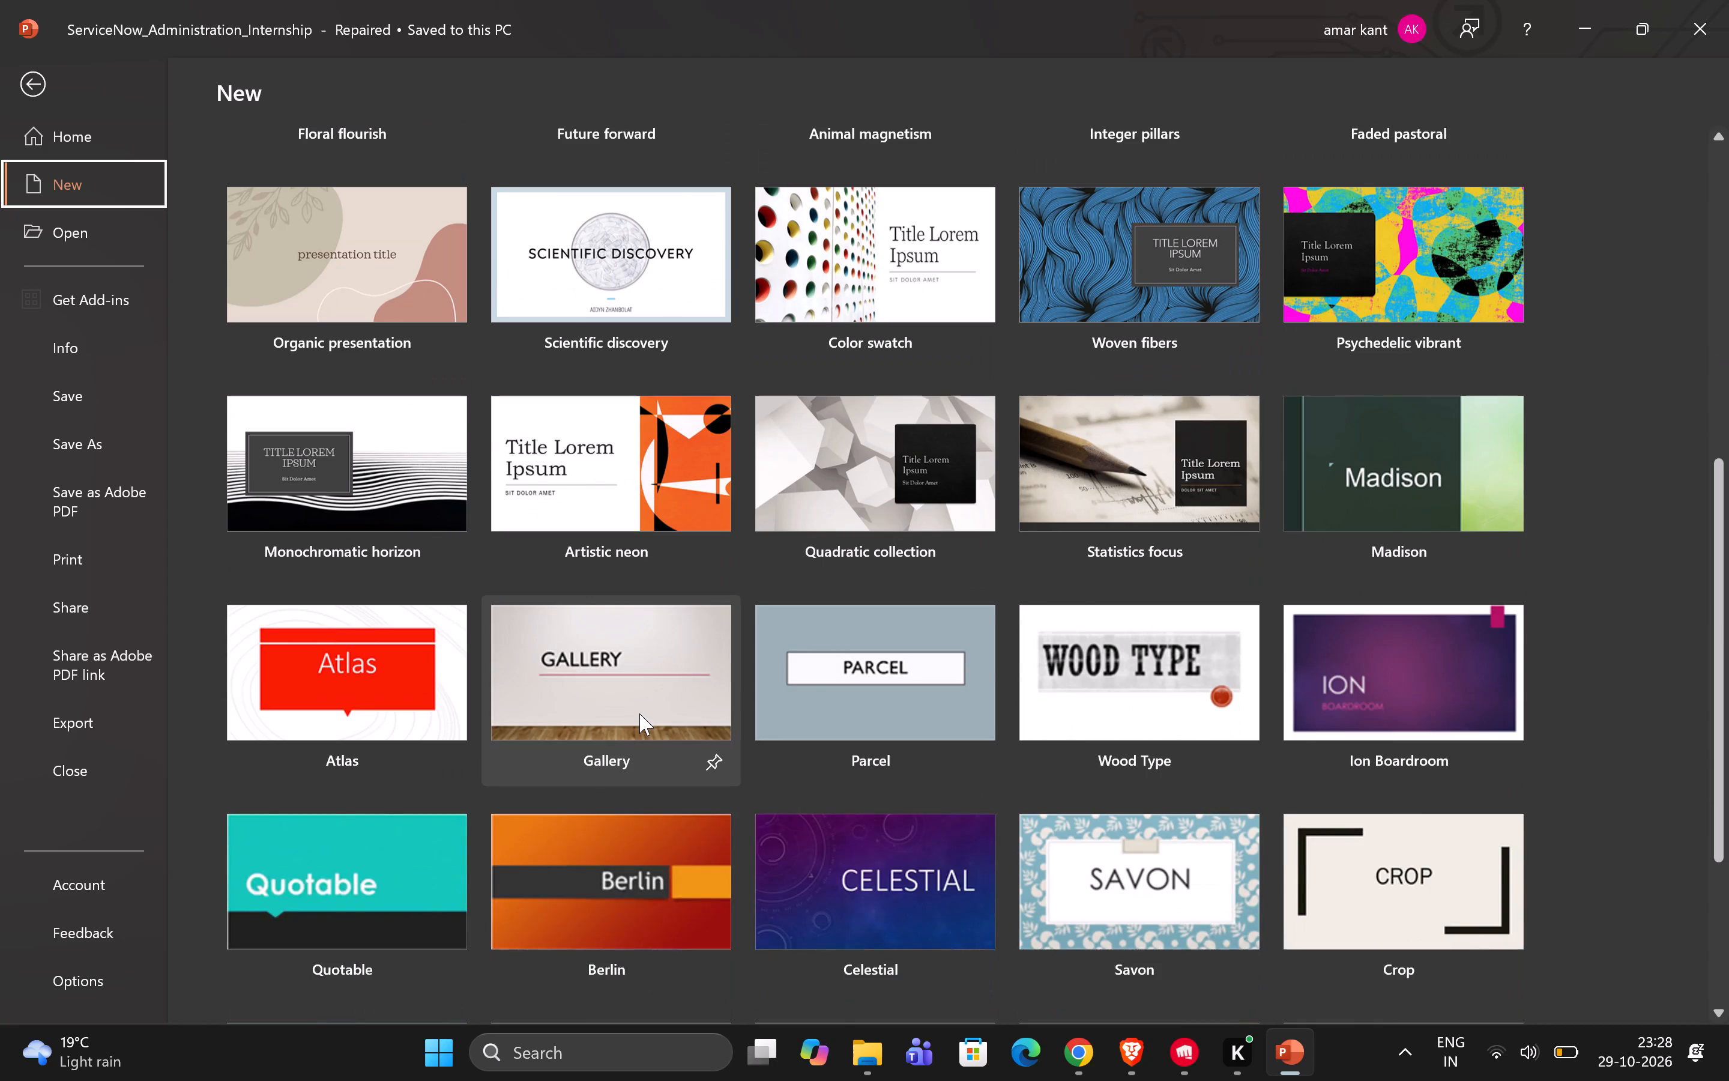
{"action": "scroll", "coordinate": [639, 713], "scroll_direction": "up", "scroll_amount": 4}
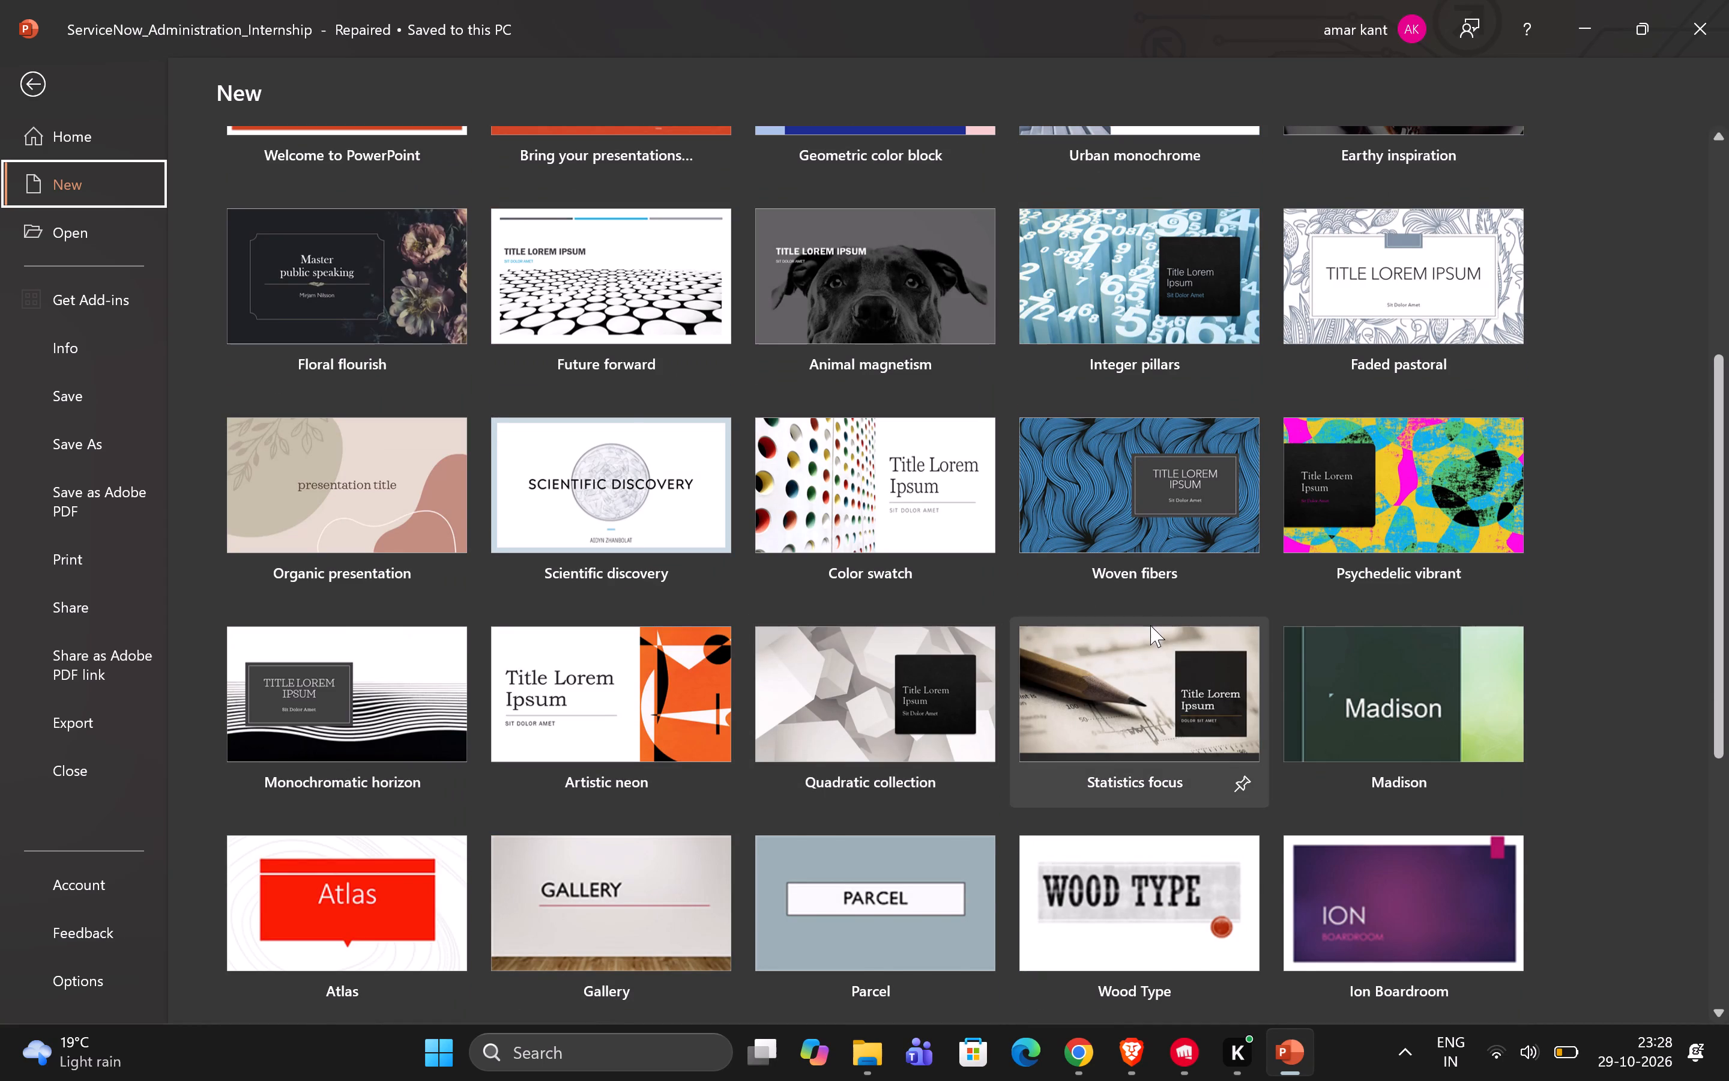
{"action": "left_click", "coordinate": [327, 446]}
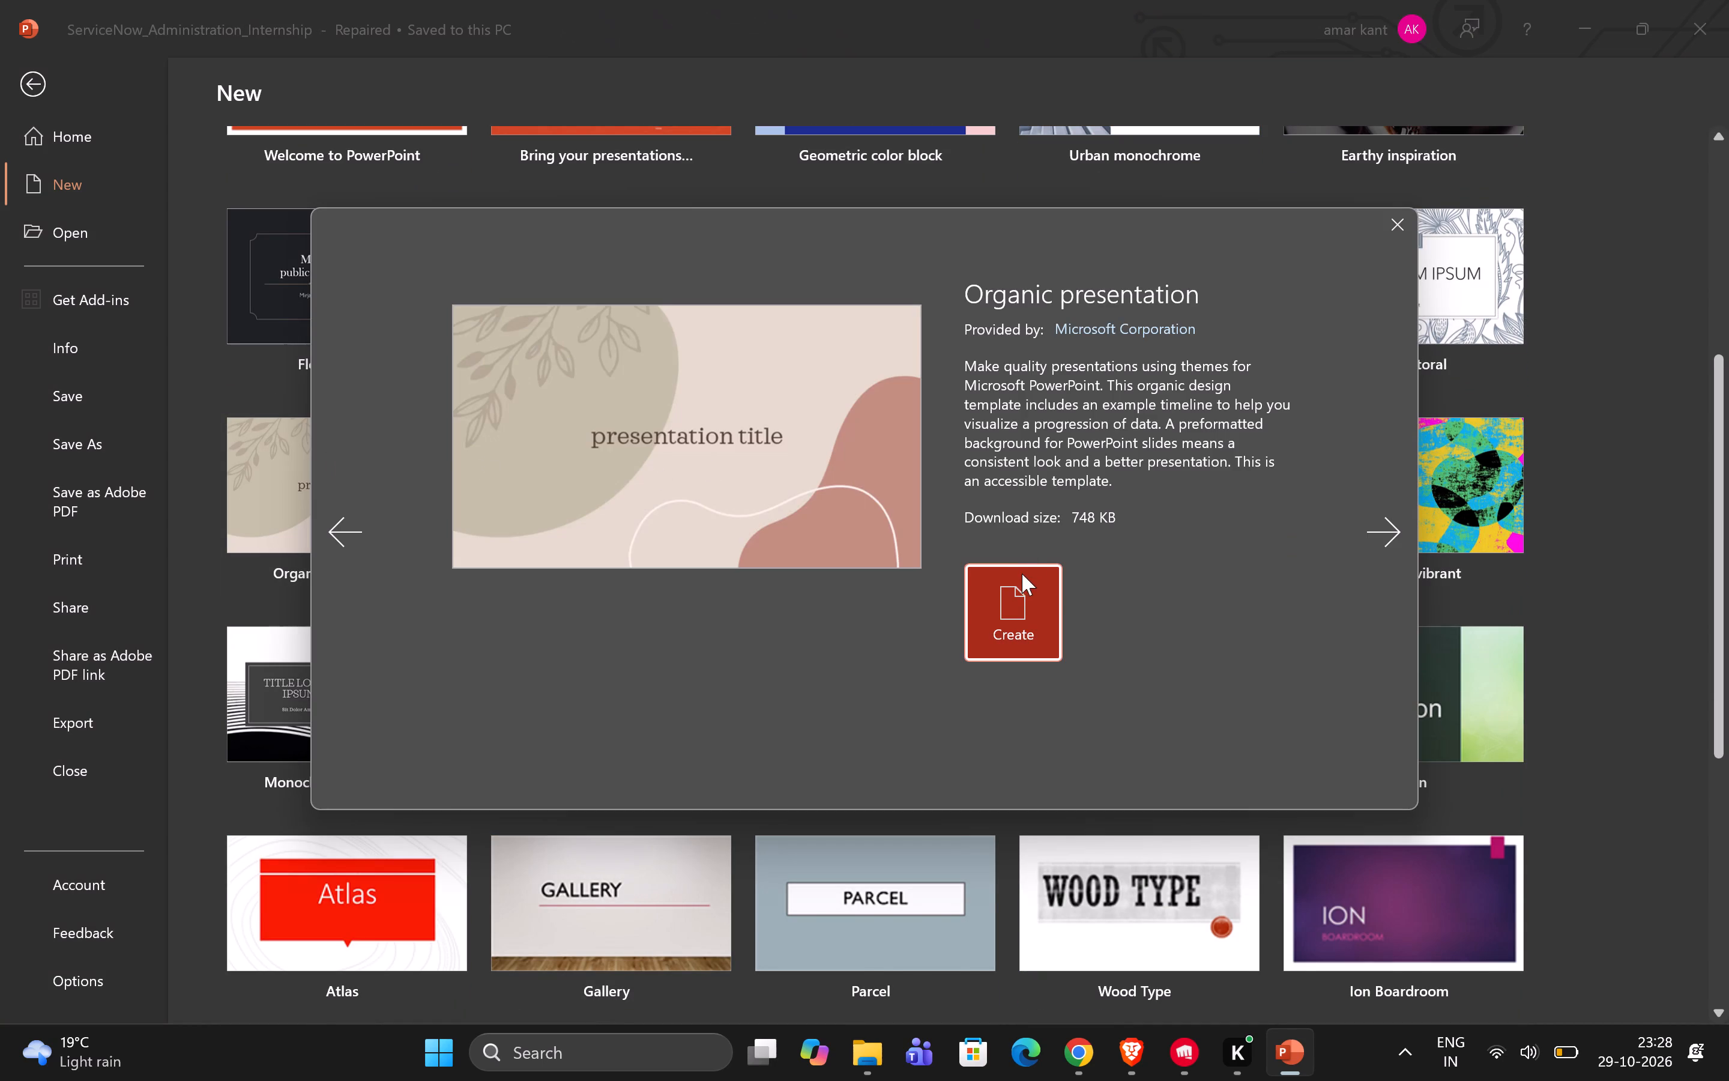
{"action": "left_click", "coordinate": [1022, 580]}
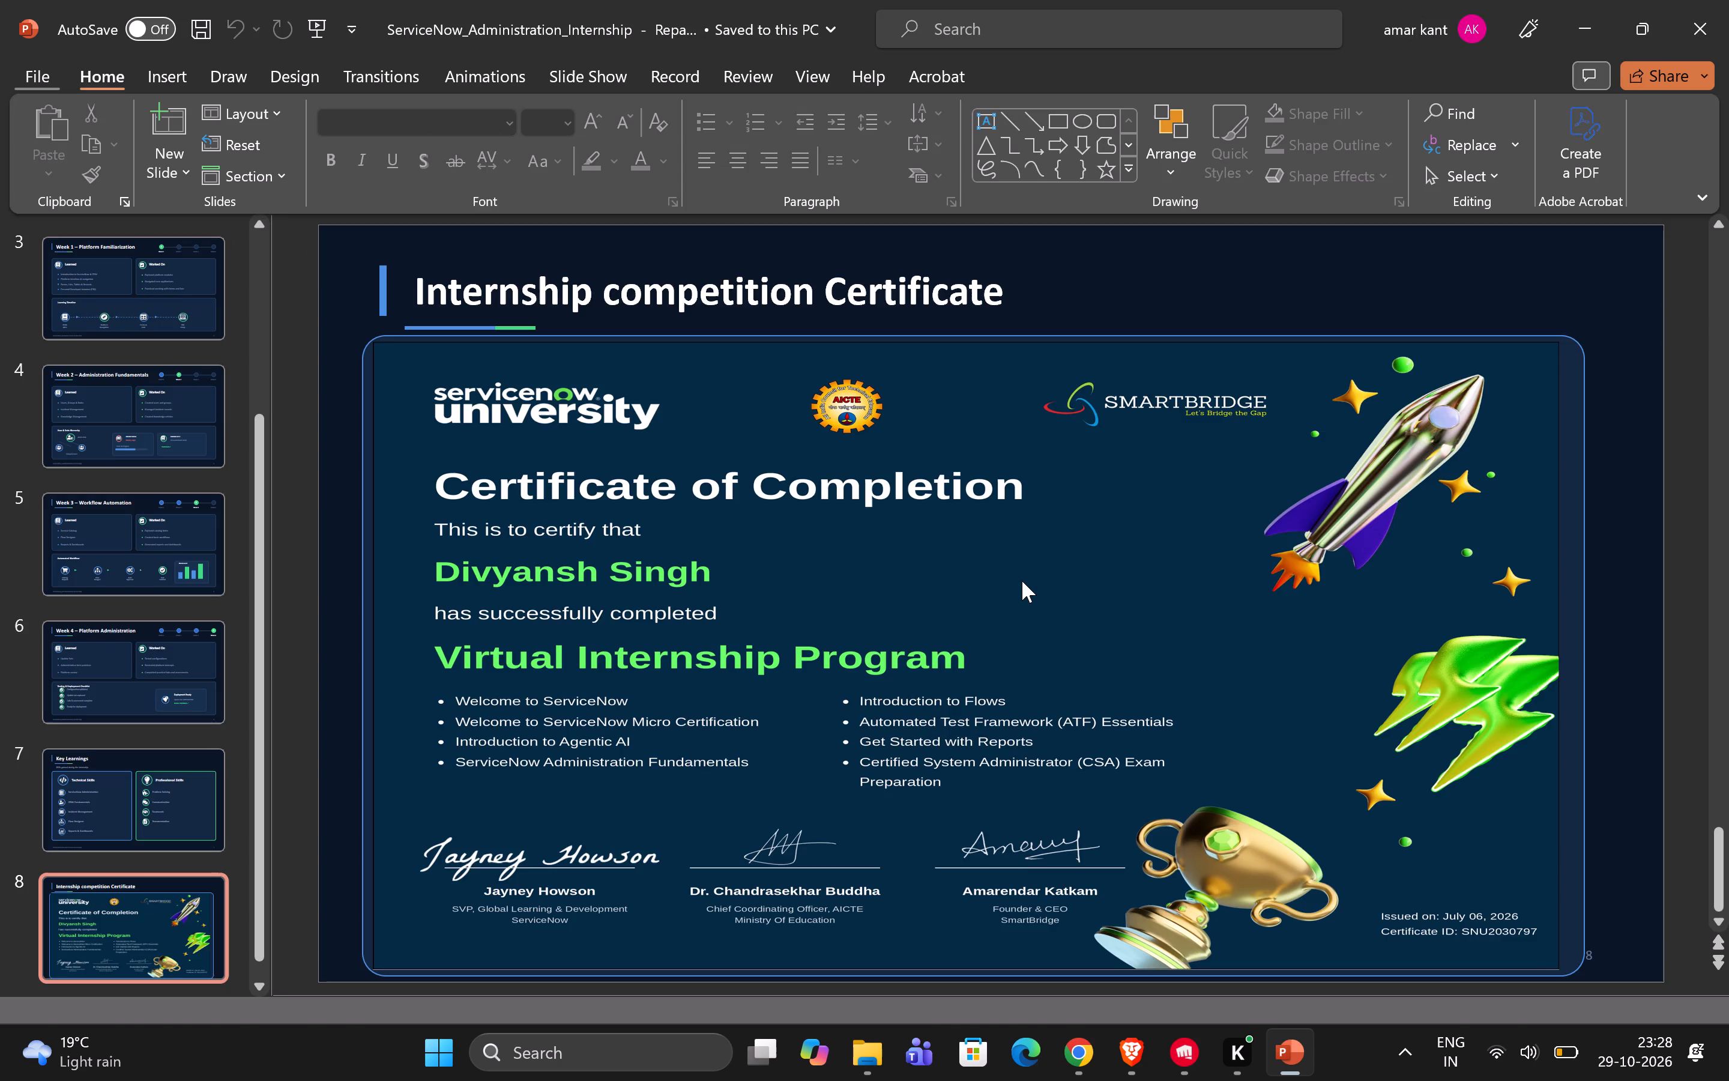
Look through the first four slides of the new Organic presentation.
{"action": "left_click", "coordinate": [164, 401]}
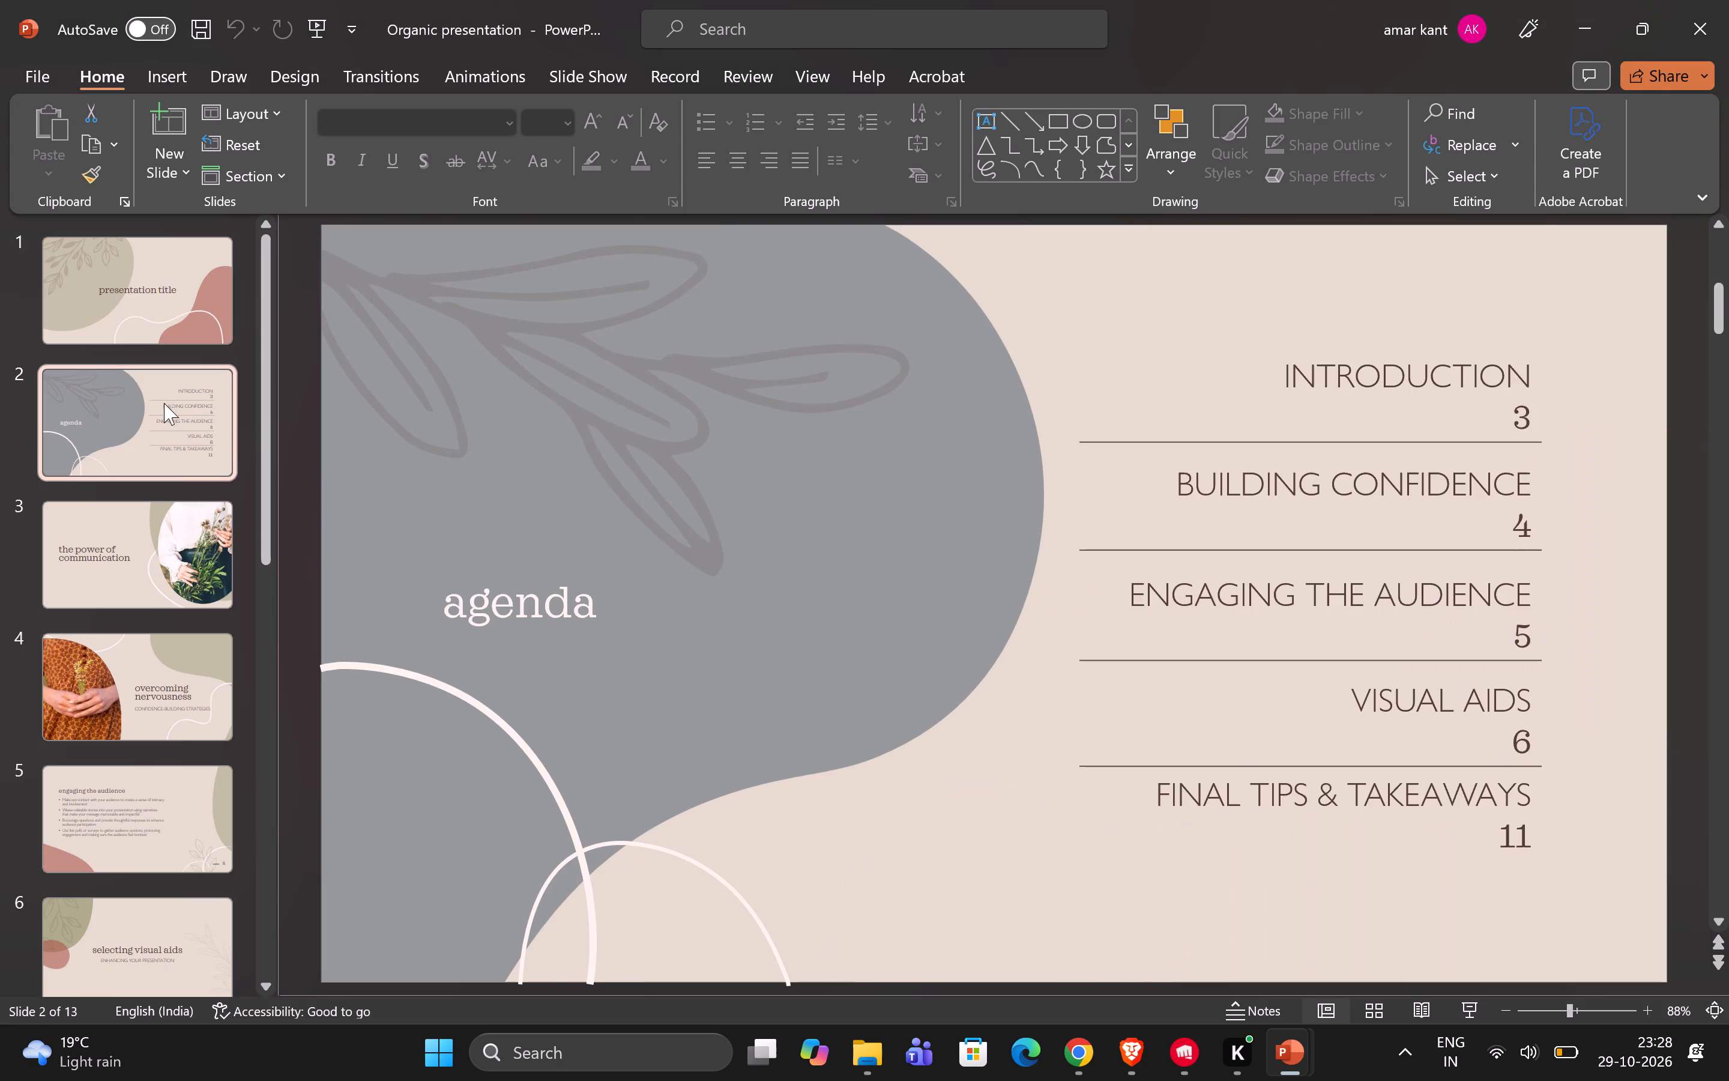
{"action": "left_click", "coordinate": [154, 535]}
{"action": "left_click", "coordinate": [137, 646]}
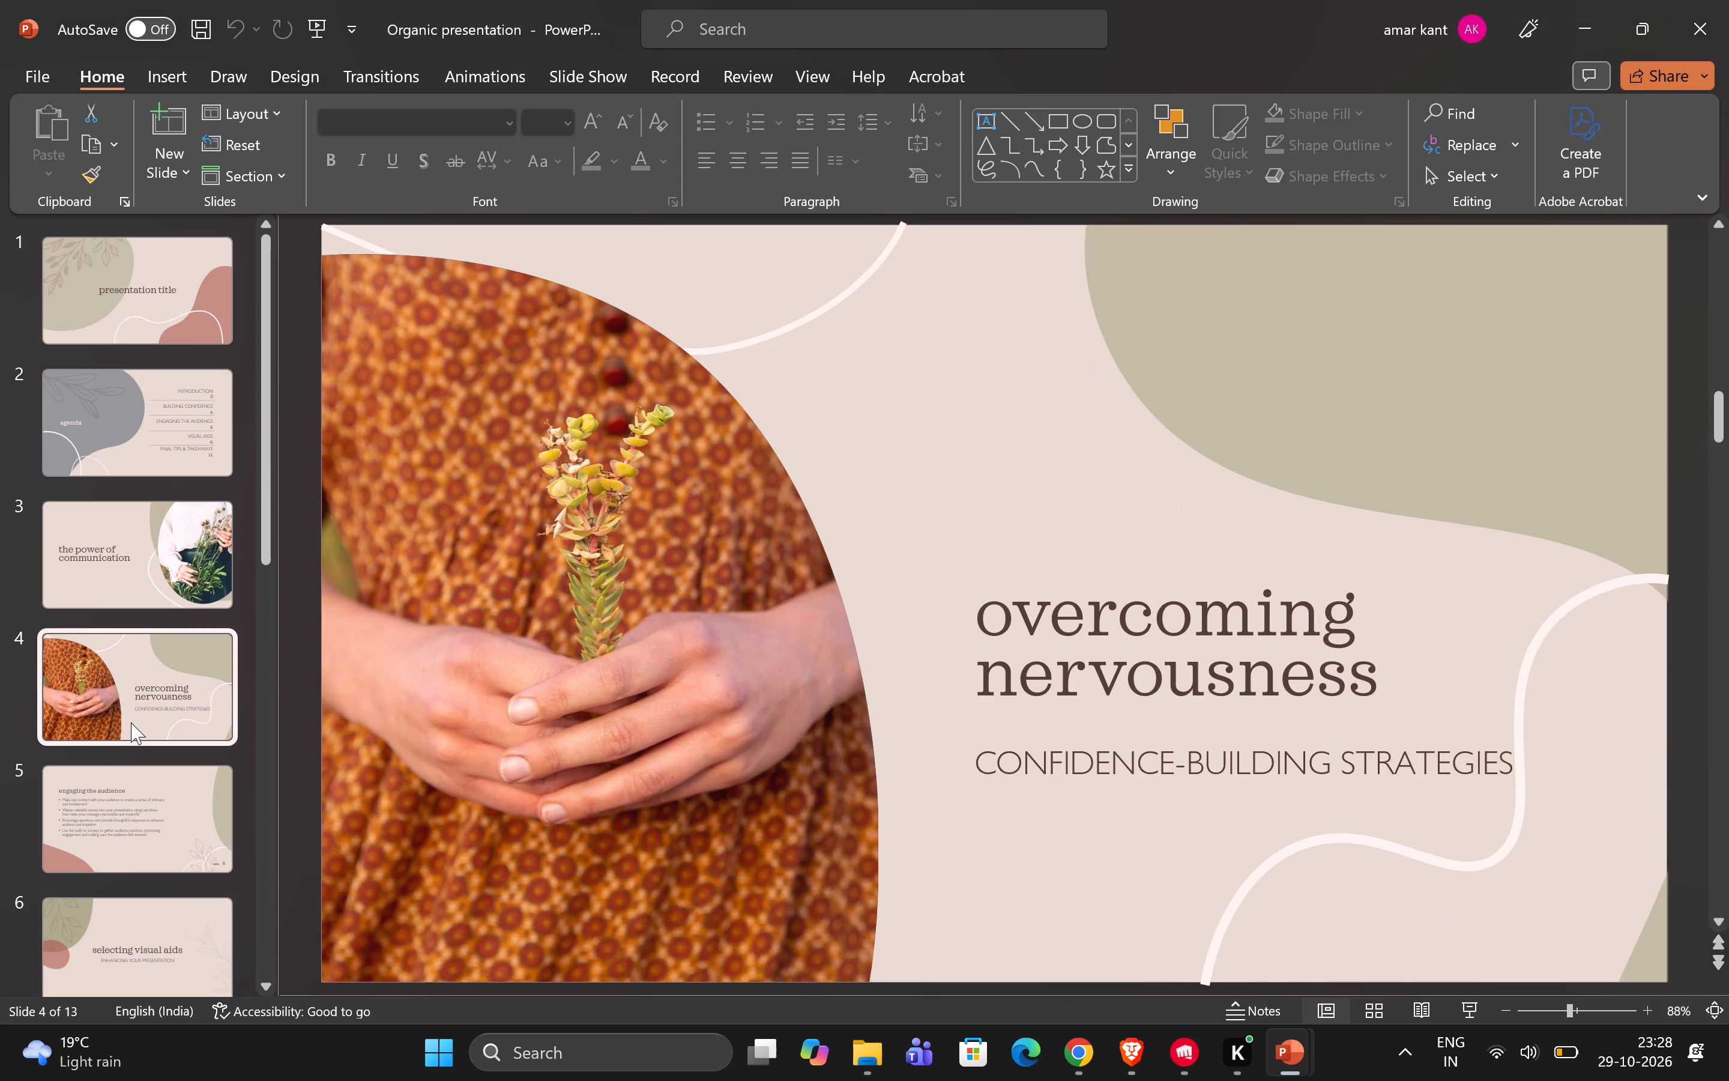
{"action": "left_click", "coordinate": [131, 740]}
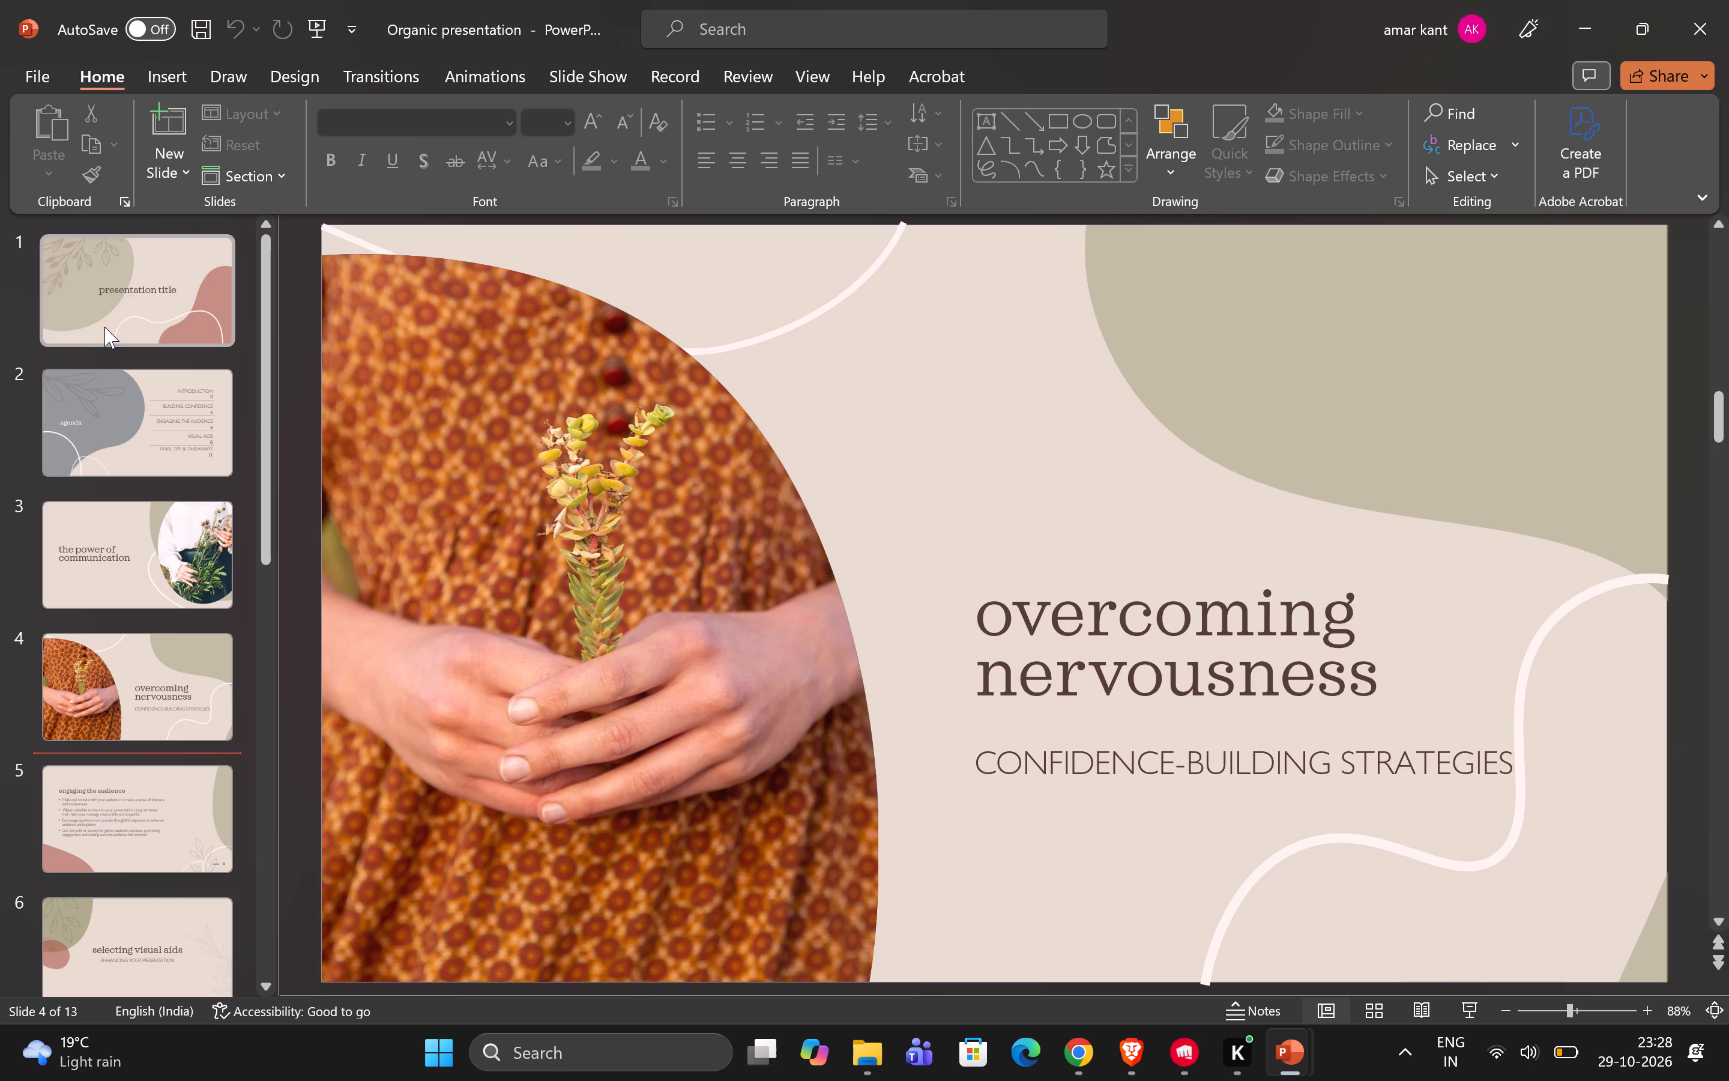
{"action": "left_click", "coordinate": [104, 327]}
Switch to the untitled Canva presentation in Chrome, search its templates for "office" and browse the designs.
{"action": "left_click", "coordinate": [1085, 1041]}
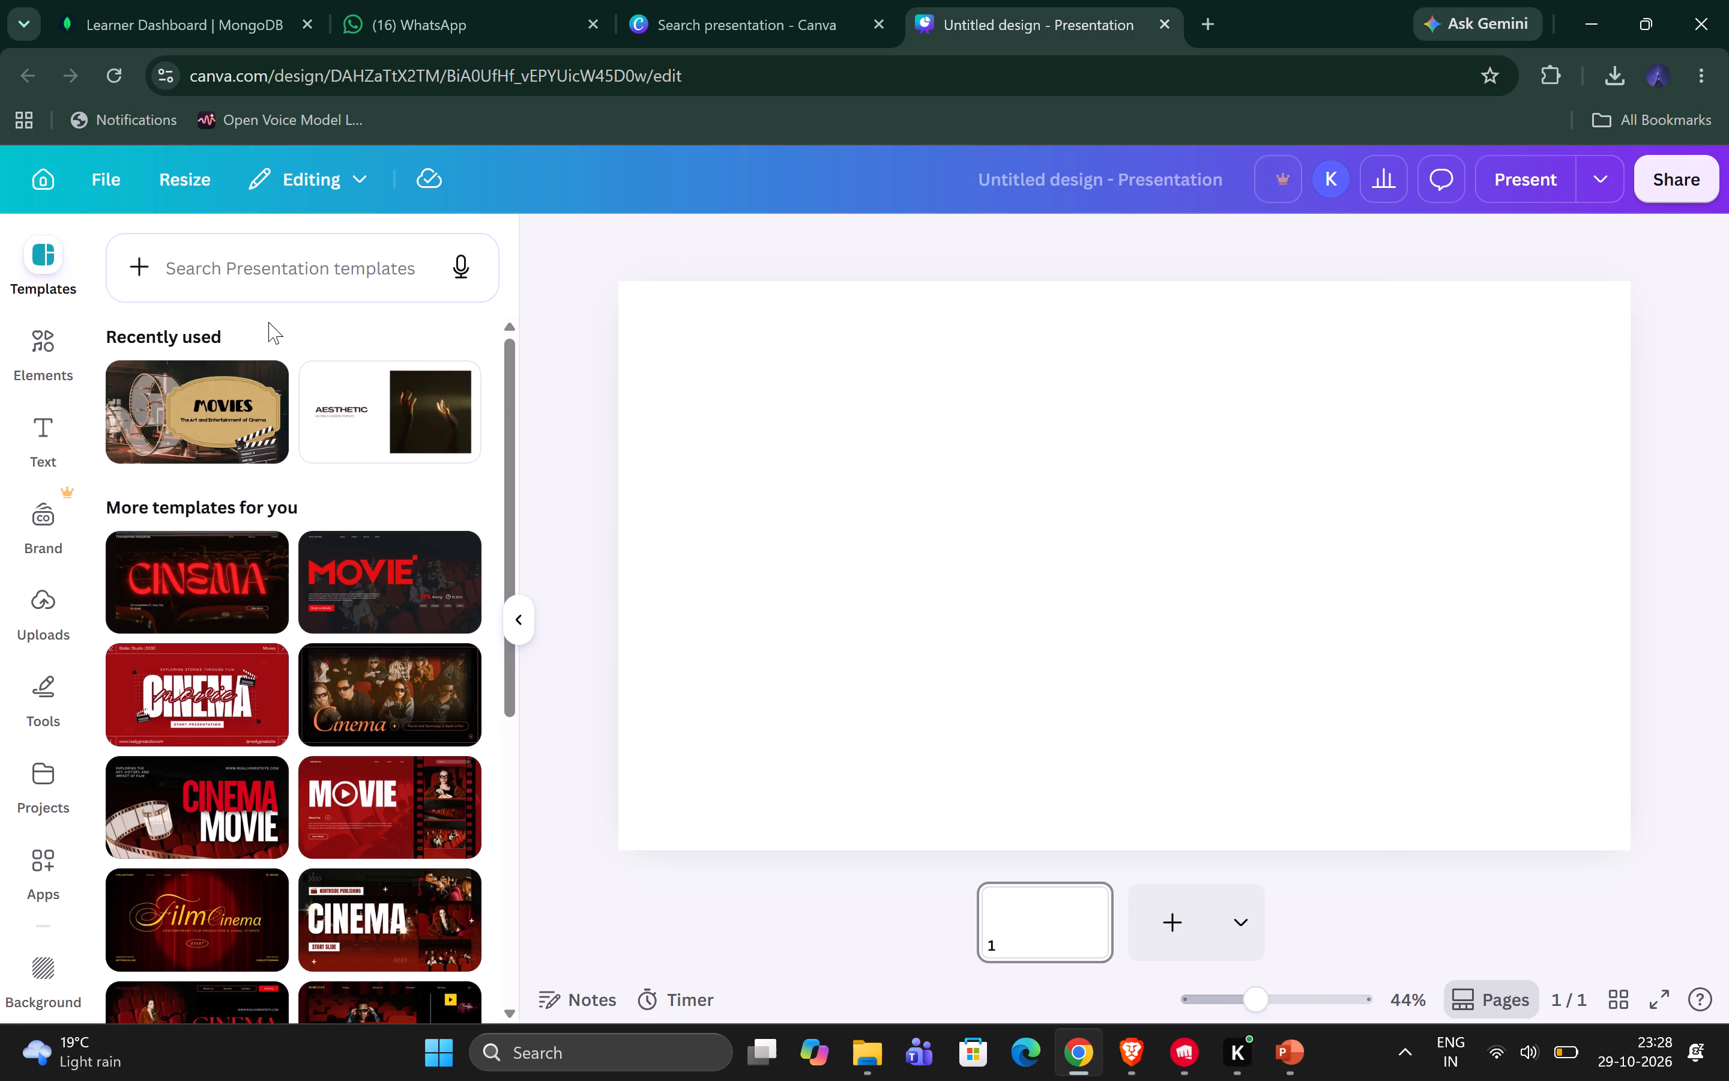
{"action": "left_click", "coordinate": [246, 270]}
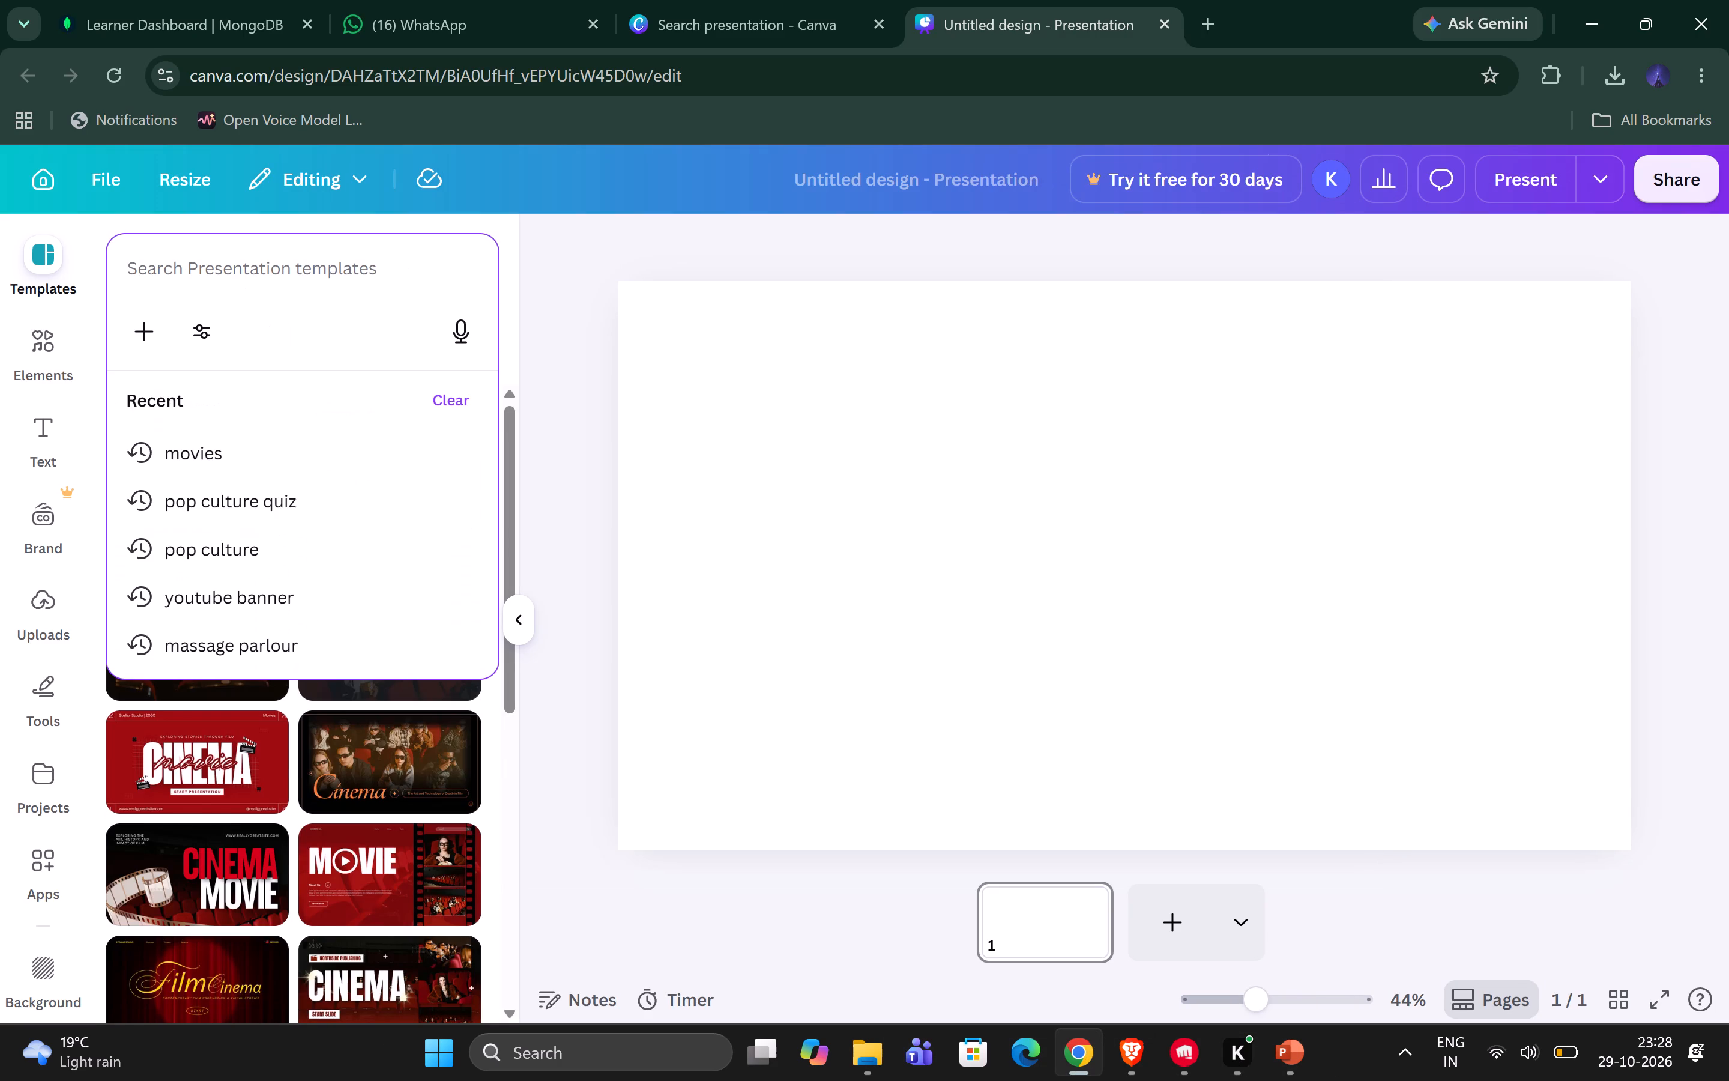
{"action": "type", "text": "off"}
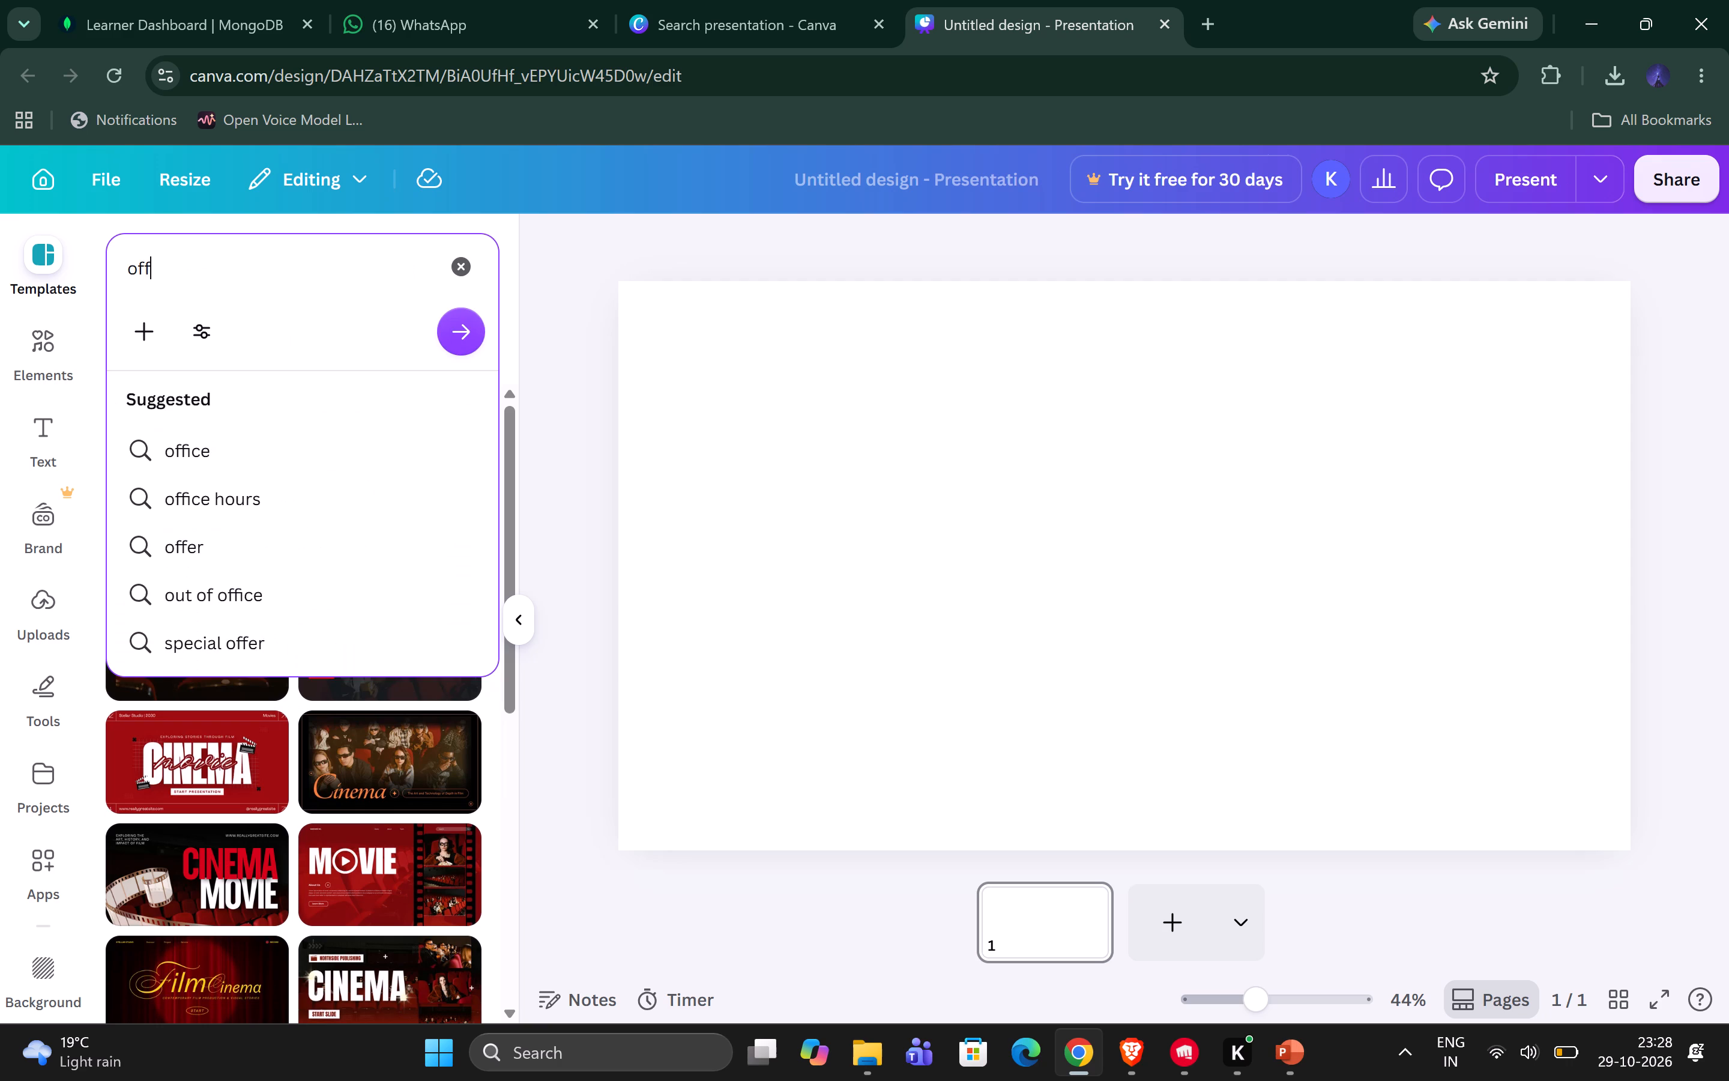
{"action": "left_click", "coordinate": [172, 463]}
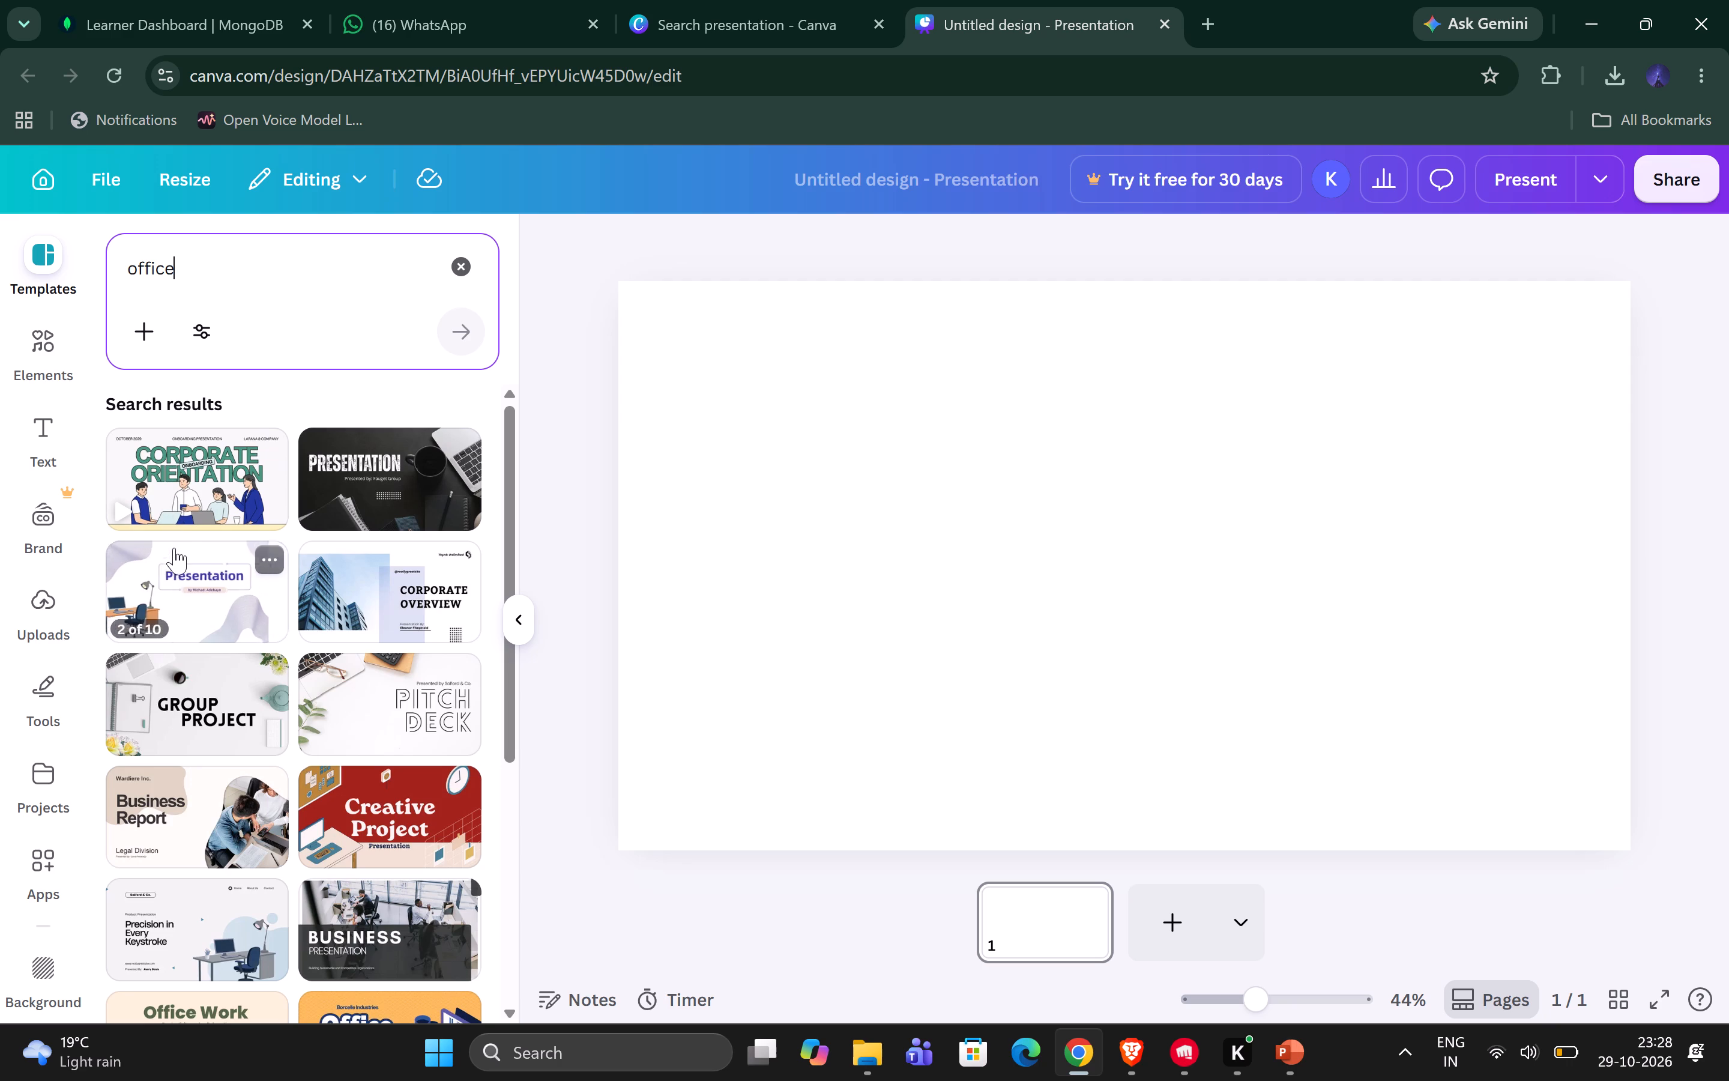
{"action": "scroll", "coordinate": [182, 565], "scroll_direction": "down", "scroll_amount": 1}
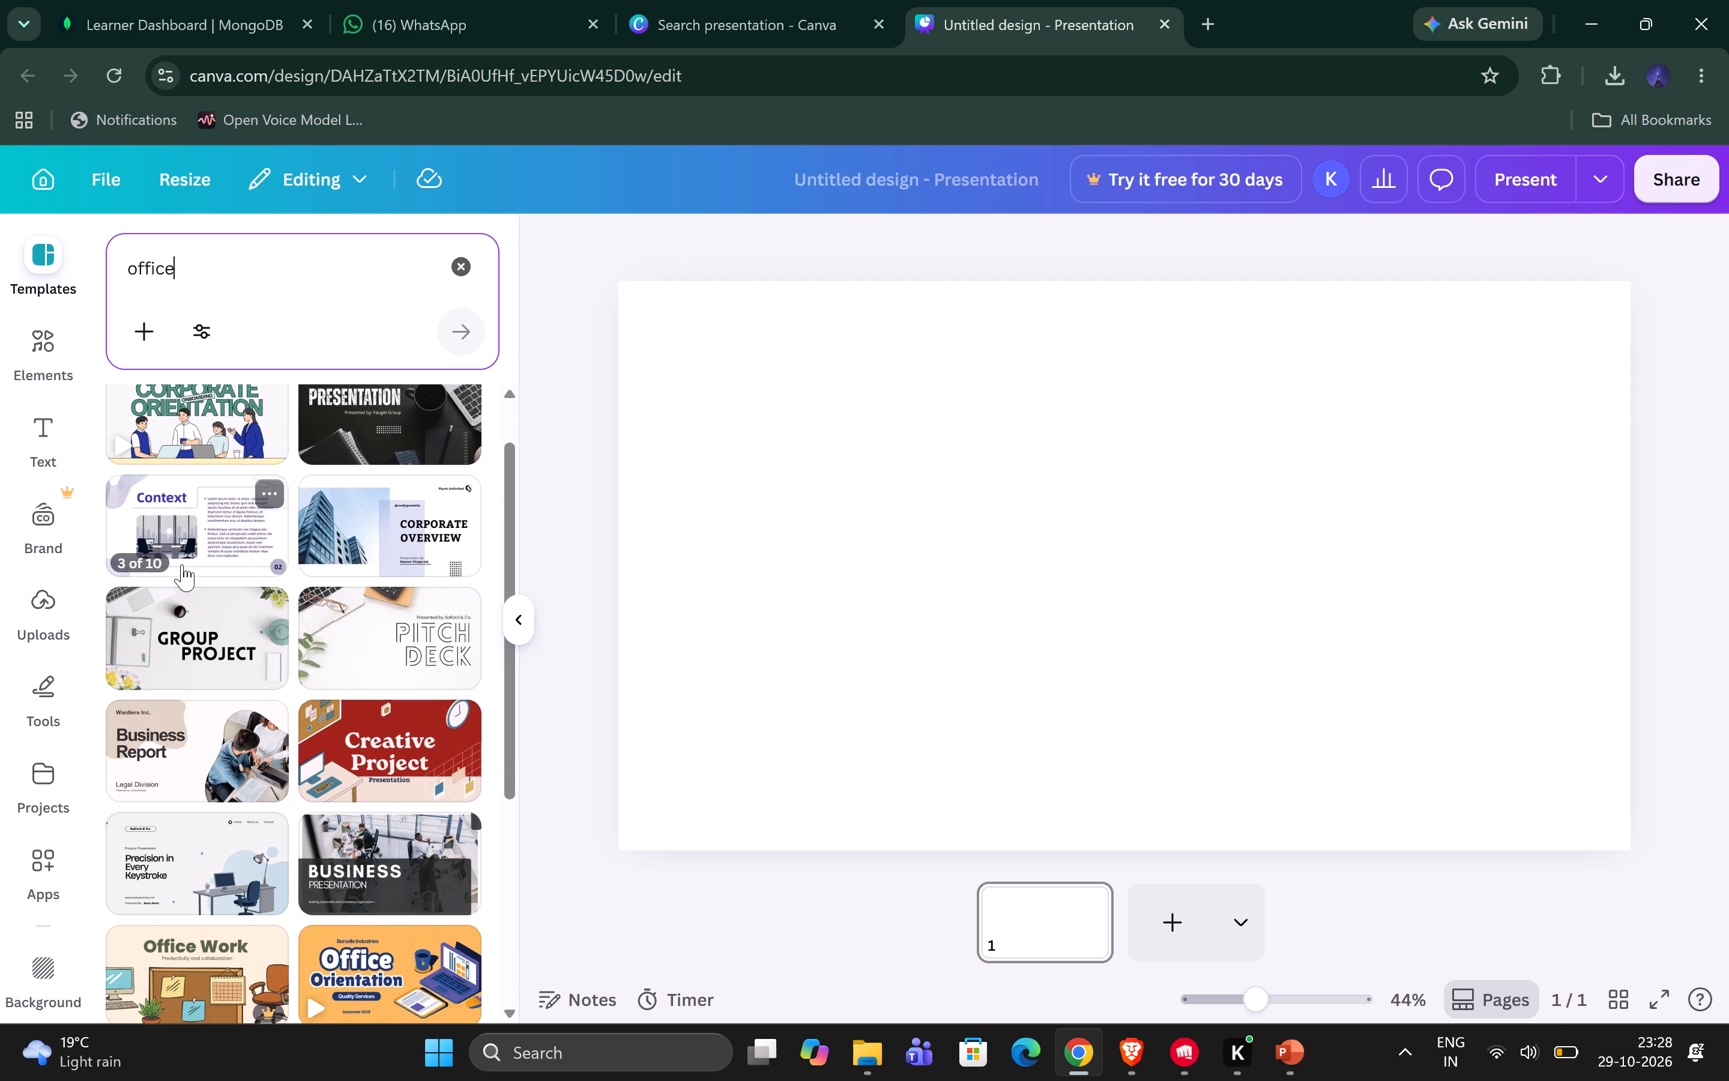
{"action": "scroll", "coordinate": [182, 565], "scroll_direction": "up", "scroll_amount": 2}
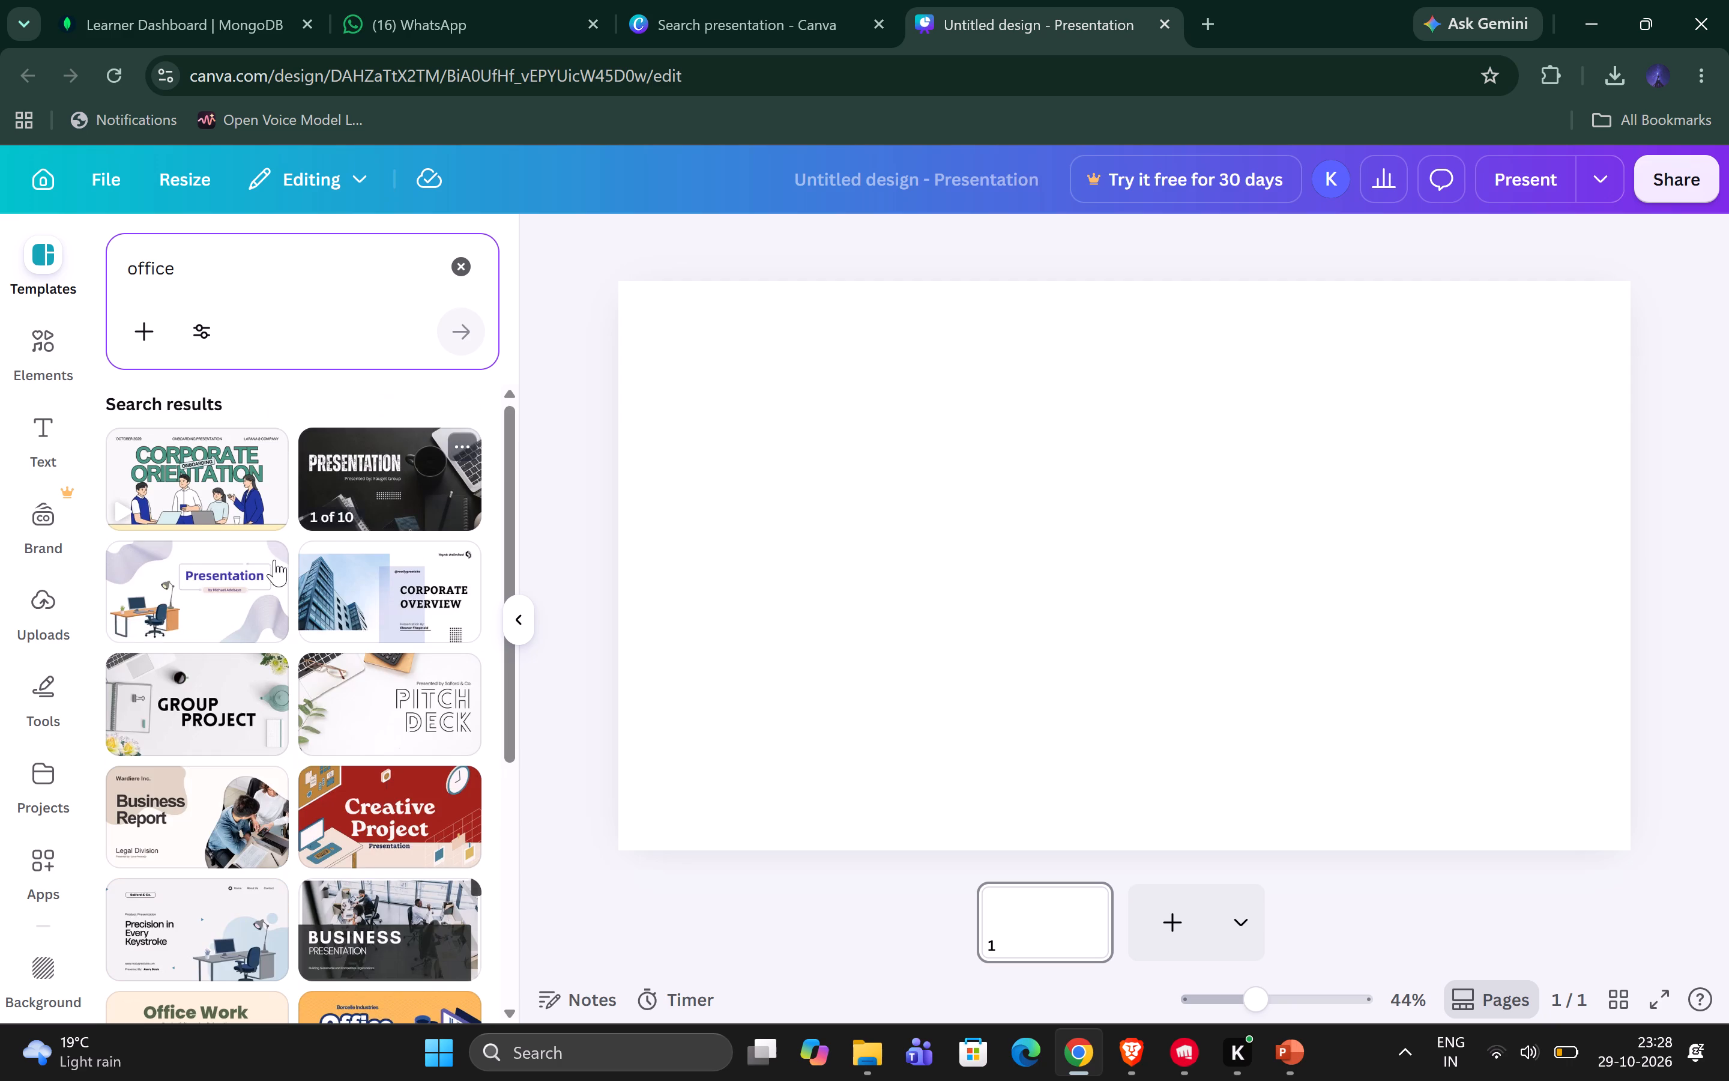
Preview the pages of the Blue Purple and White Modern Office Workspace Presentation template, and return to the search results.
{"action": "left_click", "coordinate": [216, 608]}
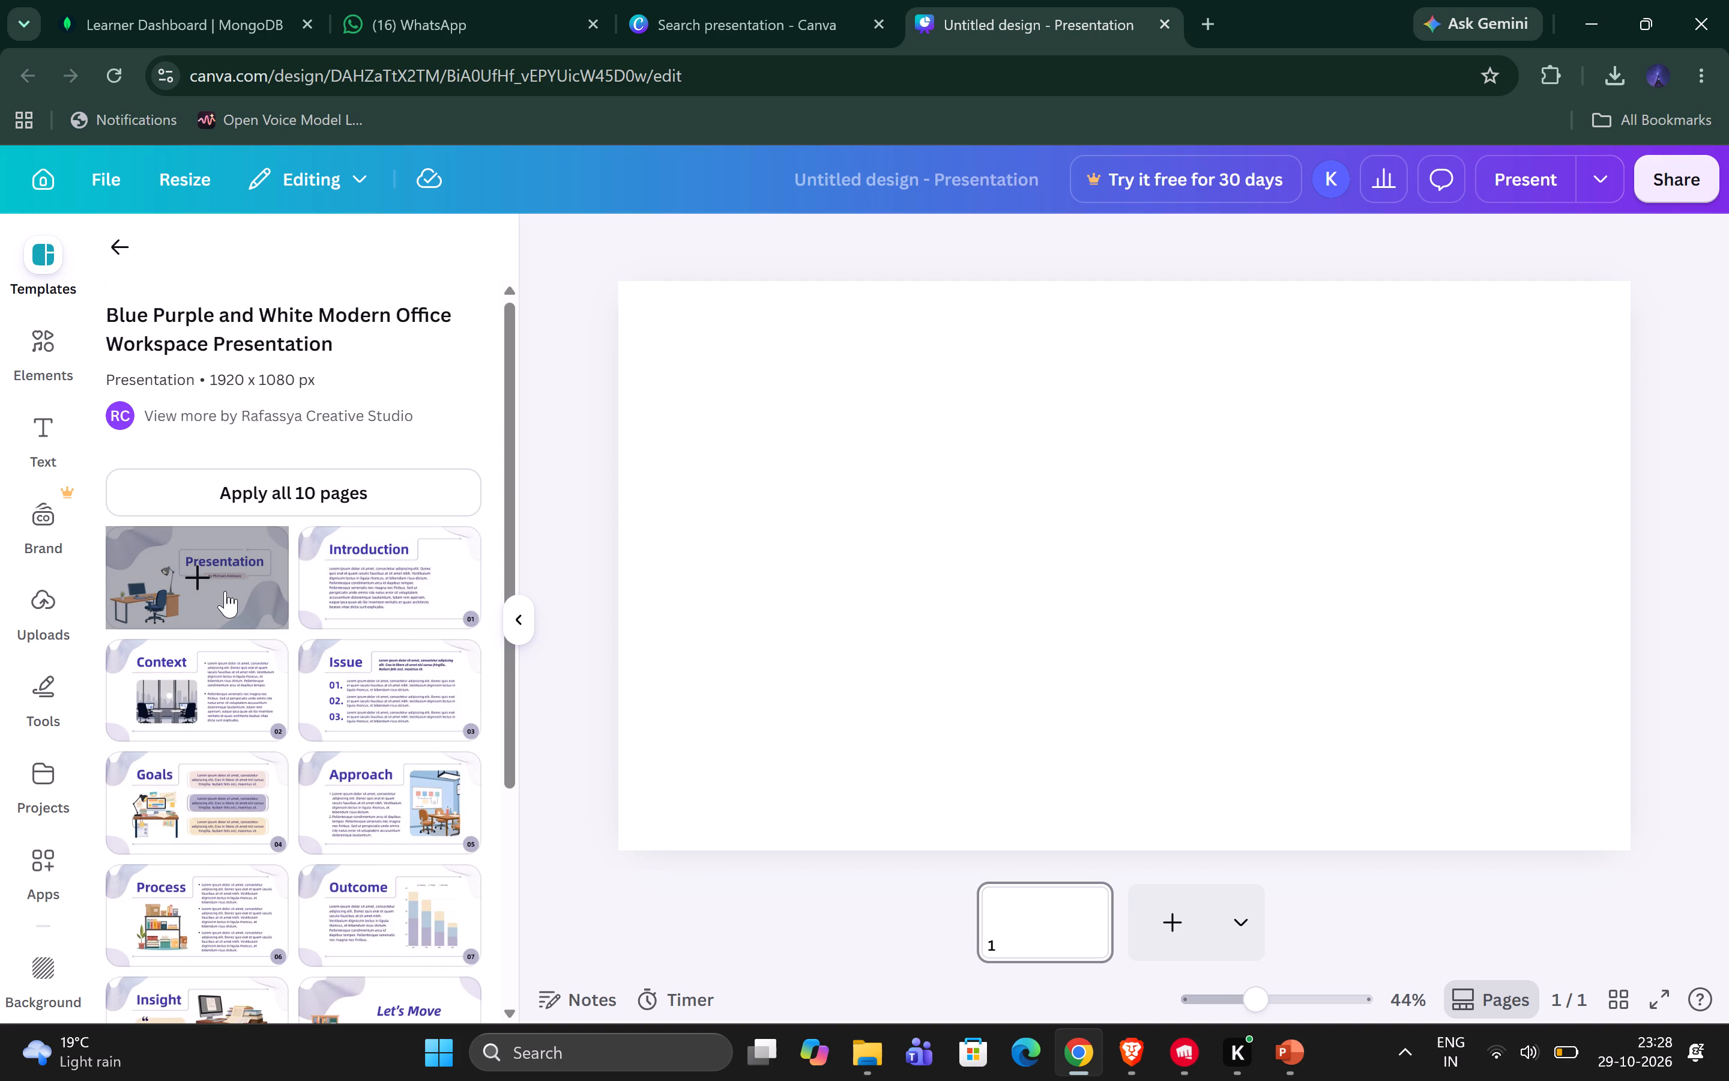
{"action": "scroll", "coordinate": [225, 591], "scroll_direction": "down", "scroll_amount": 2}
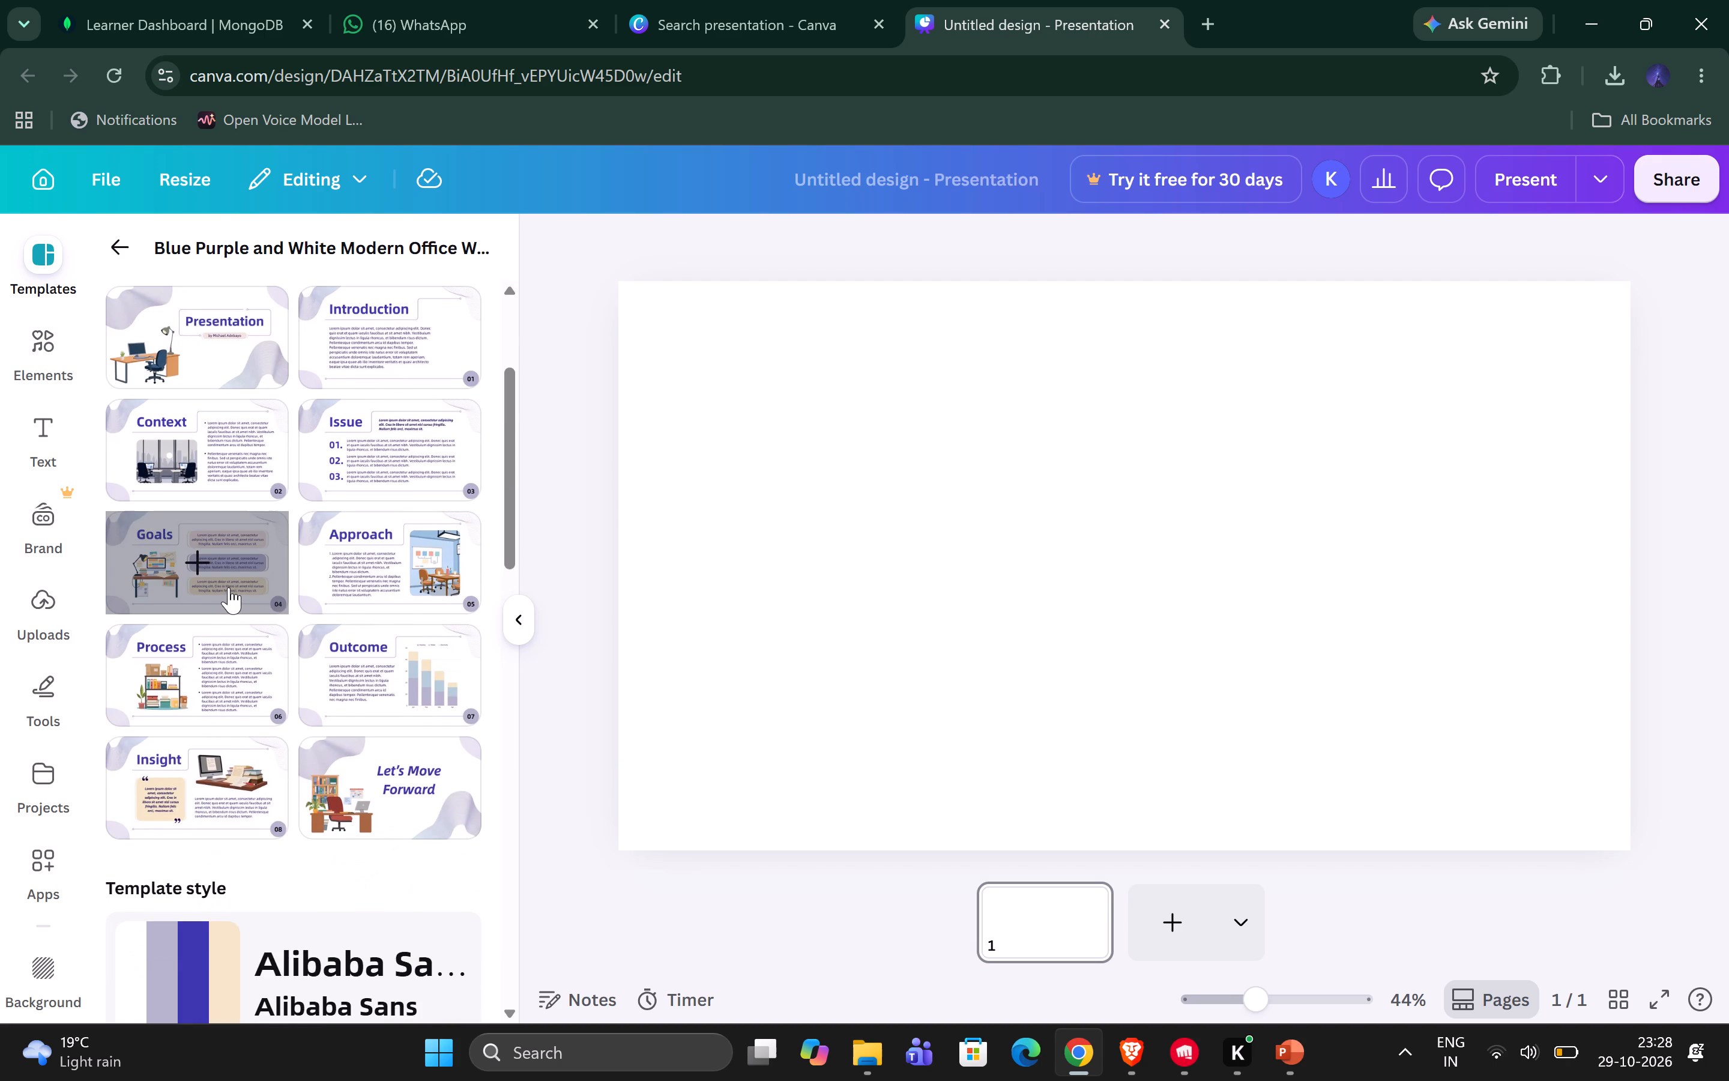
{"action": "scroll", "coordinate": [229, 587], "scroll_direction": "down", "scroll_amount": 2}
{"action": "scroll", "coordinate": [231, 583], "scroll_direction": "up", "scroll_amount": 6}
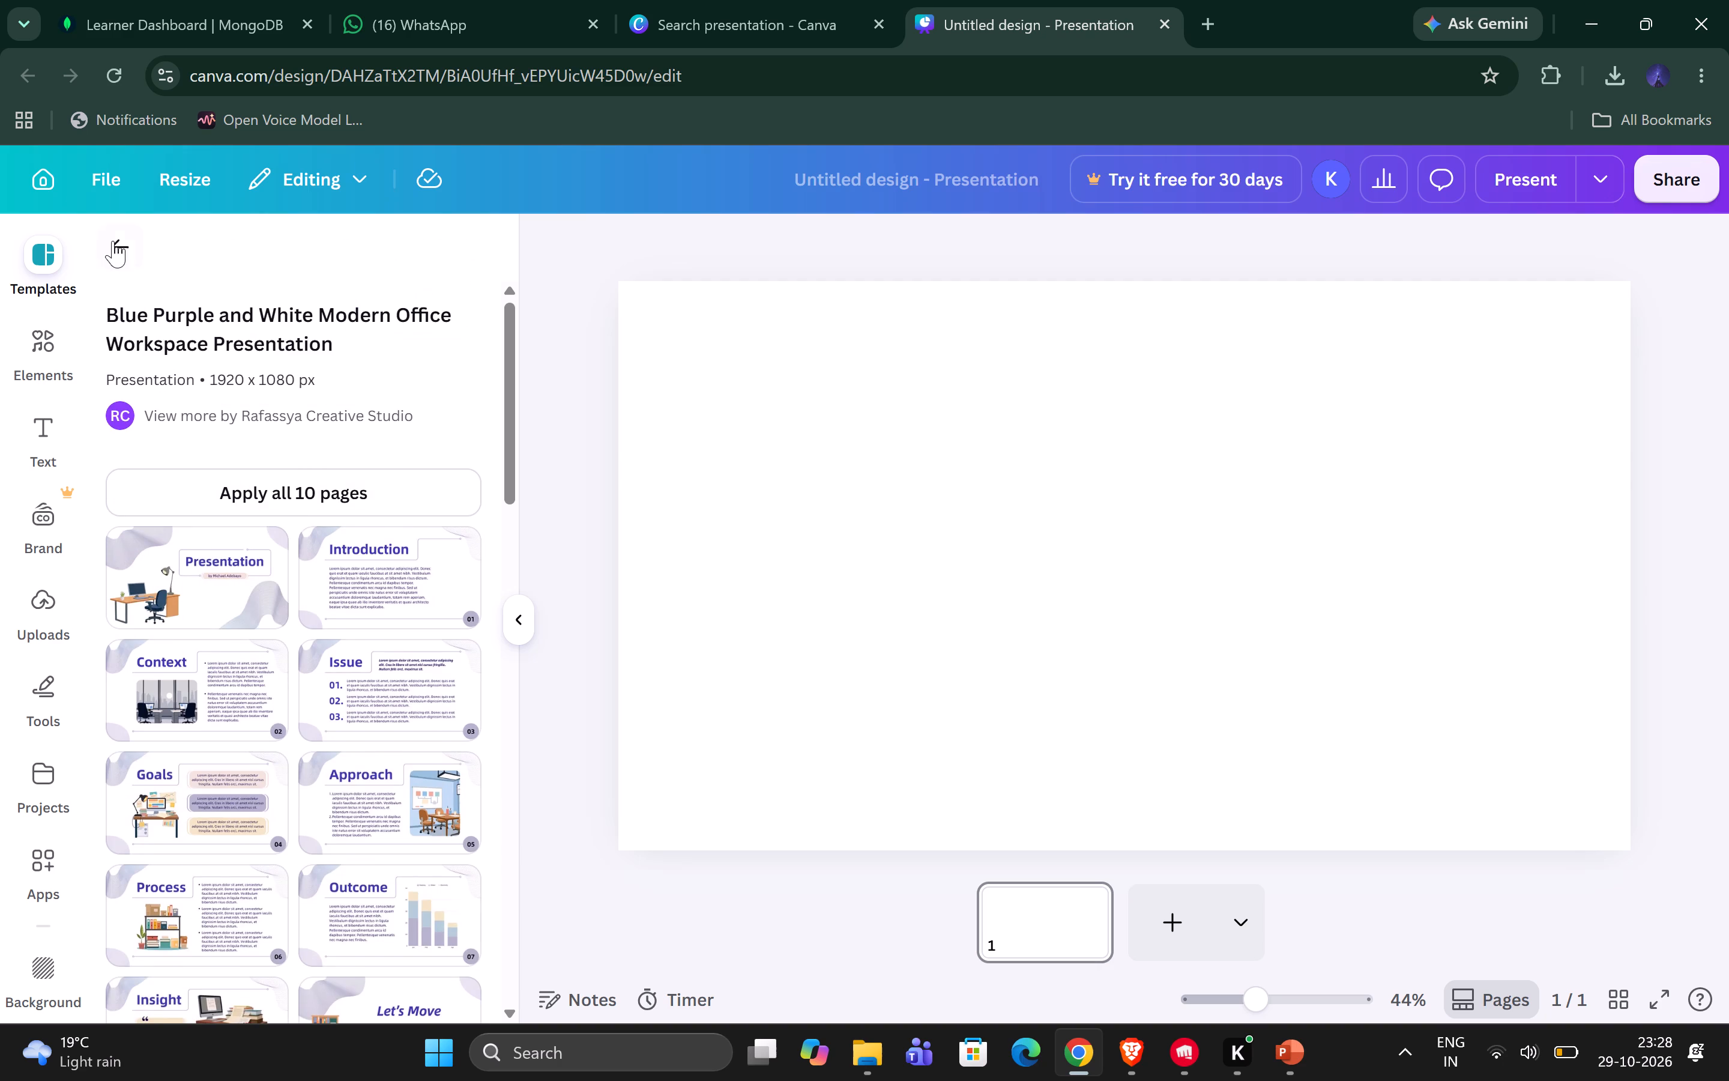
{"action": "left_click", "coordinate": [115, 237]}
Search the presentation templates for "office point" and browse the designs.
{"action": "left_click", "coordinate": [321, 269]}
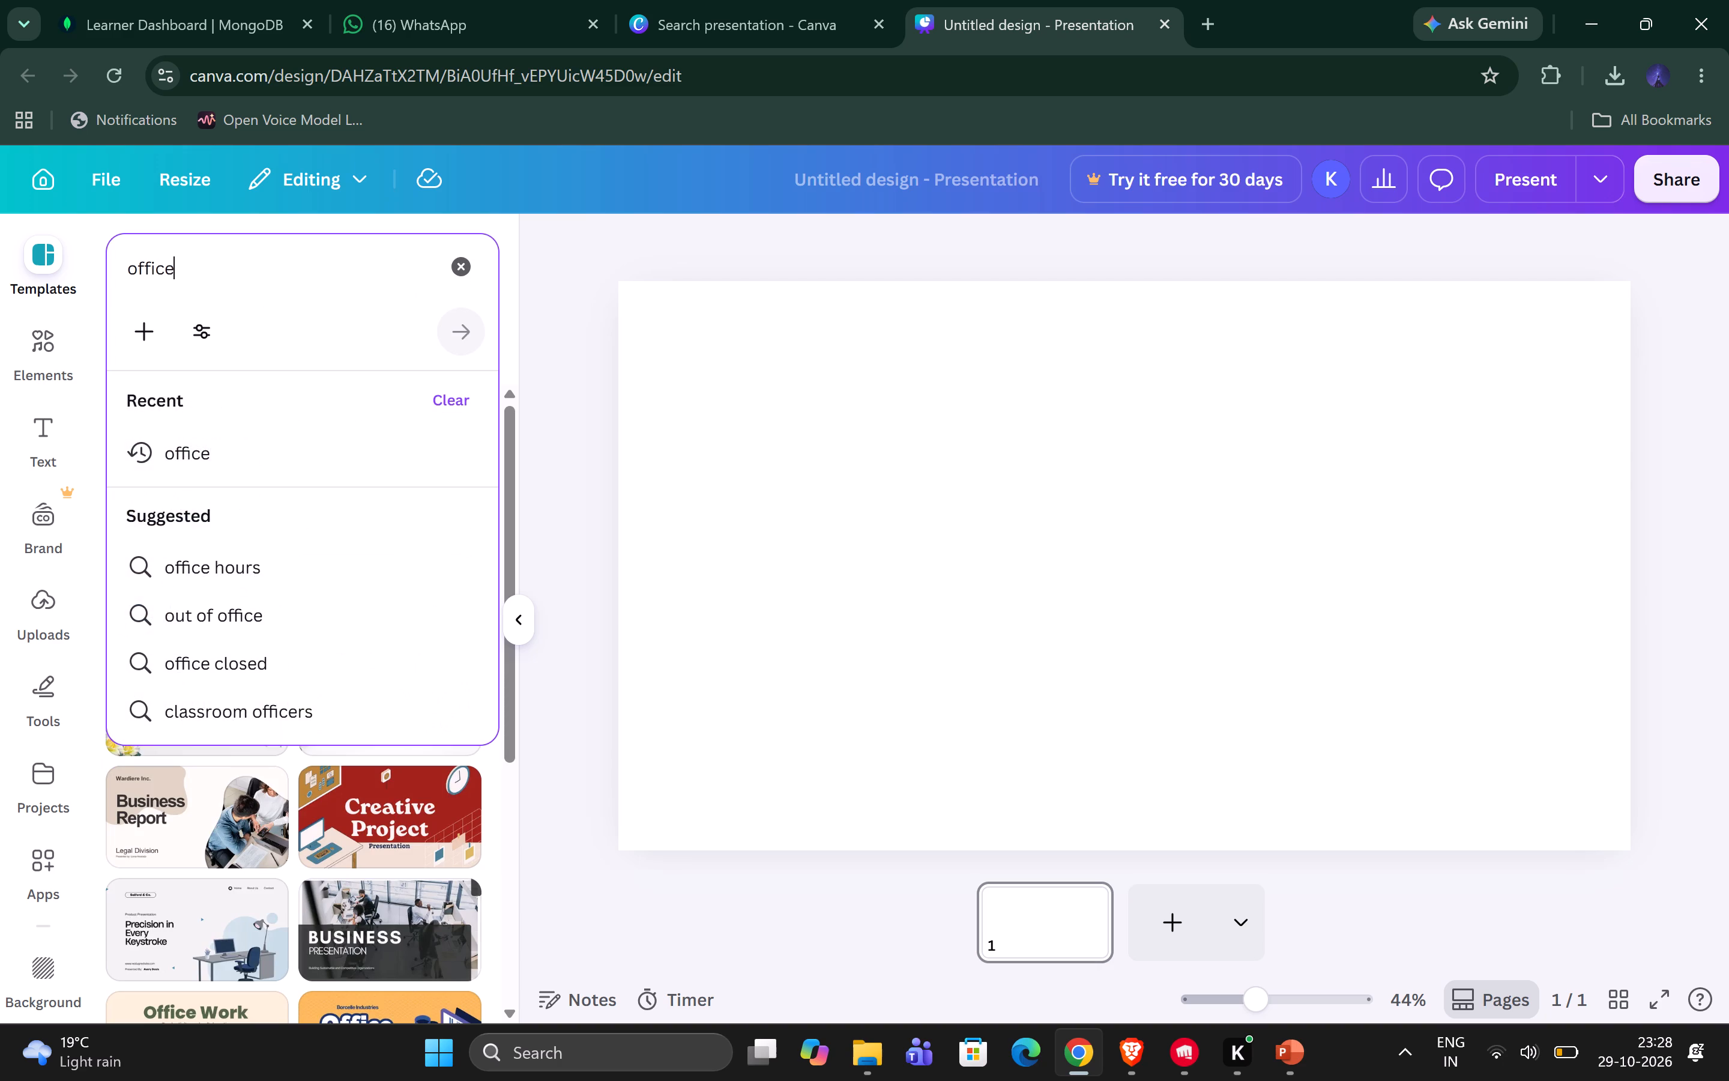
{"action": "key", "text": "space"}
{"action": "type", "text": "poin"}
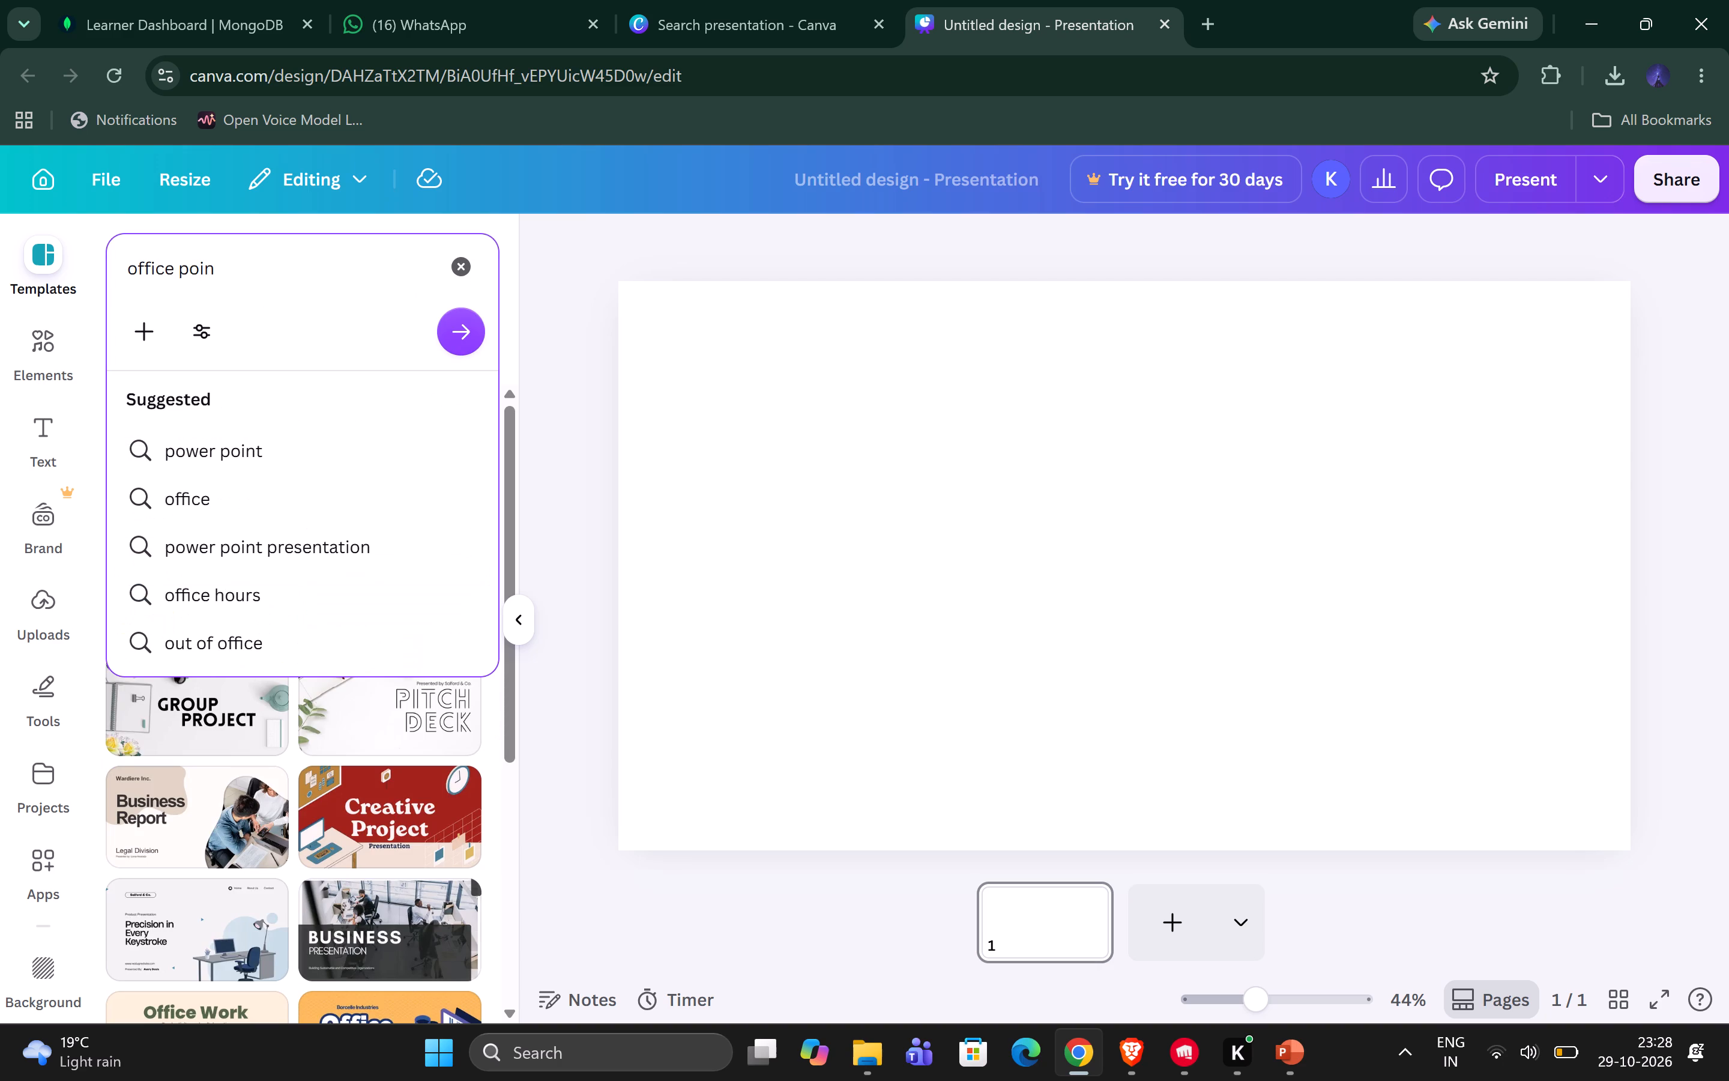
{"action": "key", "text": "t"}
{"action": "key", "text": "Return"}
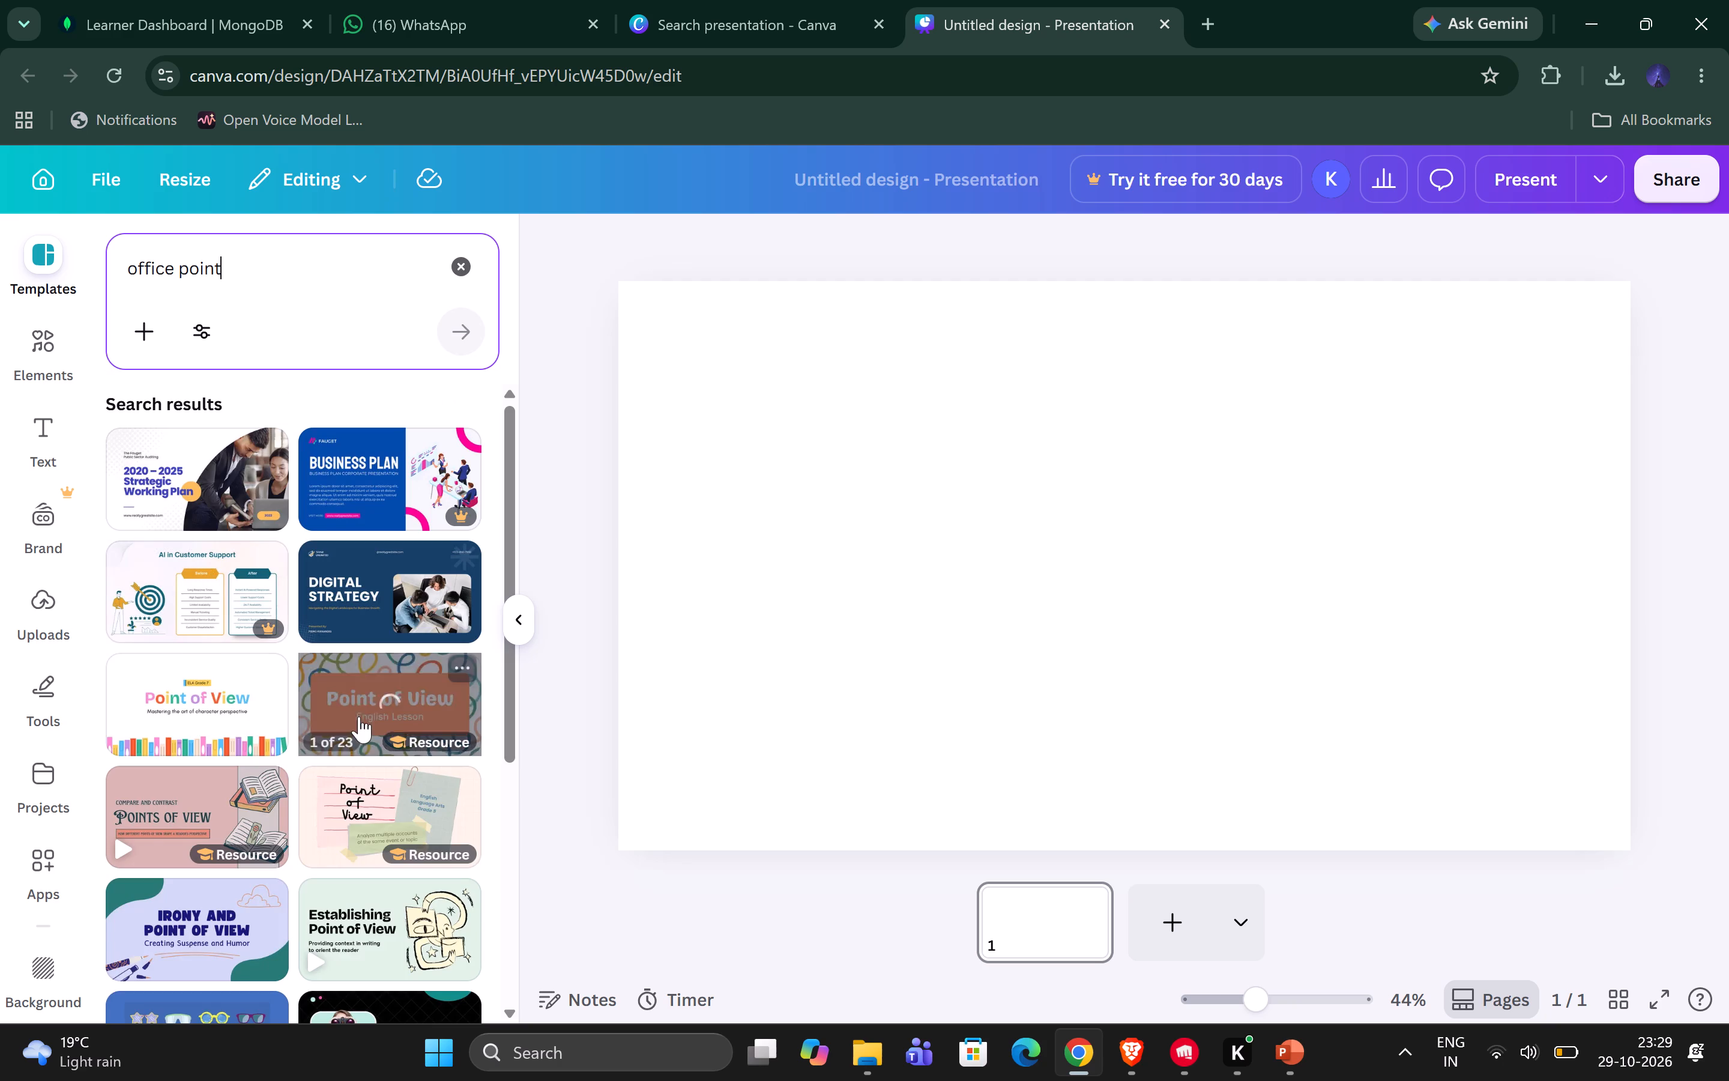
{"action": "scroll", "coordinate": [358, 721], "scroll_direction": "down", "scroll_amount": 3}
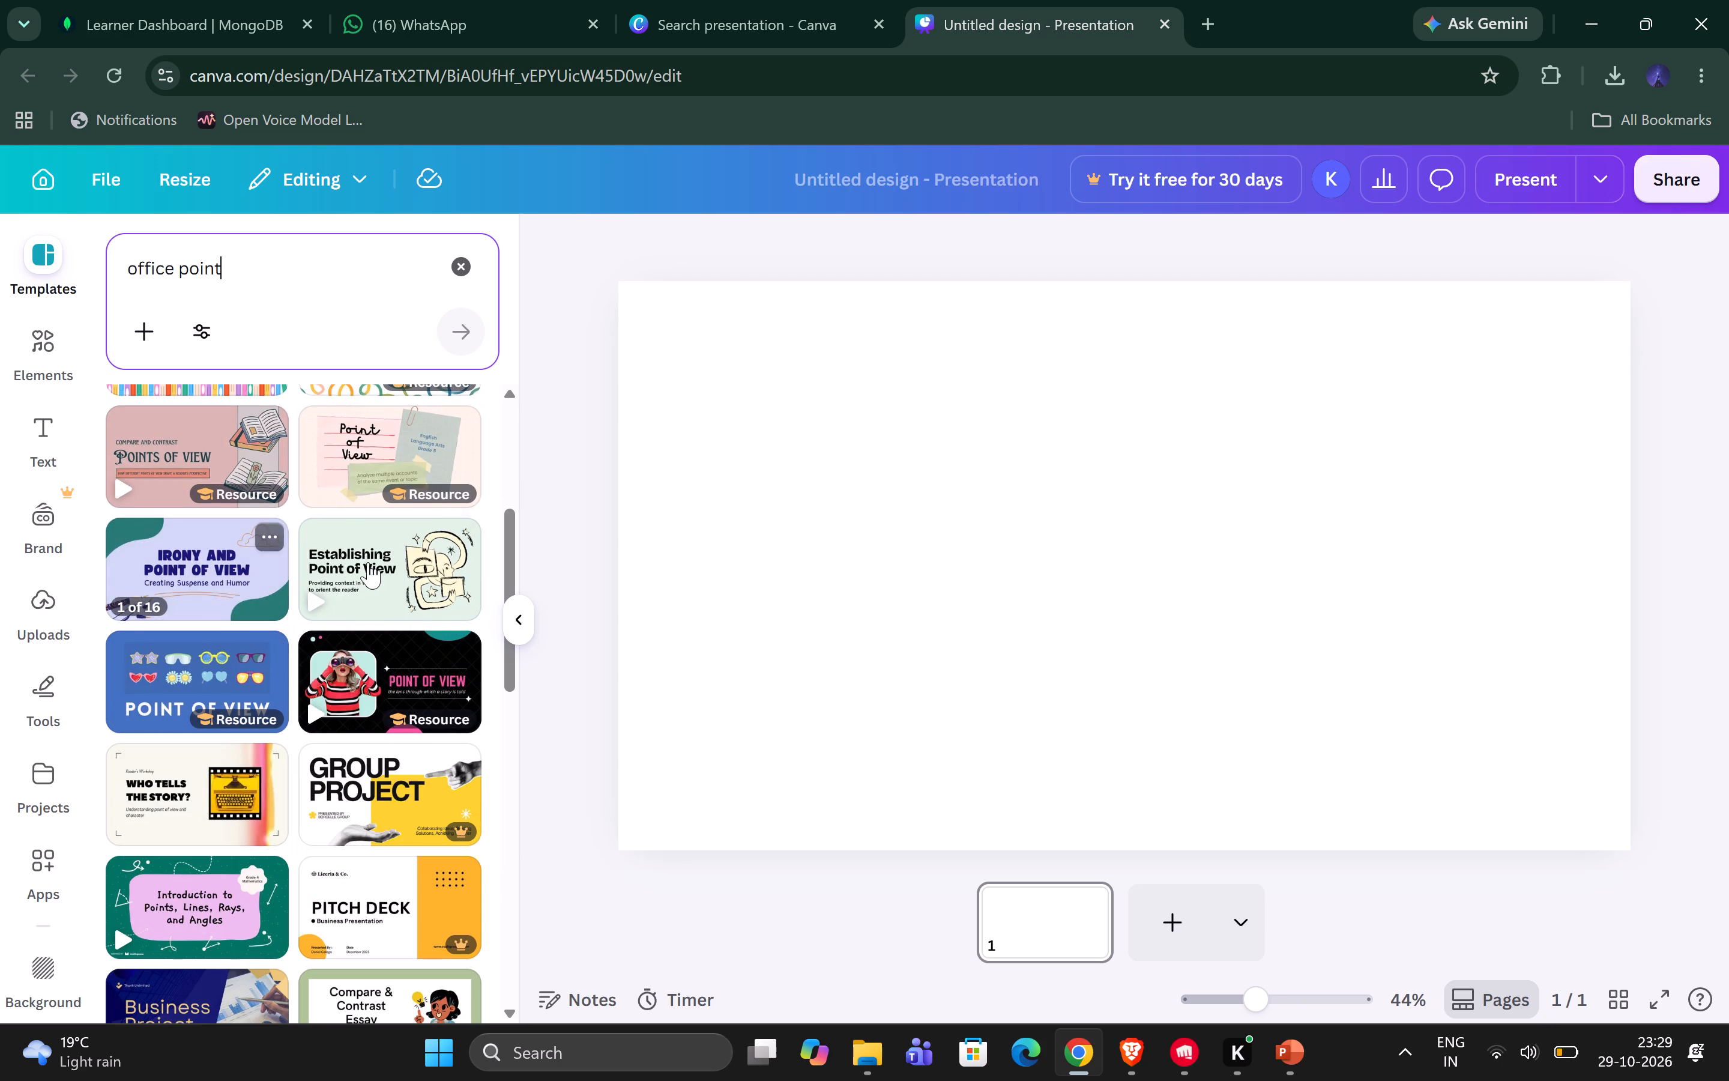
Preview the pages of the Establishing Point of View Presentation template, and return to the search results.
{"action": "left_click", "coordinate": [372, 562]}
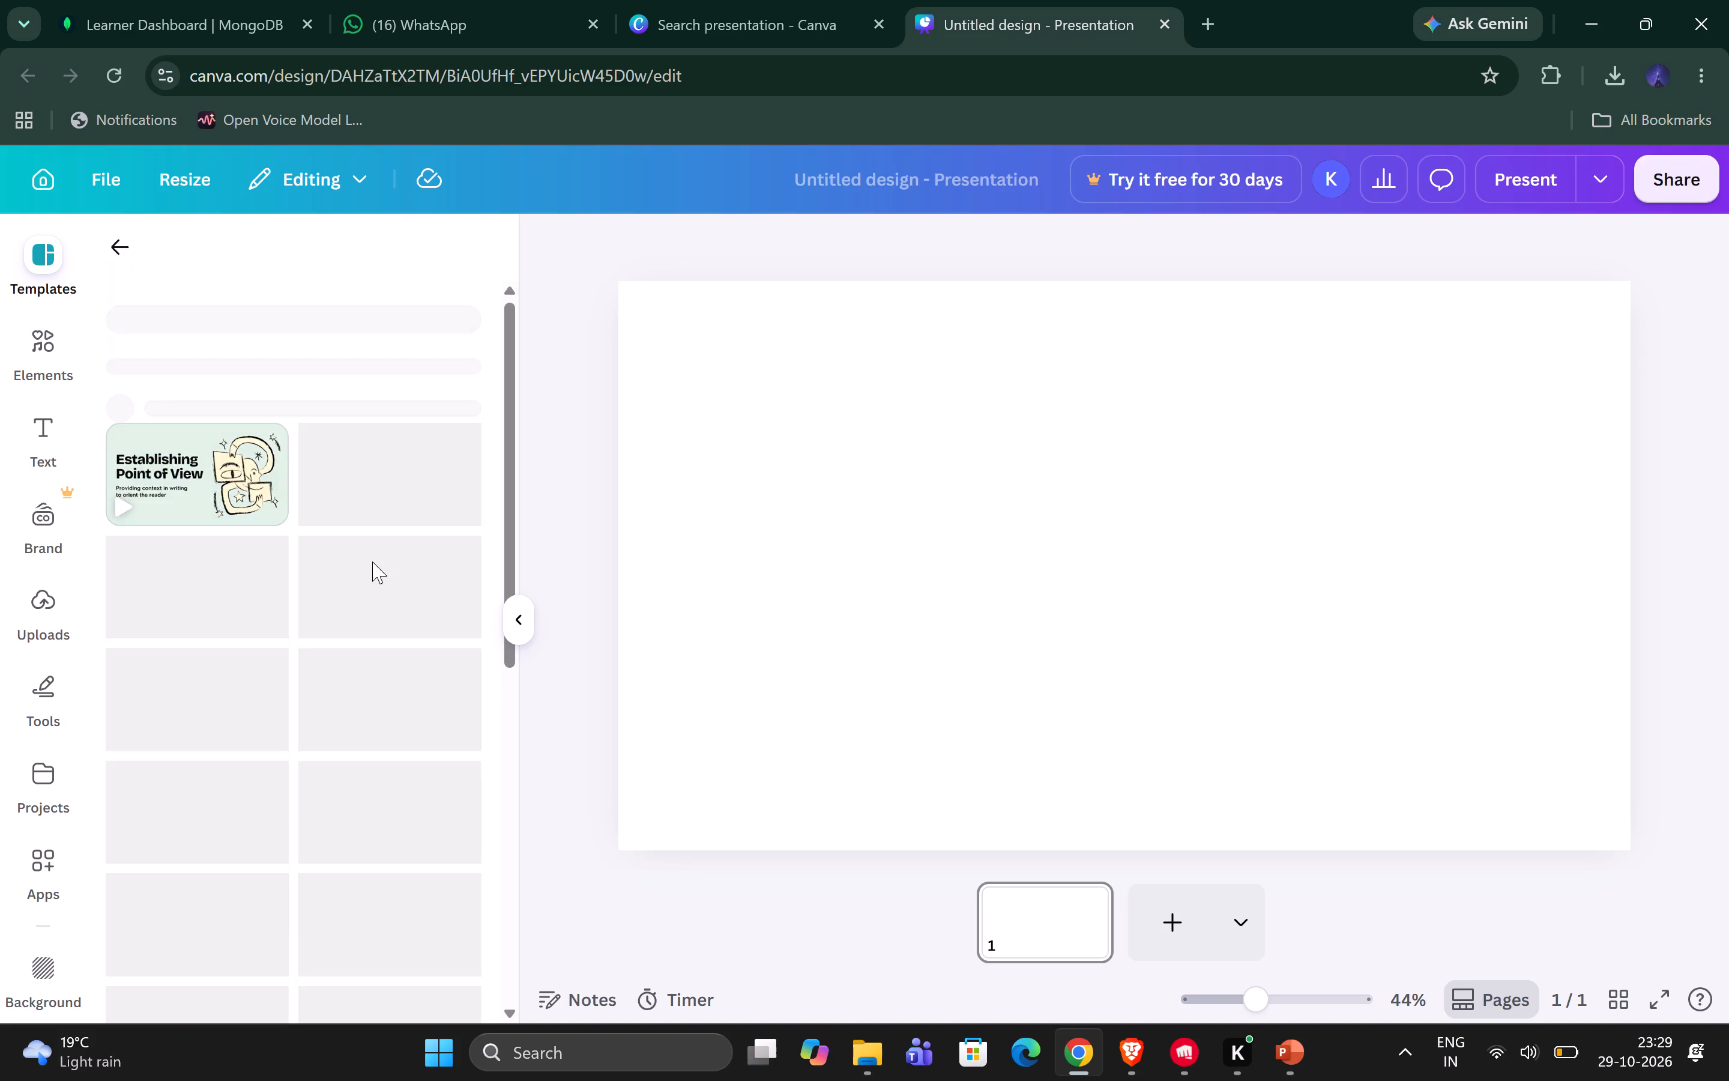
{"action": "scroll", "coordinate": [372, 562], "scroll_direction": "down", "scroll_amount": 1}
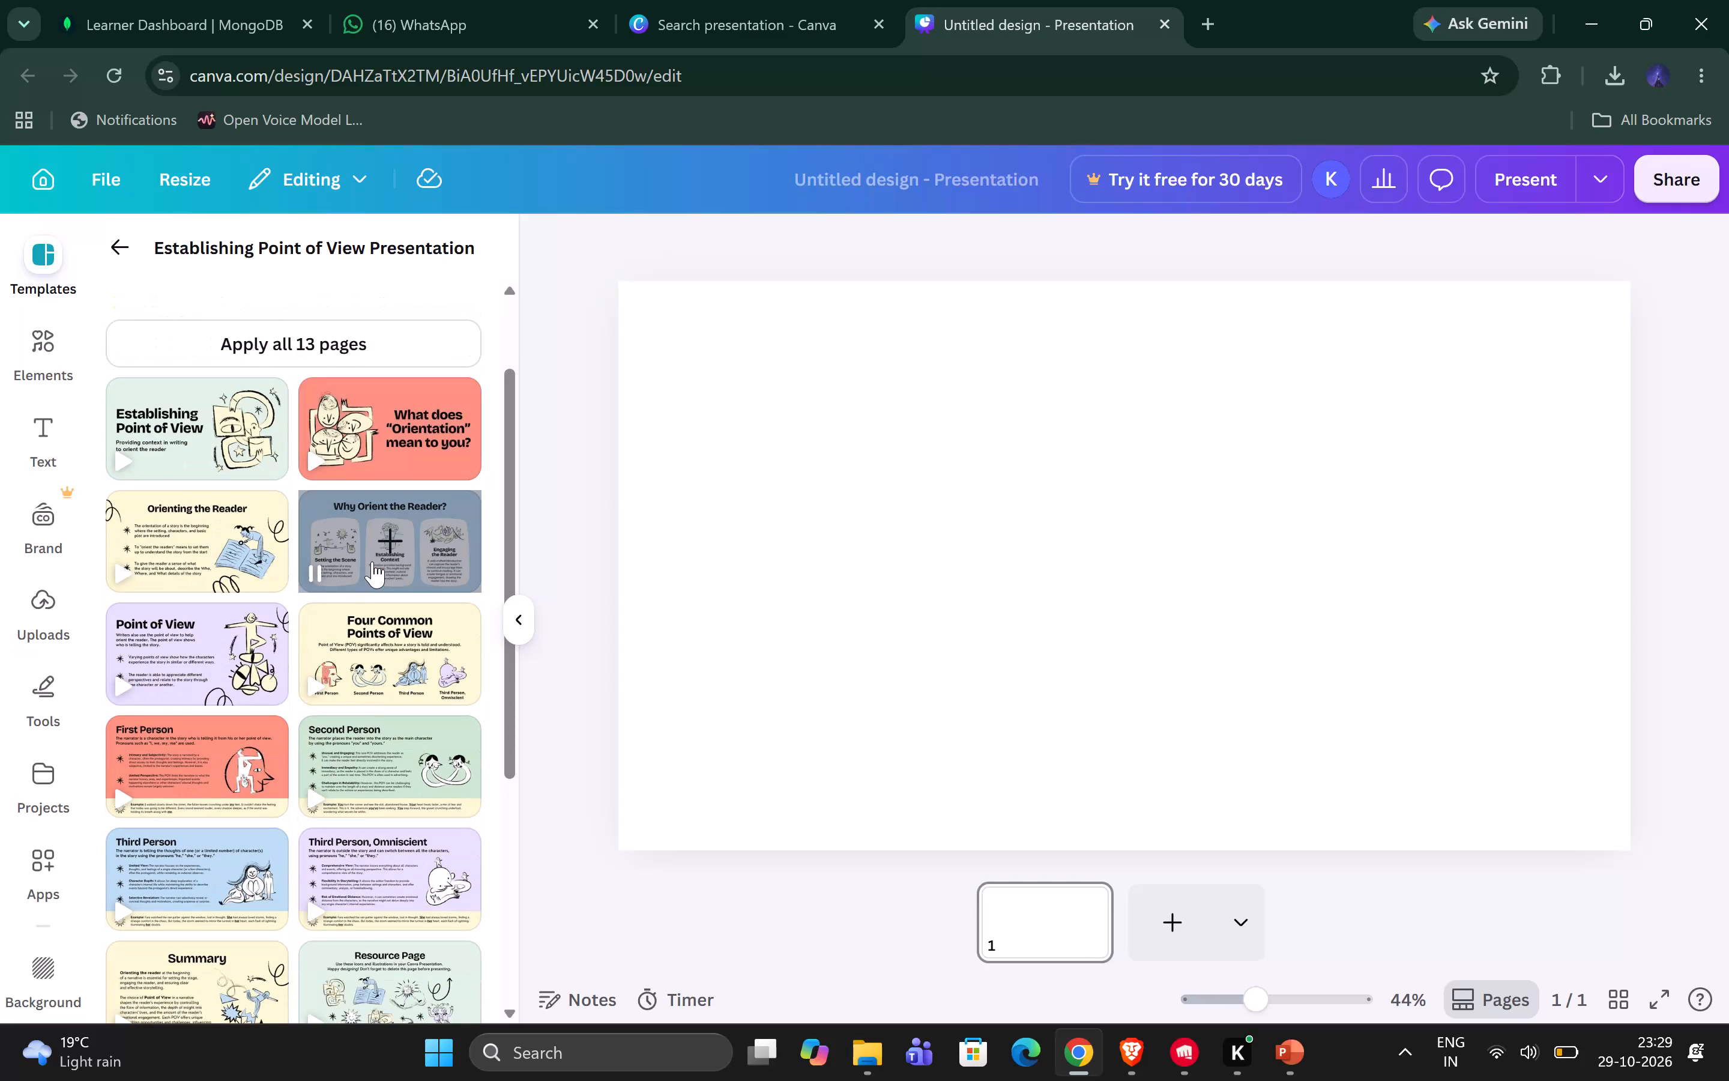
{"action": "scroll", "coordinate": [372, 562], "scroll_direction": "up", "scroll_amount": 4}
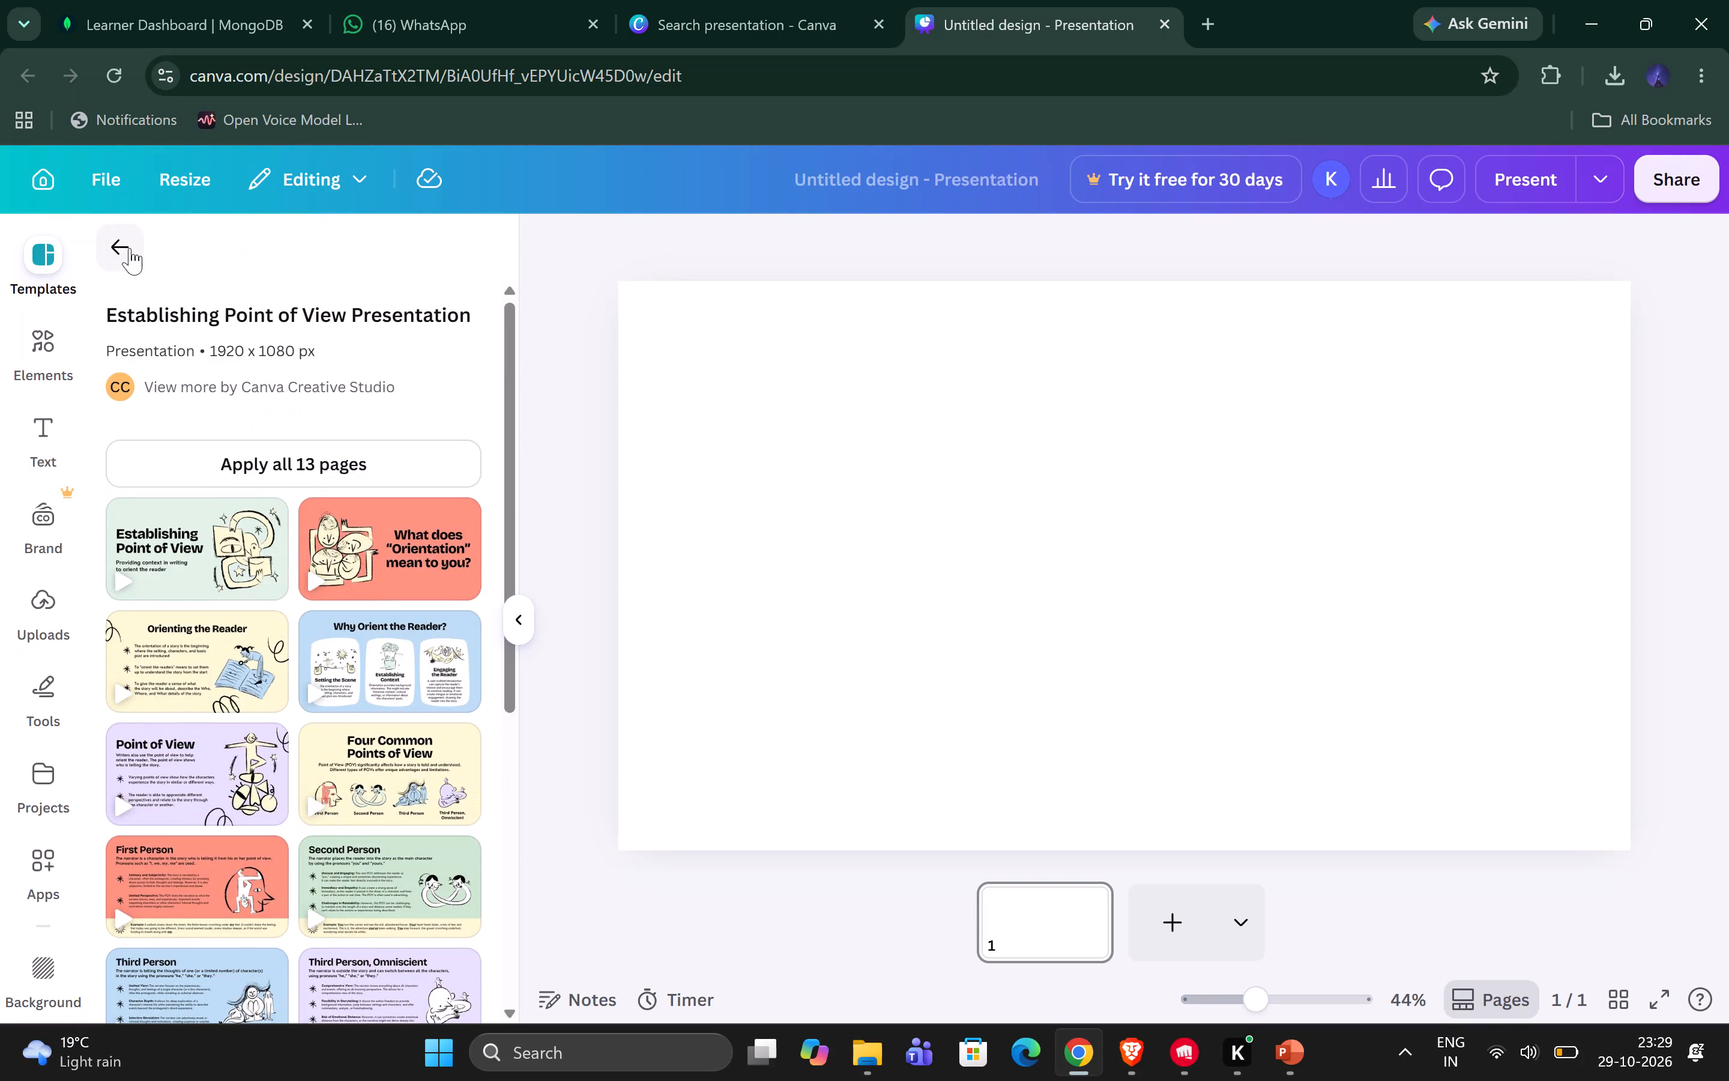
{"action": "double_click", "coordinate": [130, 248]}
{"action": "scroll", "coordinate": [220, 468], "scroll_direction": "up", "scroll_amount": 5}
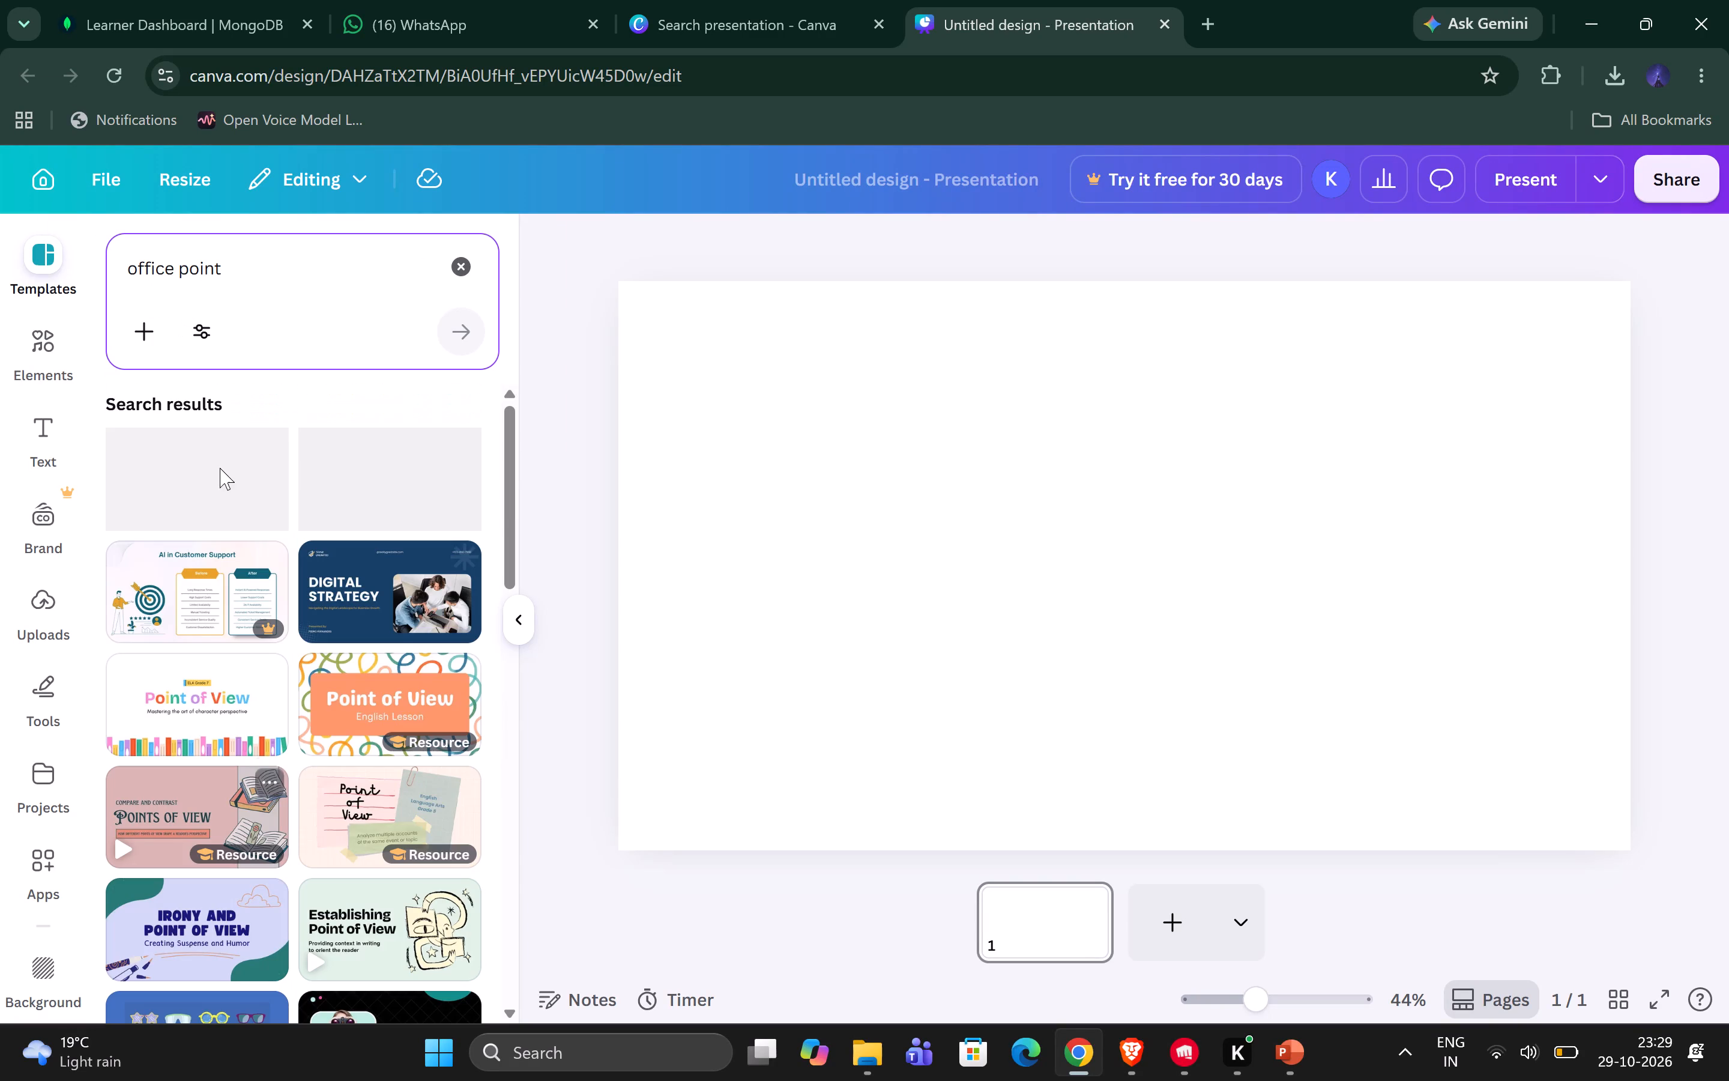
Search the presentation templates for "office" again.
{"action": "triple_click", "coordinate": [227, 285]}
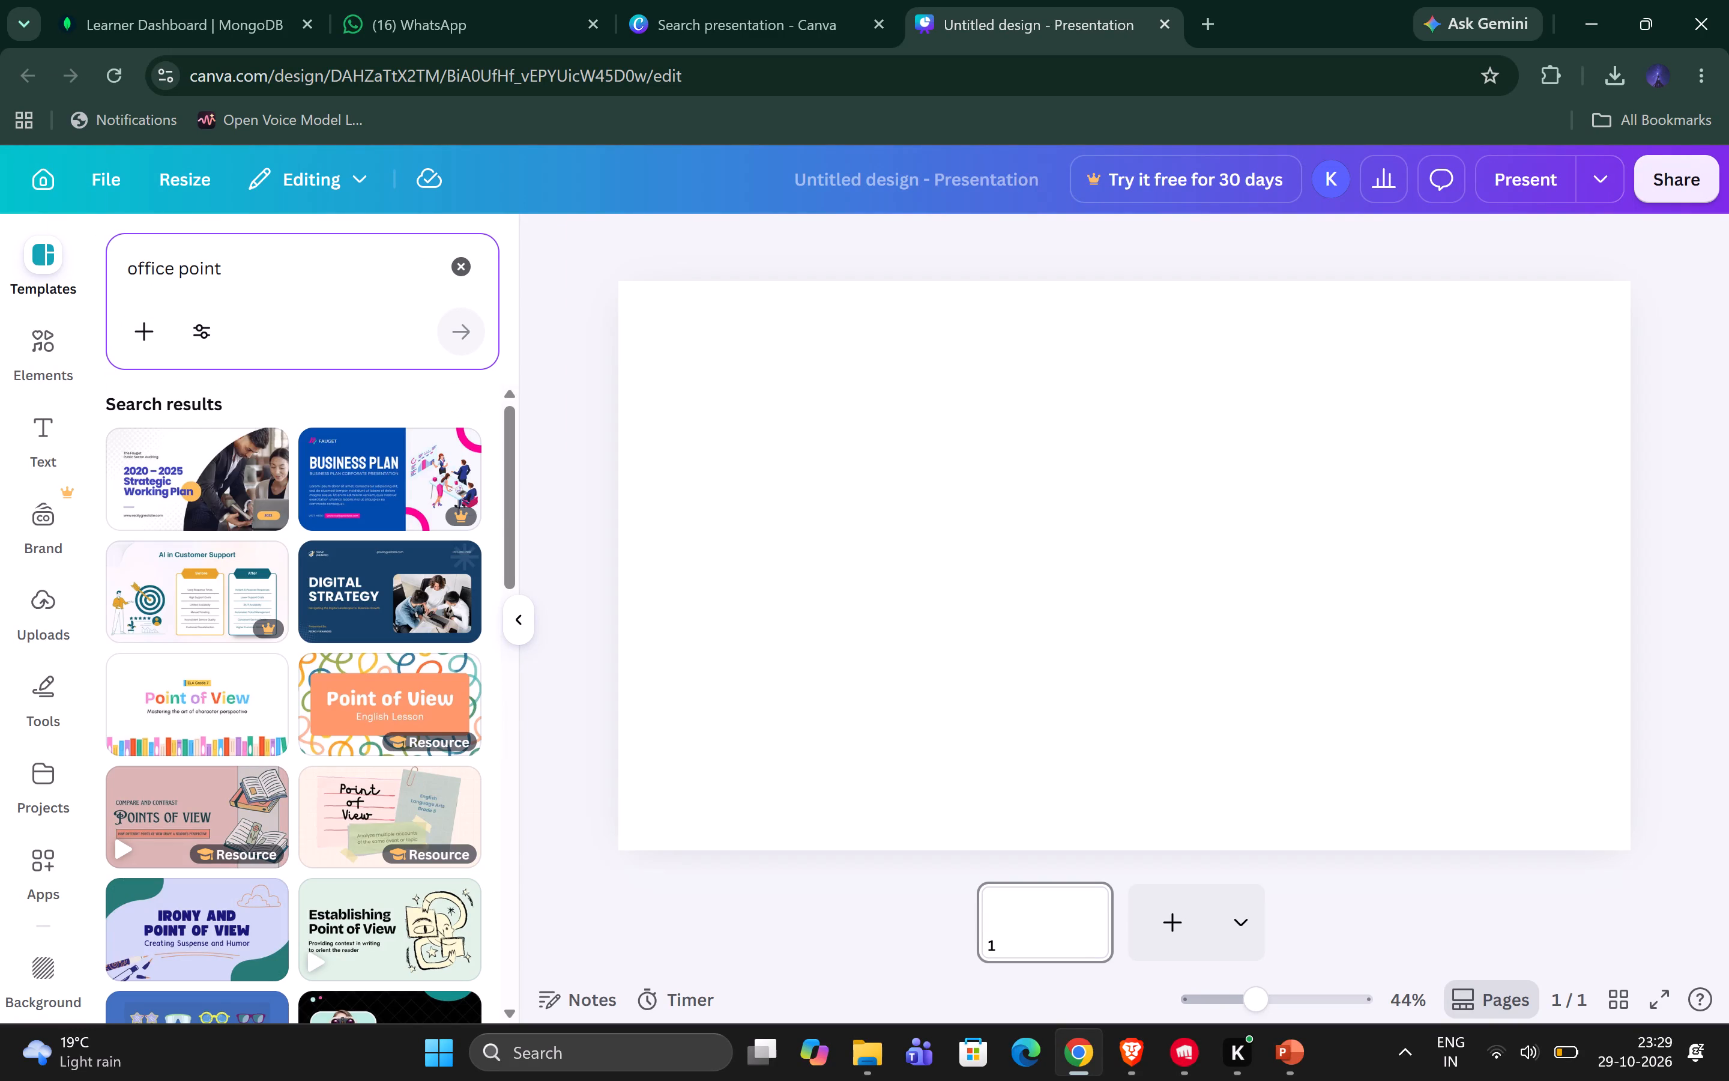
{"action": "left_click", "coordinate": [231, 279]}
{"action": "key", "text": "BackSpace"}
{"action": "key", "text": "BackSpace"}
{"action": "key", "text": "BackSpace"}
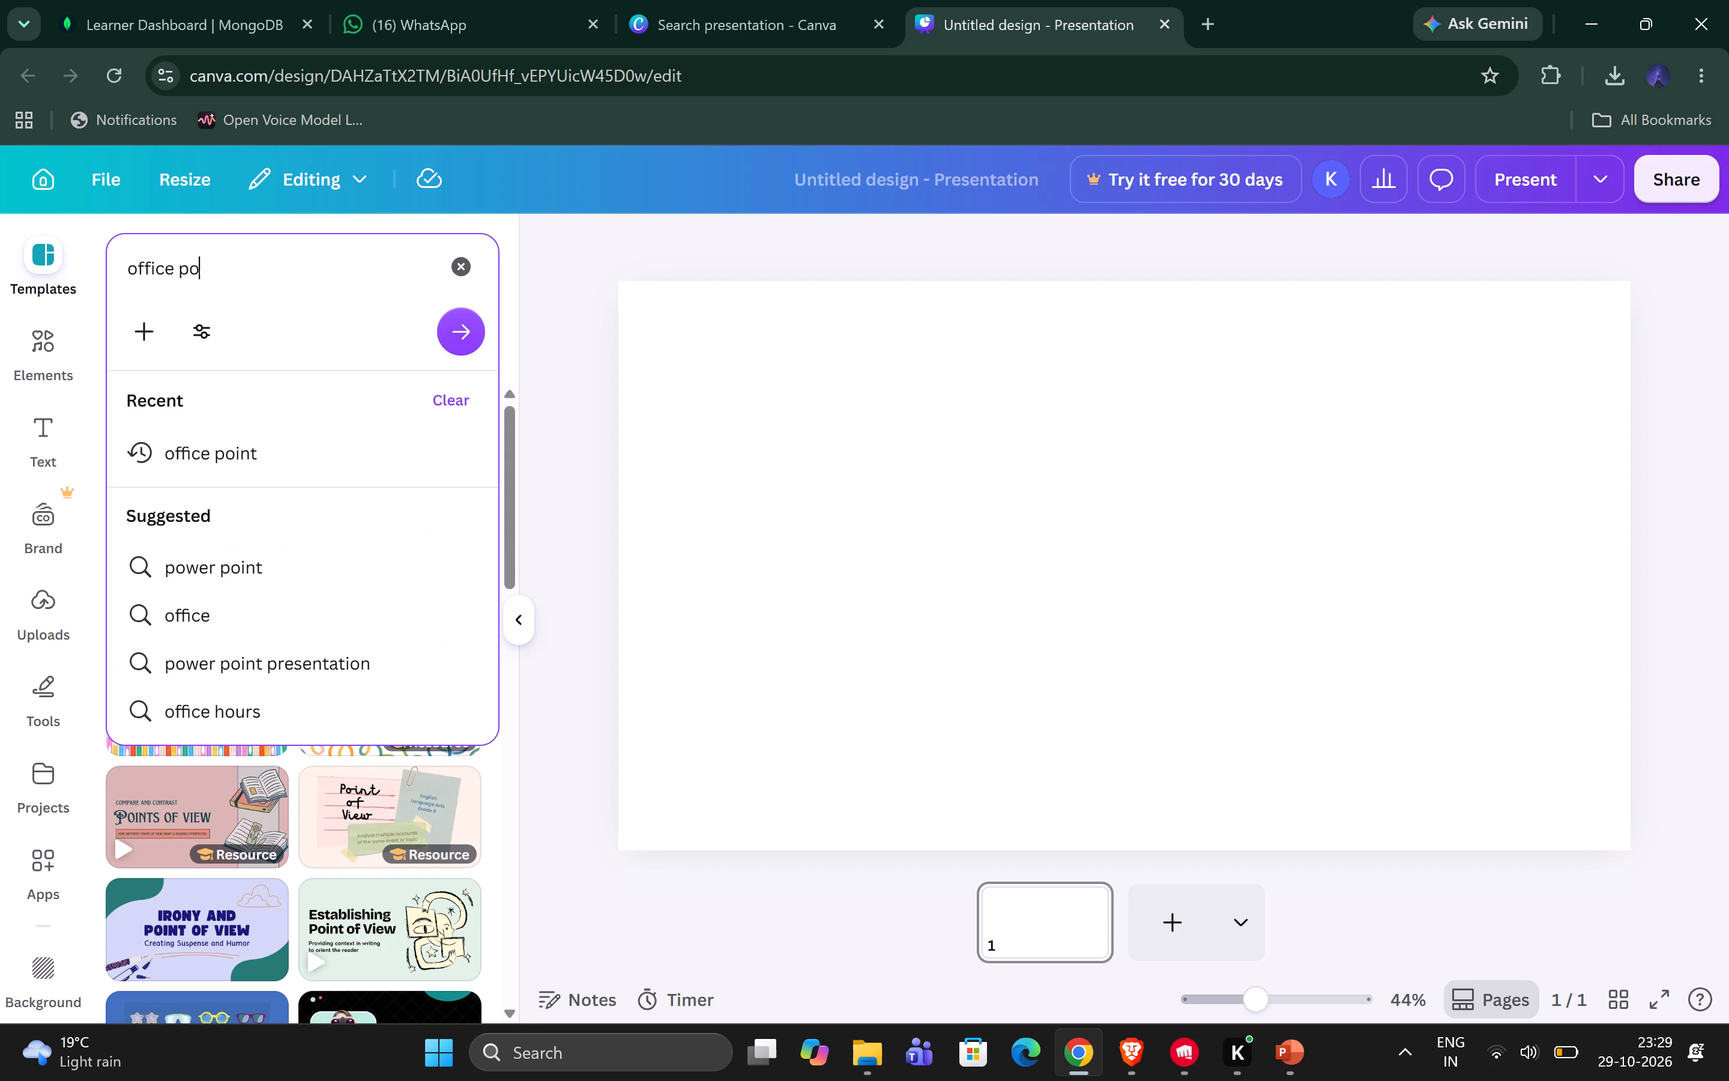
{"action": "key", "text": "BackSpace"}
{"action": "key", "text": "BackSpace"}
{"action": "key", "text": "BackSpace"}
{"action": "key", "text": "Return"}
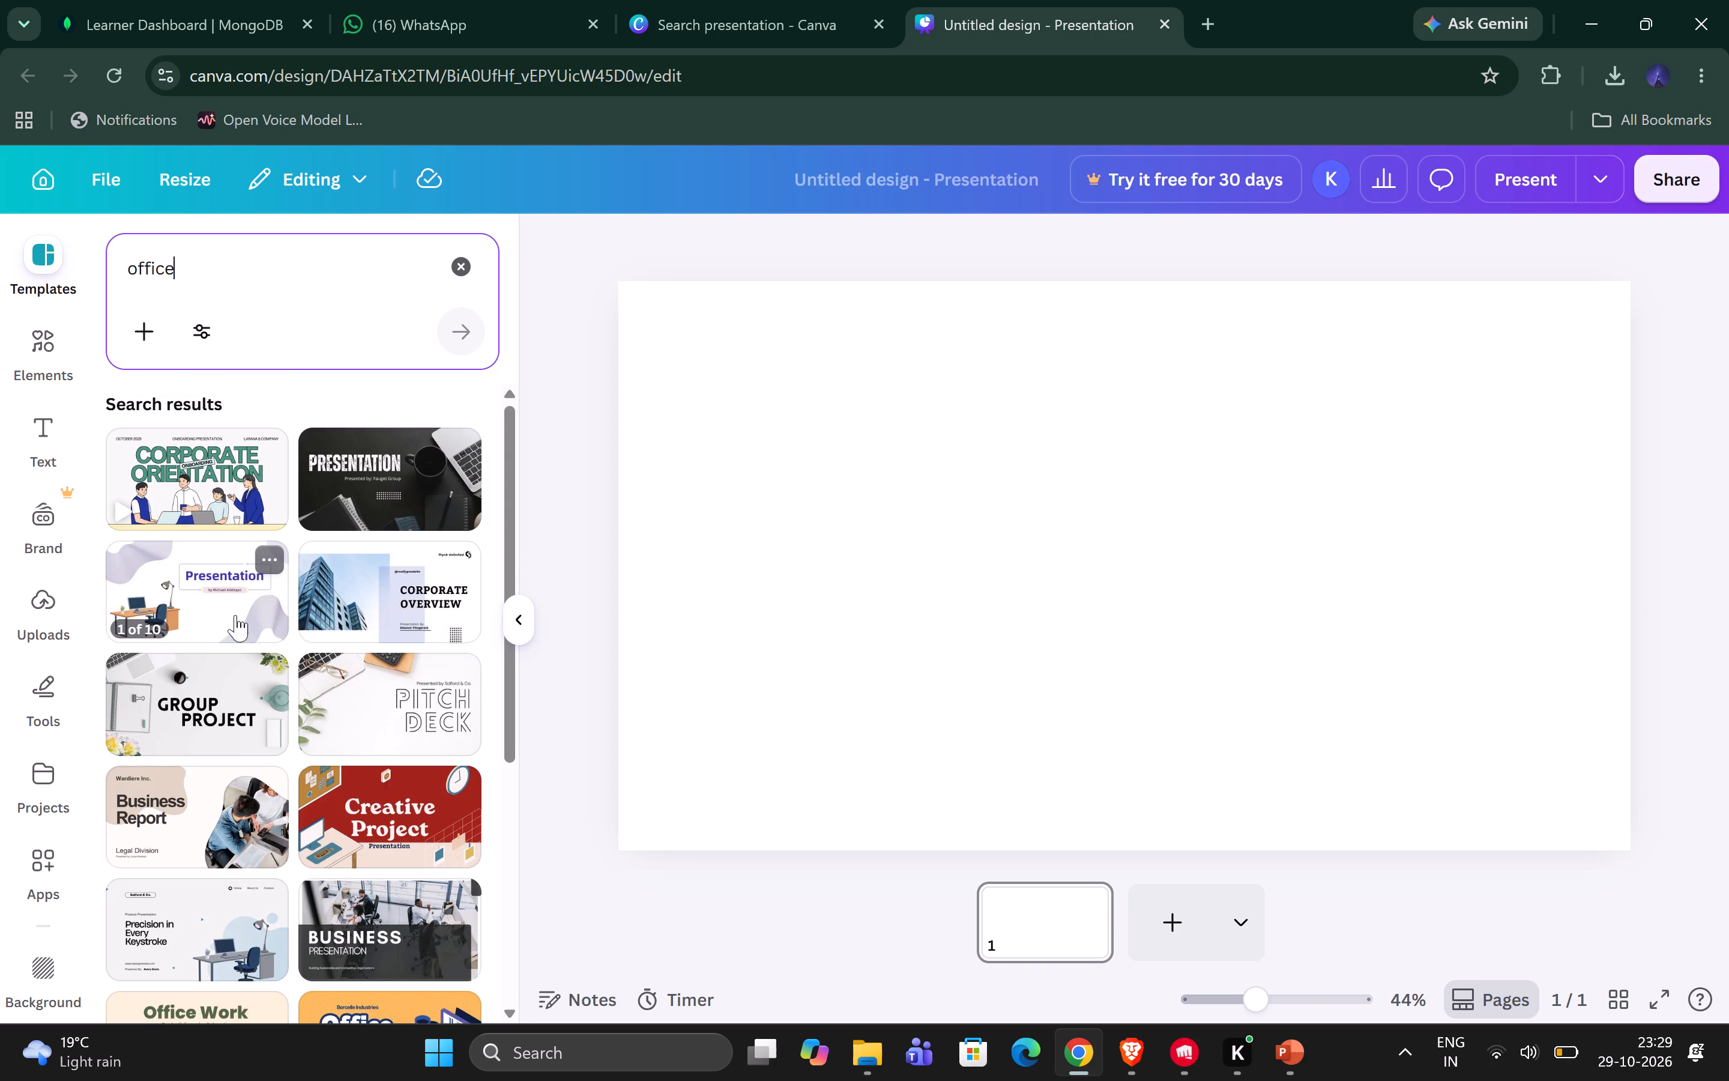
Preview the pages of the Colorful Modern Office Working Desk Group Project Presentation template, and return to the search results.
{"action": "left_click", "coordinate": [238, 684]}
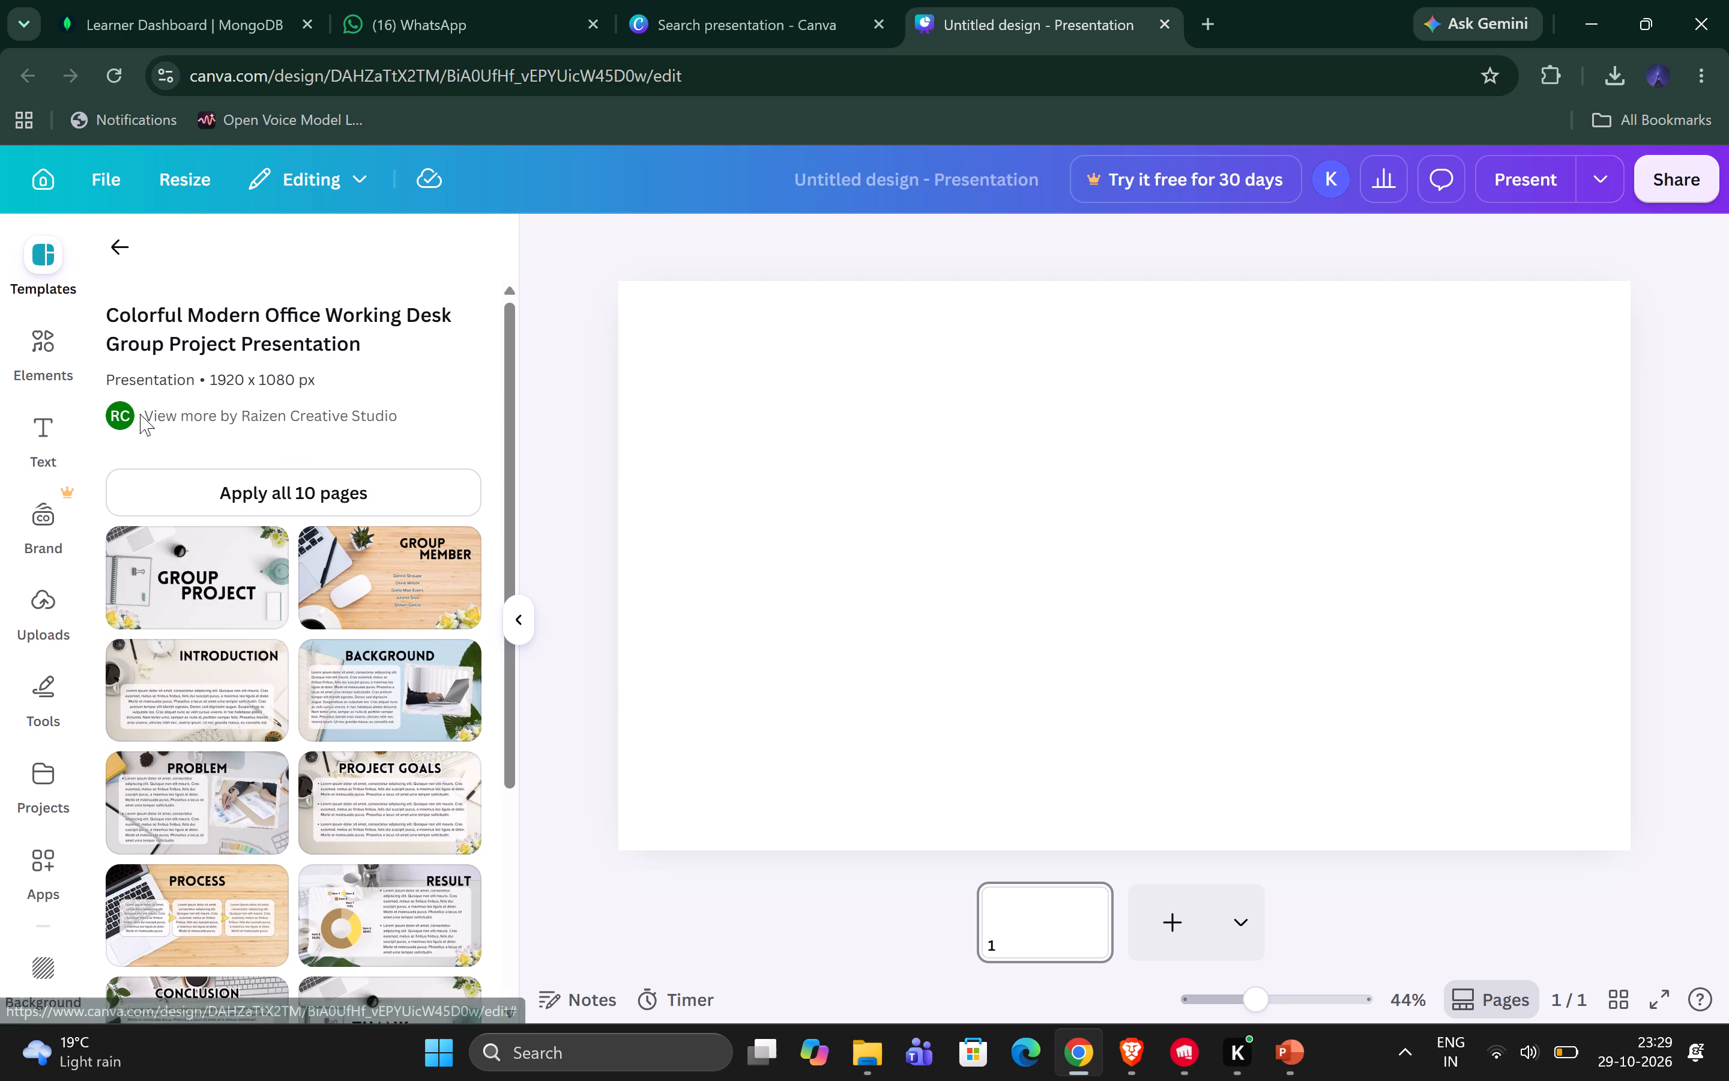
{"action": "left_click", "coordinate": [121, 246]}
{"action": "left_click", "coordinate": [226, 574]}
{"action": "left_click", "coordinate": [227, 571]}
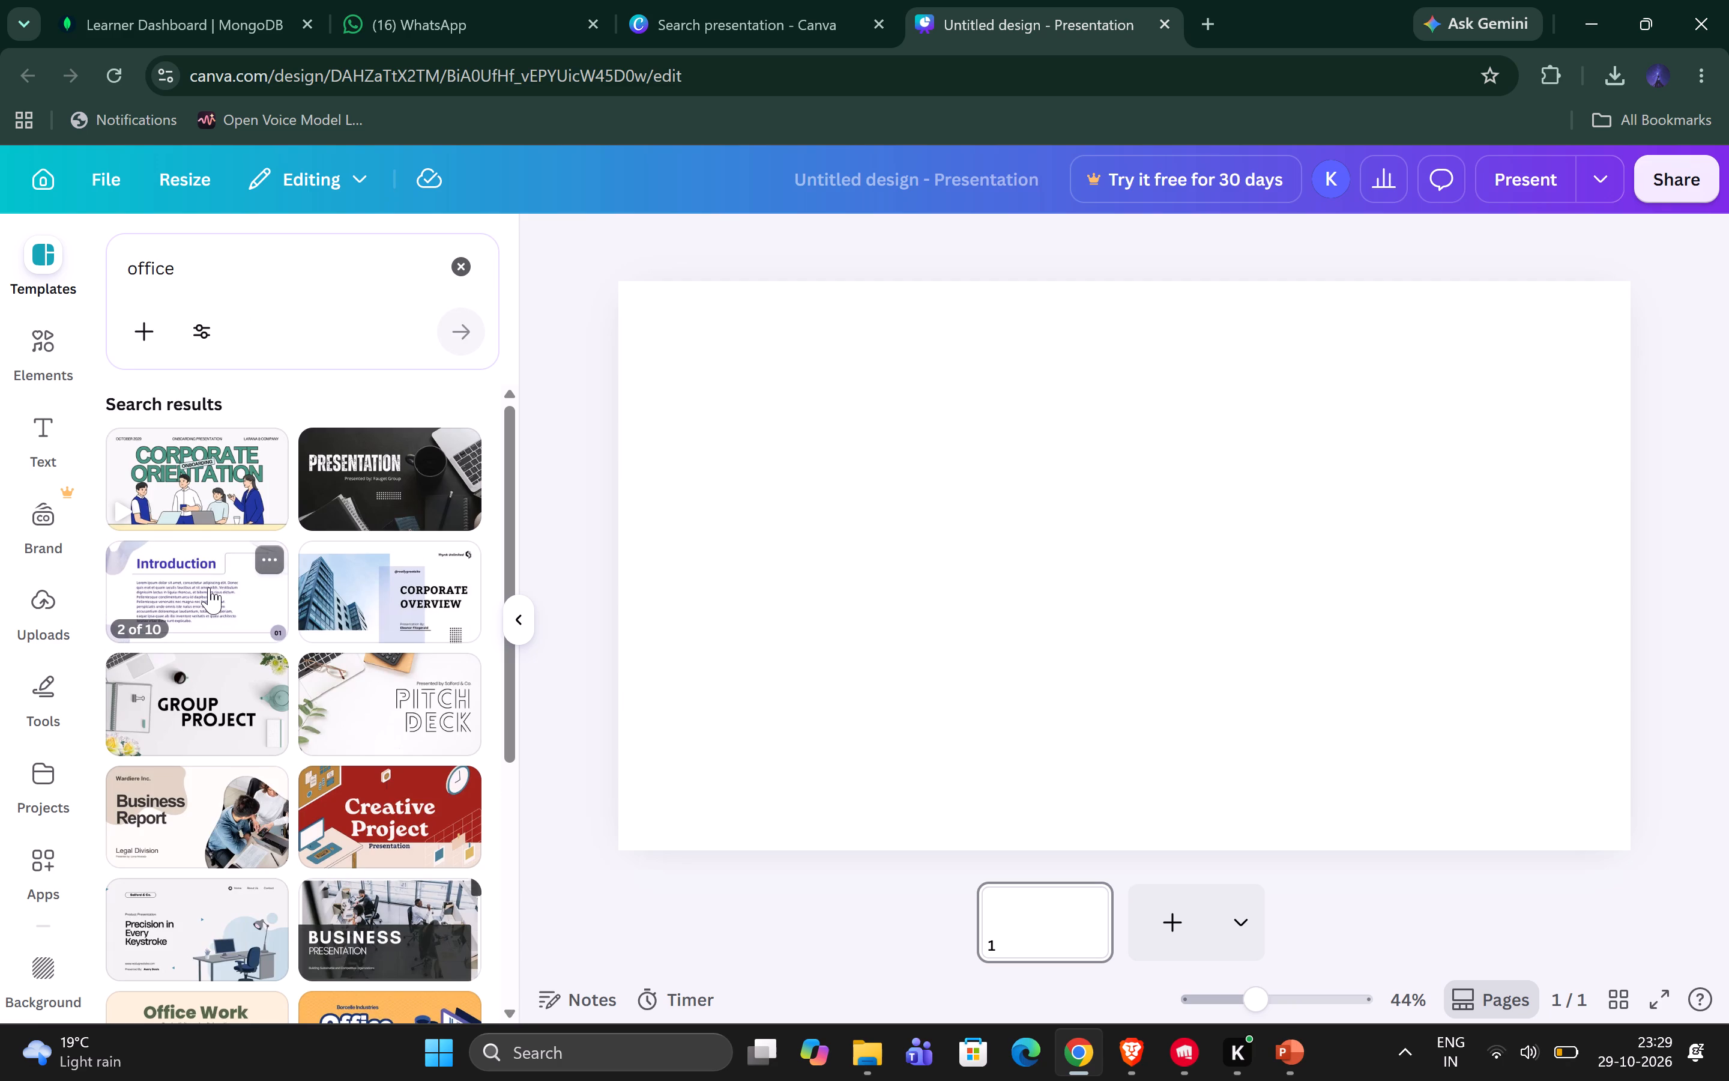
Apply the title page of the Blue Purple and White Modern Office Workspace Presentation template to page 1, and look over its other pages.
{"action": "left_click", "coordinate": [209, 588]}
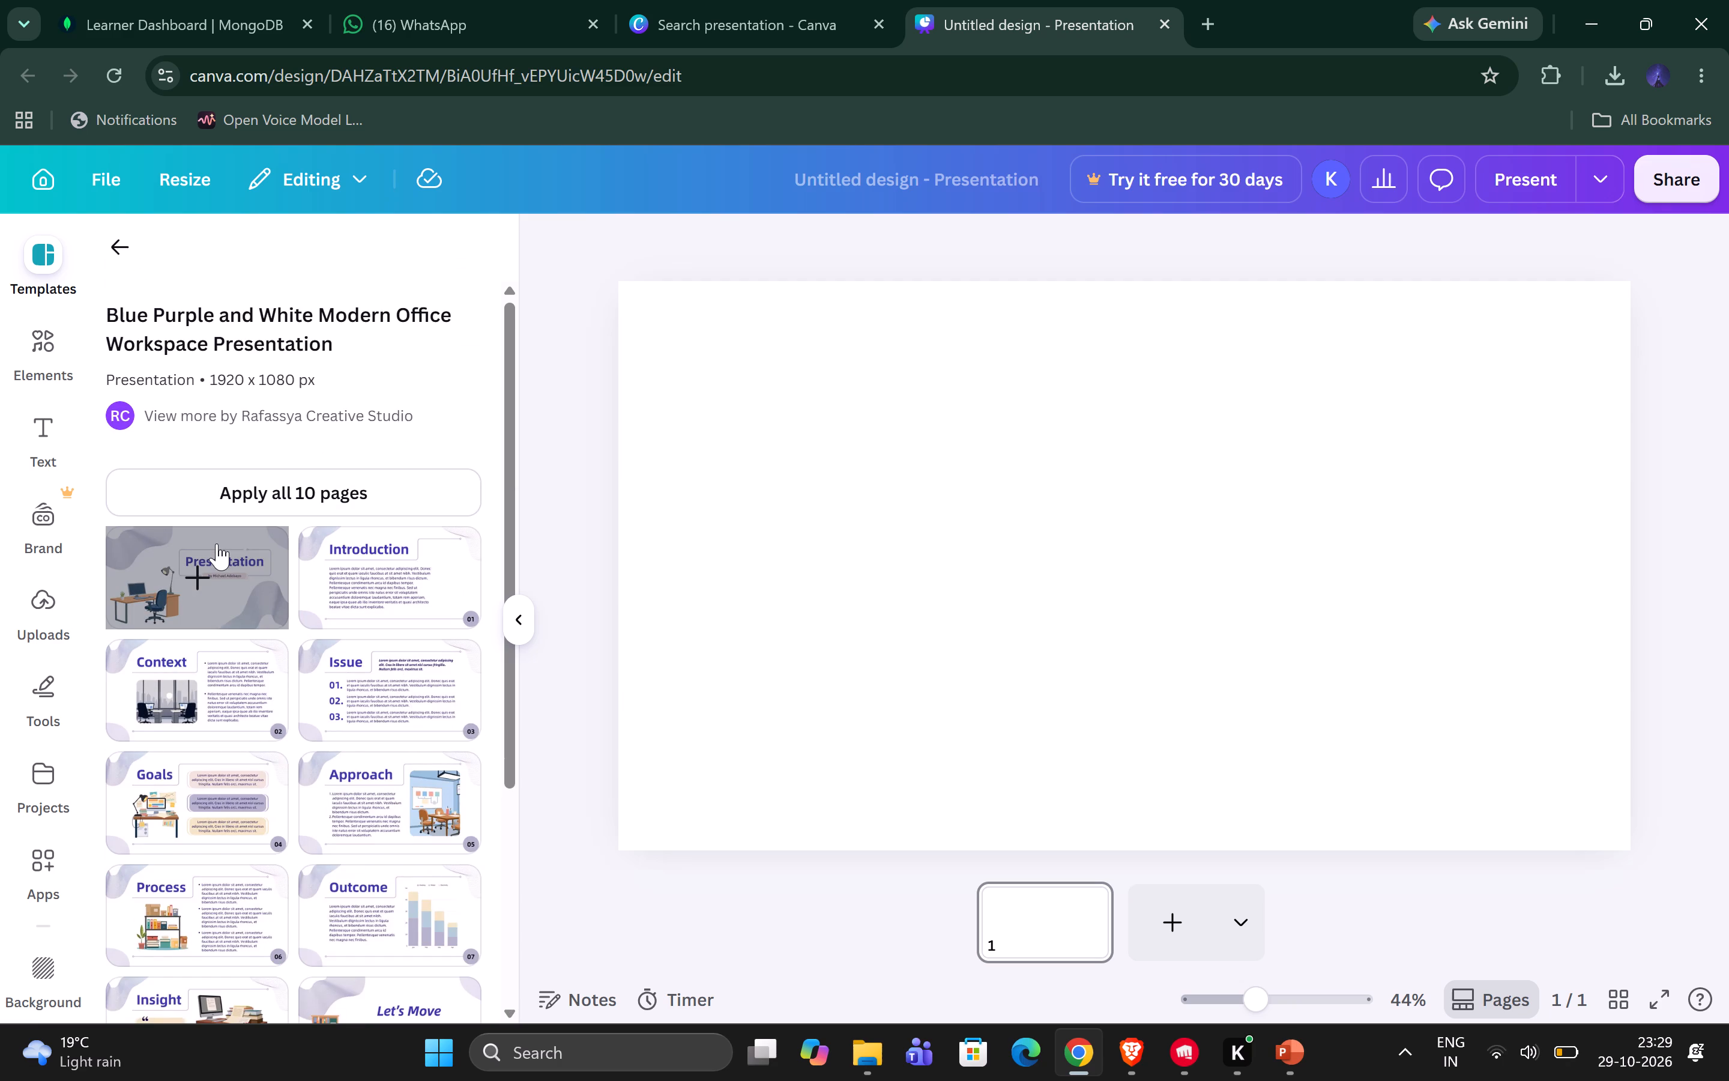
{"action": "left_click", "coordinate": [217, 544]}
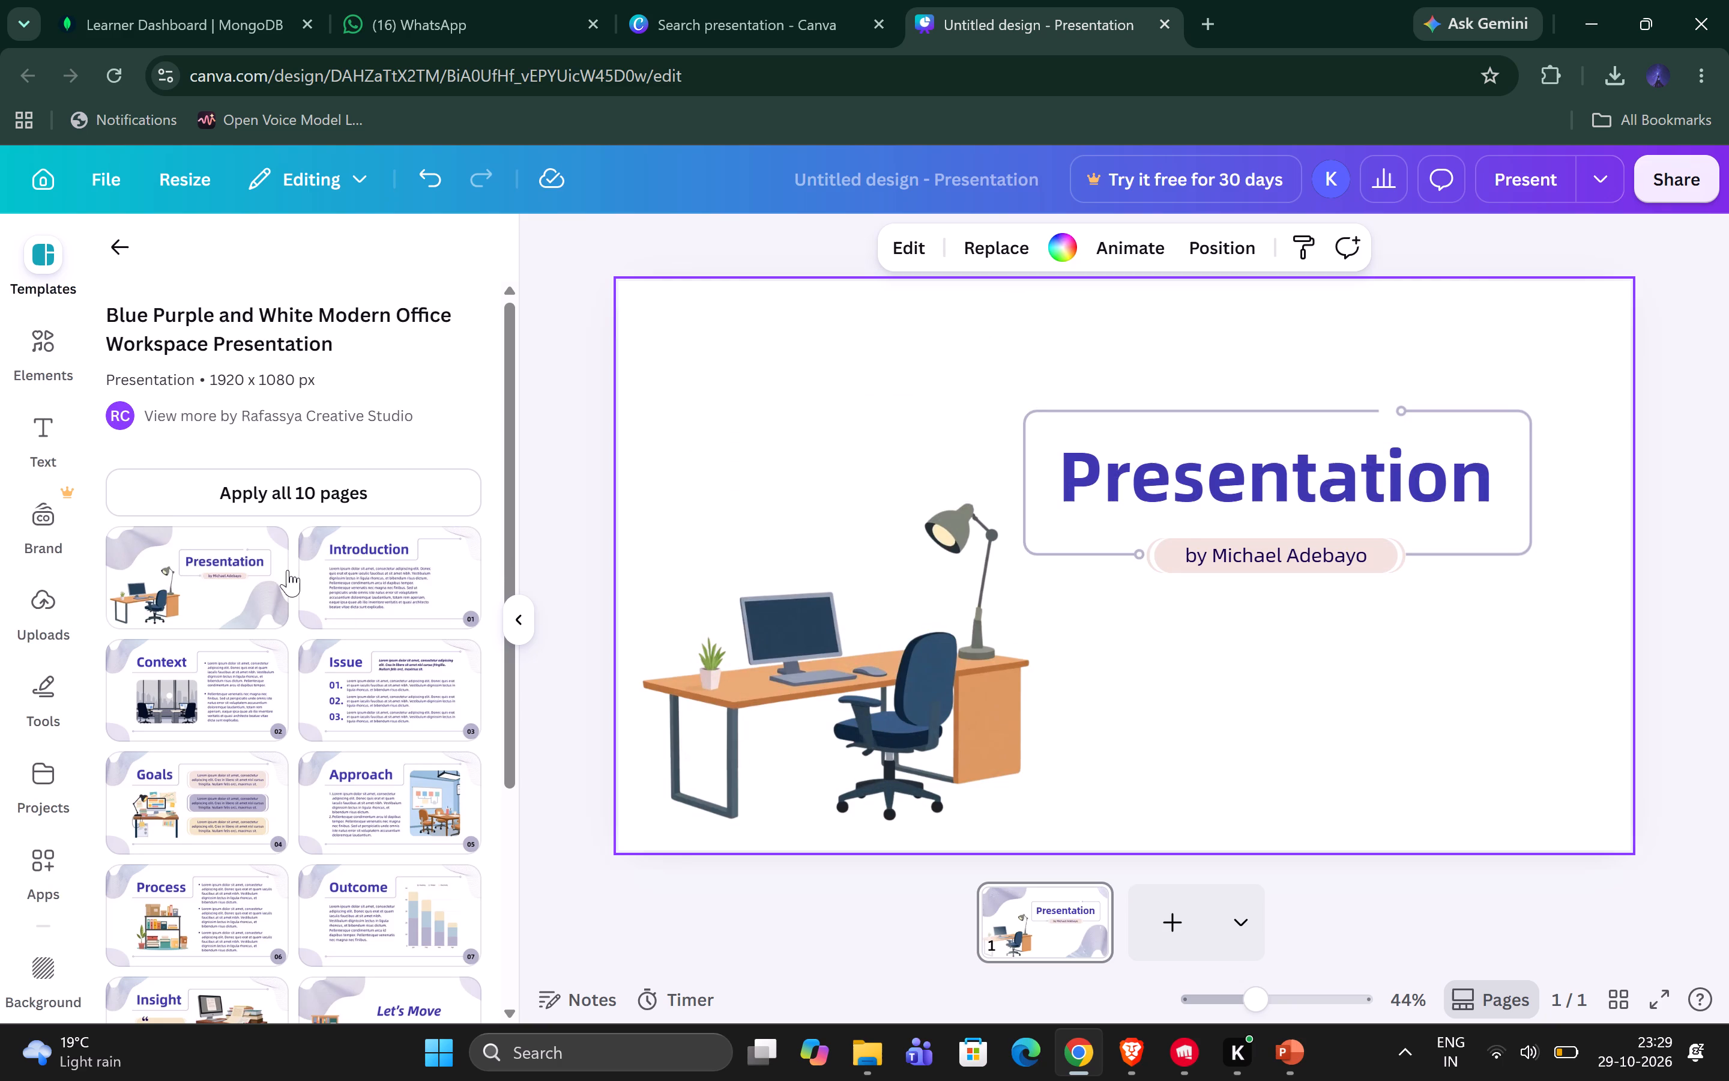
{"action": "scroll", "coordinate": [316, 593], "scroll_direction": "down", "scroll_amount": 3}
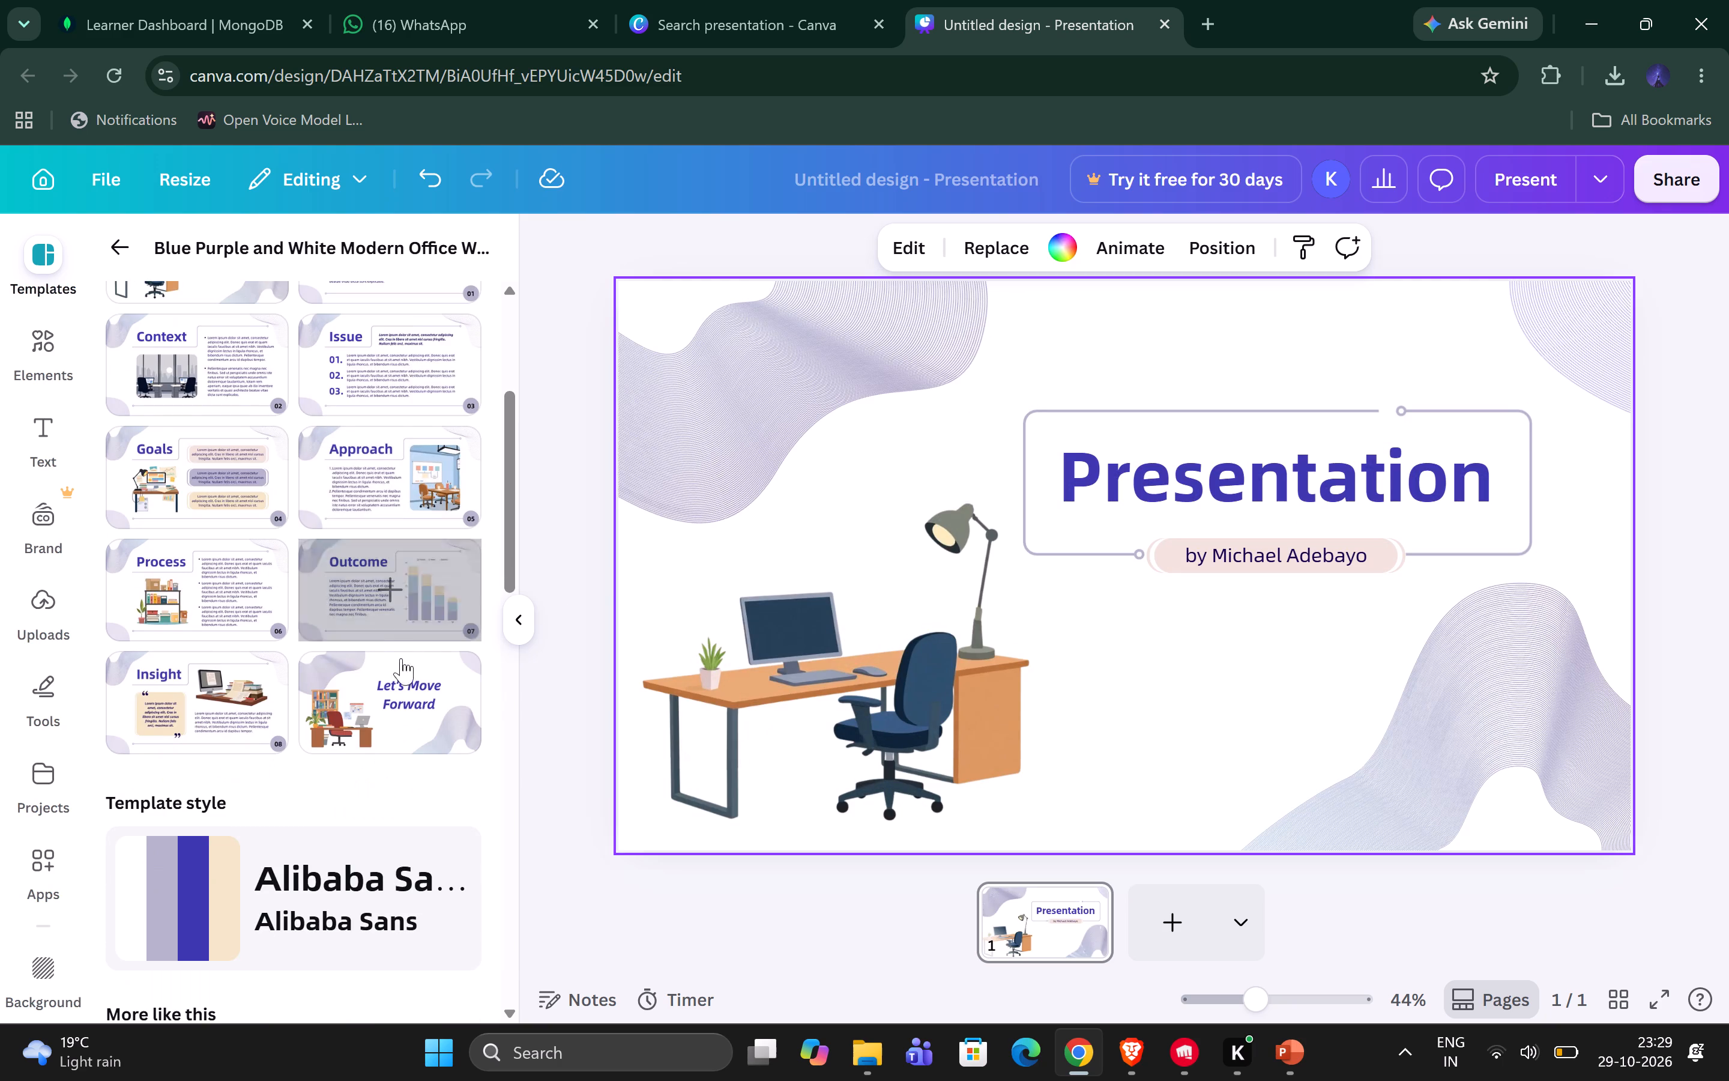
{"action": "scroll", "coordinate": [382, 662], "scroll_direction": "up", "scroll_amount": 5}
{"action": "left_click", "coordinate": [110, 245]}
Browse further office templates, preview the pages of the Blue and White Modern Work Report Presentation, and return to the results.
{"action": "scroll", "coordinate": [392, 593], "scroll_direction": "down", "scroll_amount": 4}
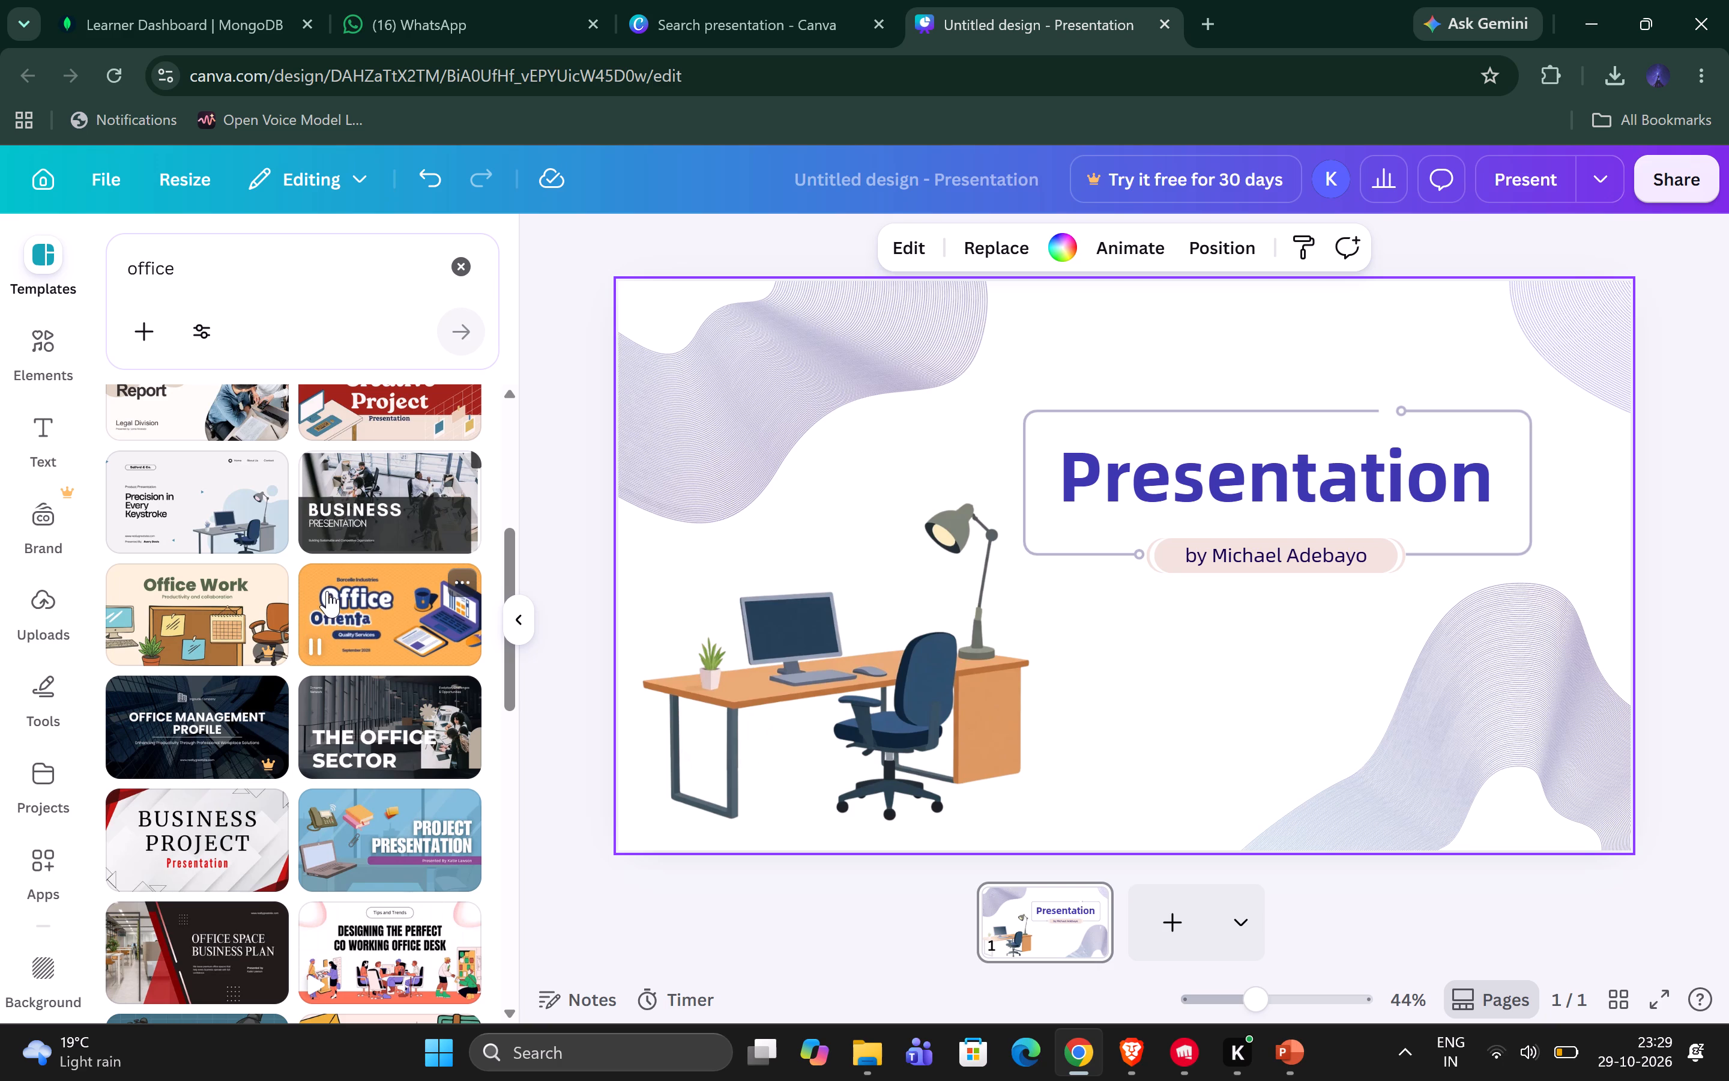
{"action": "scroll", "coordinate": [325, 593], "scroll_direction": "down", "scroll_amount": 3}
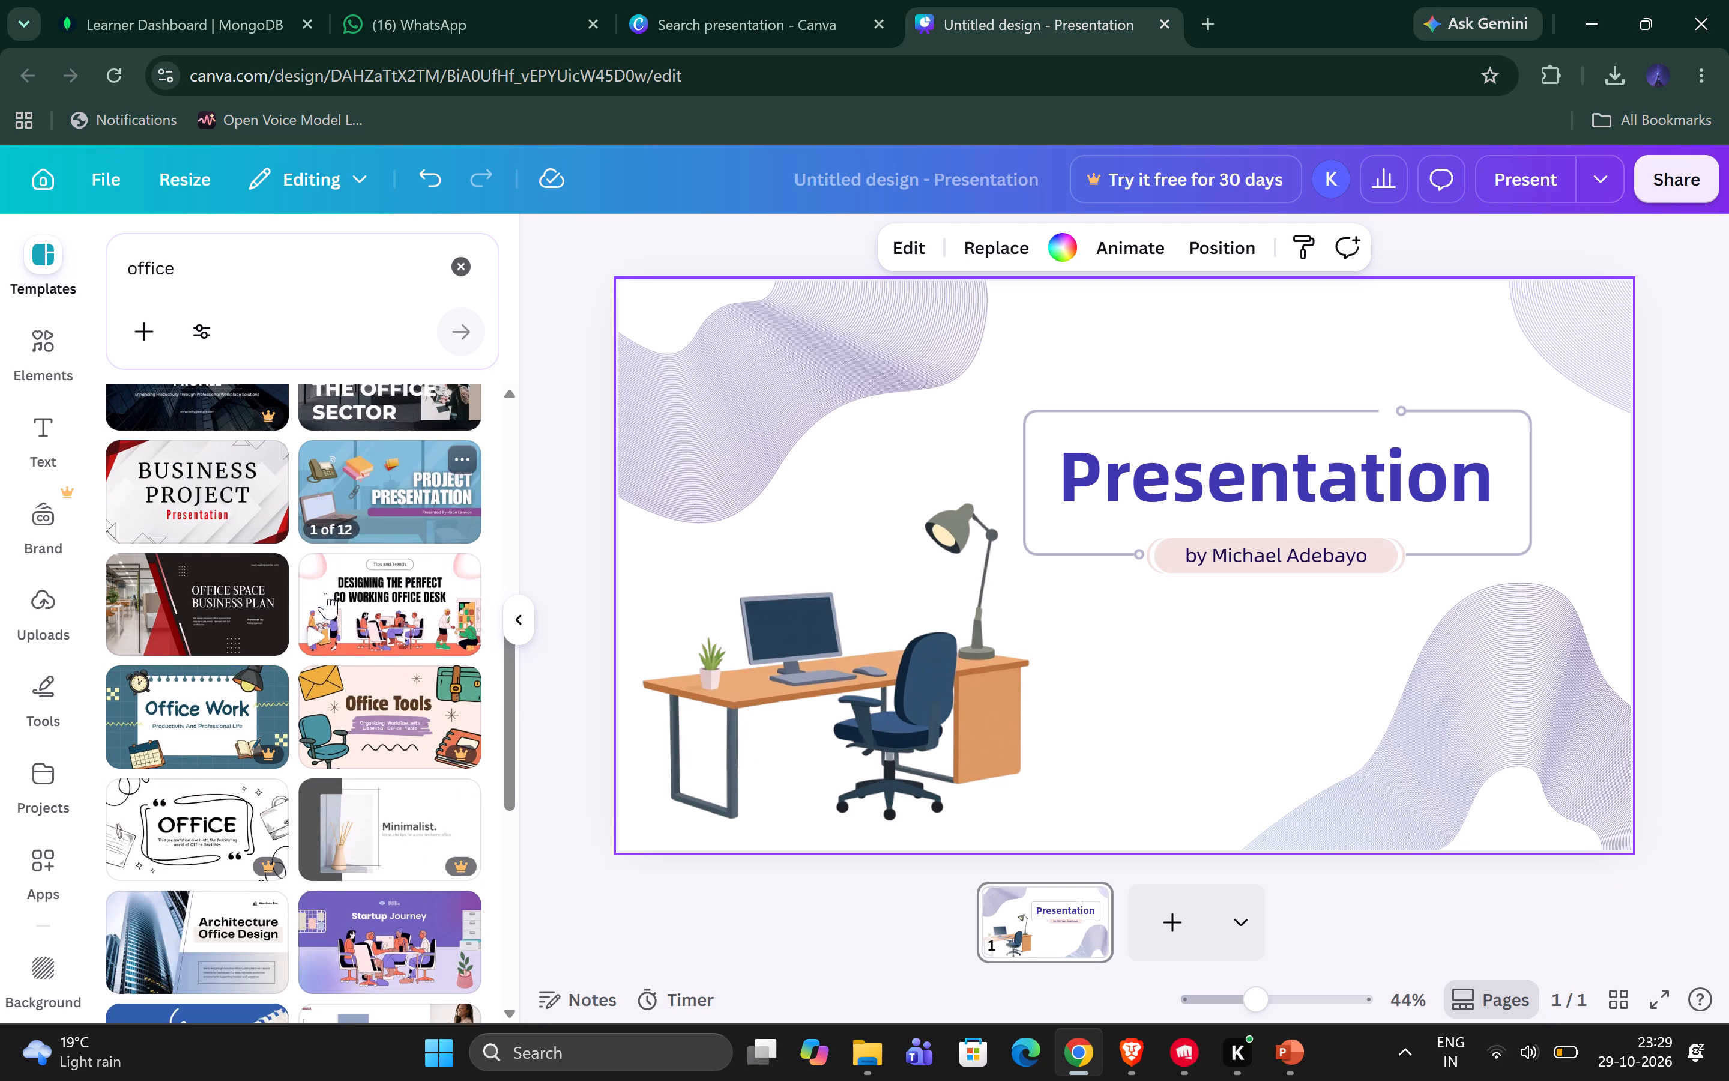
{"action": "scroll", "coordinate": [345, 643], "scroll_direction": "down", "scroll_amount": 2}
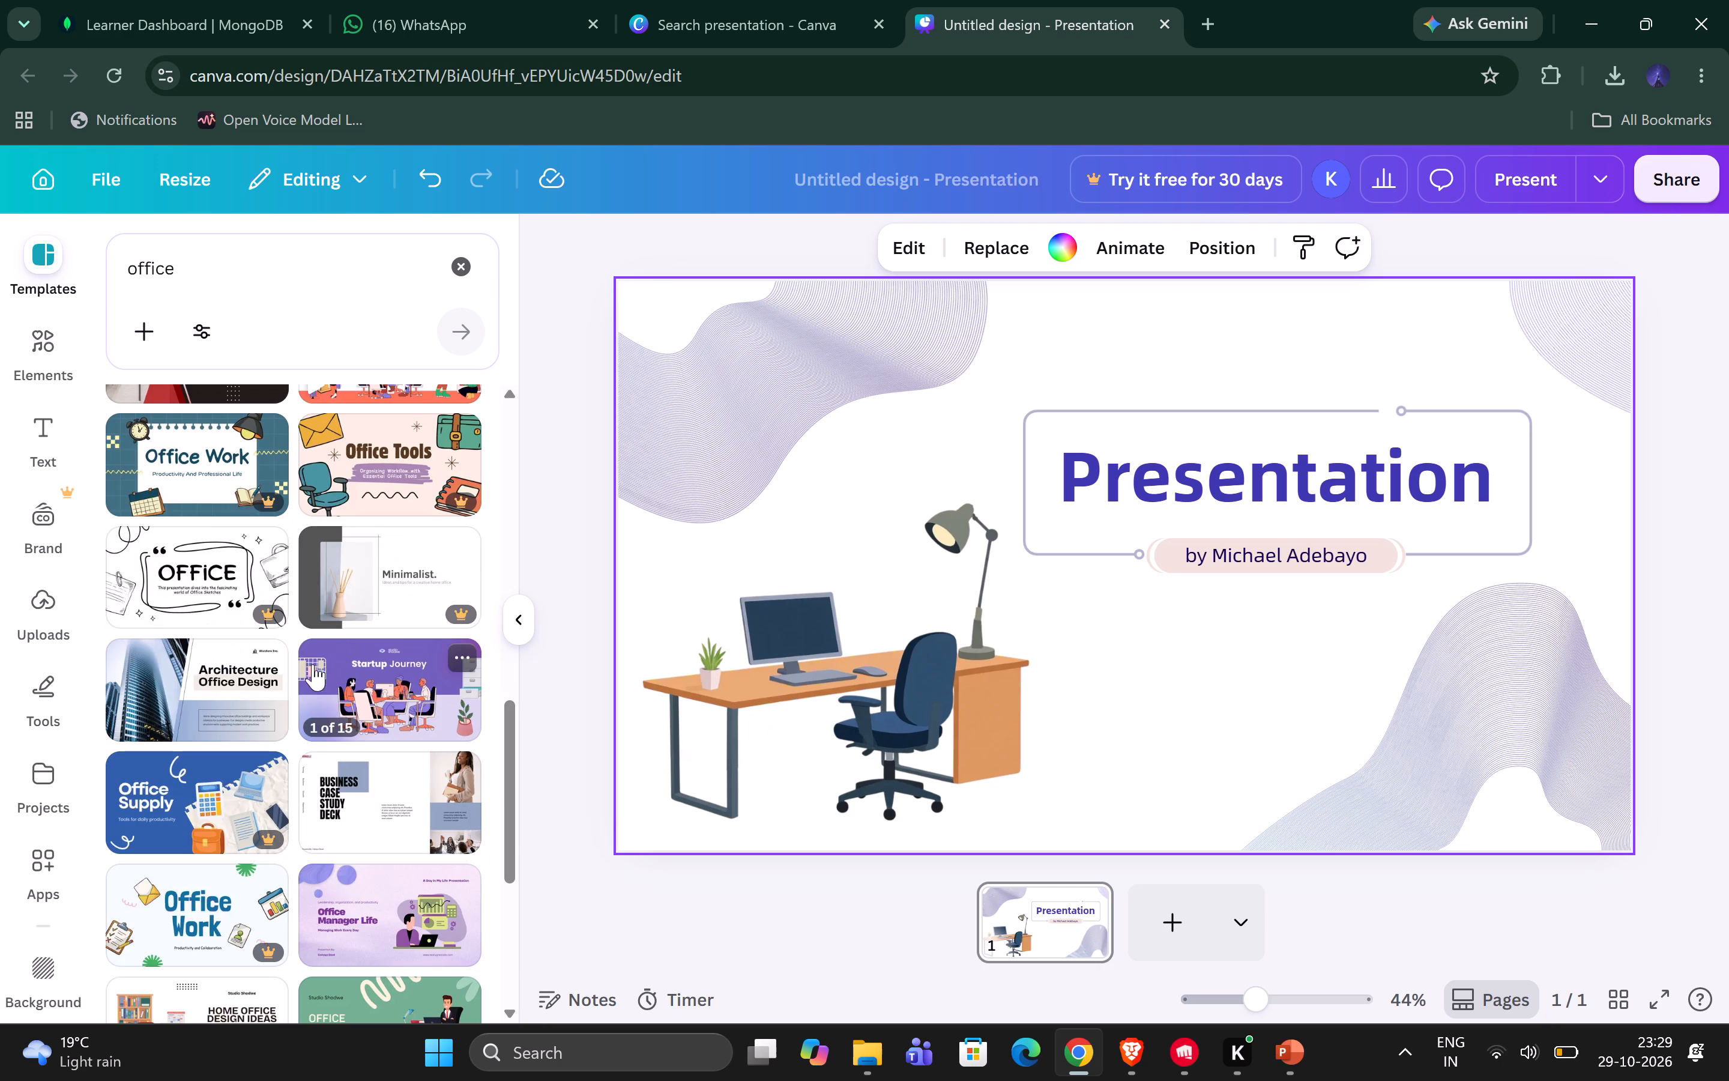
{"action": "scroll", "coordinate": [308, 673], "scroll_direction": "down", "scroll_amount": 3}
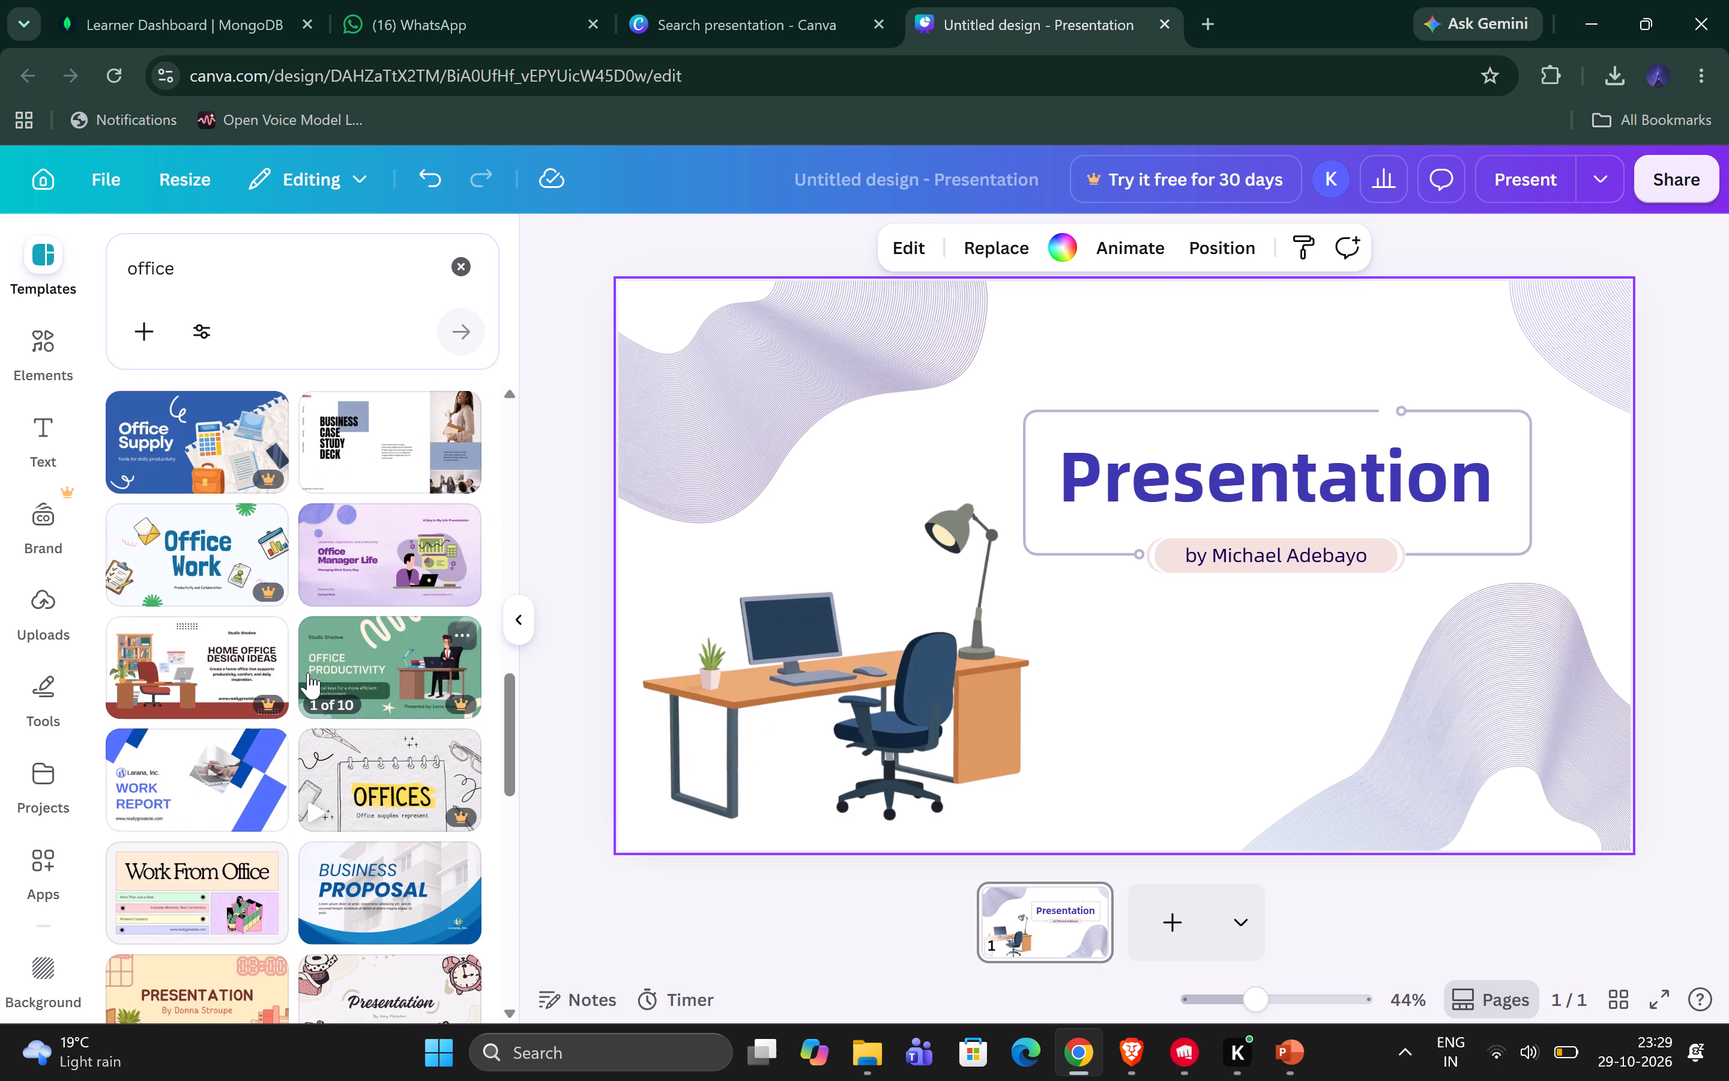
{"action": "left_click", "coordinate": [216, 748]}
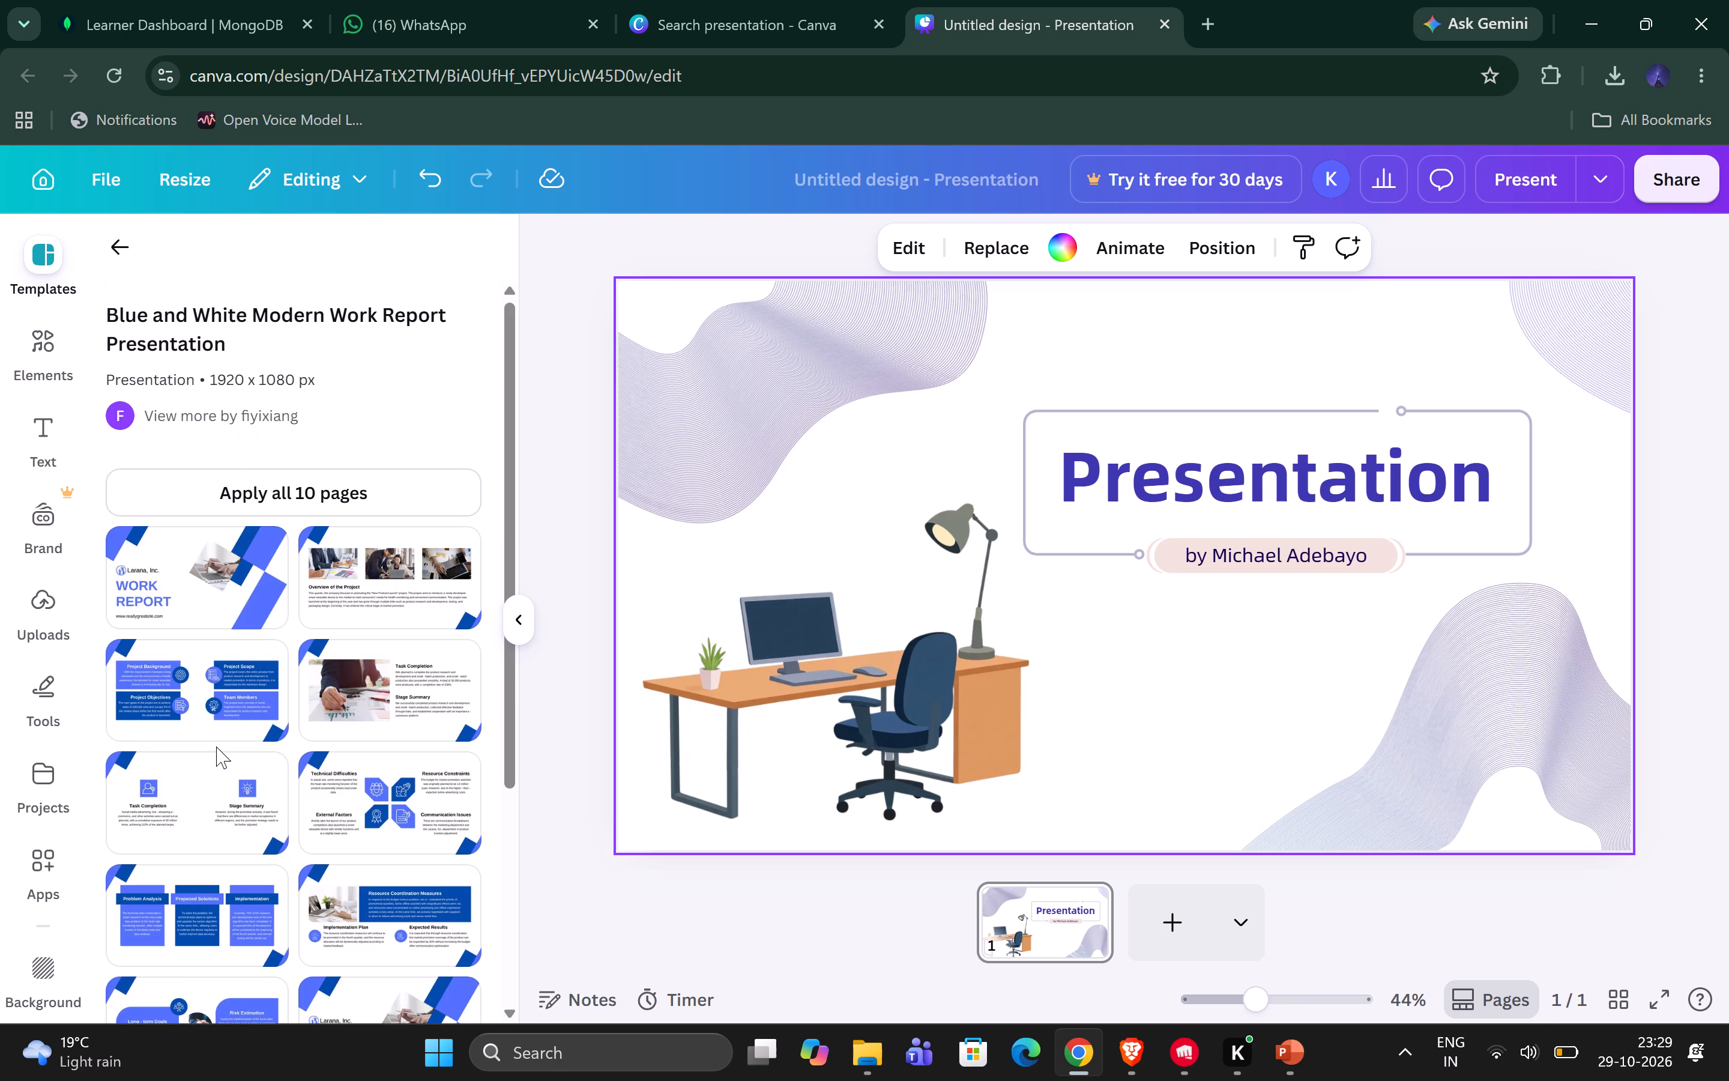
{"action": "left_click", "coordinate": [127, 238]}
Browse the remaining office template designs for one that suits the internship presentation.
{"action": "scroll", "coordinate": [284, 668], "scroll_direction": "down", "scroll_amount": 3}
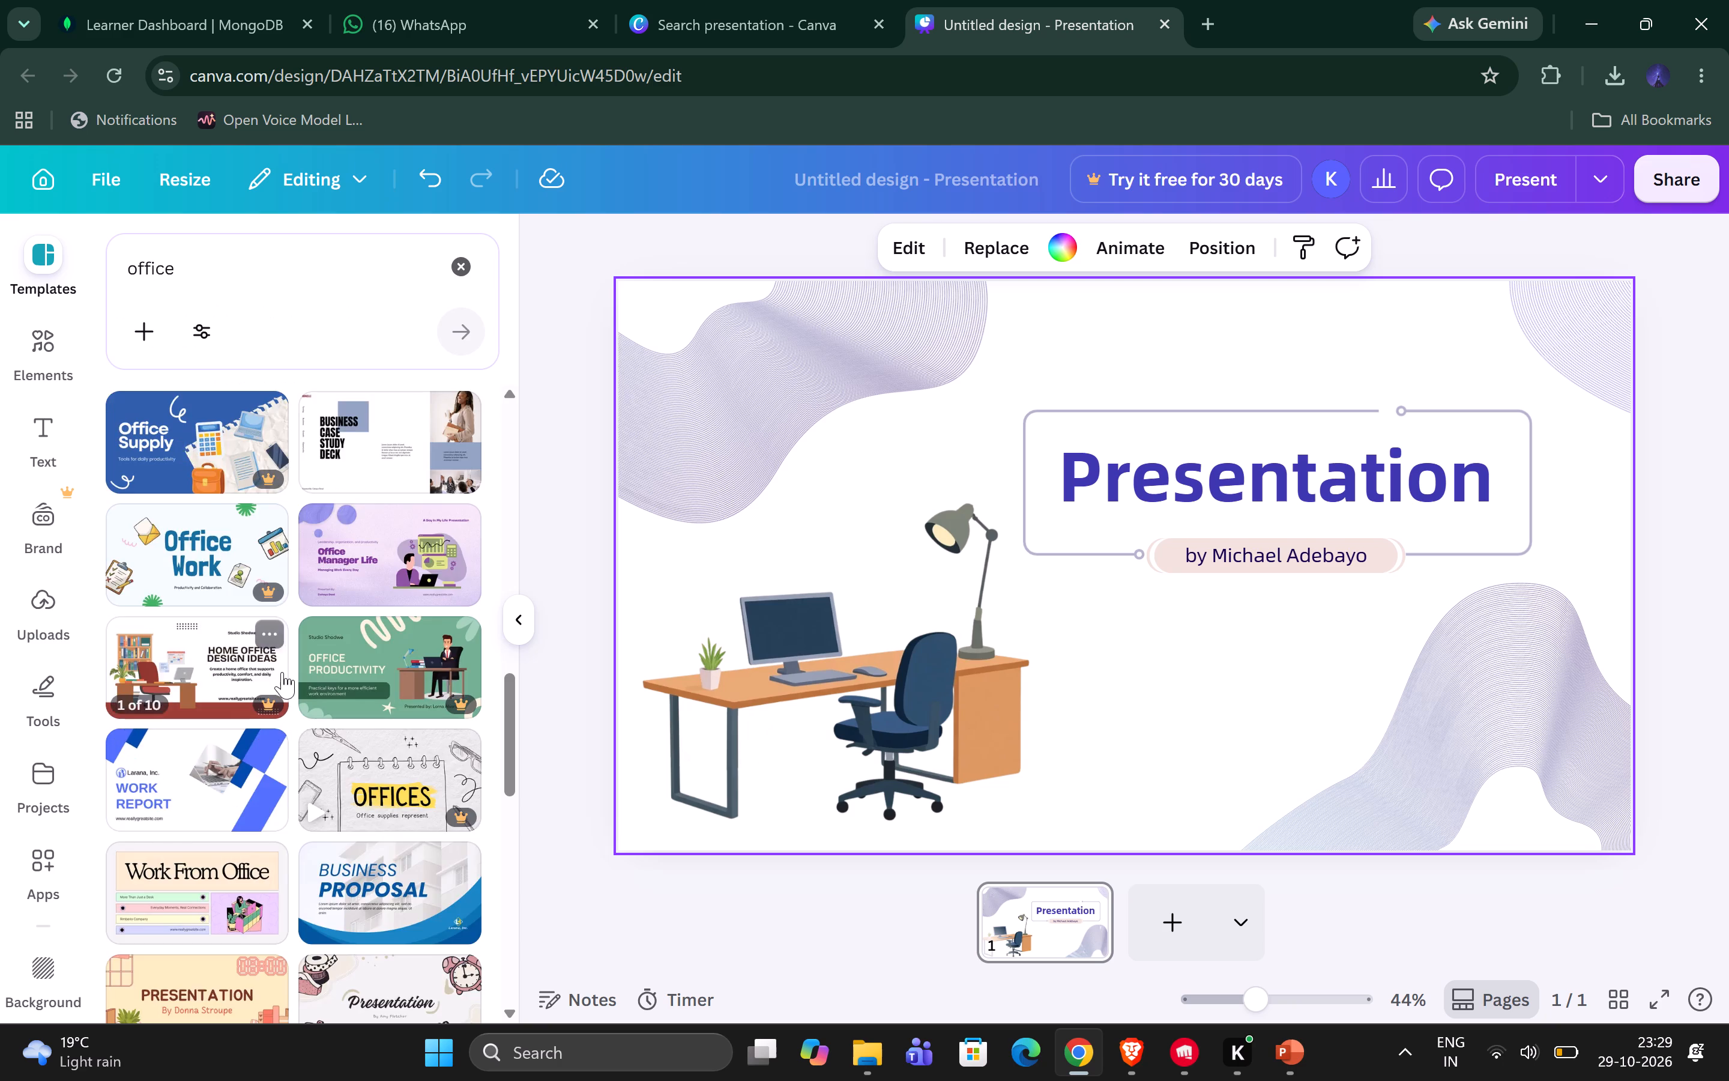
{"action": "scroll", "coordinate": [252, 805], "scroll_direction": "down", "scroll_amount": 2}
{"action": "scroll", "coordinate": [347, 806], "scroll_direction": "down", "scroll_amount": 2}
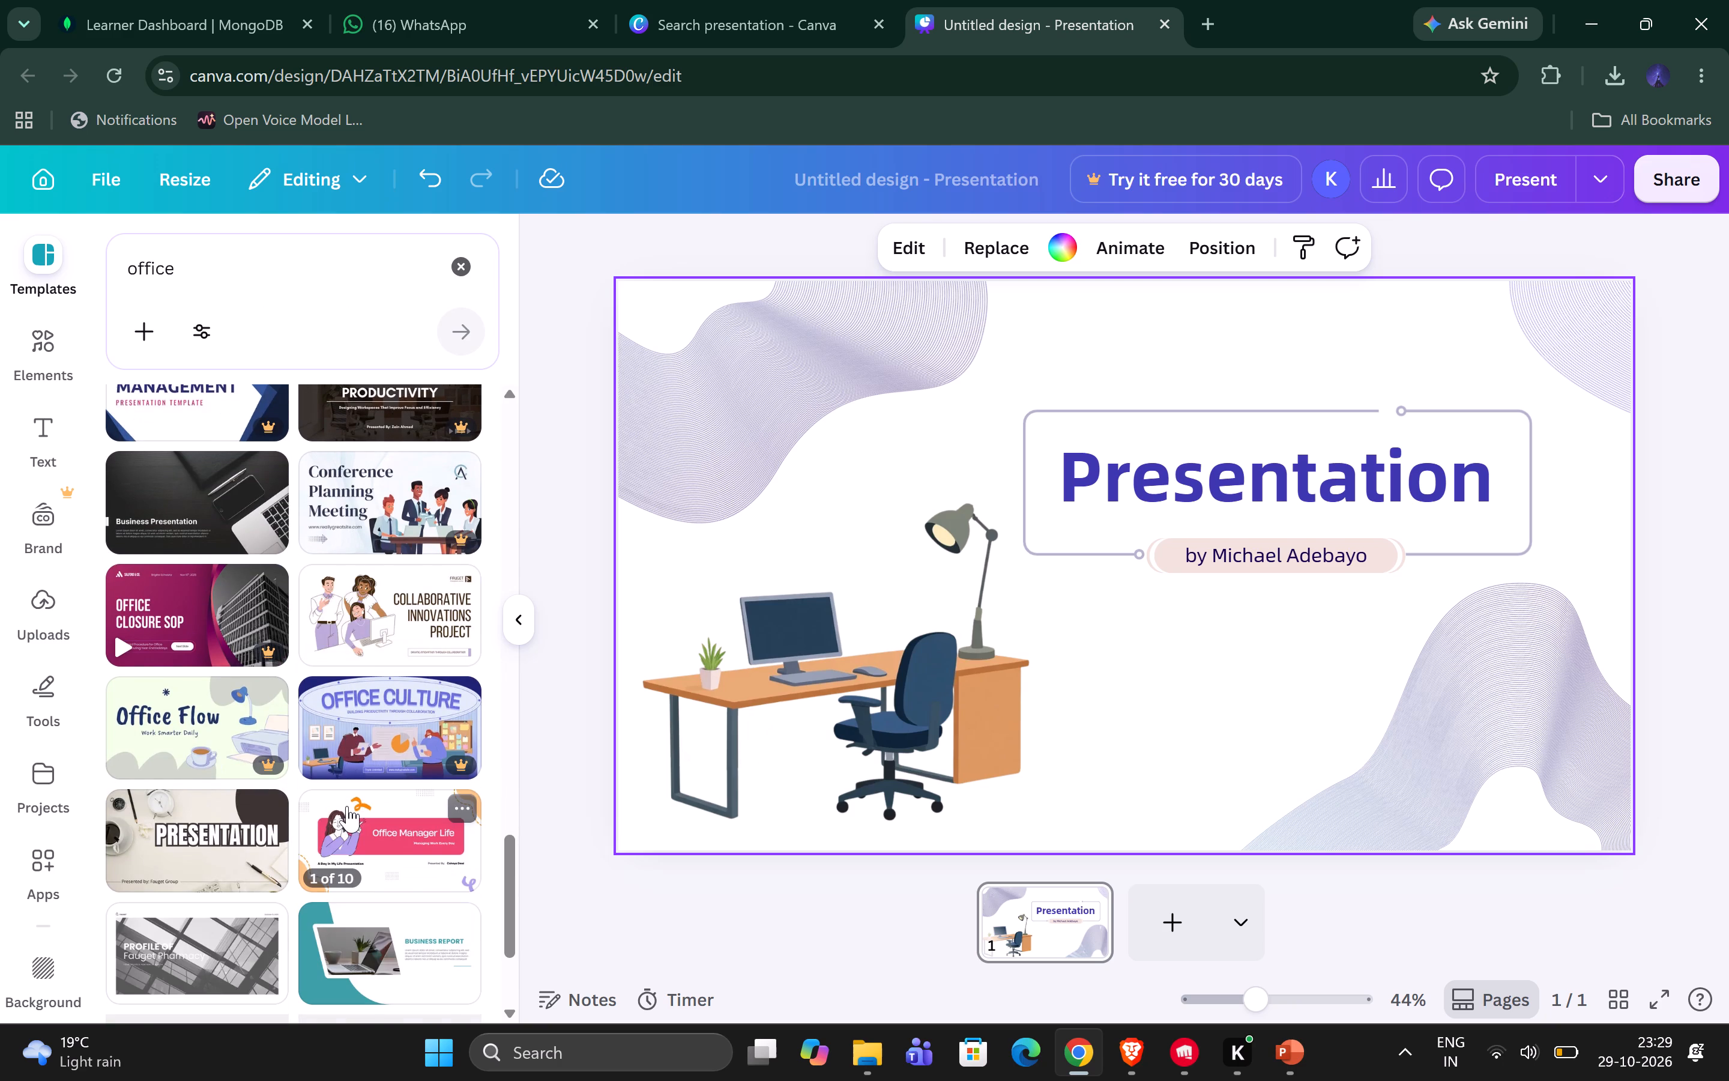
{"action": "scroll", "coordinate": [241, 813], "scroll_direction": "down", "scroll_amount": 2}
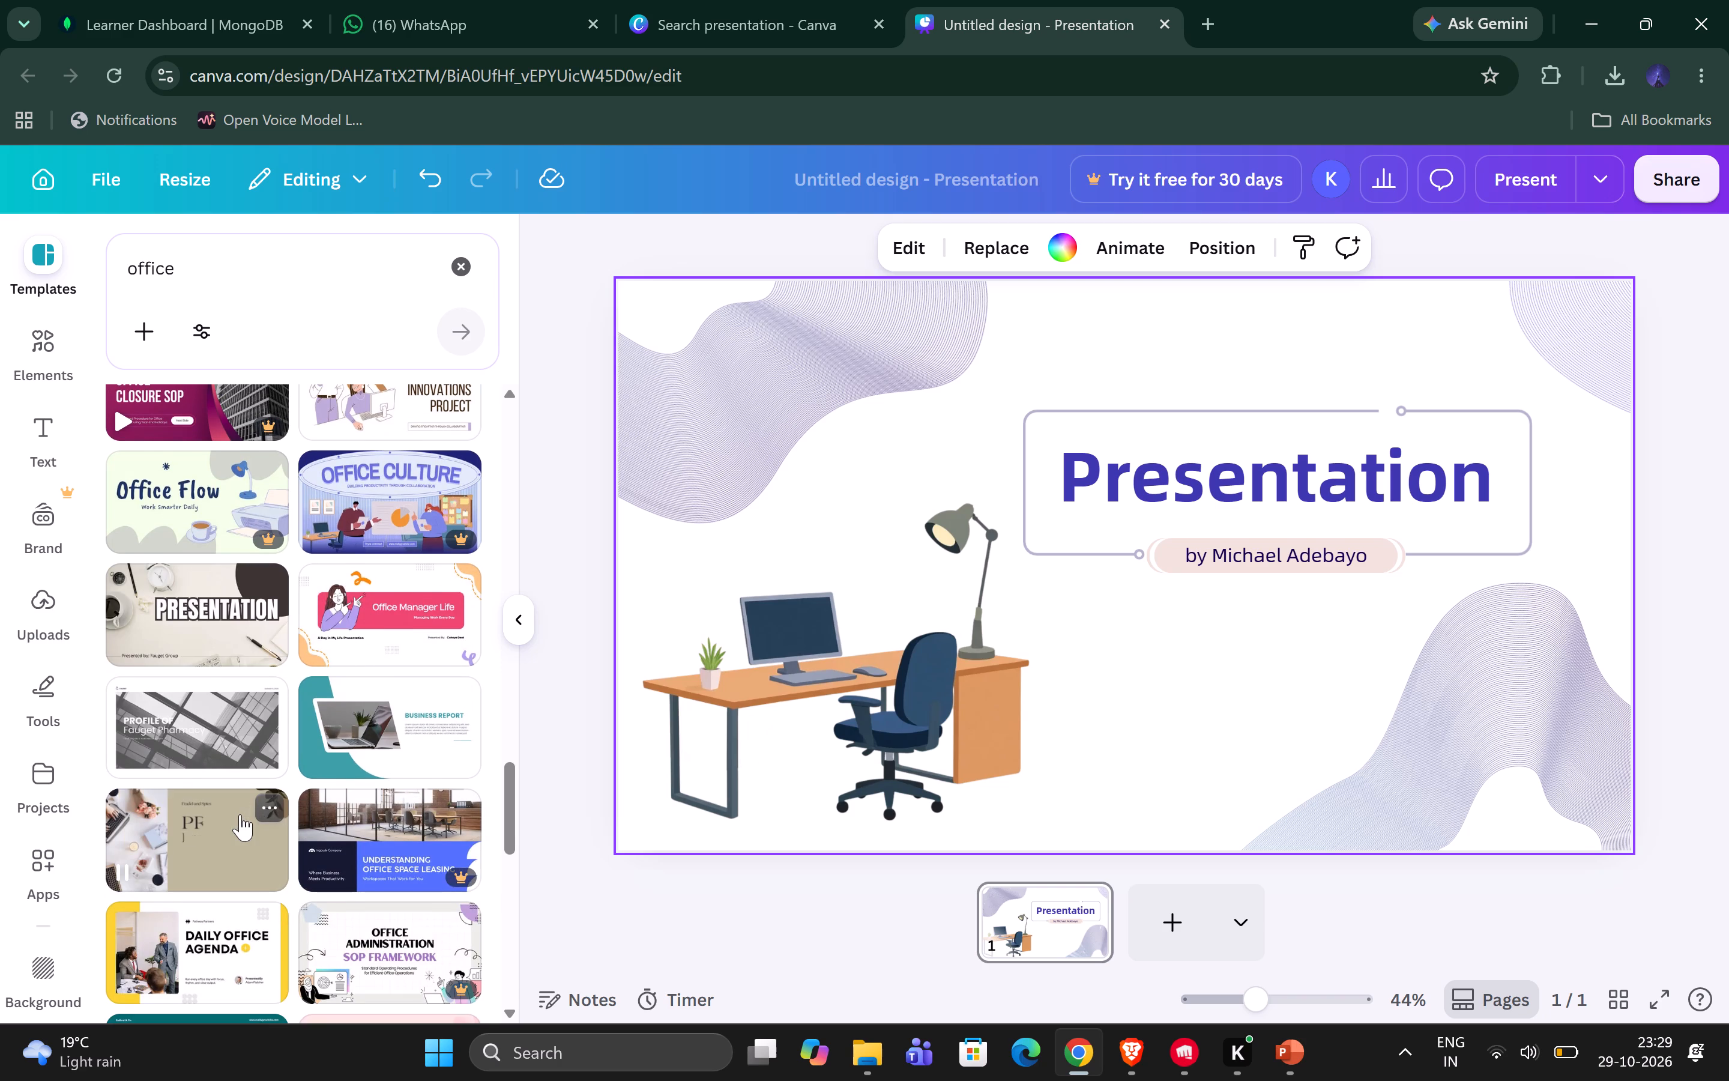
{"action": "scroll", "coordinate": [240, 814], "scroll_direction": "down", "scroll_amount": 2}
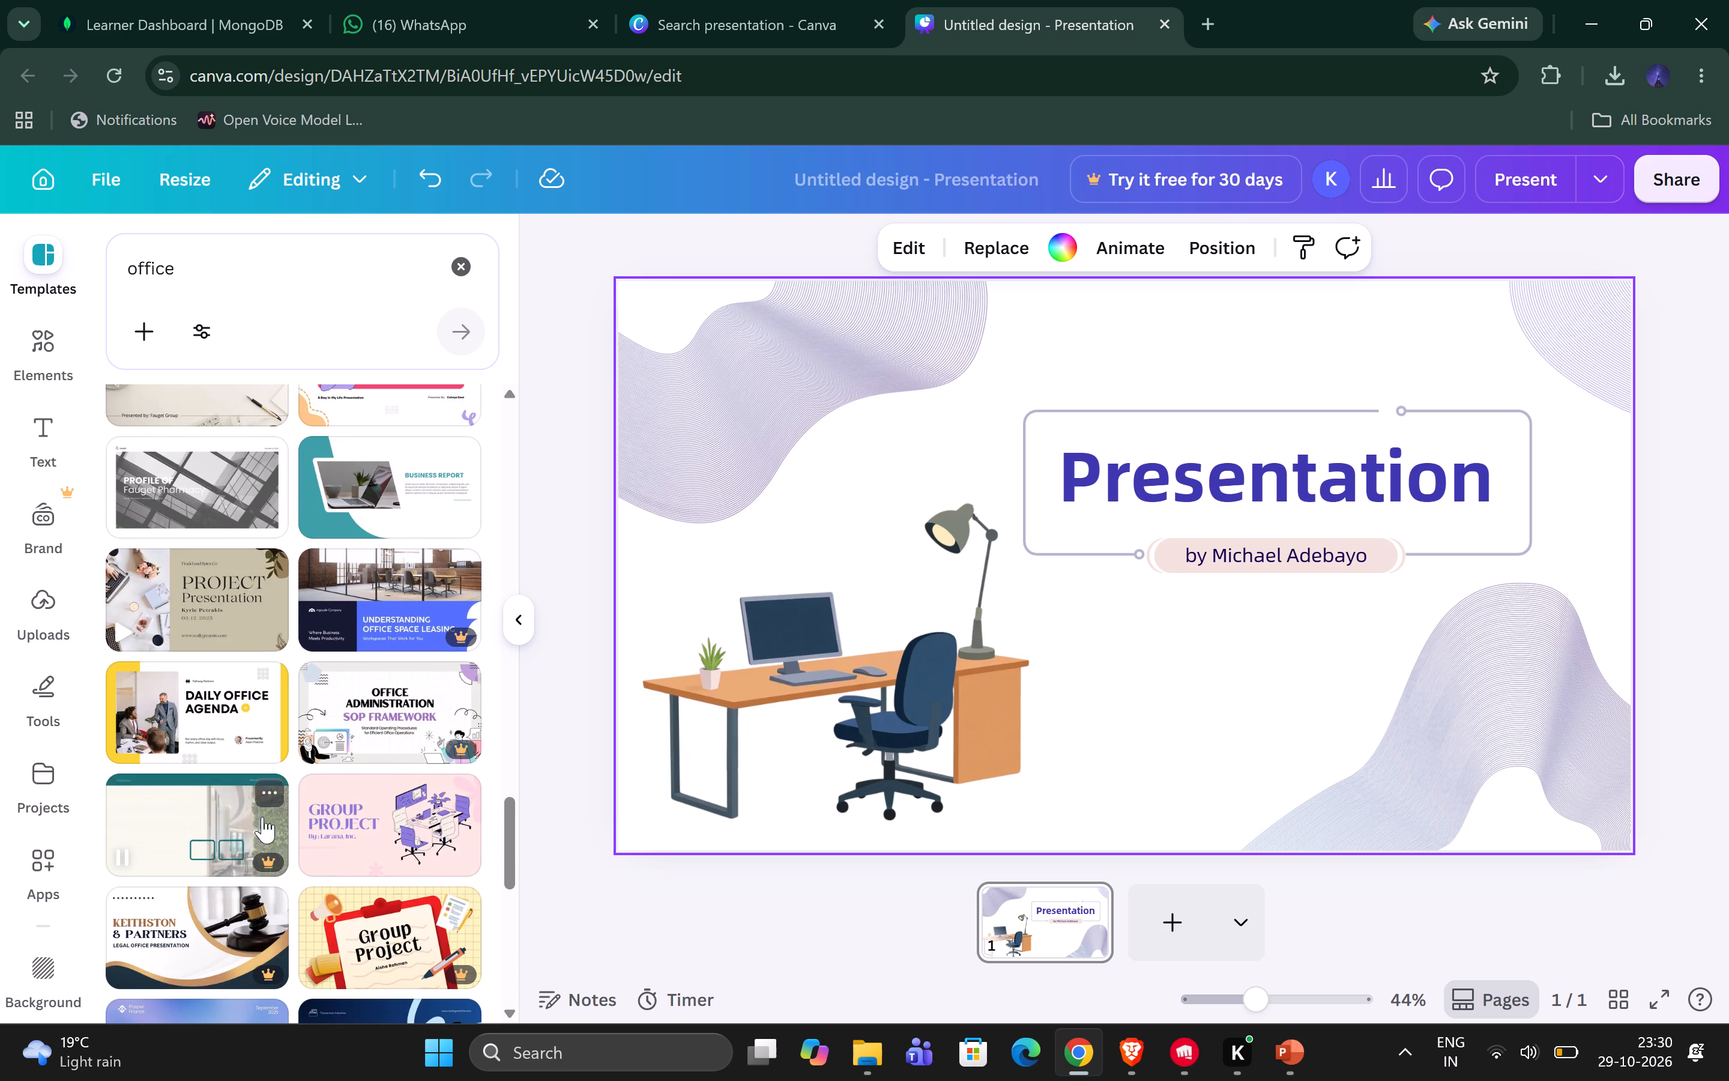
{"action": "scroll", "coordinate": [502, 837], "scroll_direction": "down", "scroll_amount": 3}
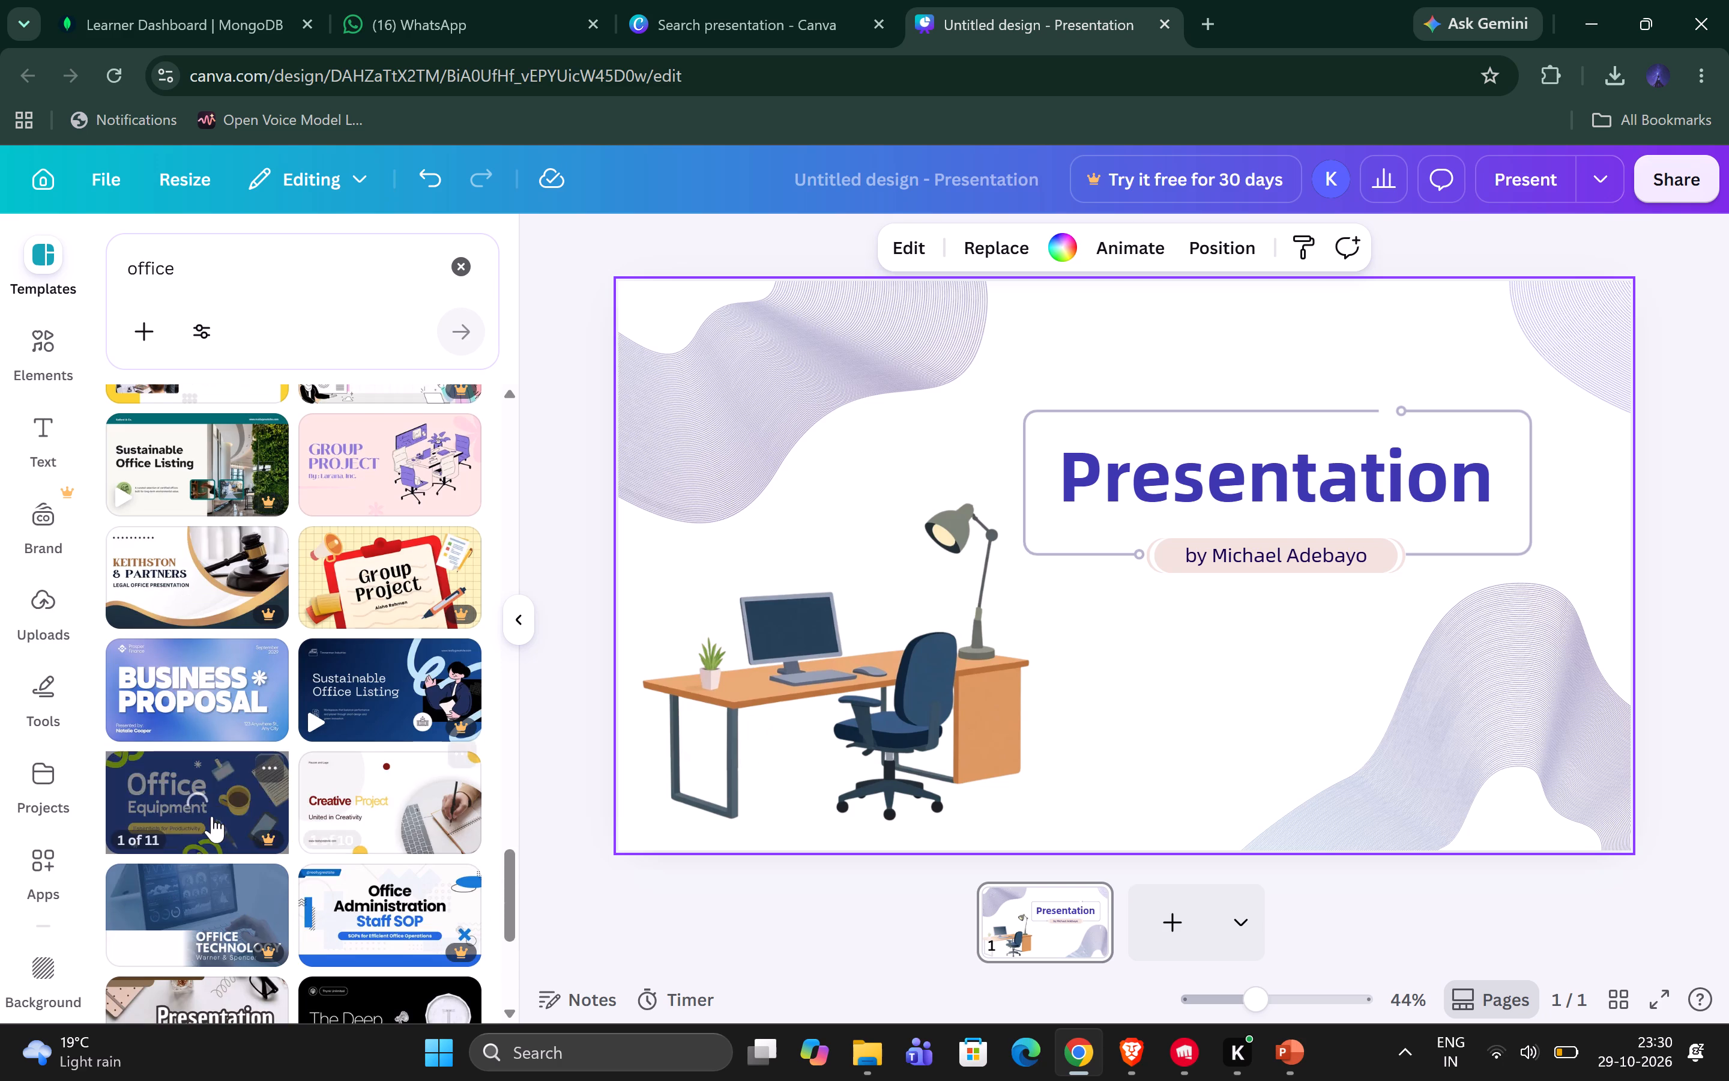
{"action": "scroll", "coordinate": [291, 815], "scroll_direction": "down", "scroll_amount": 3}
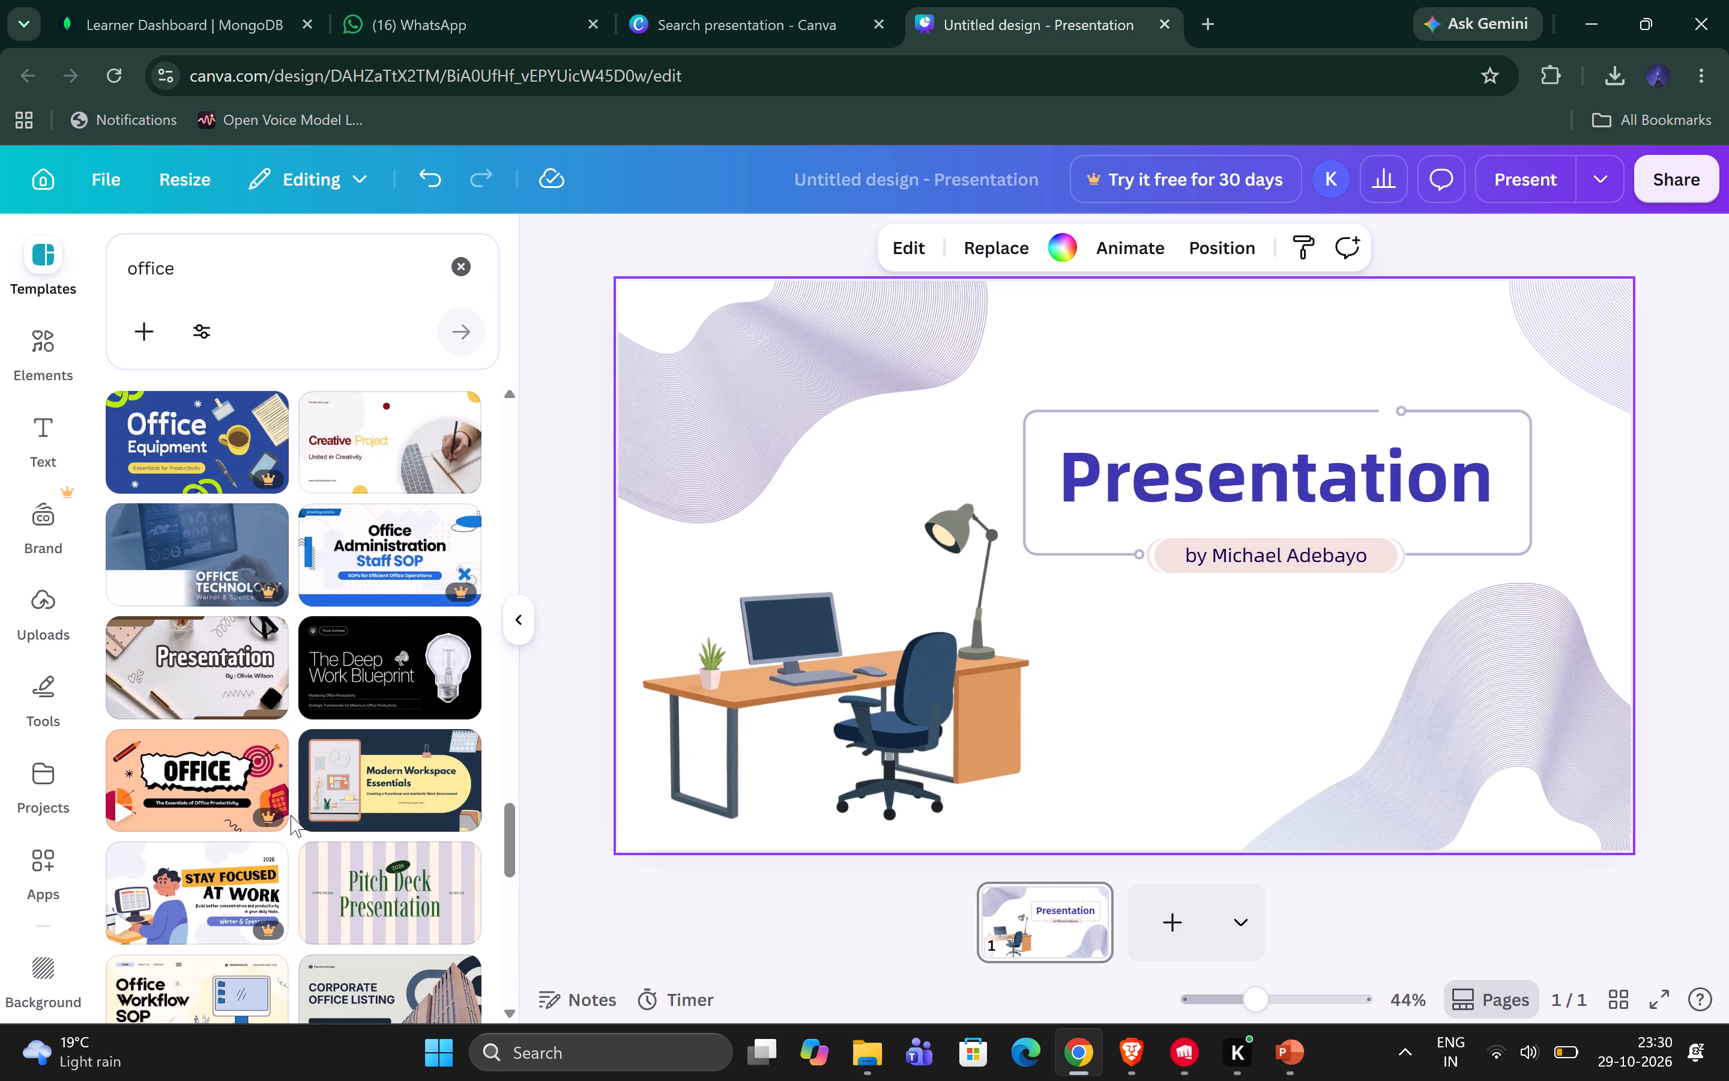
{"action": "scroll", "coordinate": [291, 815], "scroll_direction": "down", "scroll_amount": 2}
Search the presentation templates for "internship presentation".
{"action": "left_click", "coordinate": [459, 270]}
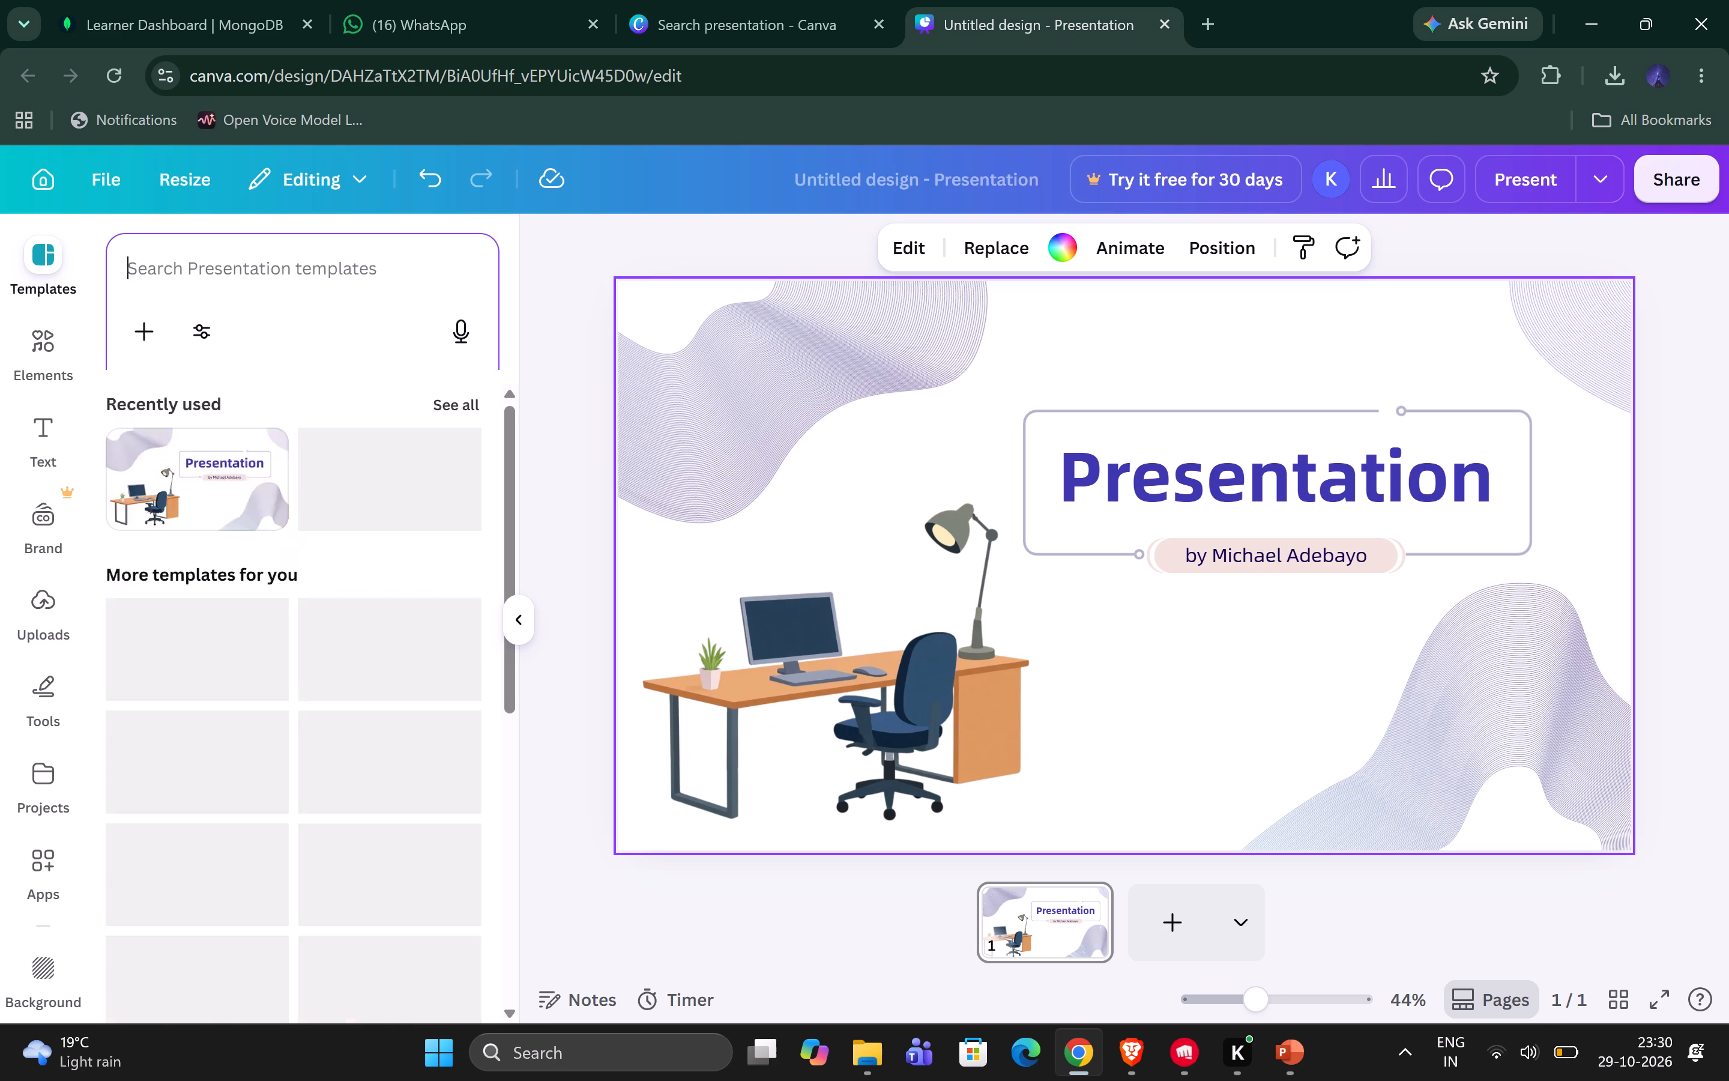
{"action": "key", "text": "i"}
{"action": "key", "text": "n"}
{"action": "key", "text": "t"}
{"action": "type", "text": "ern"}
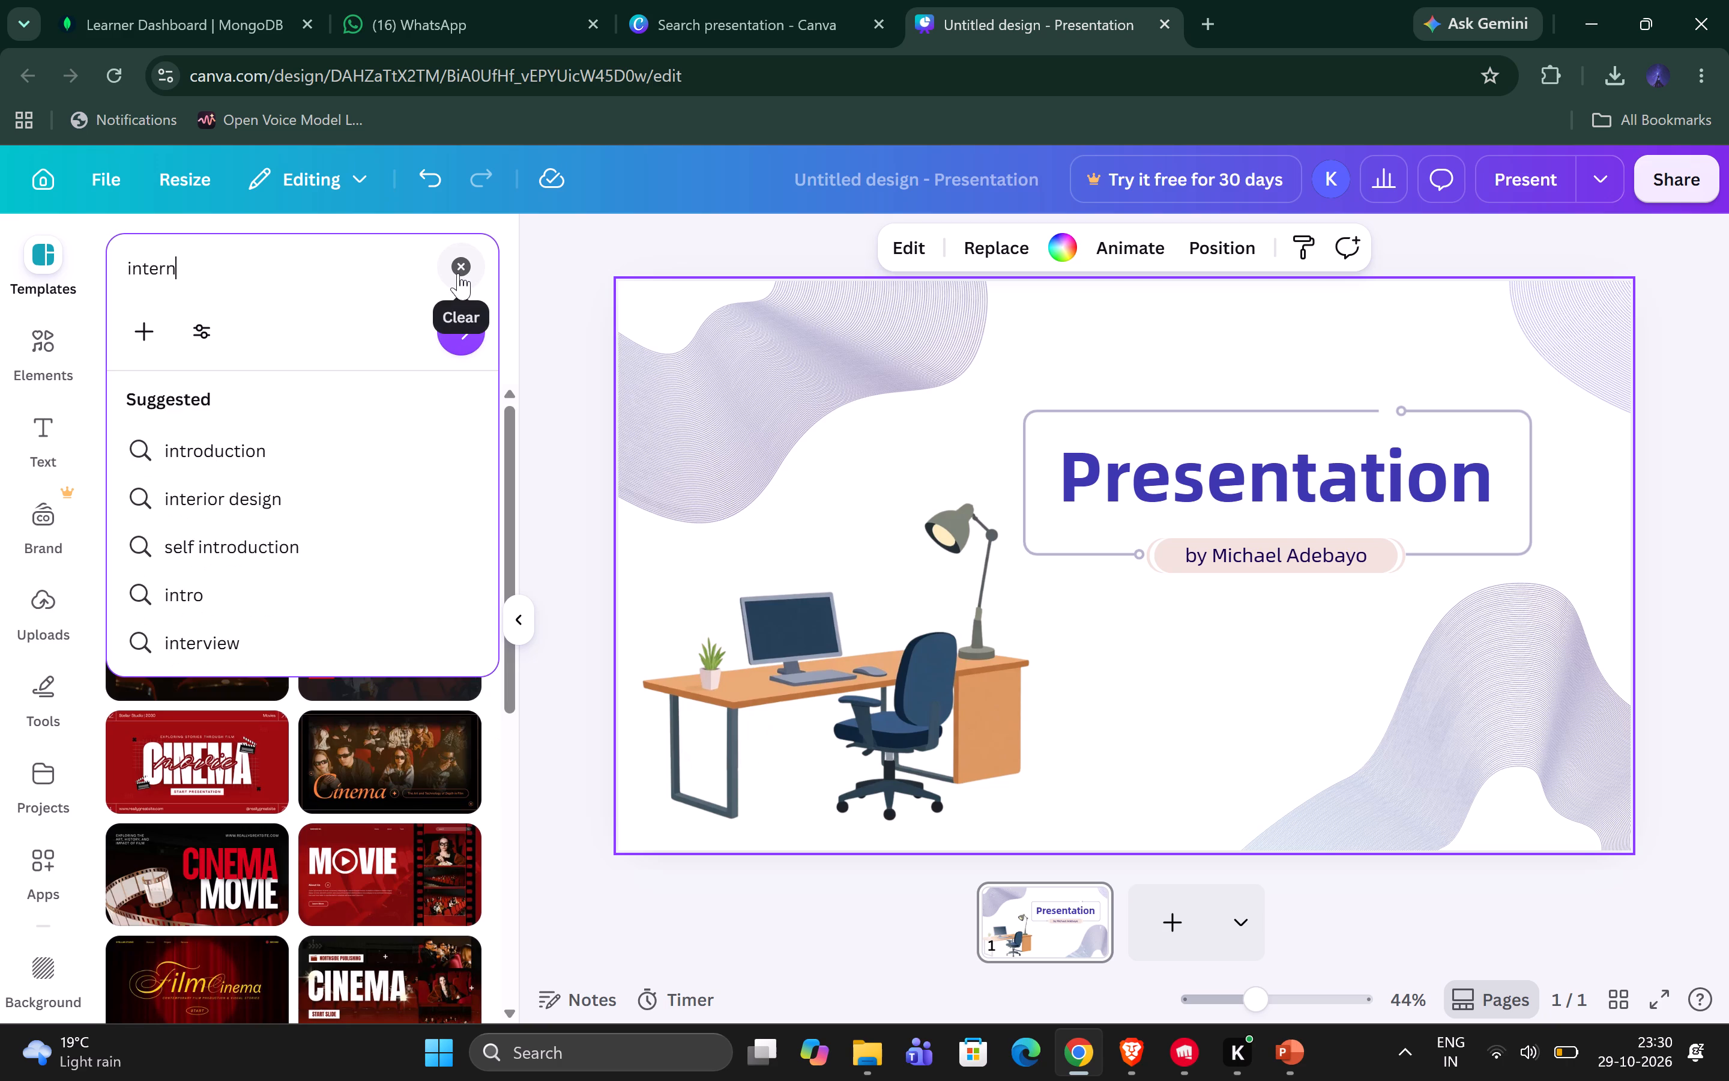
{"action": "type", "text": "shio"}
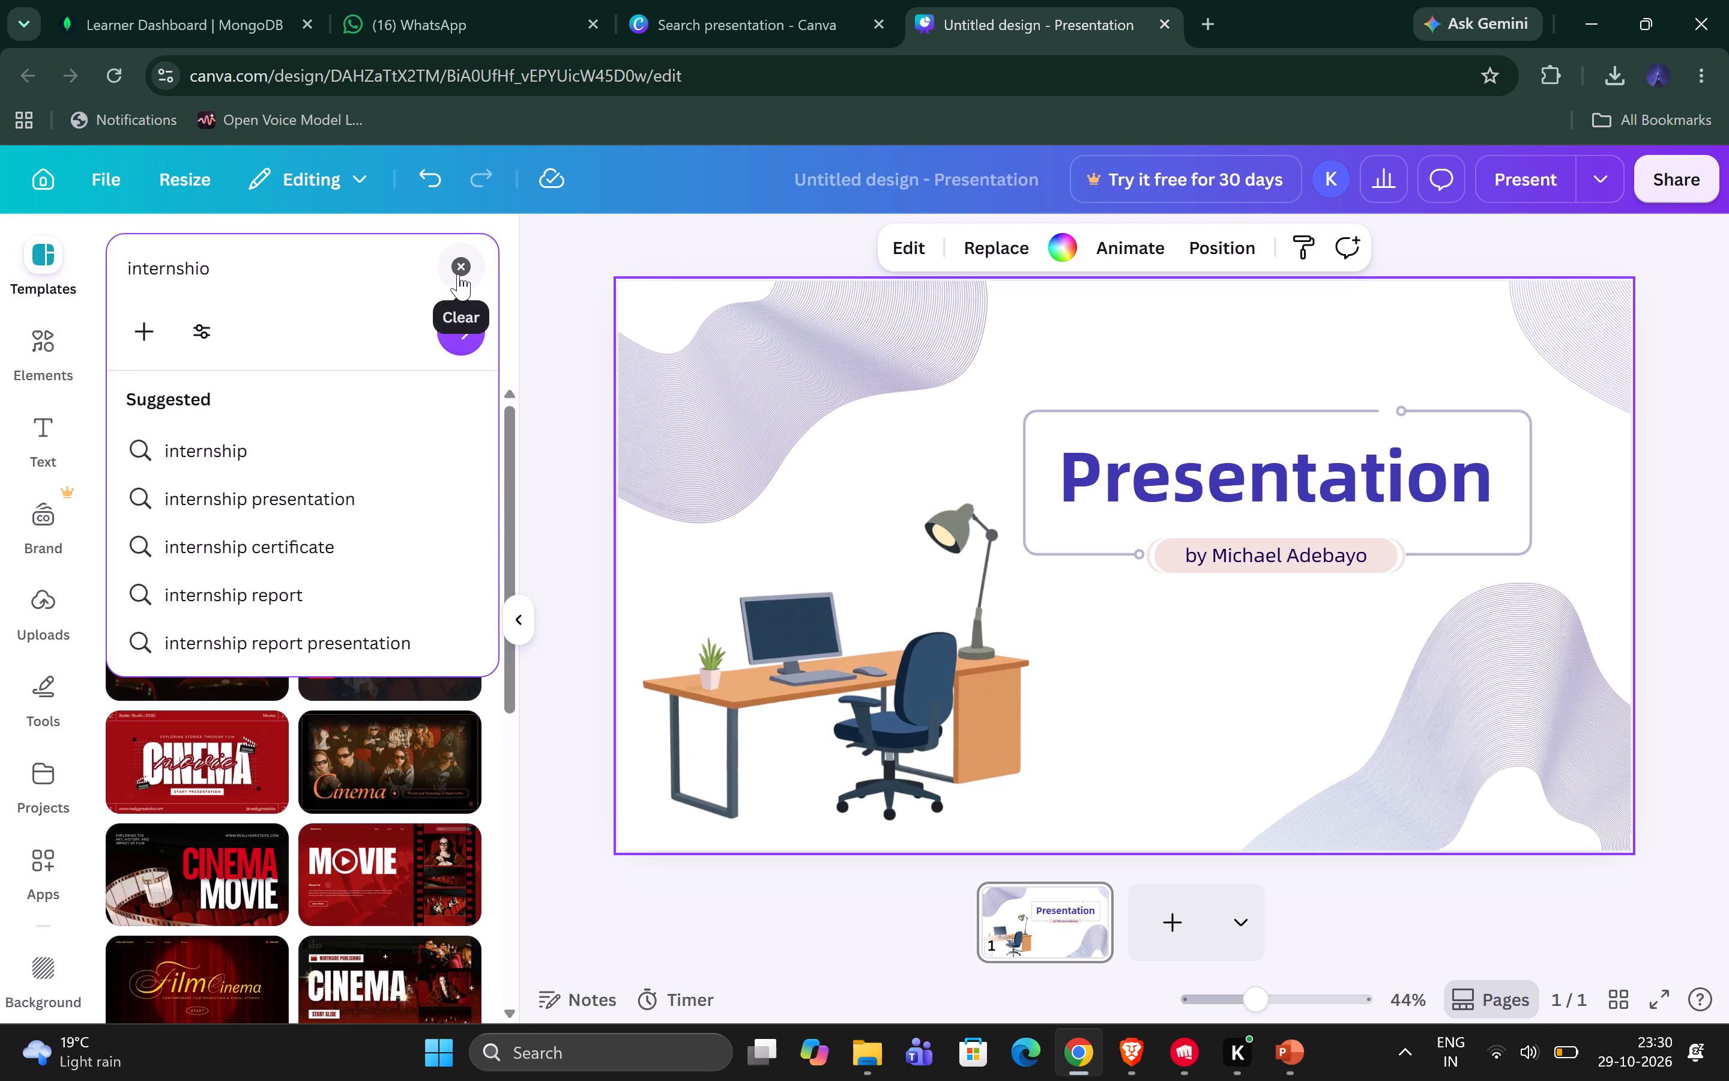
{"action": "double_click", "coordinate": [393, 479]}
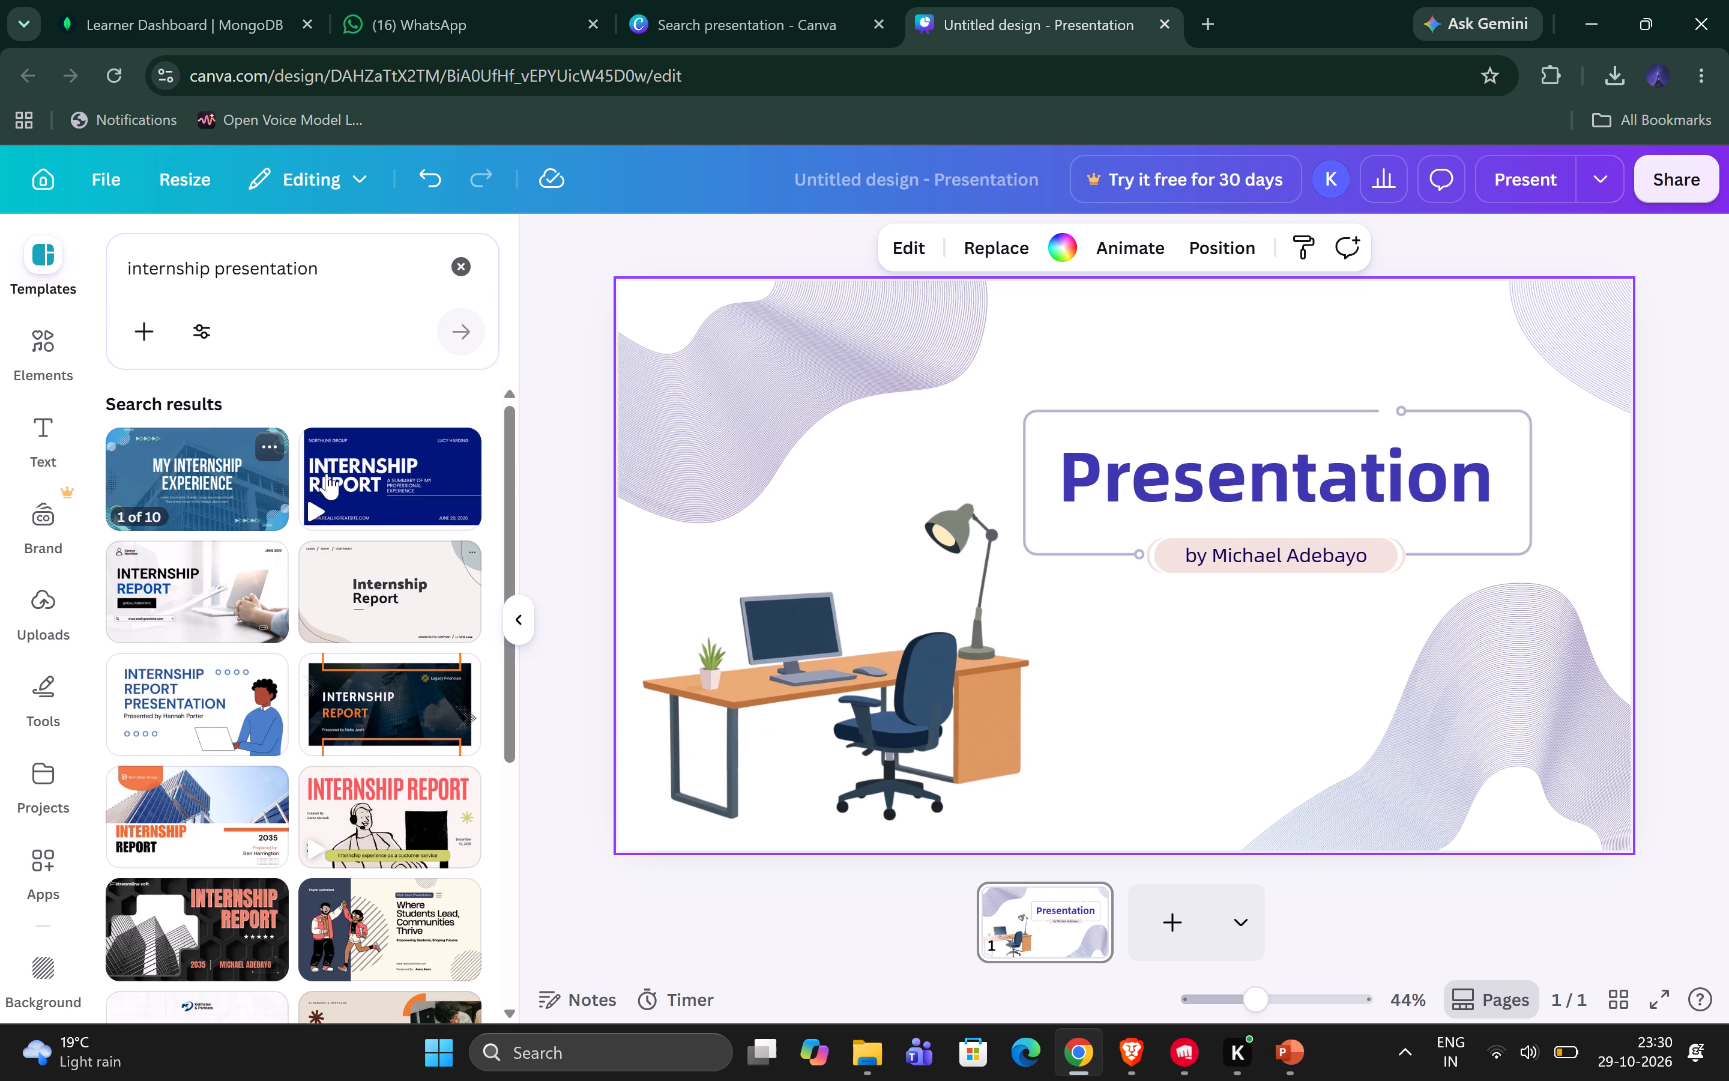
Preview the pages of the Blue and White Modern Internship Report Presentation template, and return to the search results.
{"action": "left_click", "coordinate": [344, 464]}
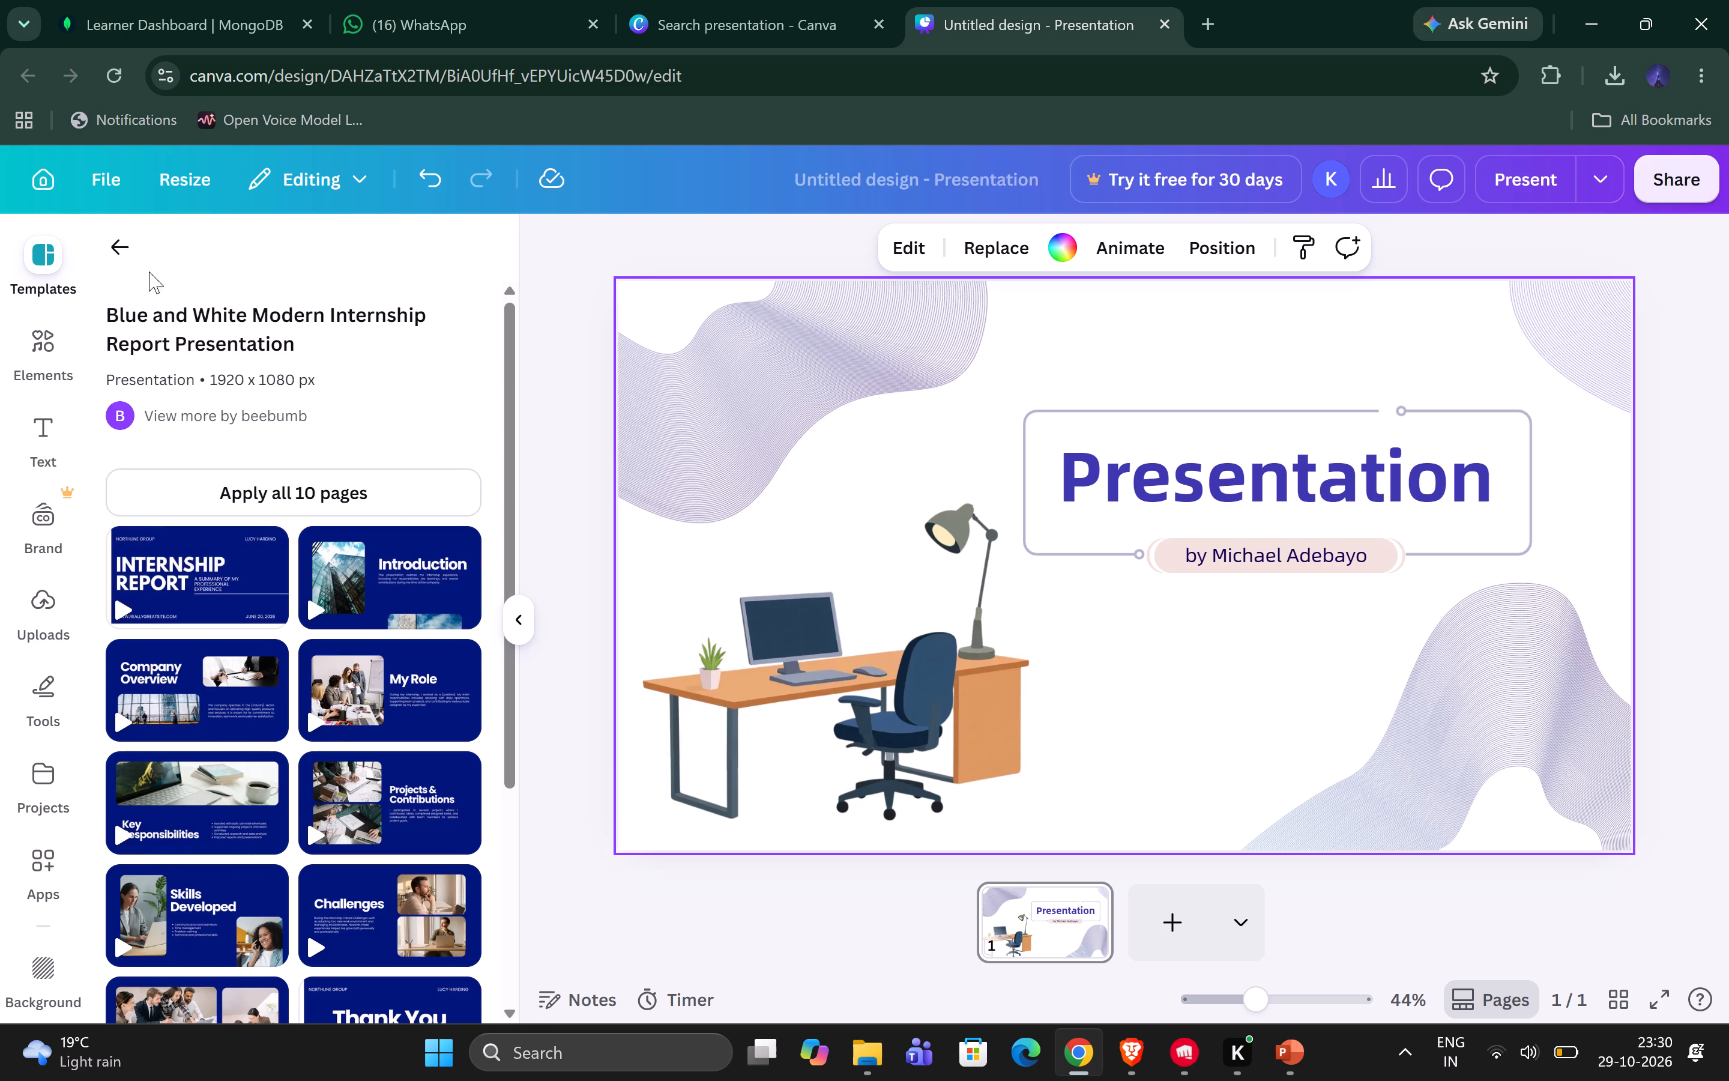
{"action": "left_click", "coordinate": [122, 237]}
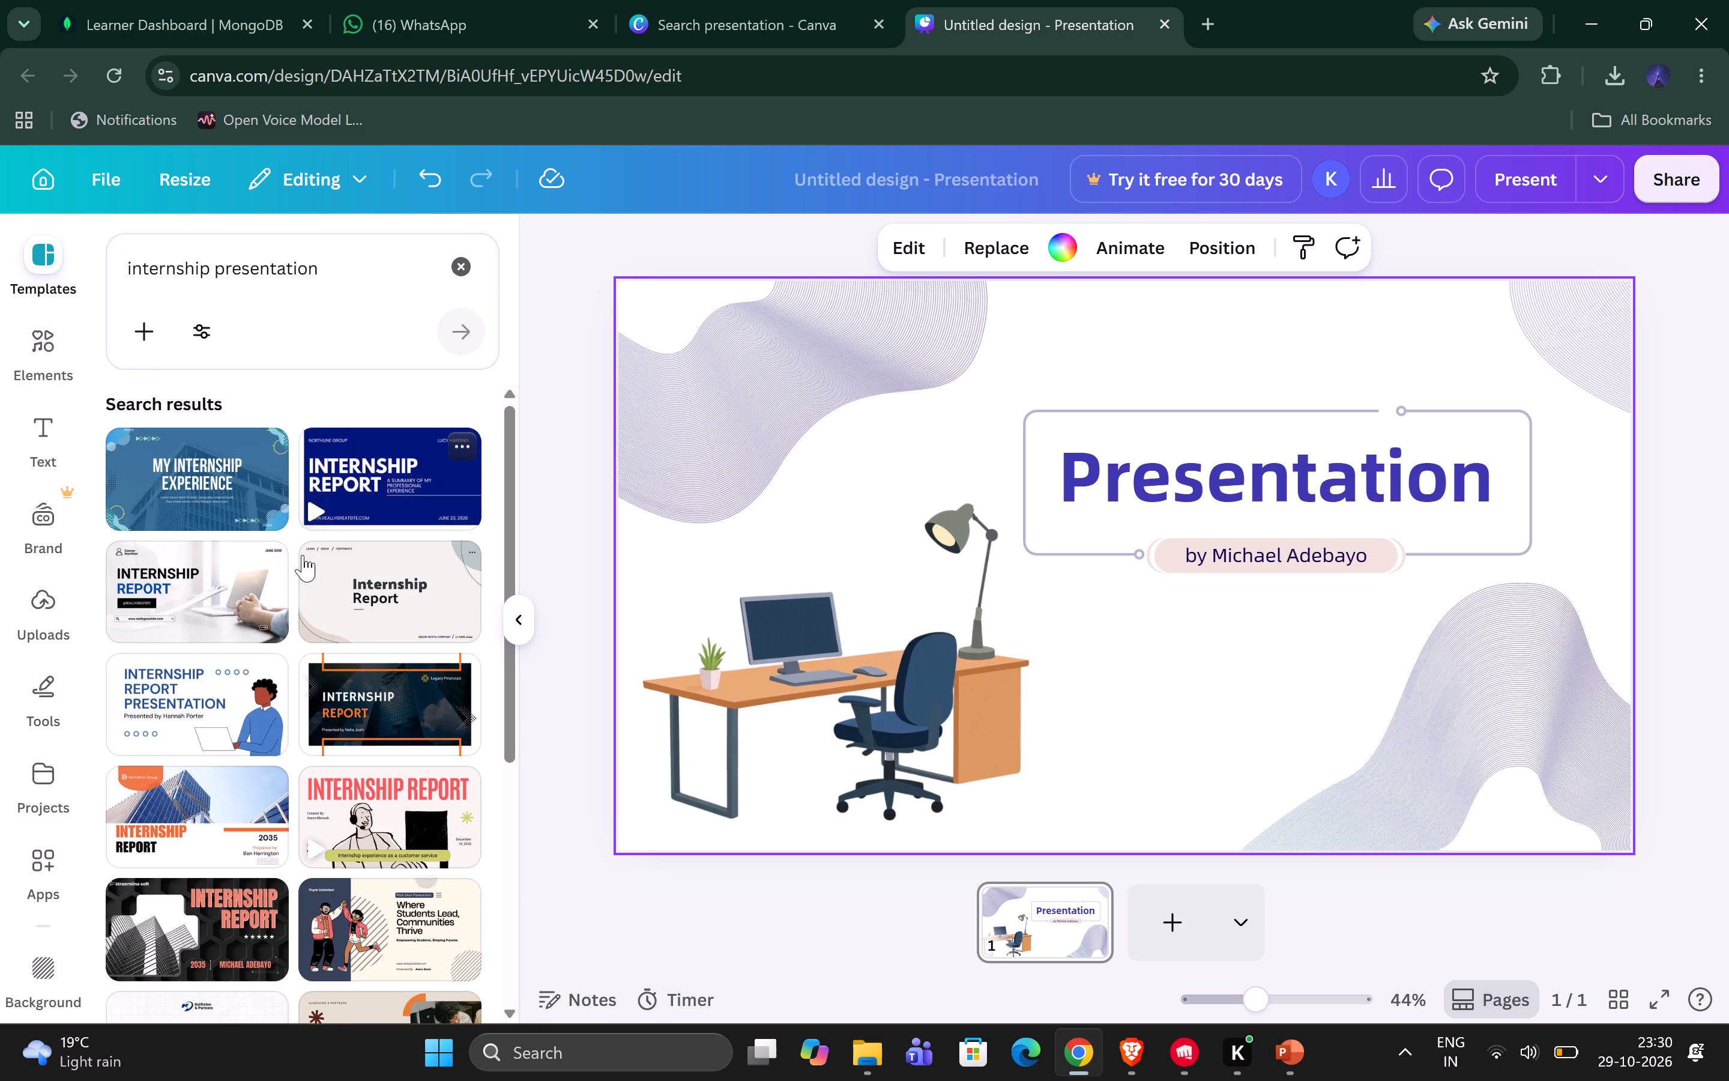
Apply the title page of the Blue and White Illustrated Minimalist Internship Report Presentation template to page 1.
{"action": "left_click", "coordinate": [219, 698]}
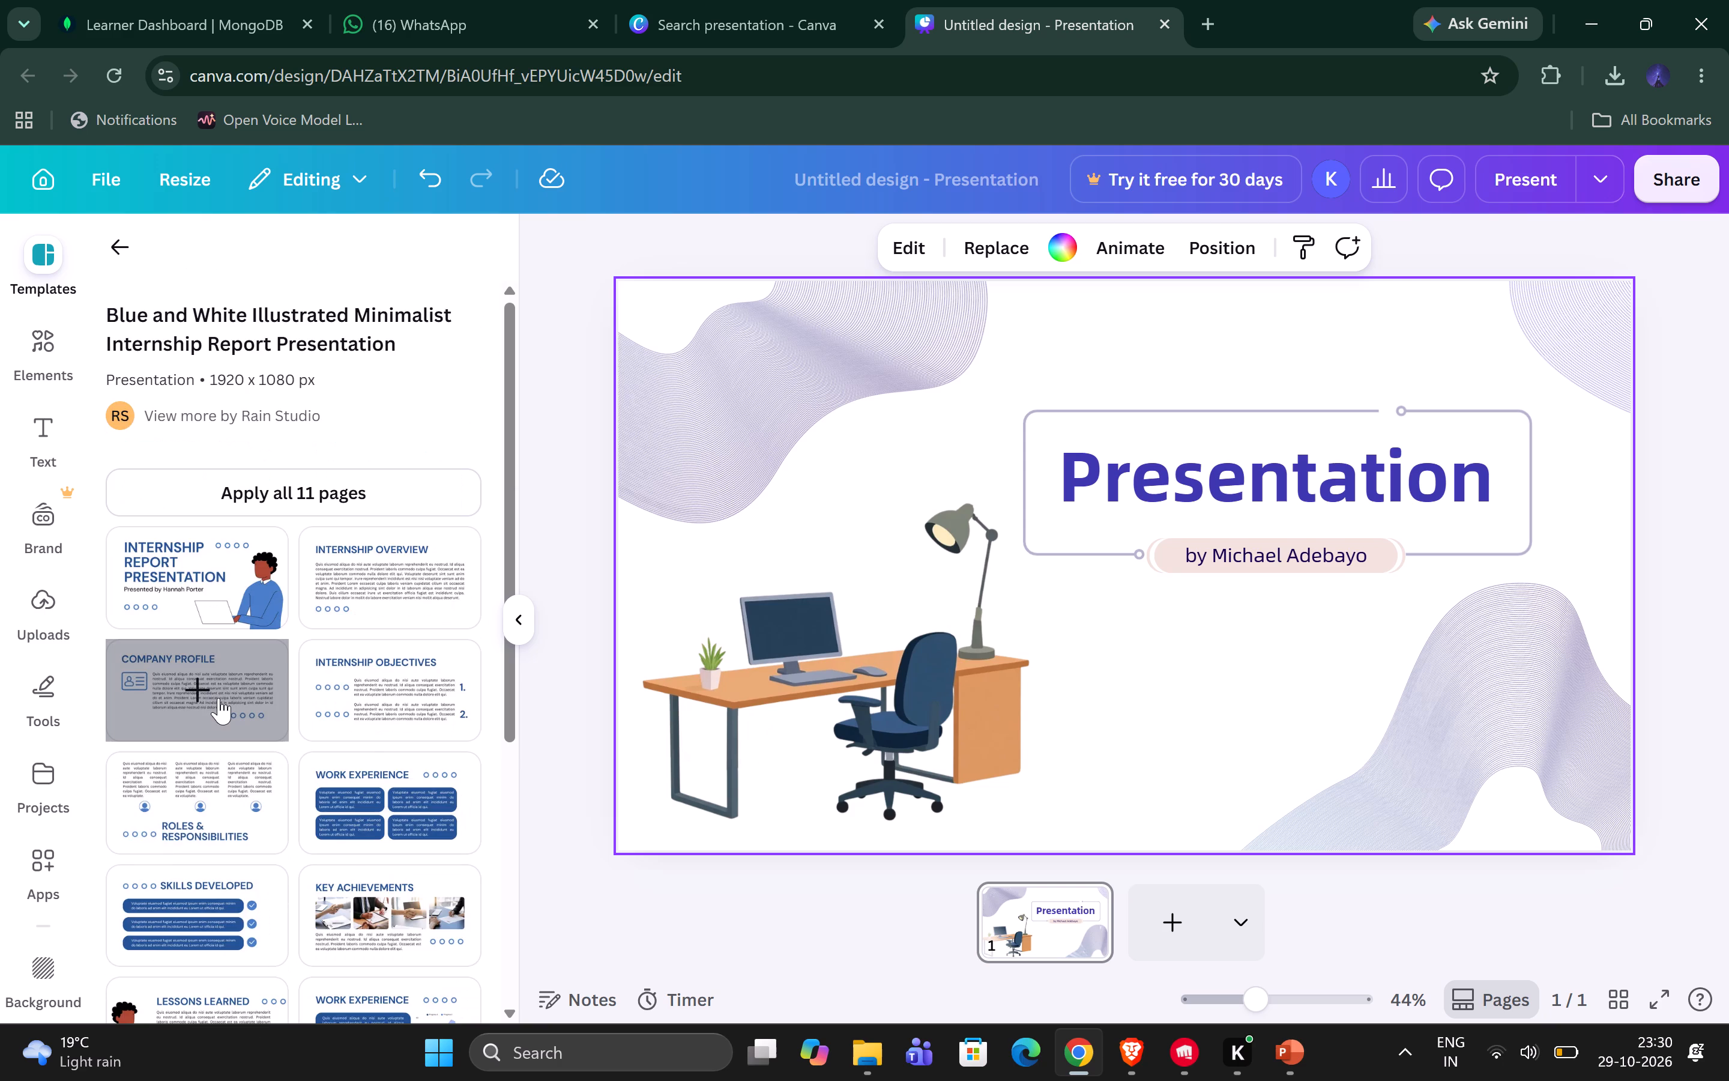
{"action": "scroll", "coordinate": [310, 792], "scroll_direction": "down", "scroll_amount": 2}
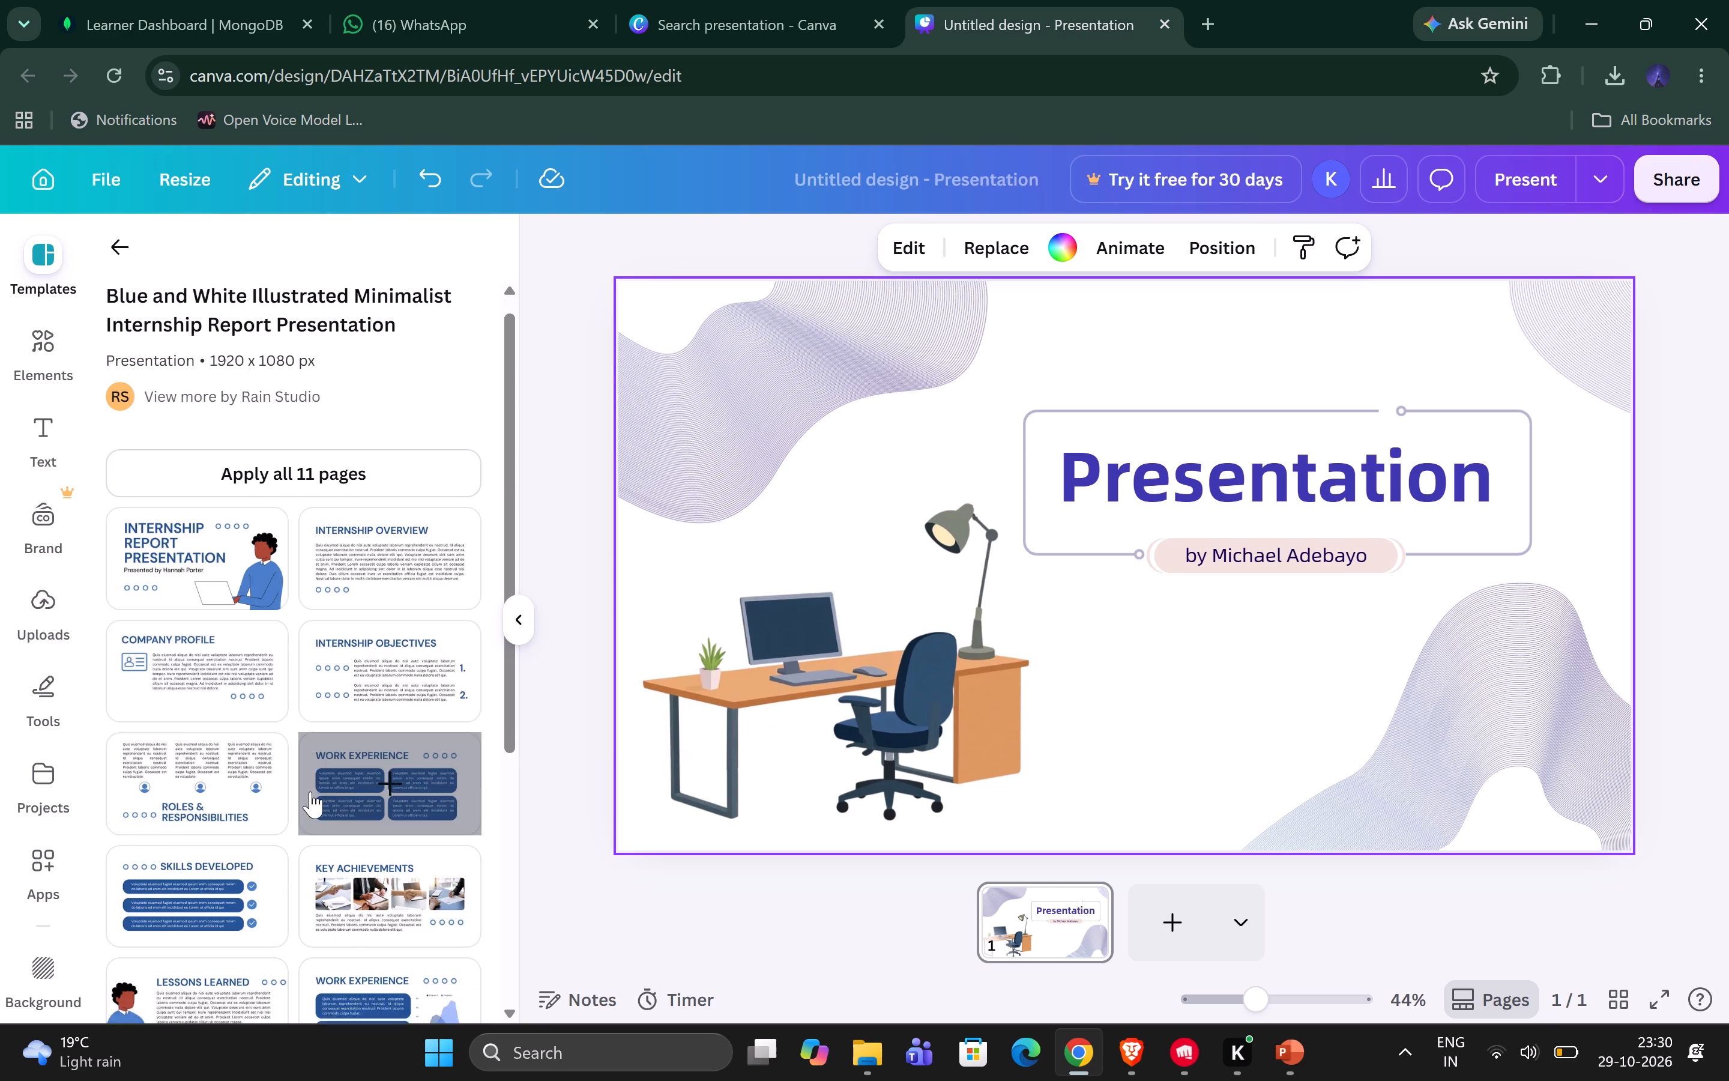
{"action": "scroll", "coordinate": [310, 783], "scroll_direction": "up", "scroll_amount": 3}
{"action": "left_click", "coordinate": [244, 574]}
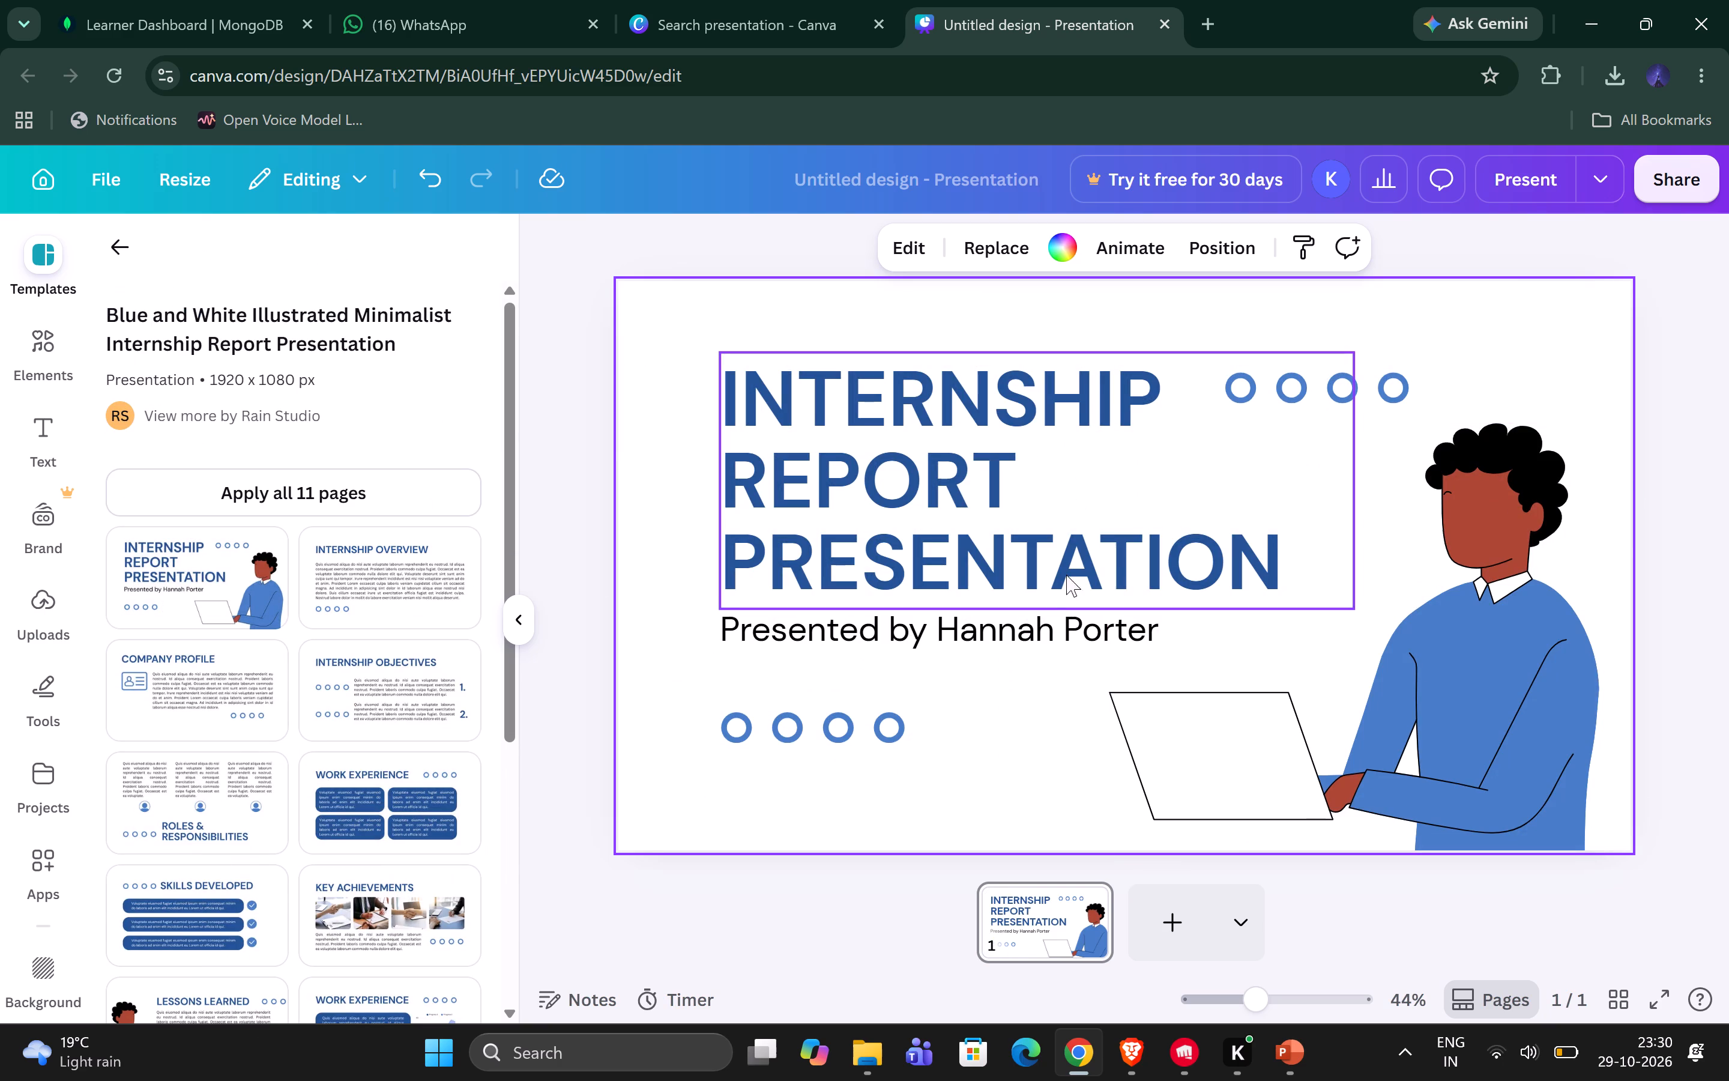
Select the presenter line on the title page, switch to the ServiceNow_Administration_Internship presentation in PowerPoint, and view its title slide.
{"action": "left_click", "coordinate": [1023, 622]}
{"action": "left_click", "coordinate": [1290, 1055]}
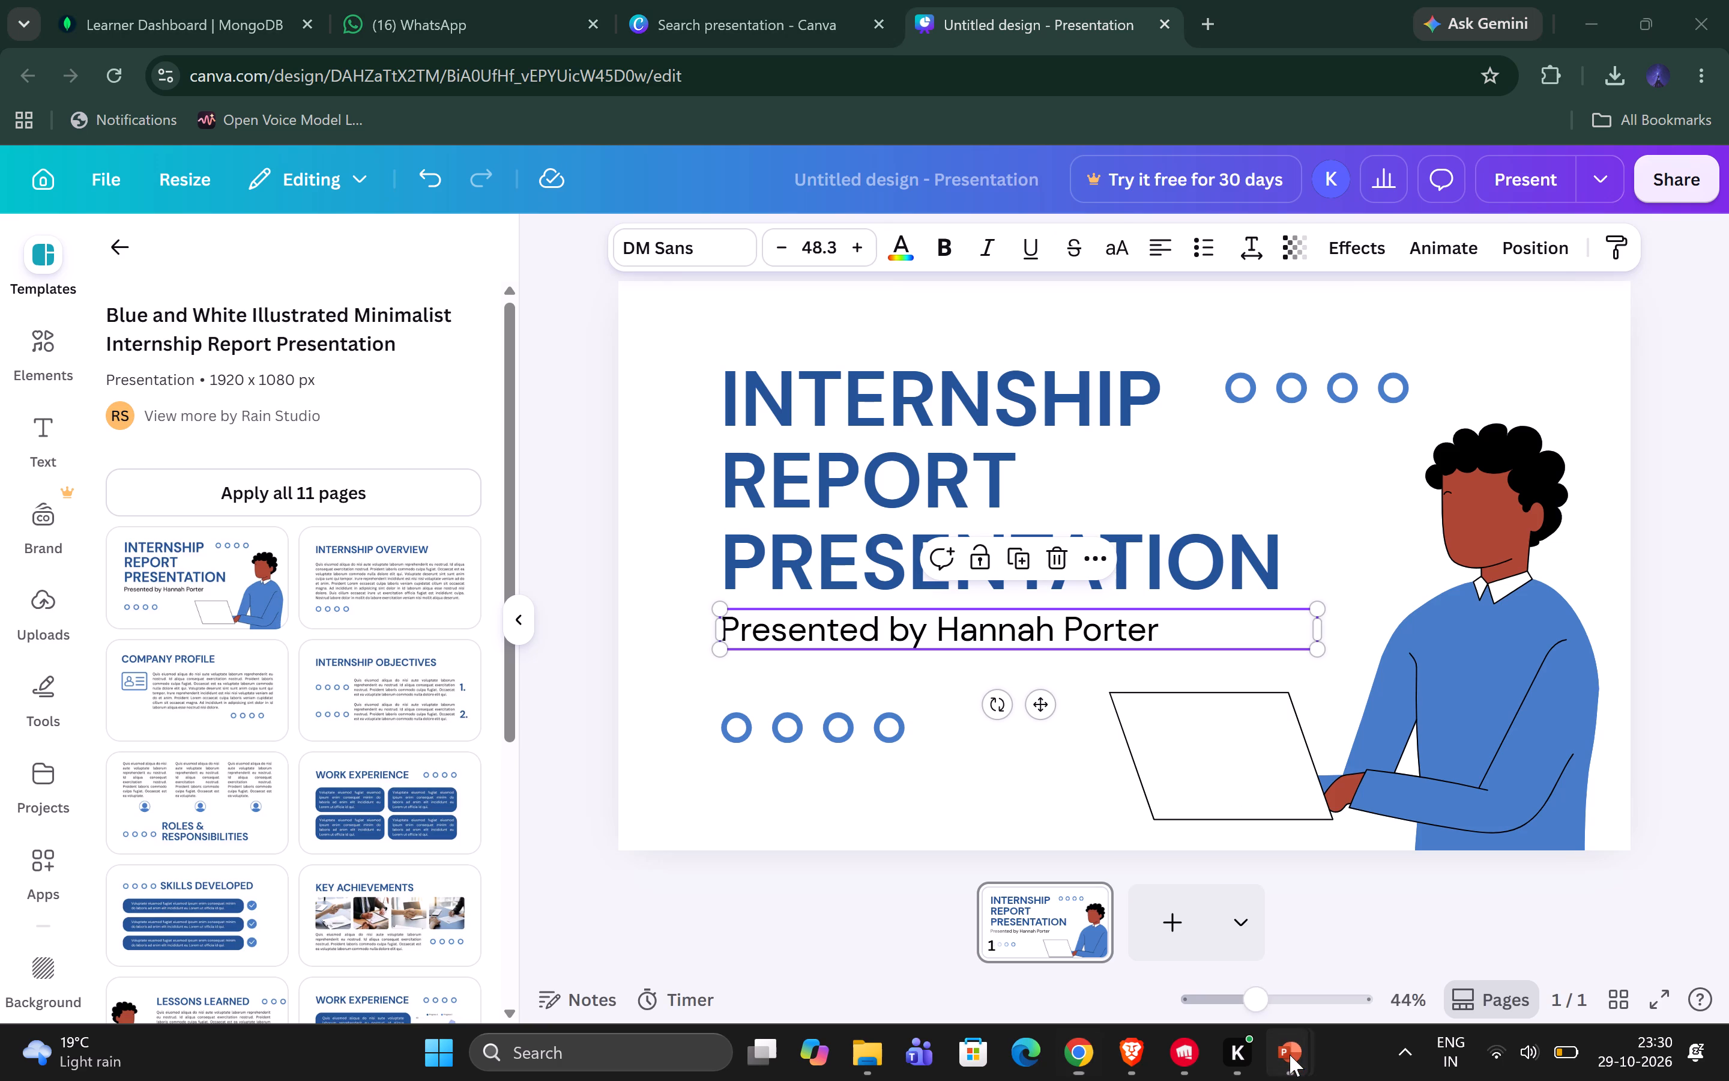
{"action": "left_click", "coordinate": [1234, 942]}
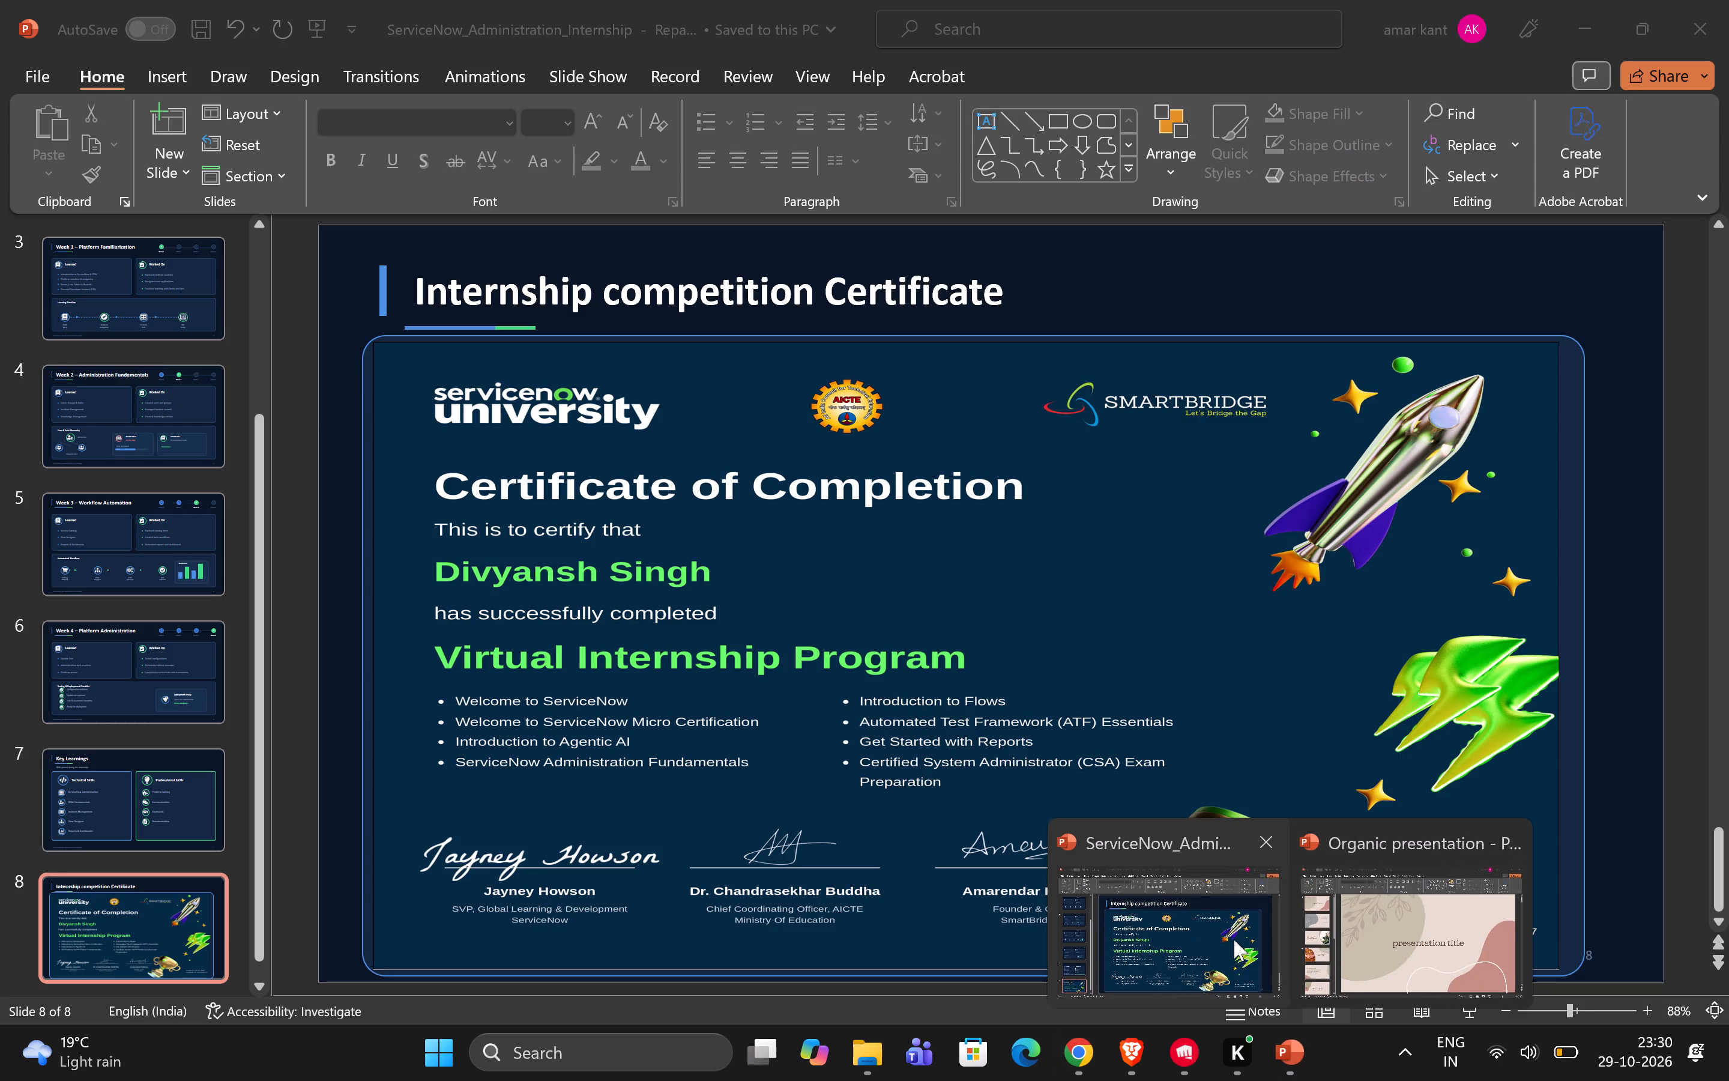
{"action": "scroll", "coordinate": [1034, 742], "scroll_direction": "up", "scroll_amount": 14}
{"action": "scroll", "coordinate": [360, 401], "scroll_direction": "up", "scroll_amount": 6}
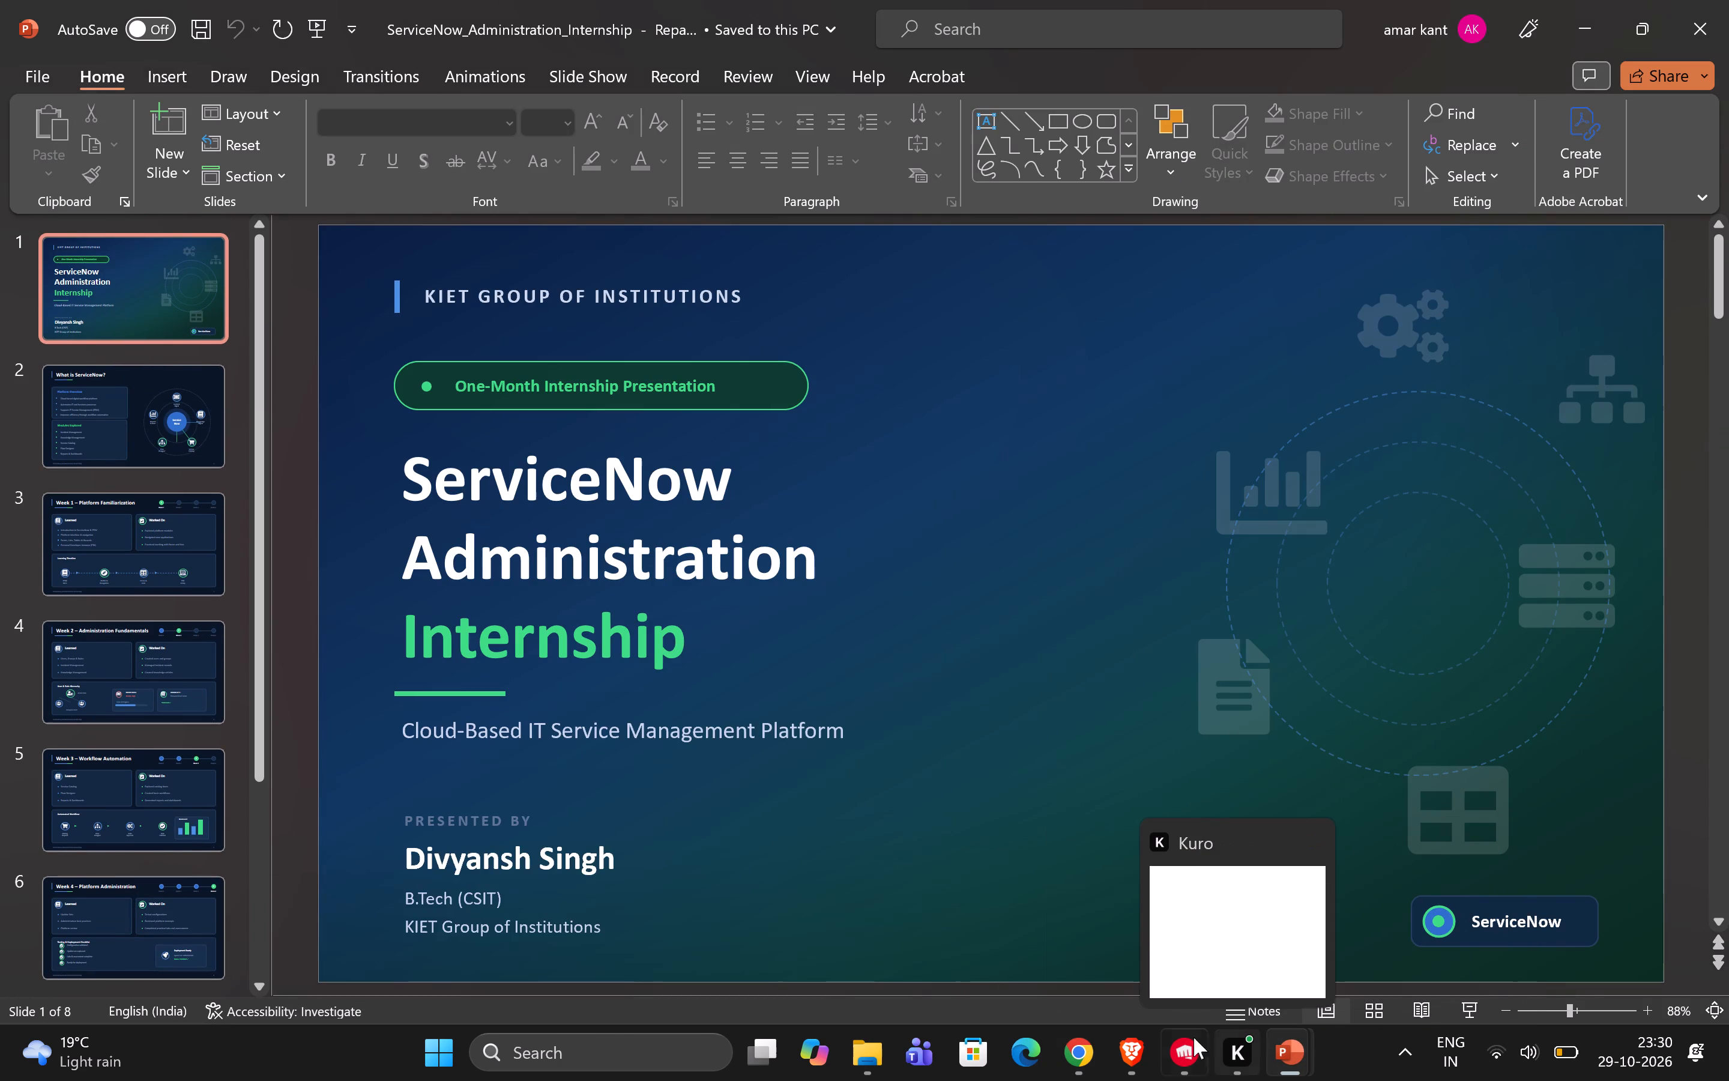
Switch back to the Canva design and browse the "internship presentation" template search results for other cover designs.
{"action": "left_click", "coordinate": [1072, 1061]}
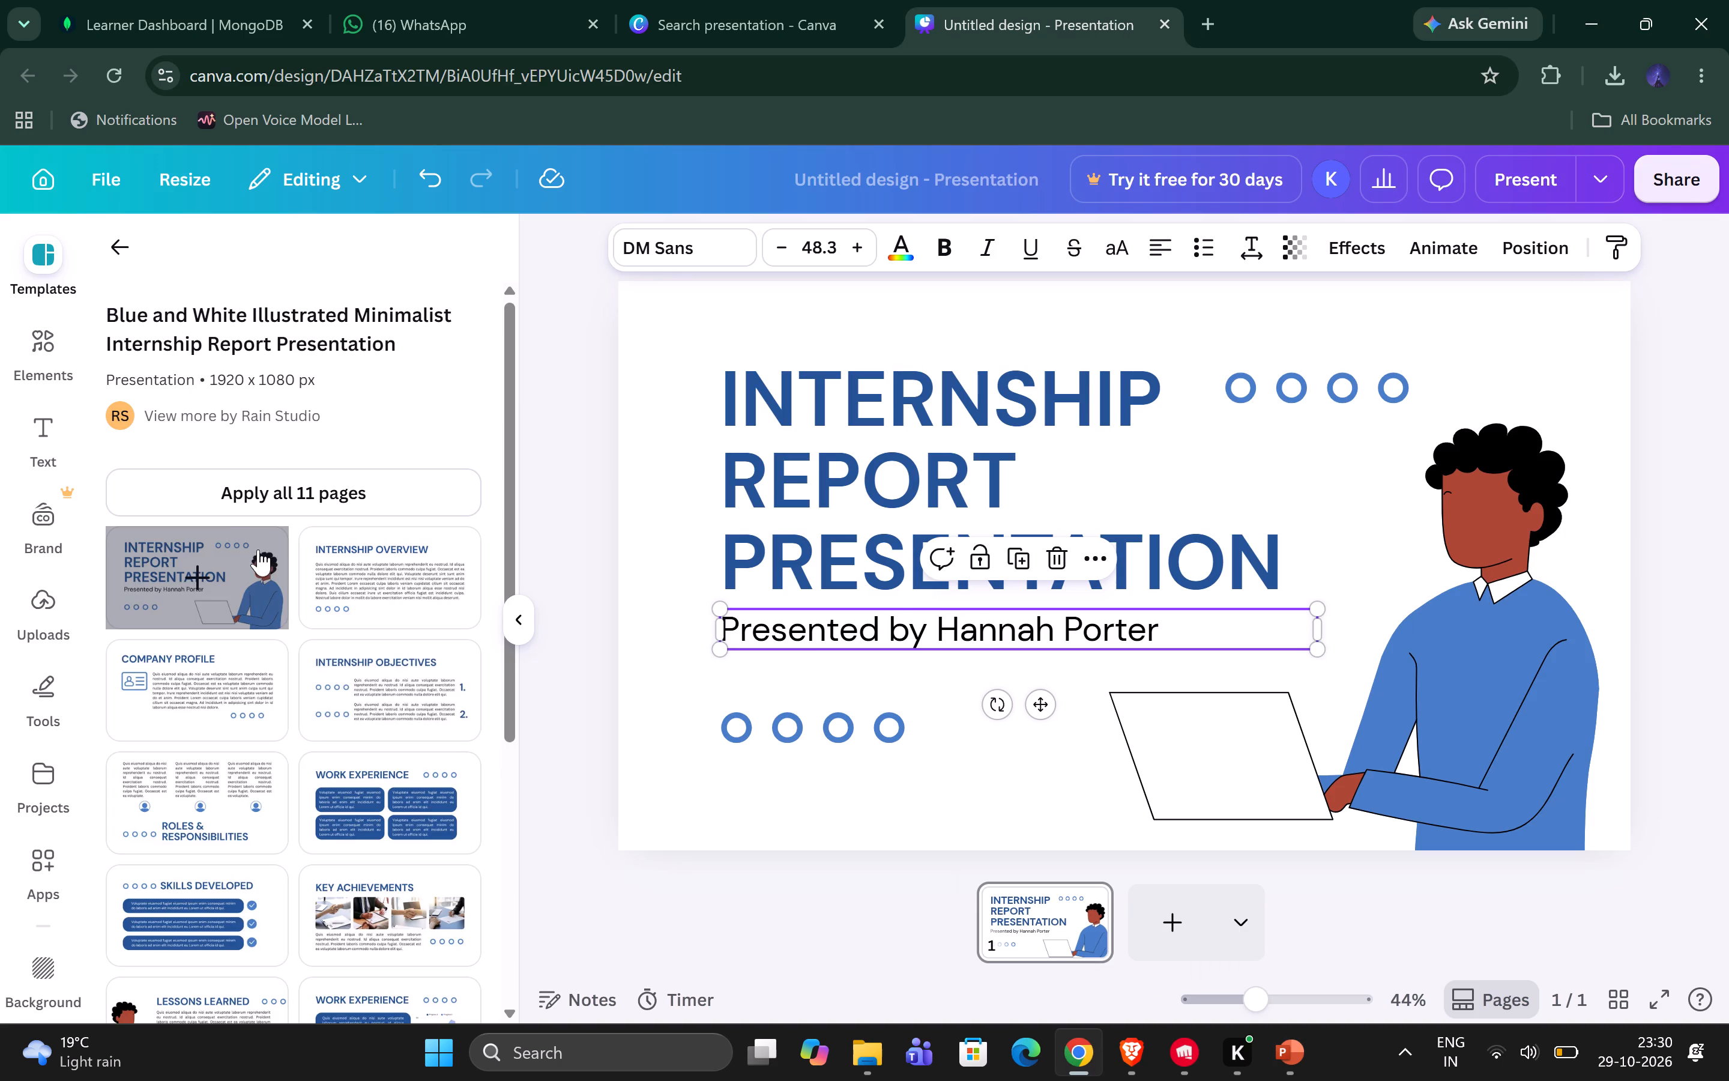
{"action": "left_click", "coordinate": [112, 243]}
{"action": "scroll", "coordinate": [406, 646], "scroll_direction": "down", "scroll_amount": 4}
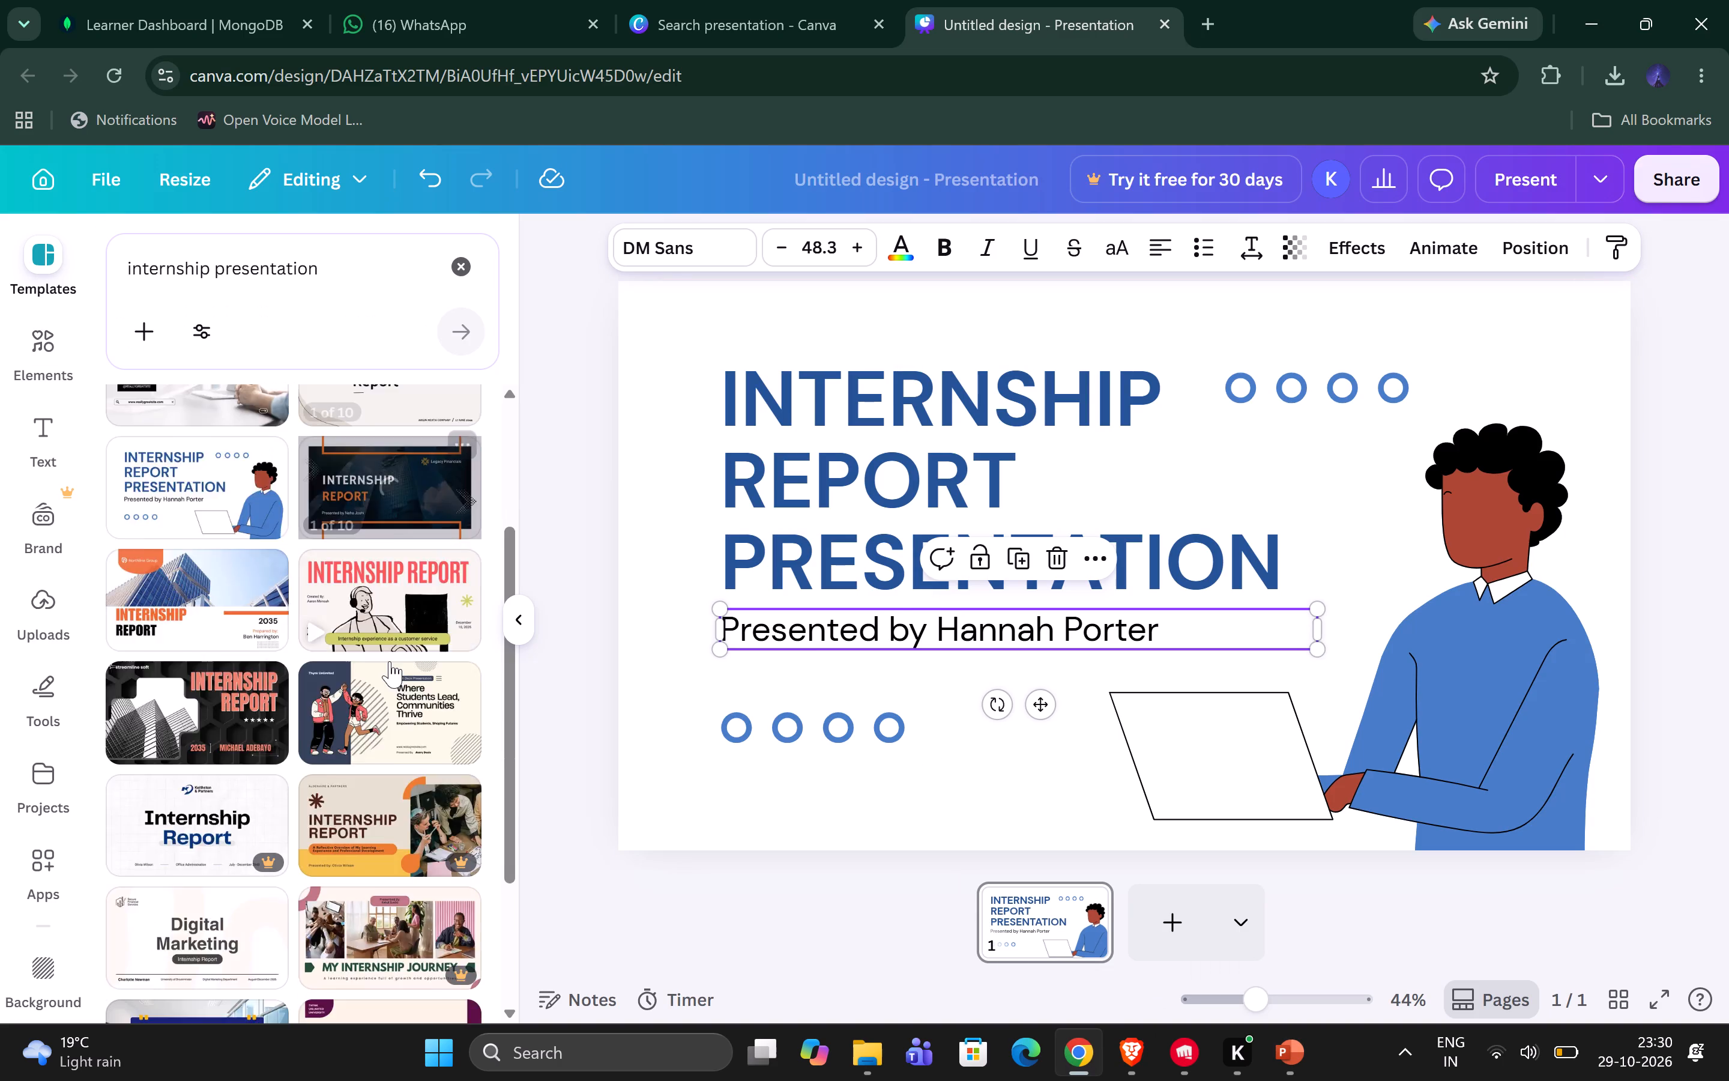
{"action": "scroll", "coordinate": [390, 661], "scroll_direction": "down", "scroll_amount": 3}
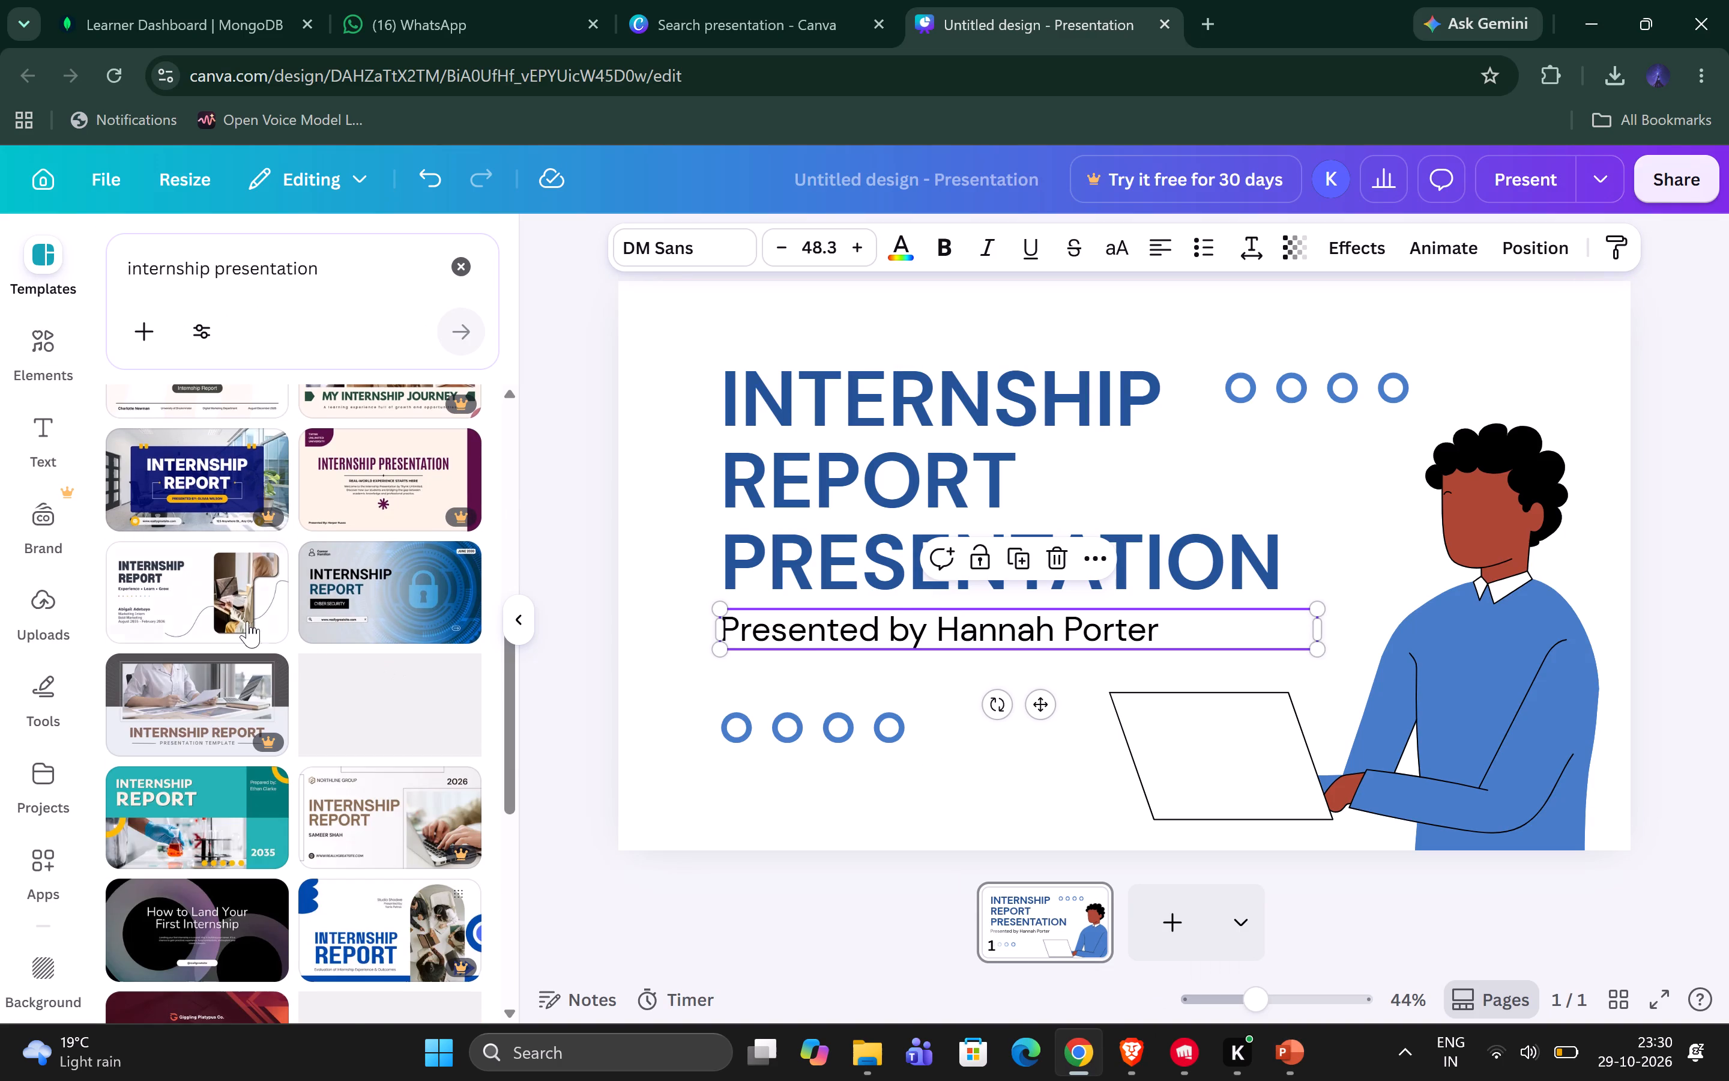
{"action": "scroll", "coordinate": [244, 619], "scroll_direction": "down", "scroll_amount": 2}
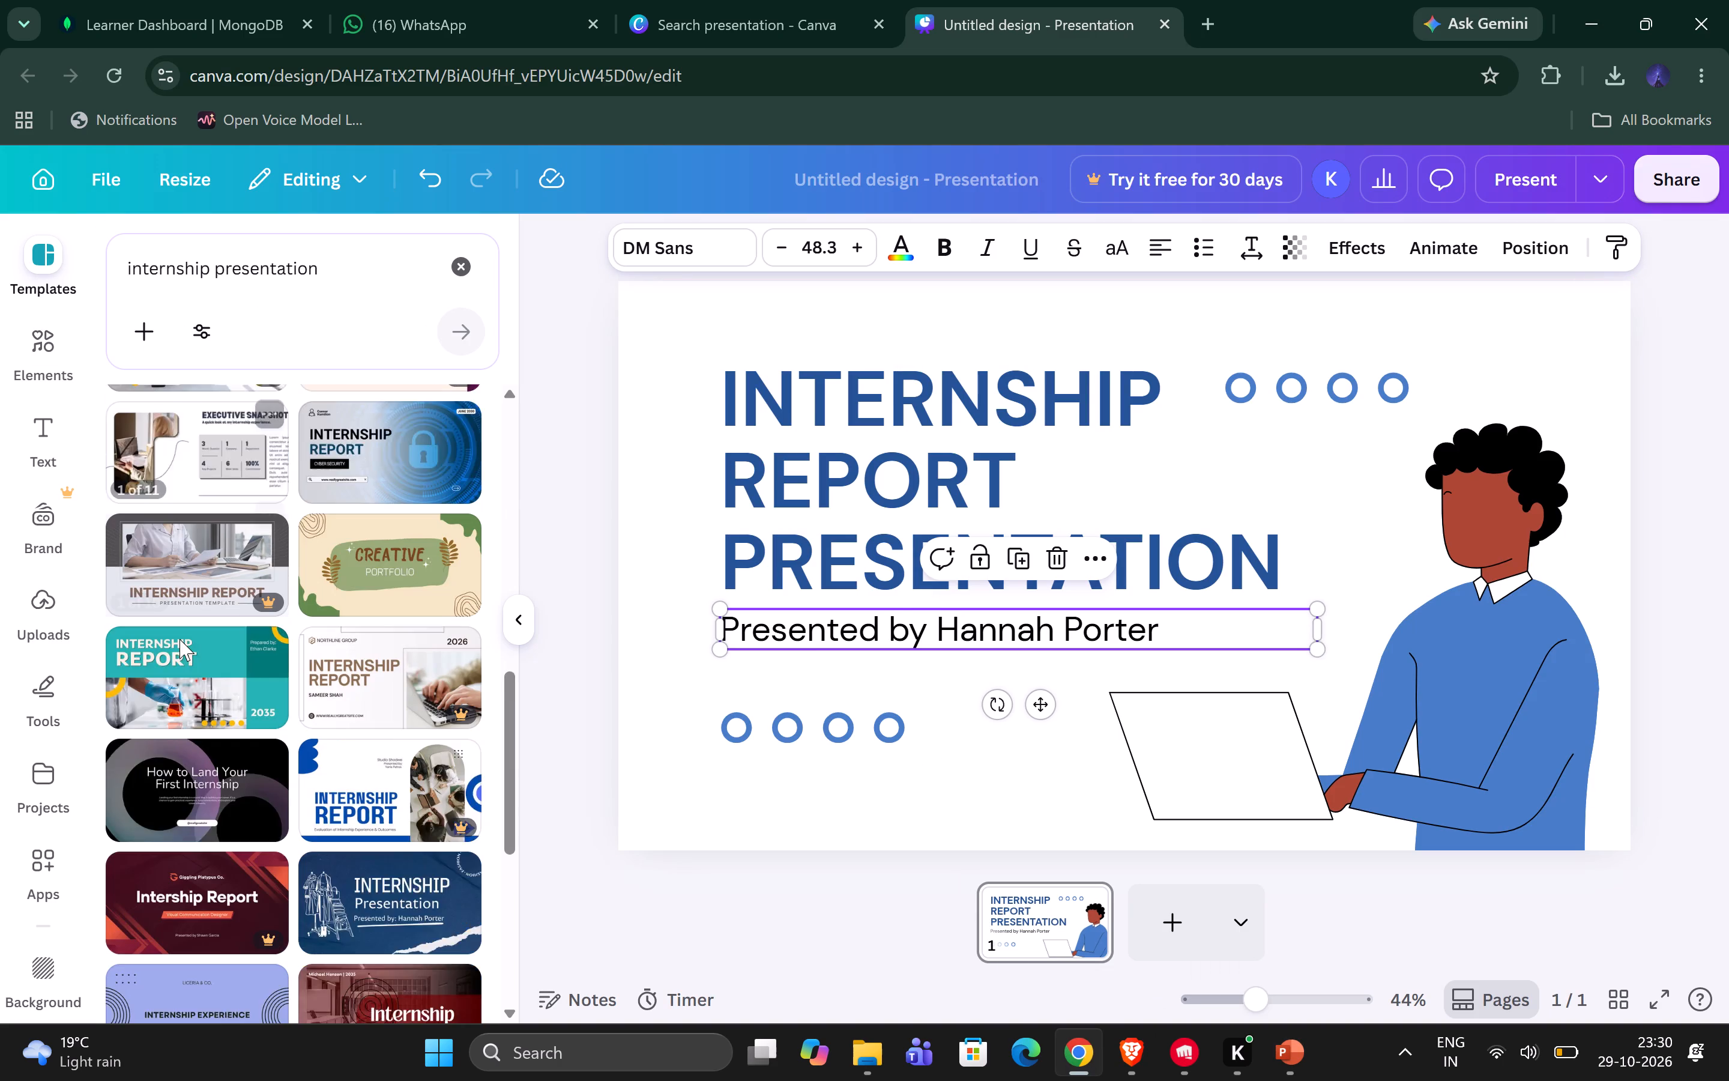
{"action": "scroll", "coordinate": [397, 650], "scroll_direction": "up", "scroll_amount": 14}
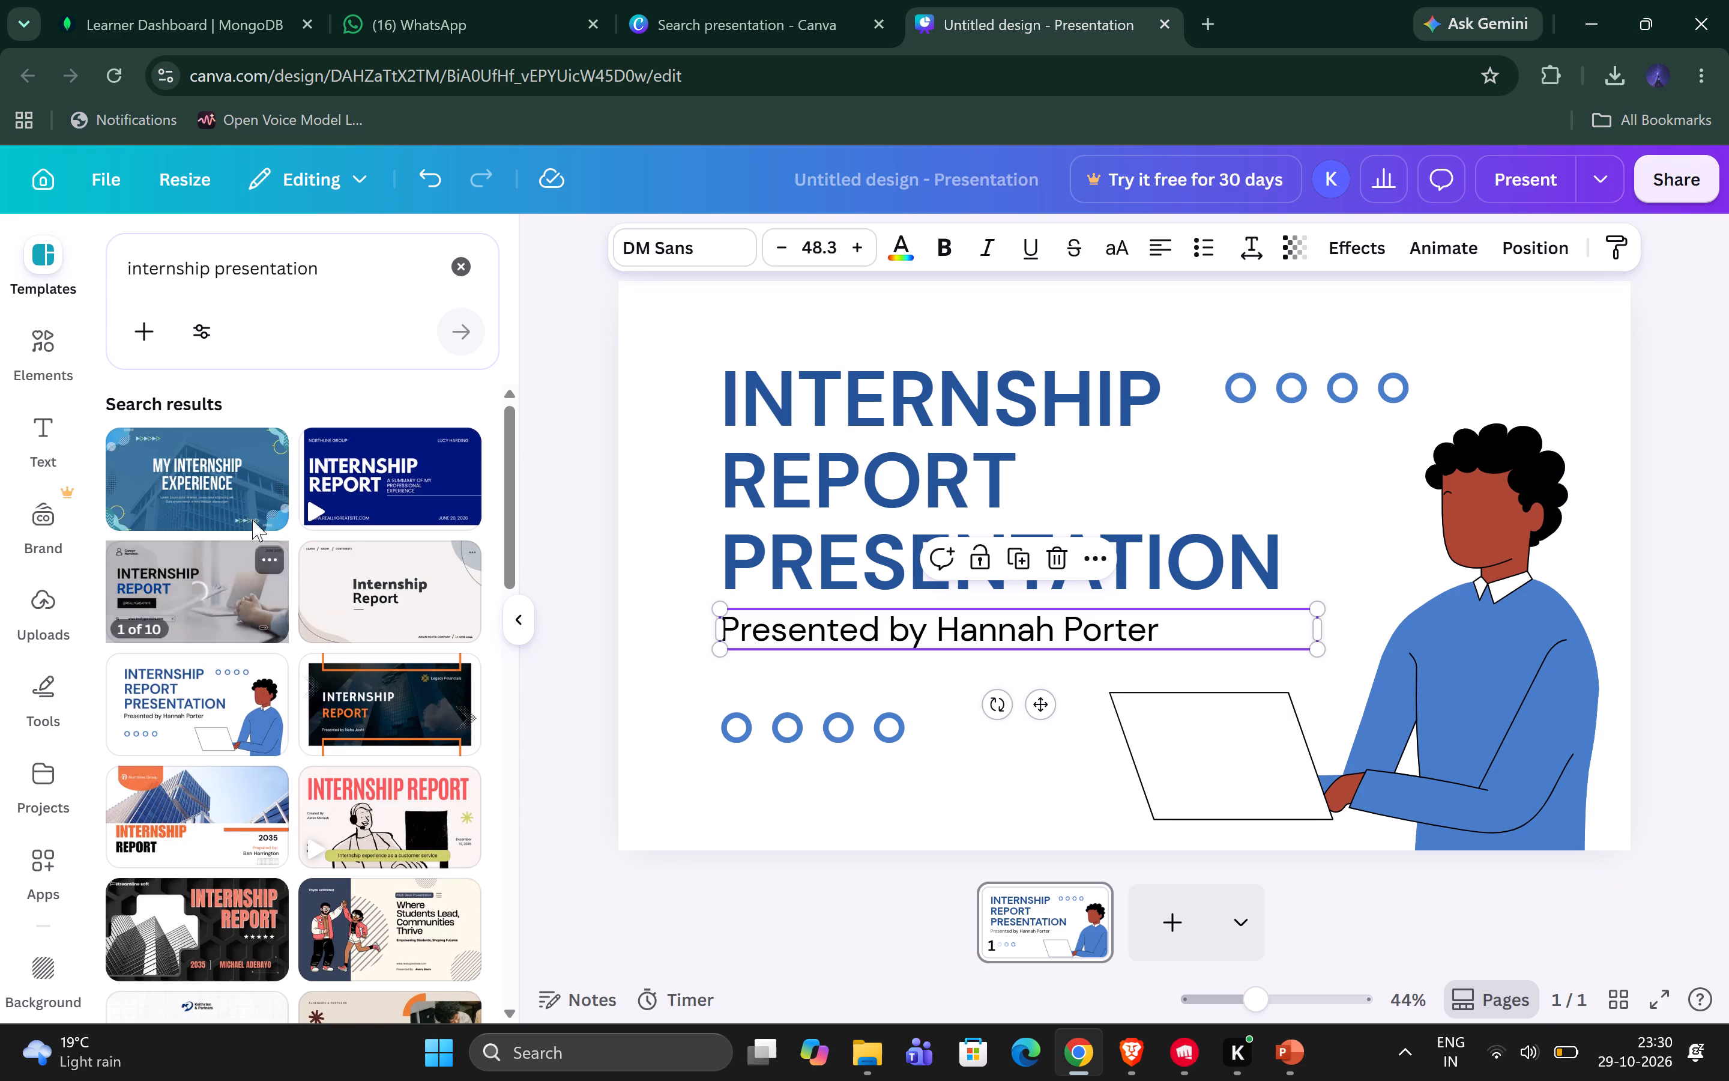
{"action": "scroll", "coordinate": [288, 601], "scroll_direction": "down", "scroll_amount": 6}
{"action": "scroll", "coordinate": [289, 602], "scroll_direction": "up", "scroll_amount": 1}
{"action": "scroll", "coordinate": [289, 602], "scroll_direction": "down", "scroll_amount": 6}
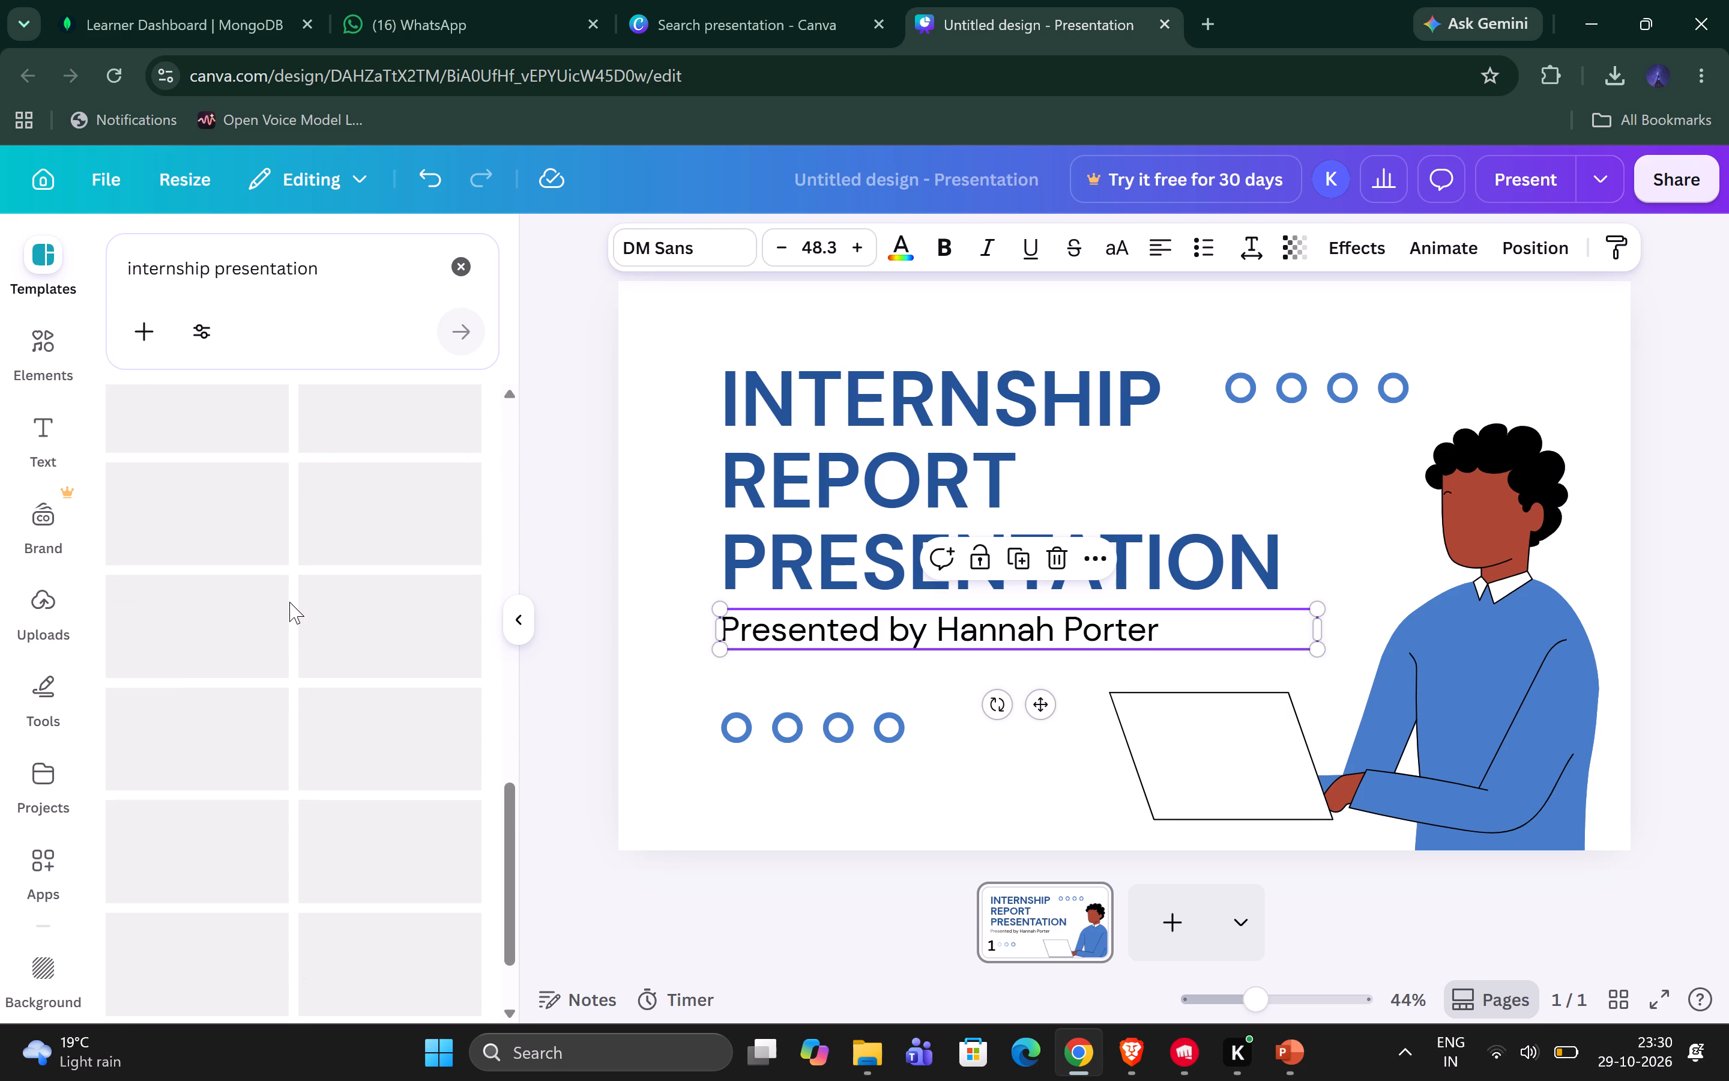
{"action": "scroll", "coordinate": [290, 599], "scroll_direction": "down", "scroll_amount": 3}
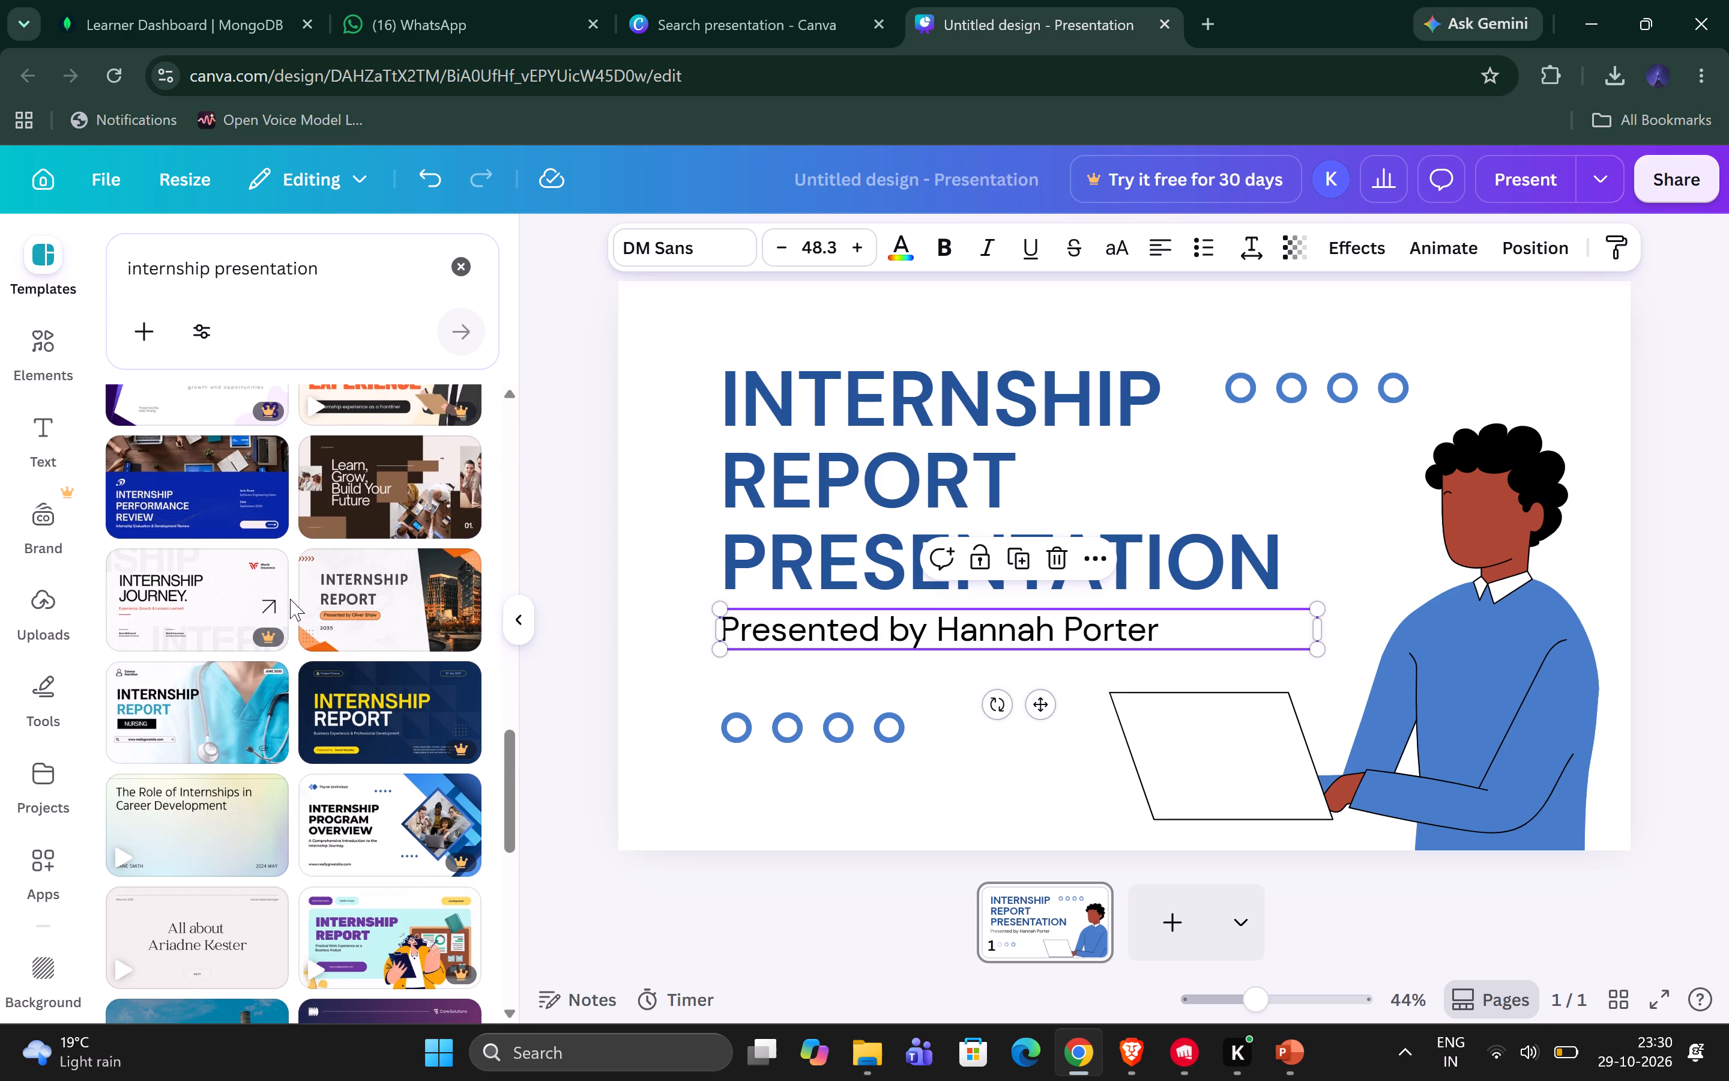
{"action": "scroll", "coordinate": [307, 577], "scroll_direction": "down", "scroll_amount": 2}
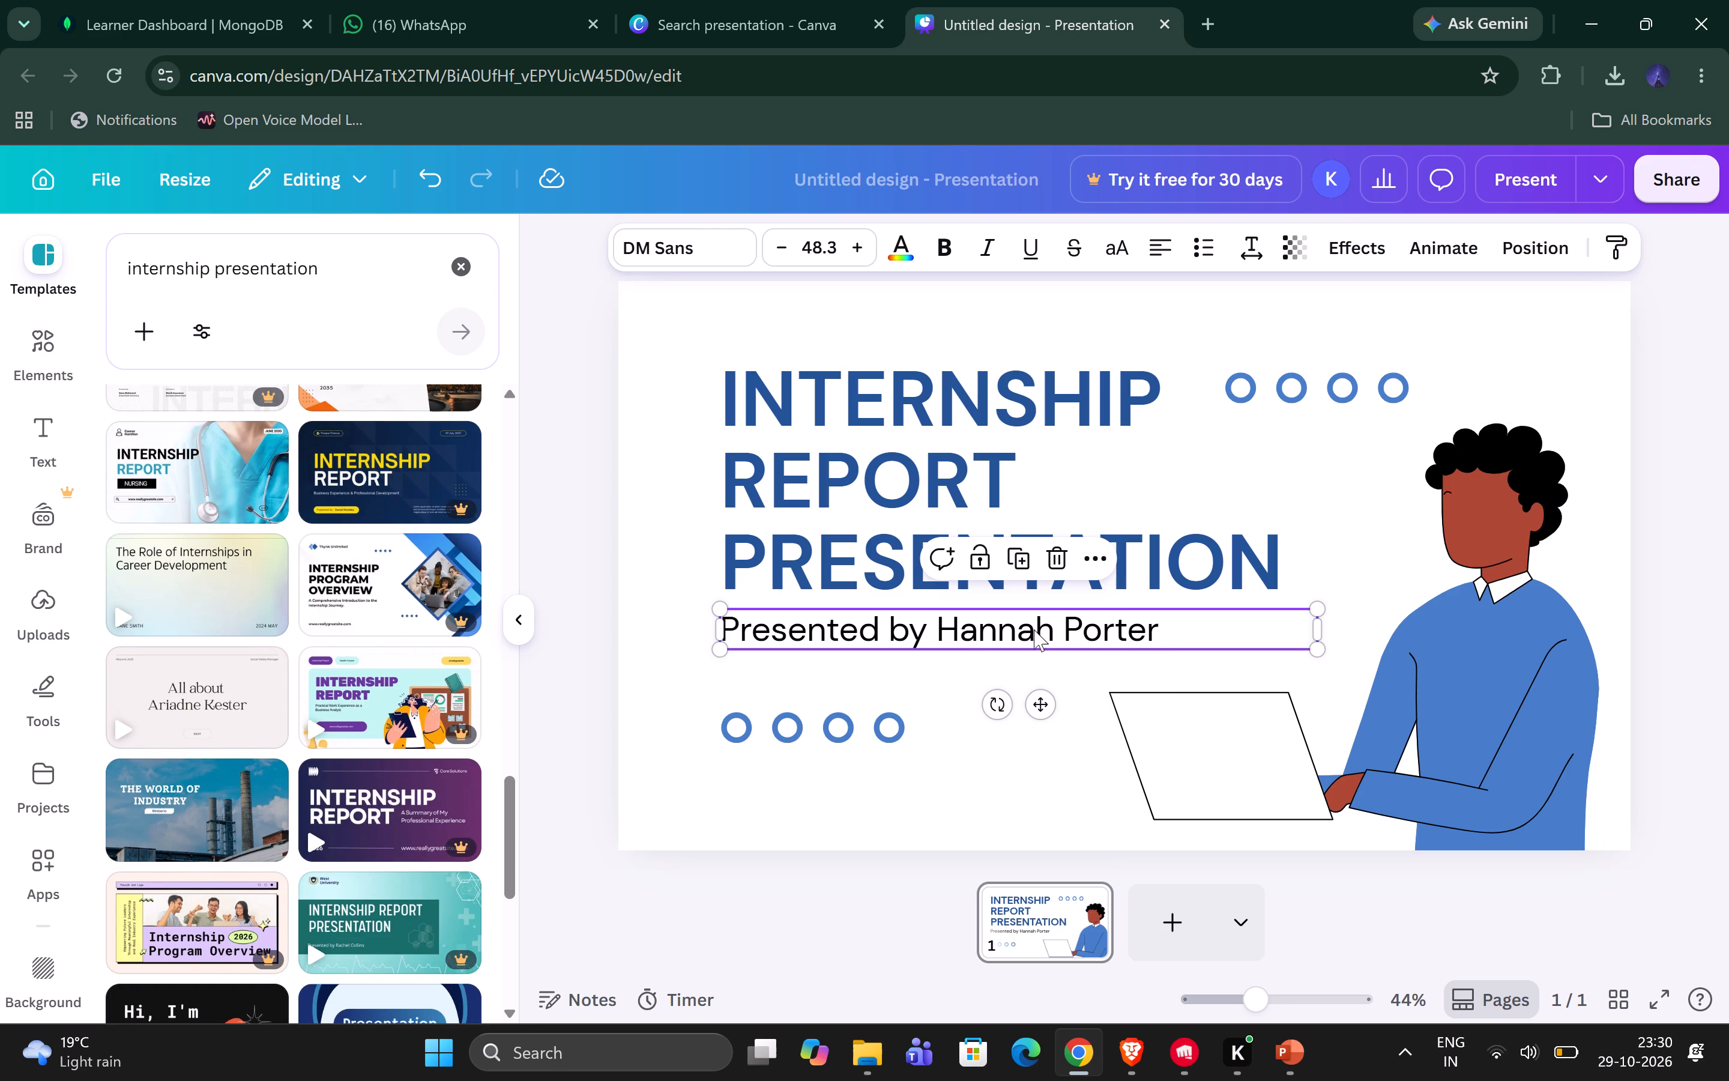
Add an indented line with the presenter's name below the "Presented by" line on the title page.
{"action": "left_click", "coordinate": [965, 630]}
{"action": "left_click", "coordinate": [938, 633]}
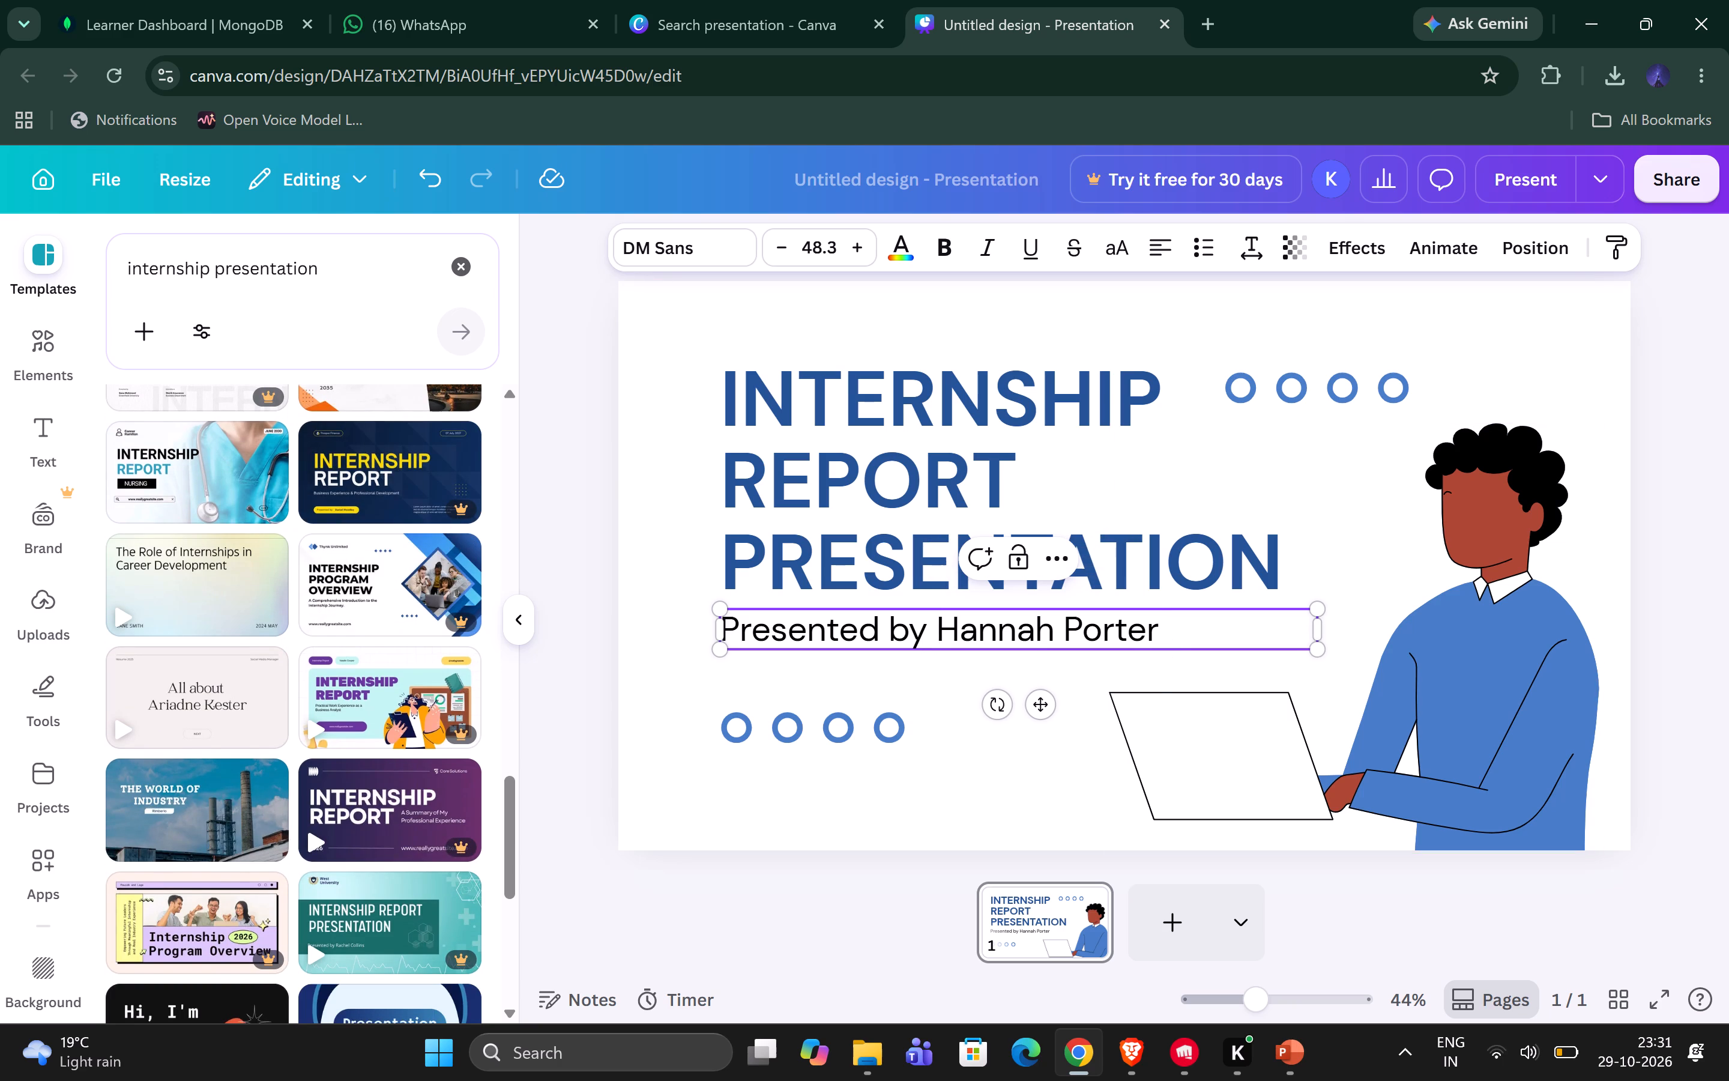
{"action": "left_click", "coordinate": [1166, 641]}
{"action": "key", "text": "Return"}
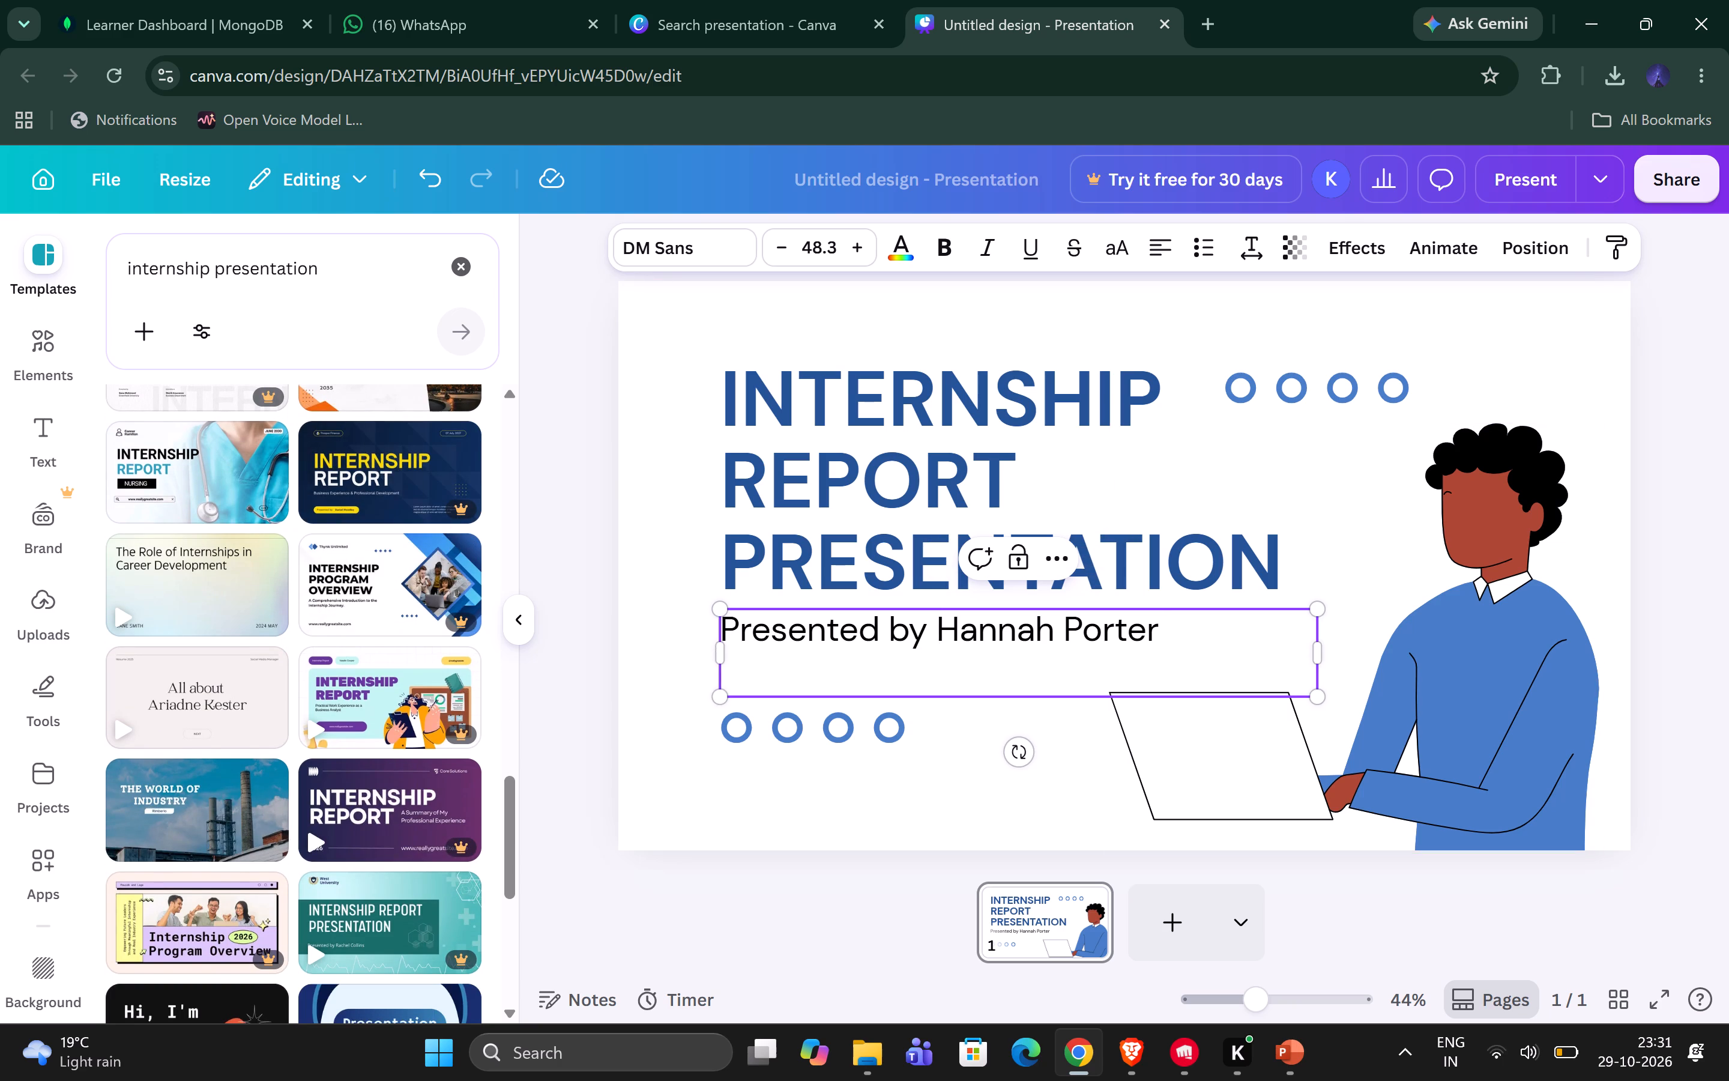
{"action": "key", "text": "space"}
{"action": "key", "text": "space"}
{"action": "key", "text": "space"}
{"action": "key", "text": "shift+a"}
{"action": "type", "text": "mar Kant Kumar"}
Add two indented lines below the presenter's name: the class "CSIT-5A" and the student roll number.
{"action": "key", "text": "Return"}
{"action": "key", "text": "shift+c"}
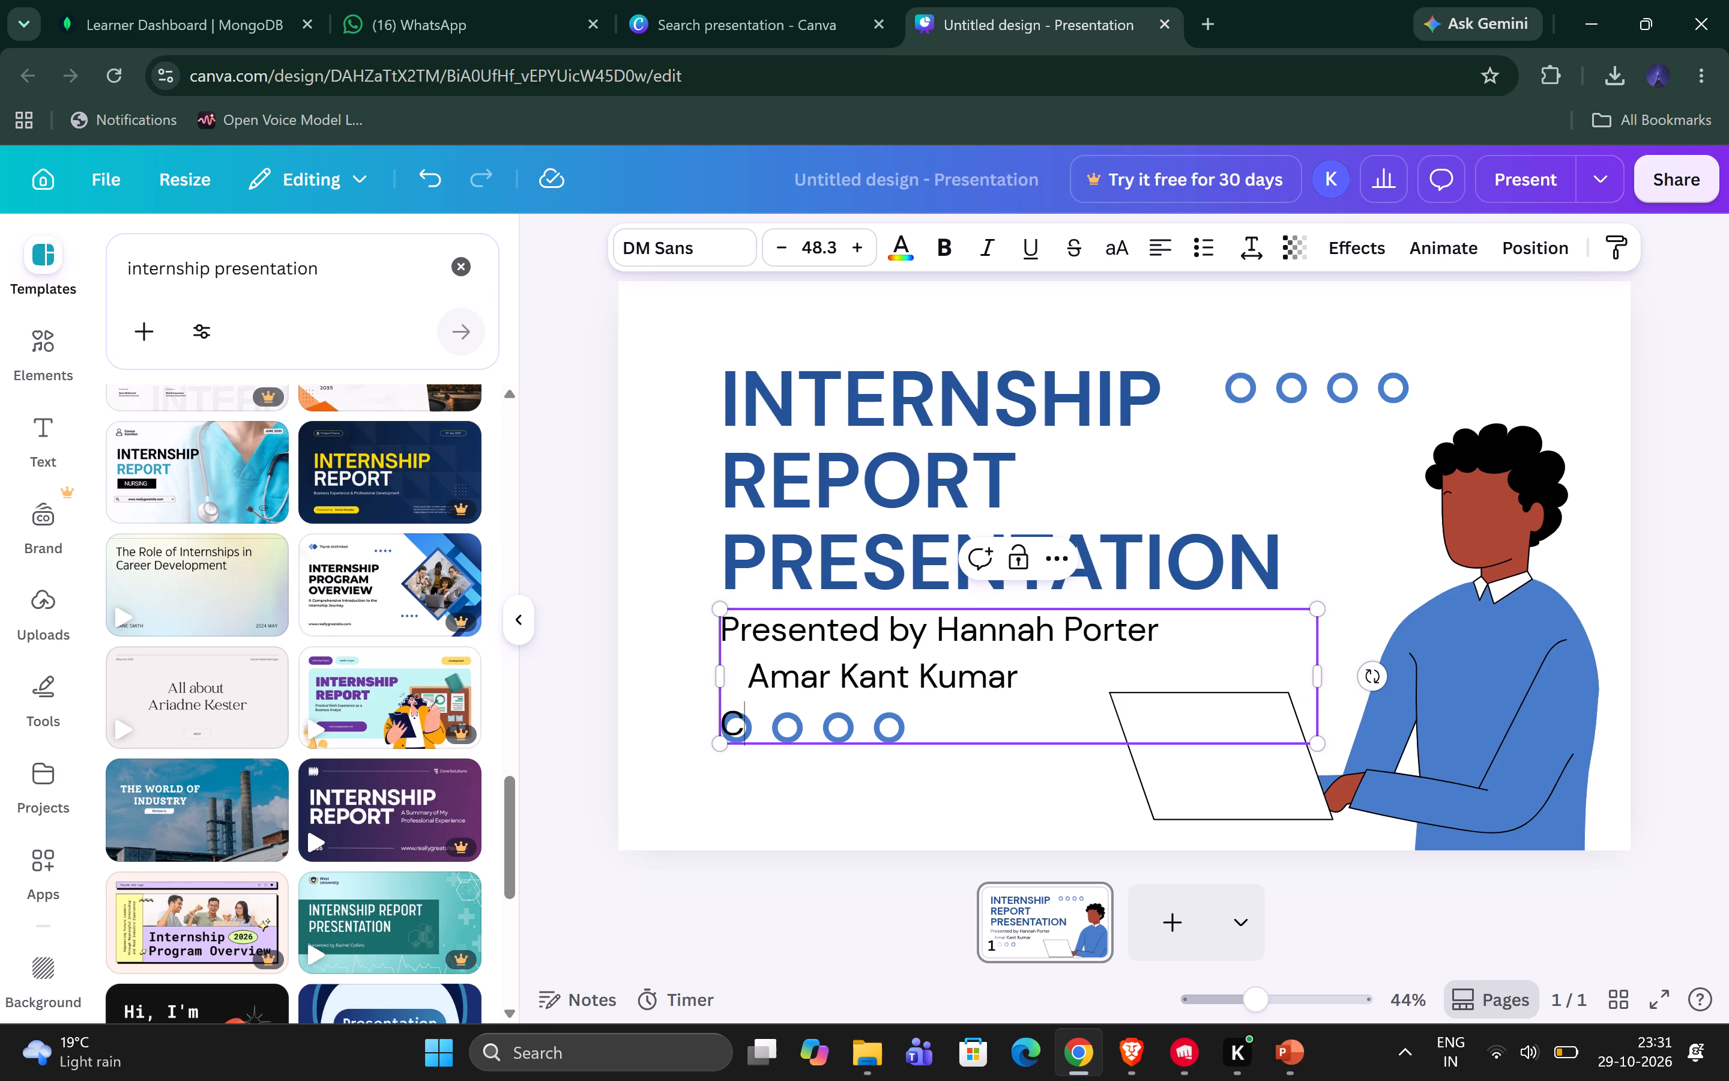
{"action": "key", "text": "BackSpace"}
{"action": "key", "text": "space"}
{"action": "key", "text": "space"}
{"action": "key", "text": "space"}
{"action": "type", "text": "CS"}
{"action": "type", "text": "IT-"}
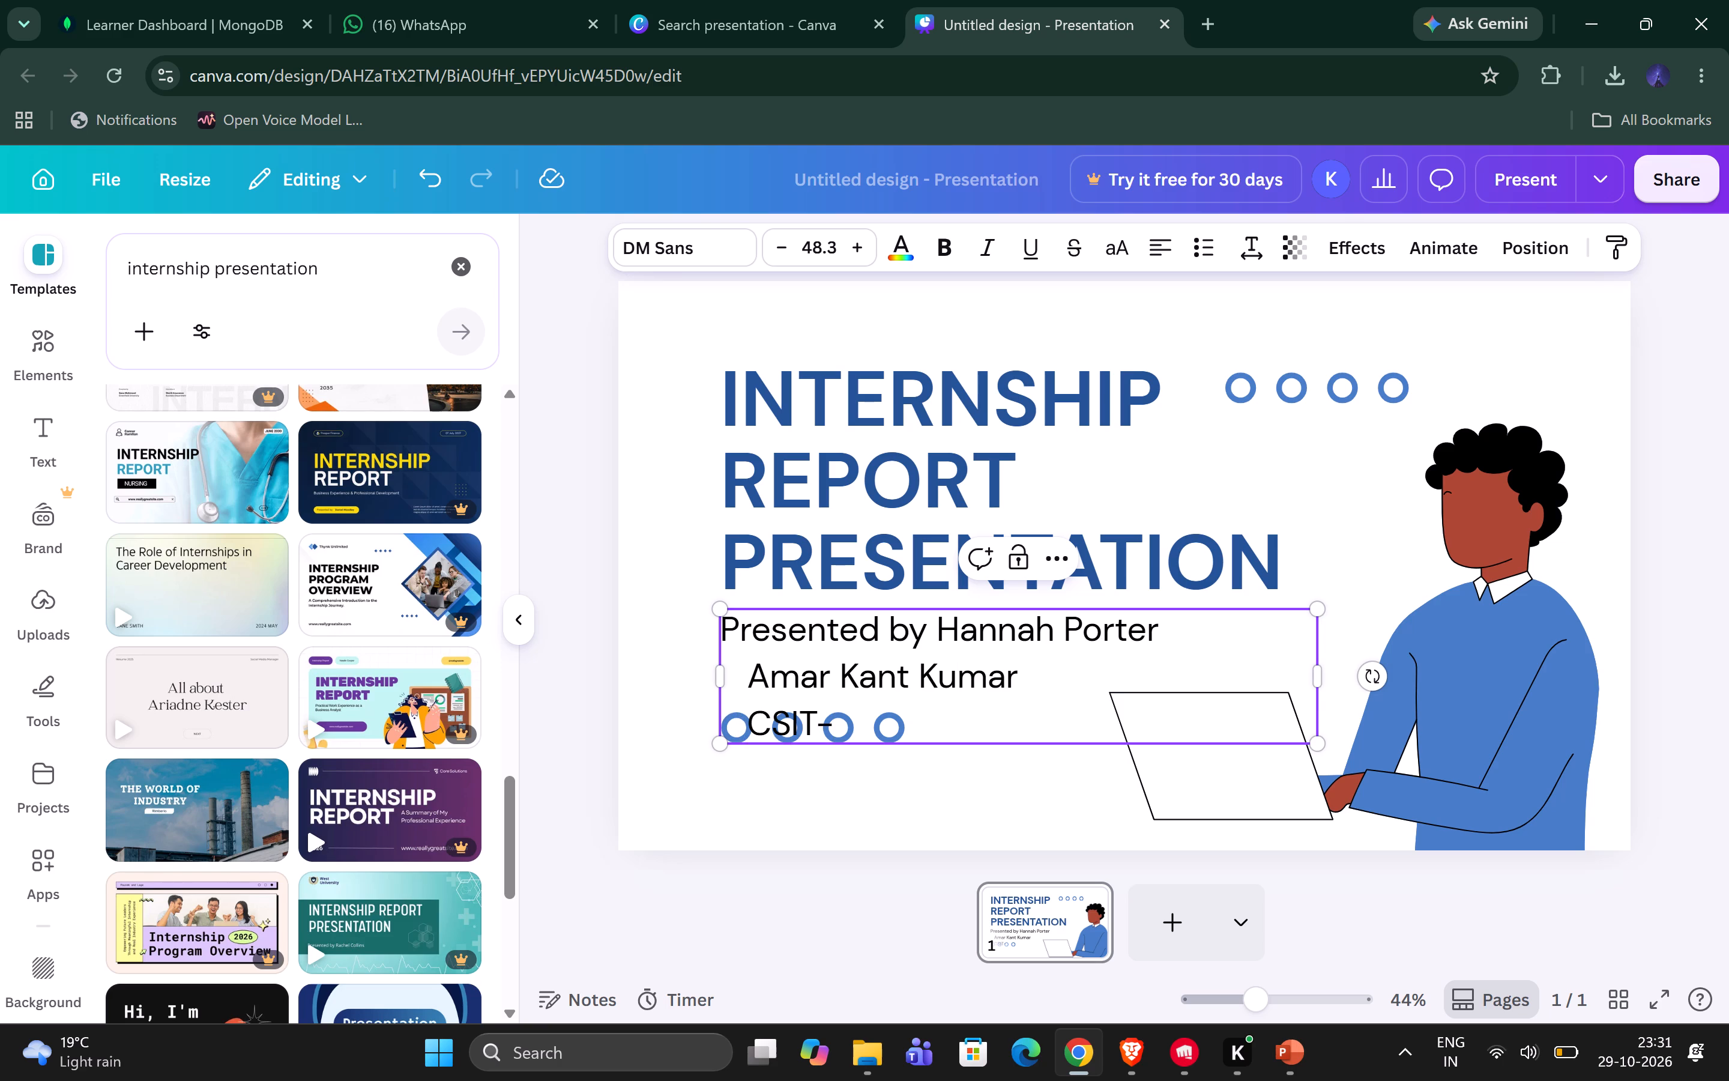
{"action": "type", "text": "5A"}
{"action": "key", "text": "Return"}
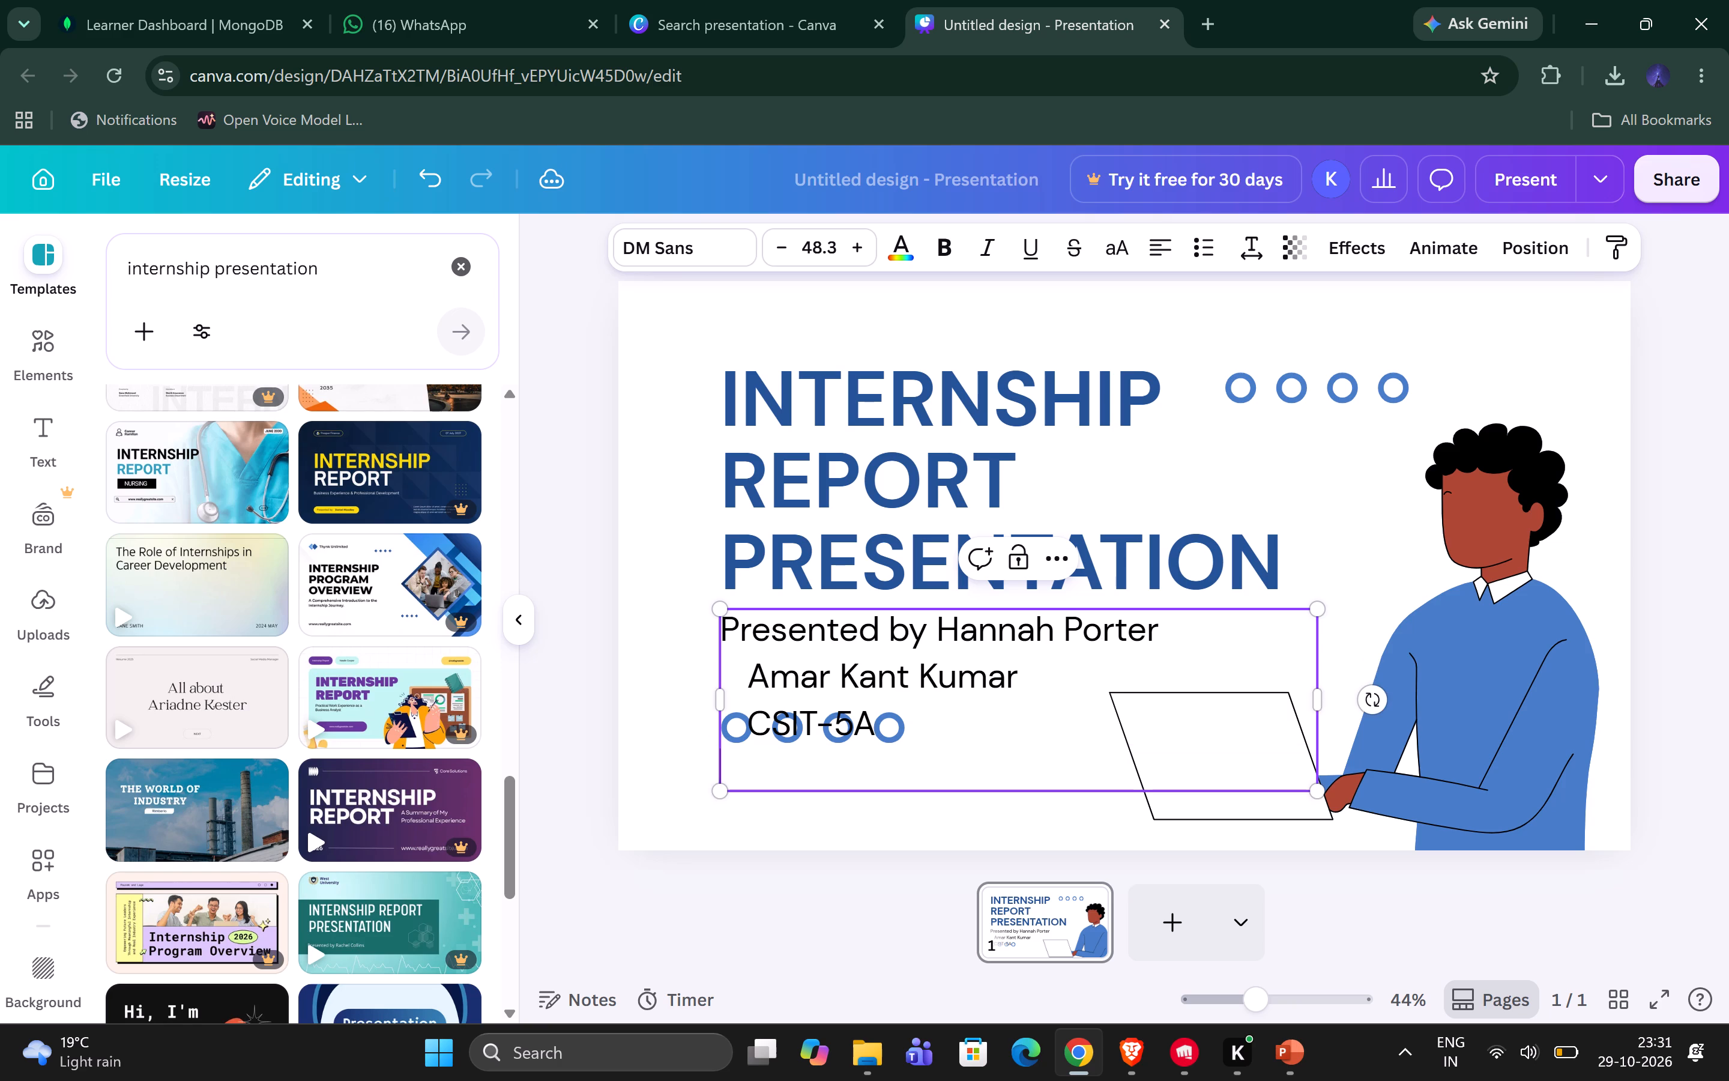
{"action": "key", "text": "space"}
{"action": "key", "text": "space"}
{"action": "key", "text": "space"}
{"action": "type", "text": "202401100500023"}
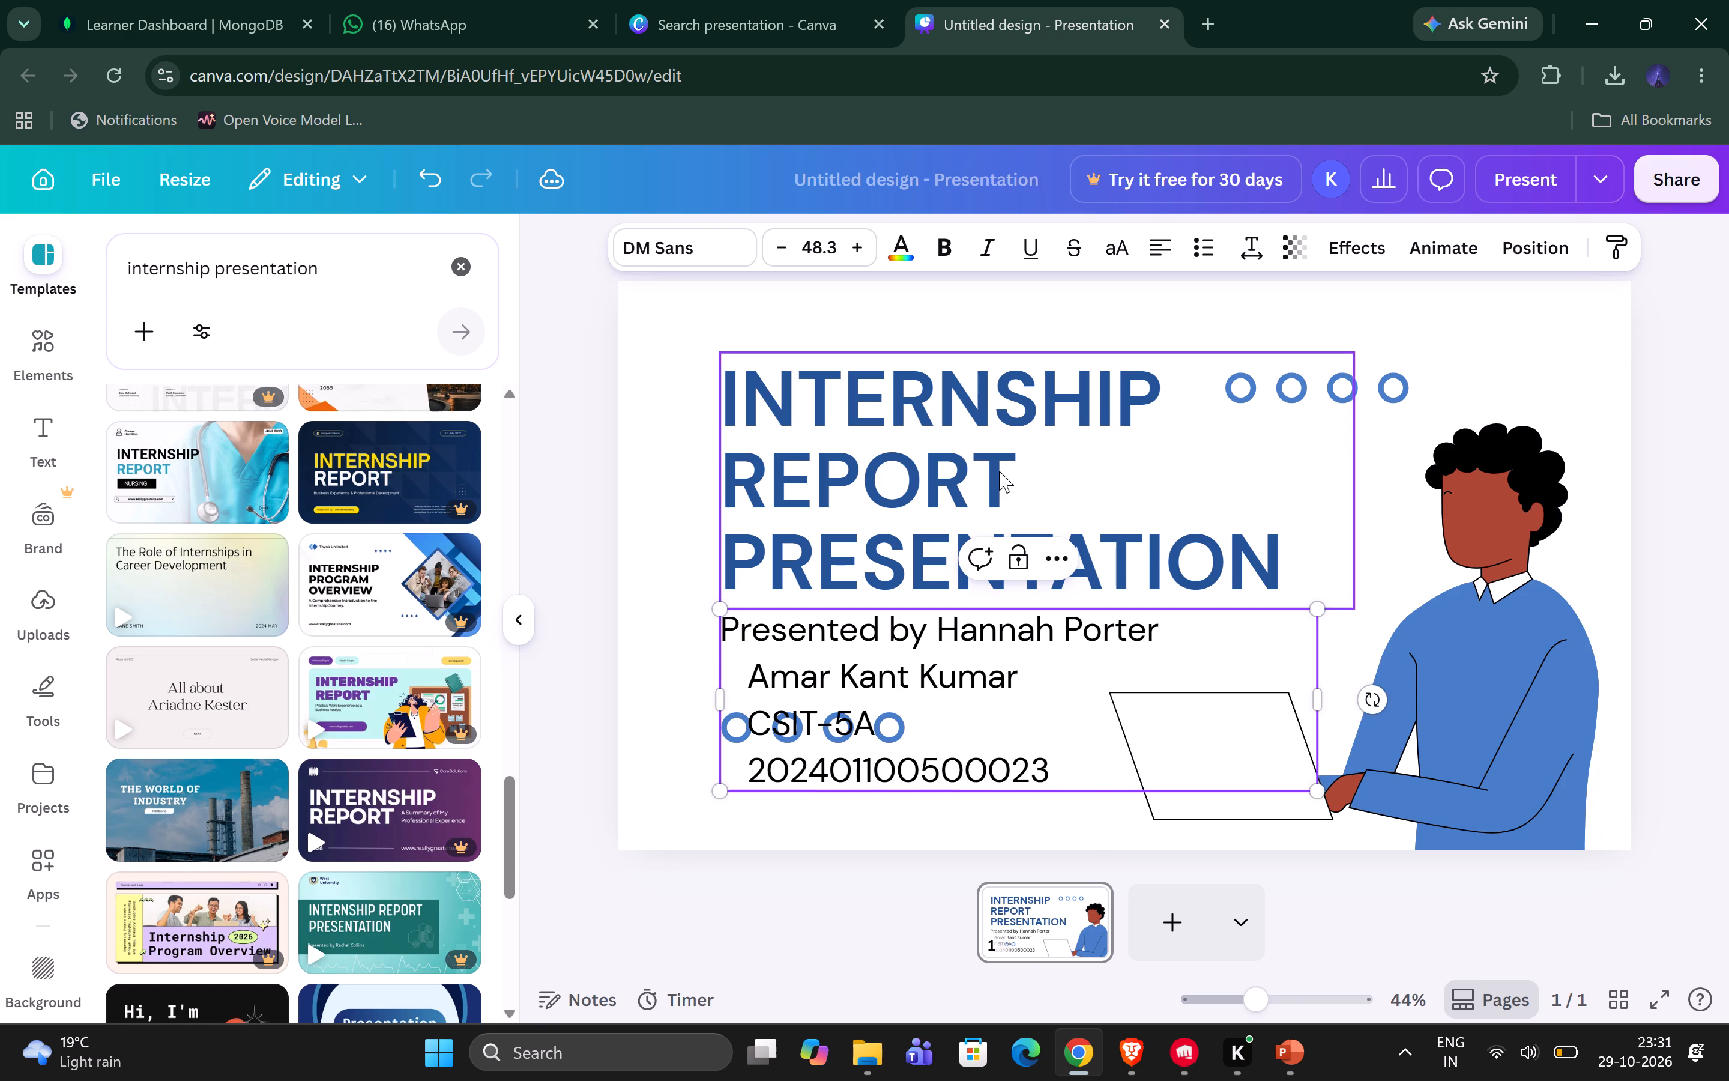
Reduce the font size of the "Presented by" line to 26.3.
{"action": "triple_click", "coordinate": [1043, 641]}
{"action": "left_click", "coordinate": [1043, 638]}
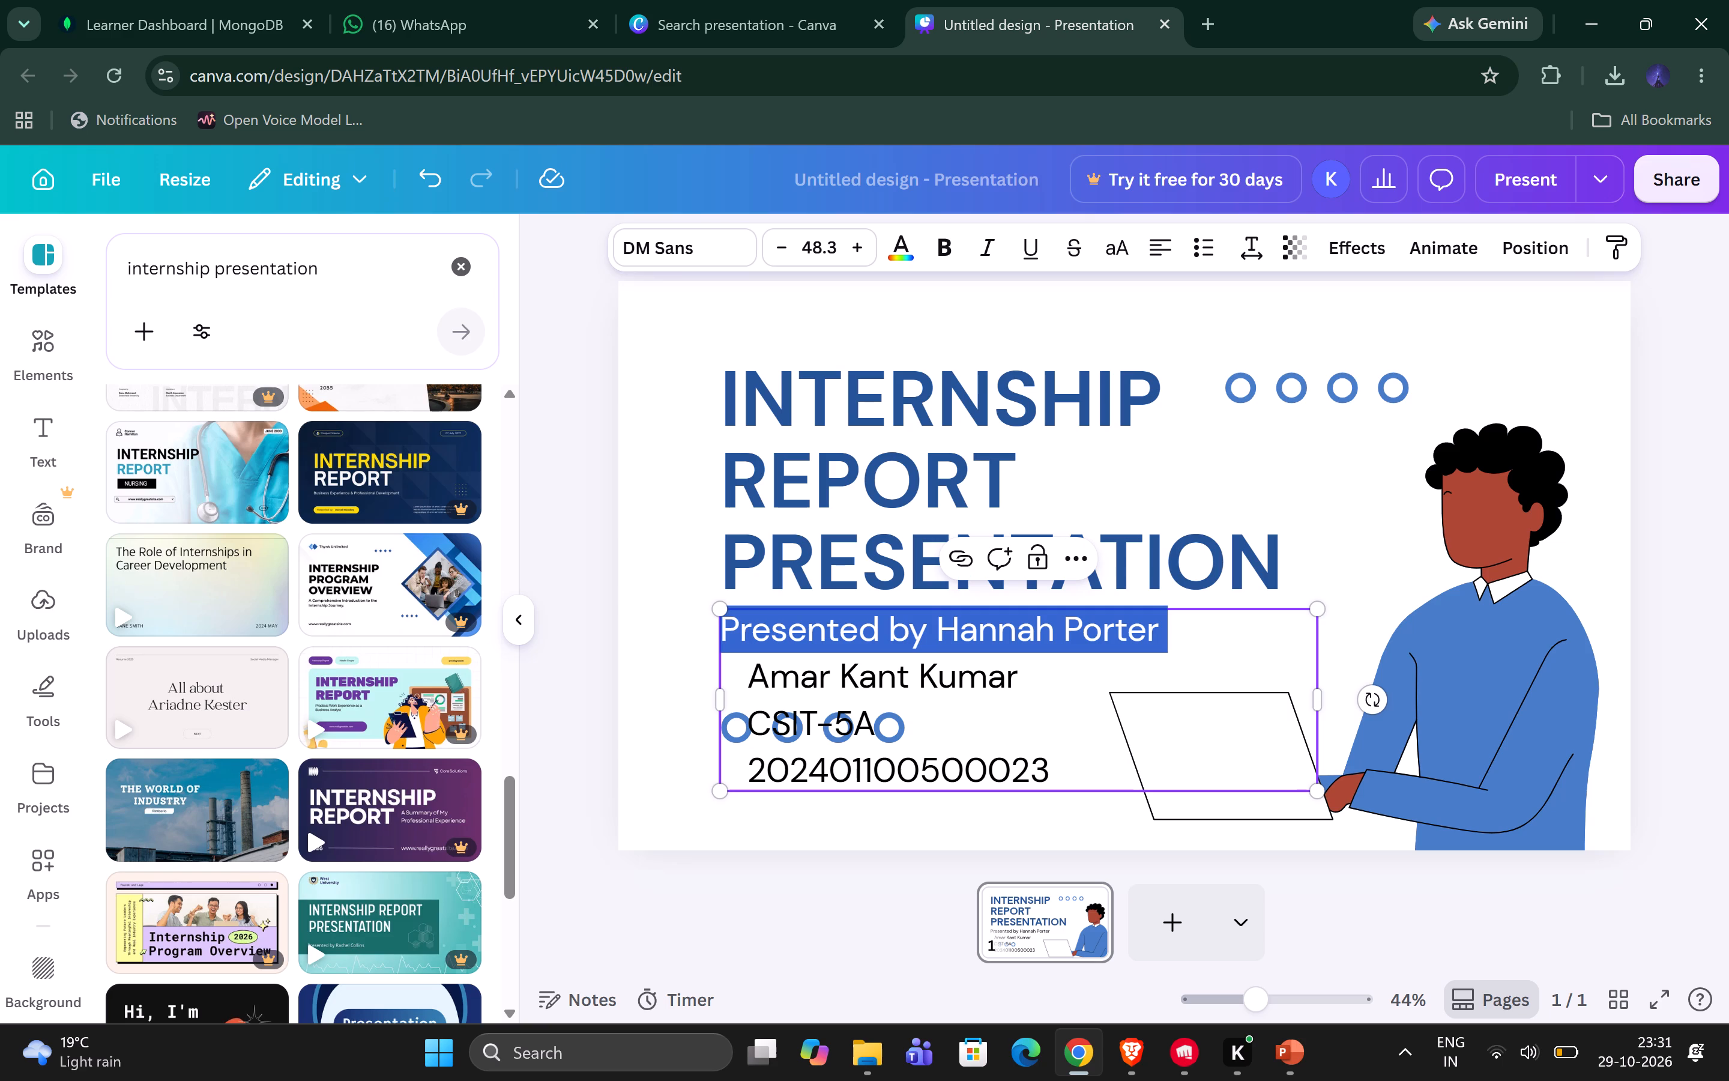
{"action": "double_click", "coordinate": [764, 257]}
{"action": "triple_click", "coordinate": [771, 256]}
{"action": "triple_click", "coordinate": [771, 256]}
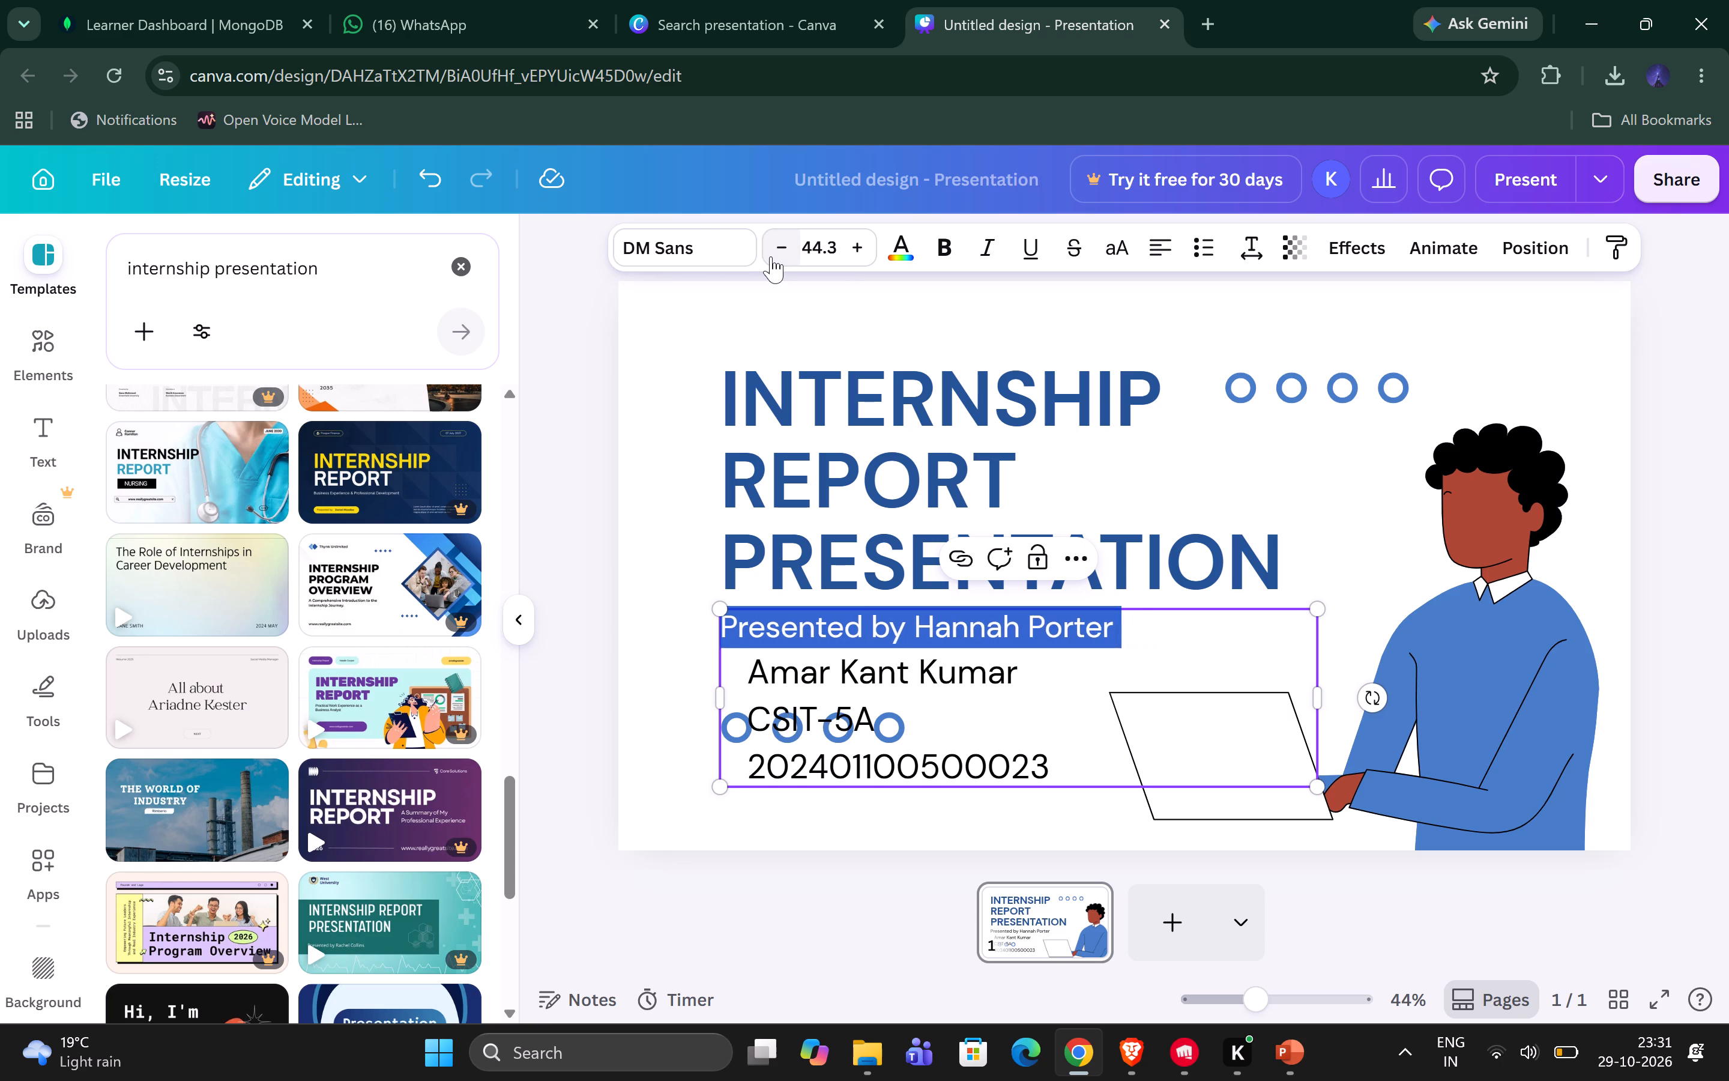
{"action": "triple_click", "coordinate": [771, 256]}
{"action": "triple_click", "coordinate": [771, 256]}
{"action": "triple_click", "coordinate": [771, 256]}
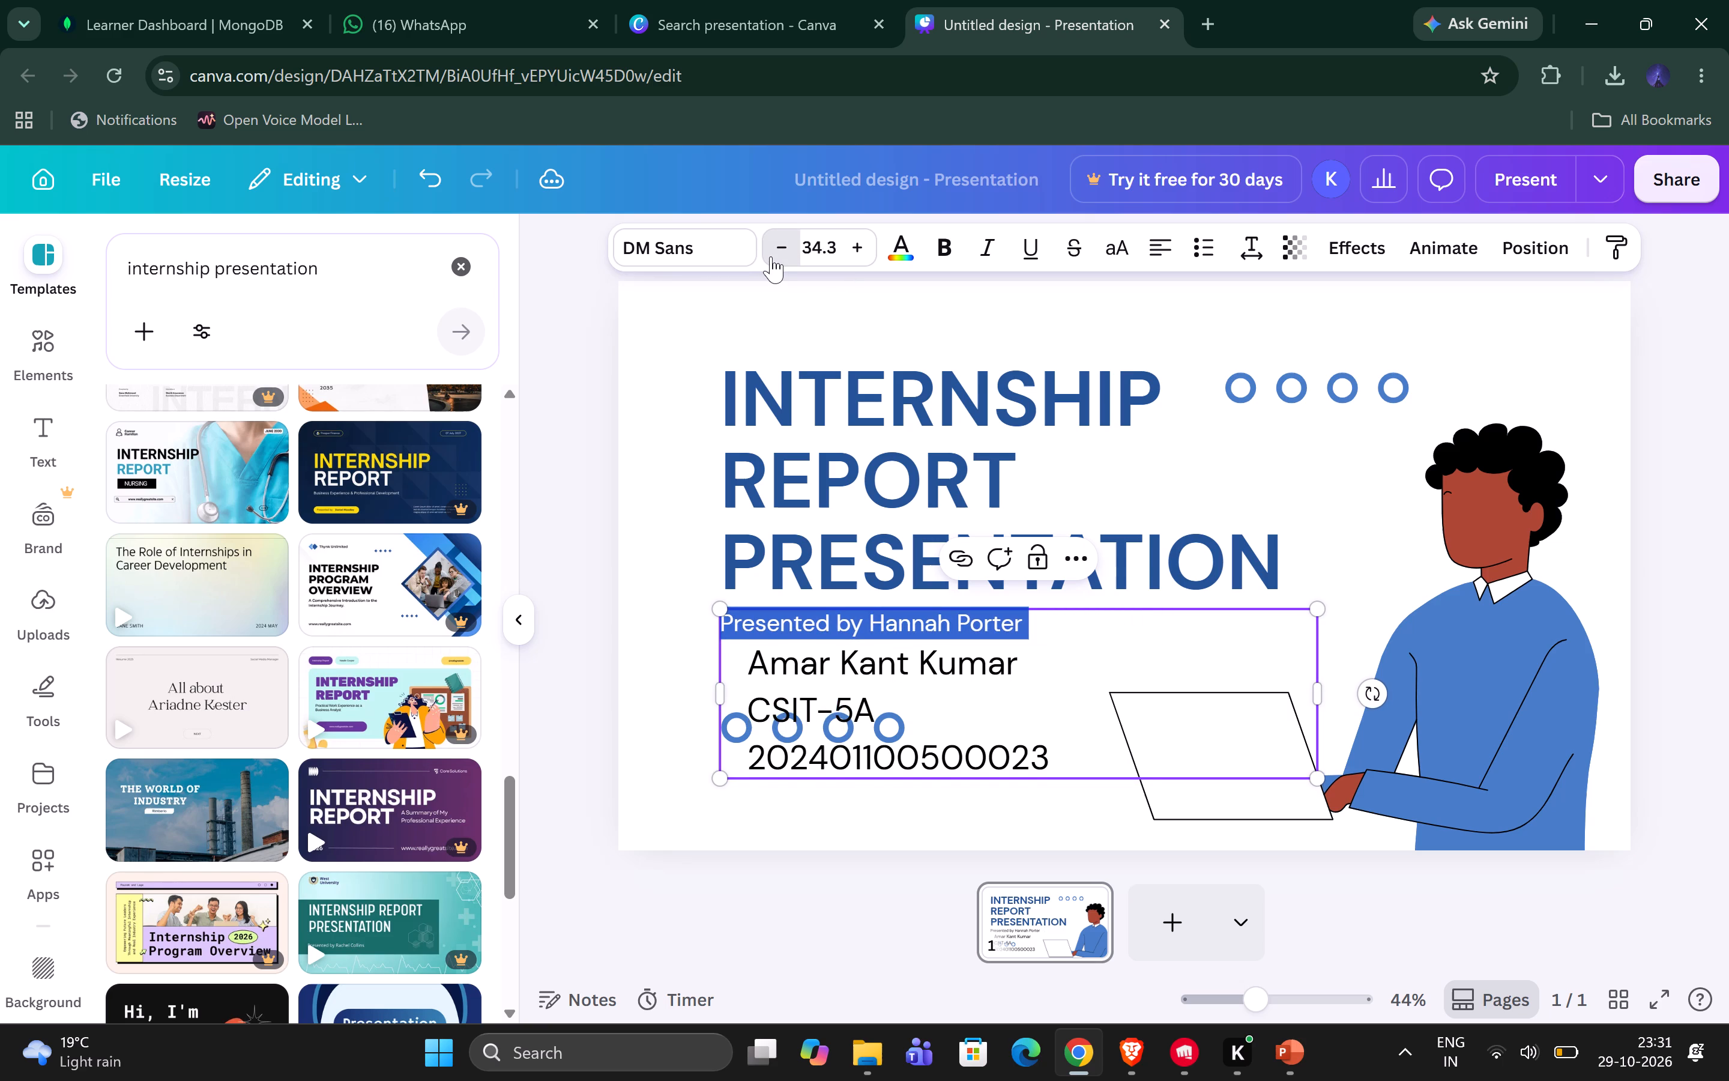
{"action": "triple_click", "coordinate": [771, 256]}
{"action": "double_click", "coordinate": [771, 256]}
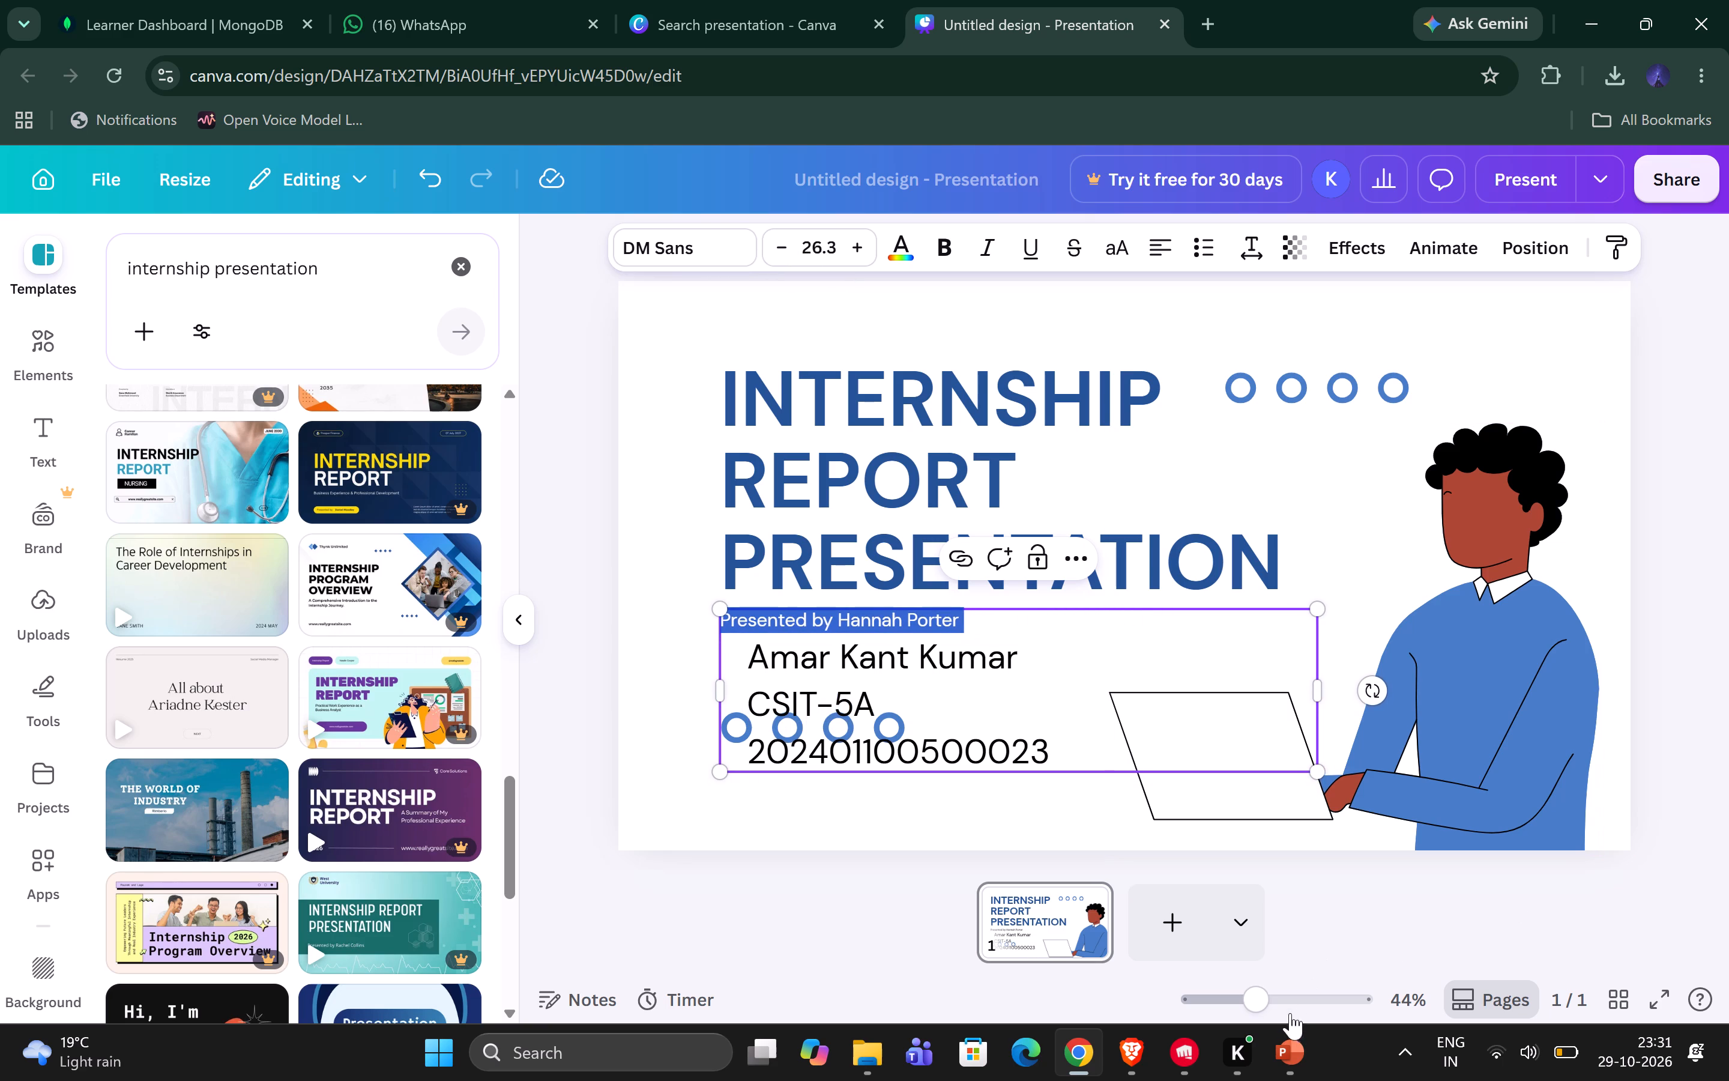
{"action": "left_click", "coordinate": [1279, 1062]}
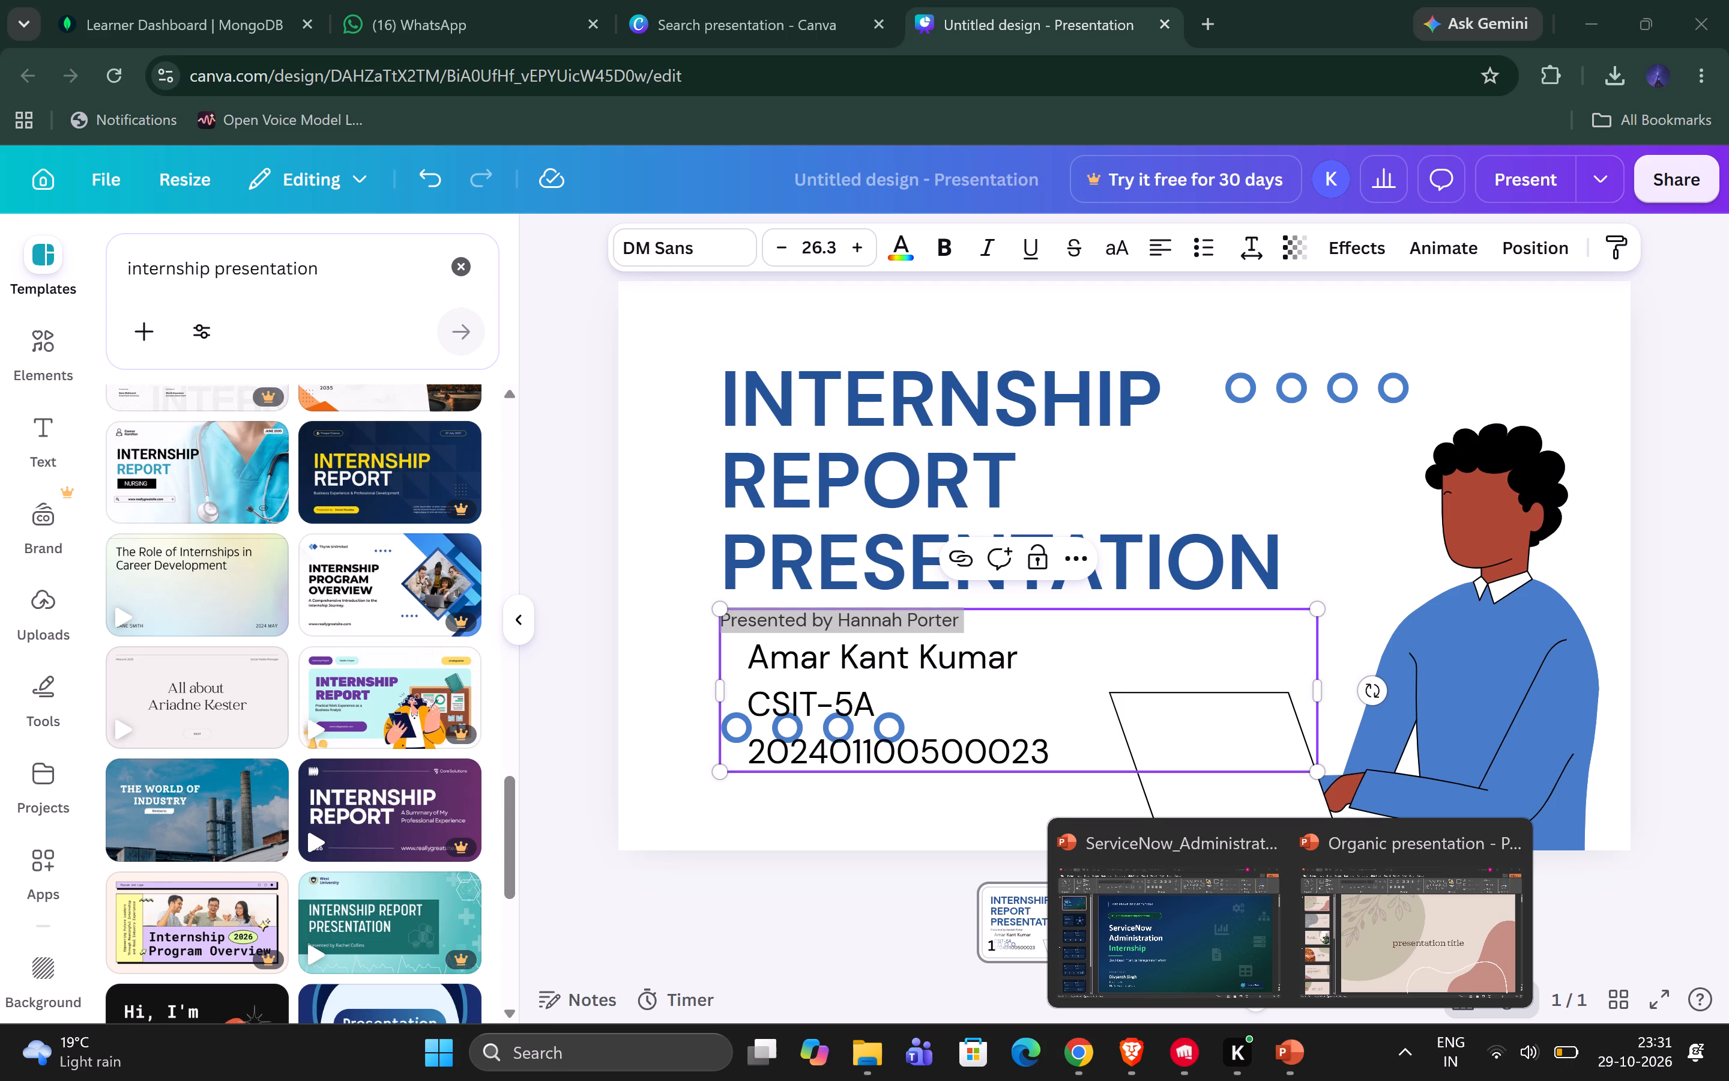
{"action": "left_click", "coordinate": [988, 632]}
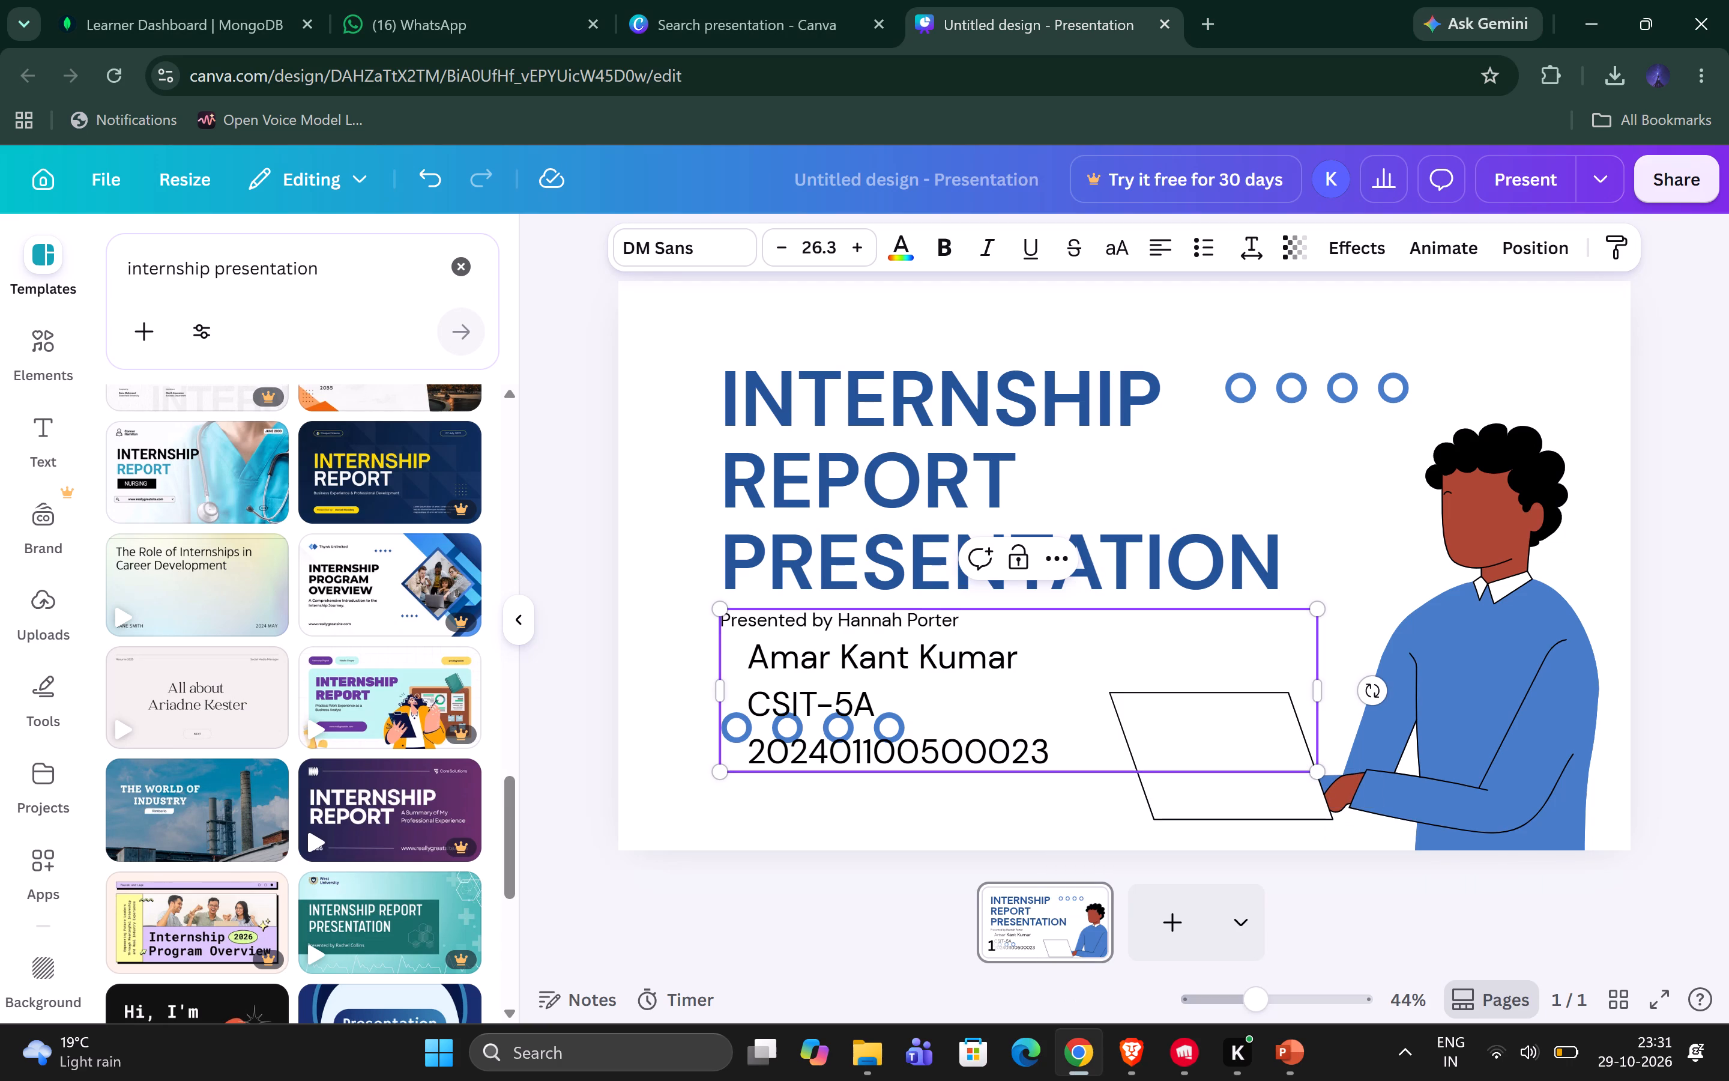
Set the name, class and roll number lines to font size 35.3 and make them bold.
{"action": "left_click_drag", "start_coordinate": [754, 655], "coordinate": [1050, 759]}
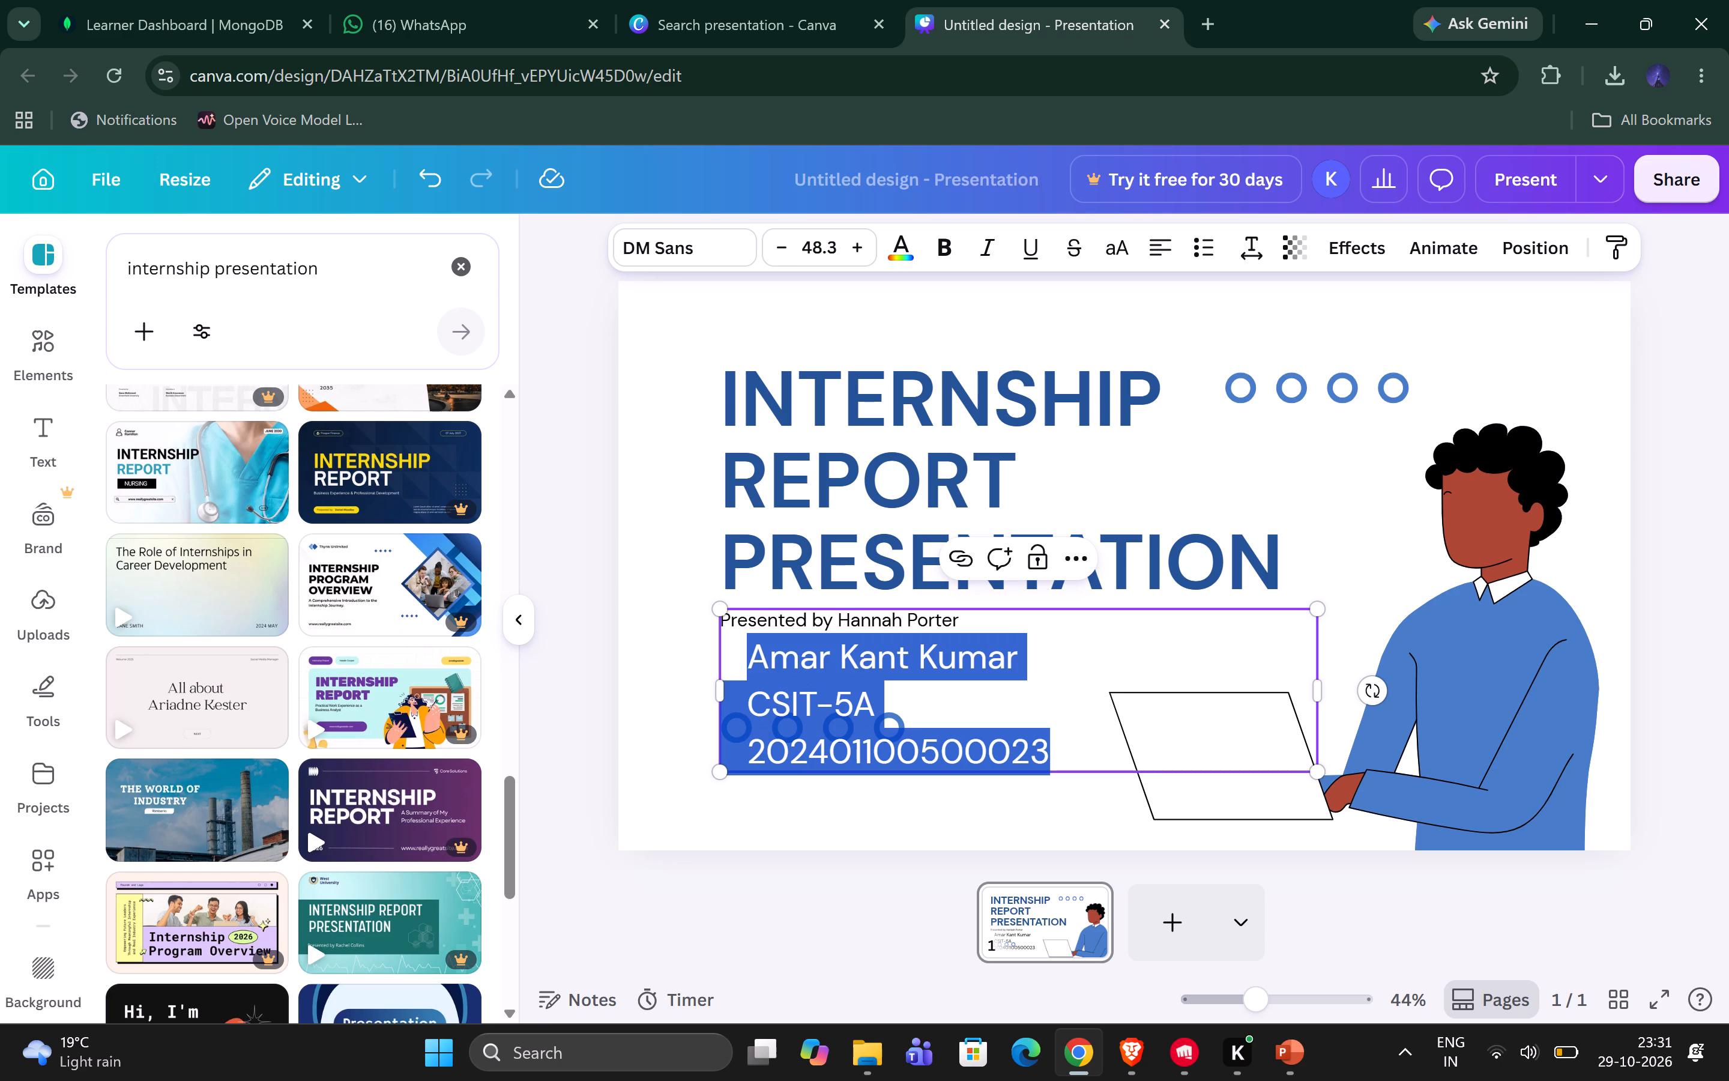
{"action": "triple_click", "coordinate": [782, 249]}
{"action": "triple_click", "coordinate": [782, 249]}
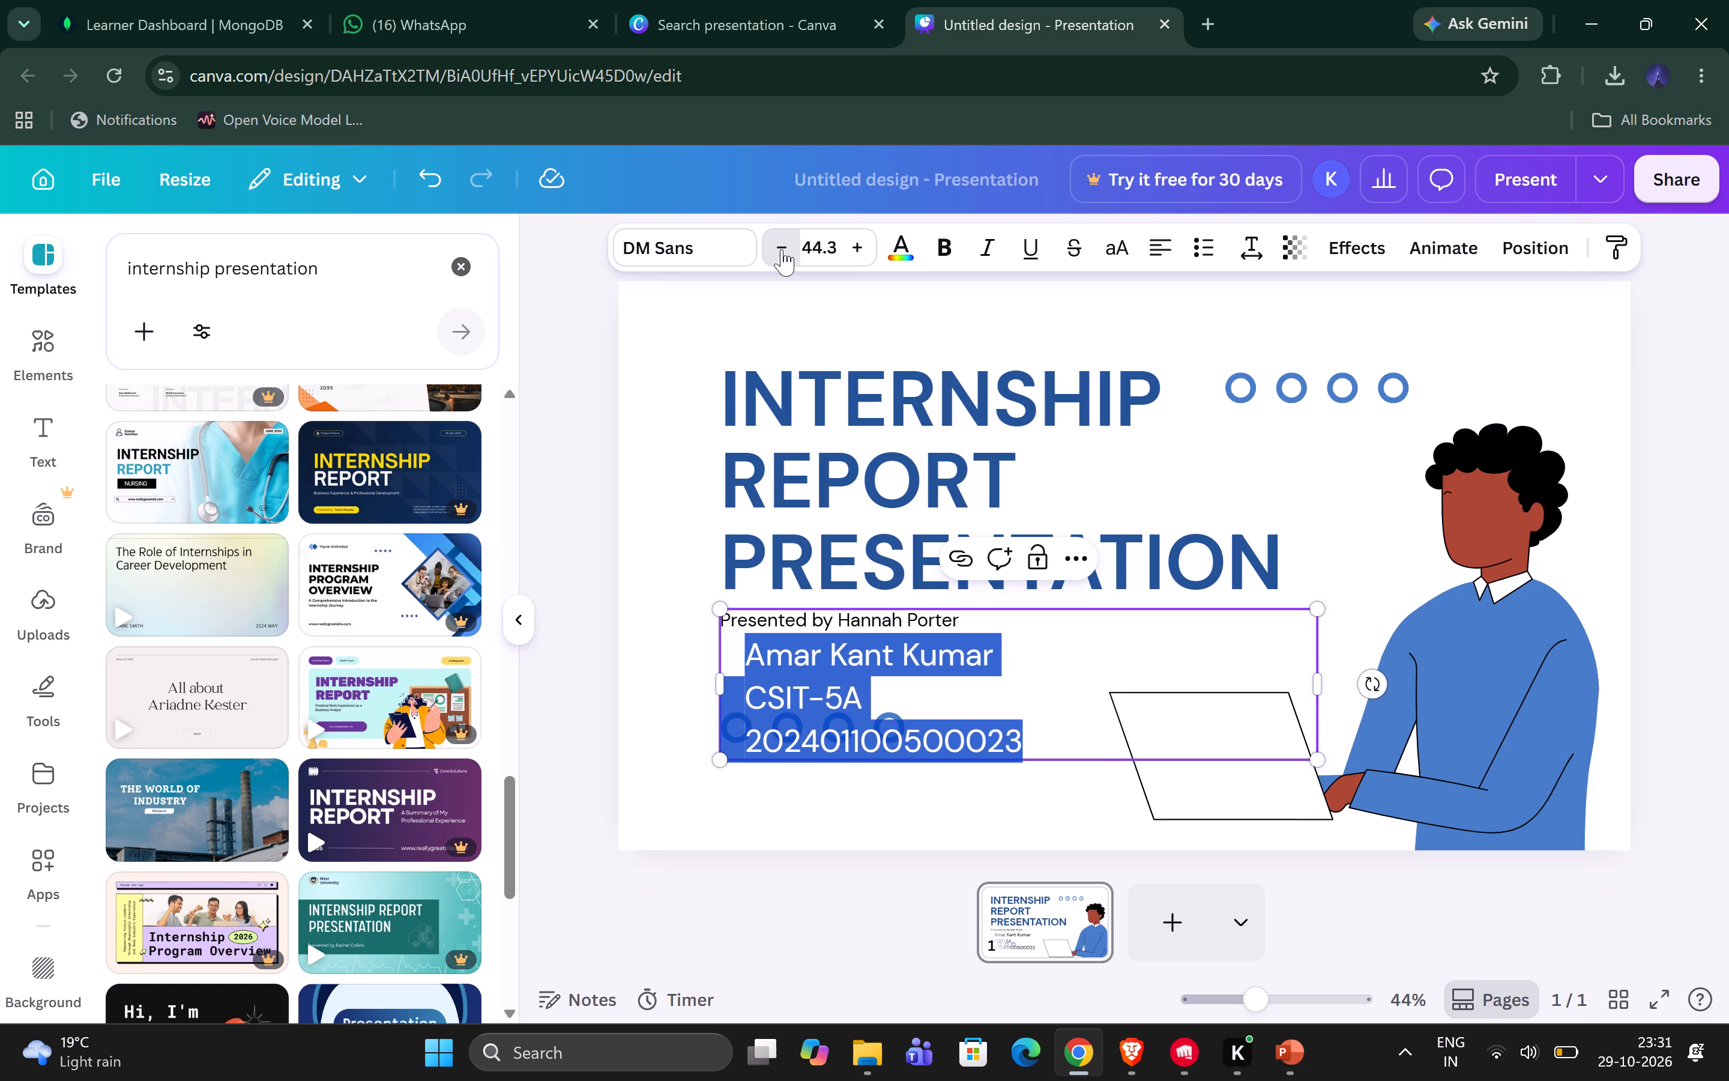
{"action": "triple_click", "coordinate": [782, 249]}
{"action": "double_click", "coordinate": [782, 249]}
{"action": "double_click", "coordinate": [782, 250]}
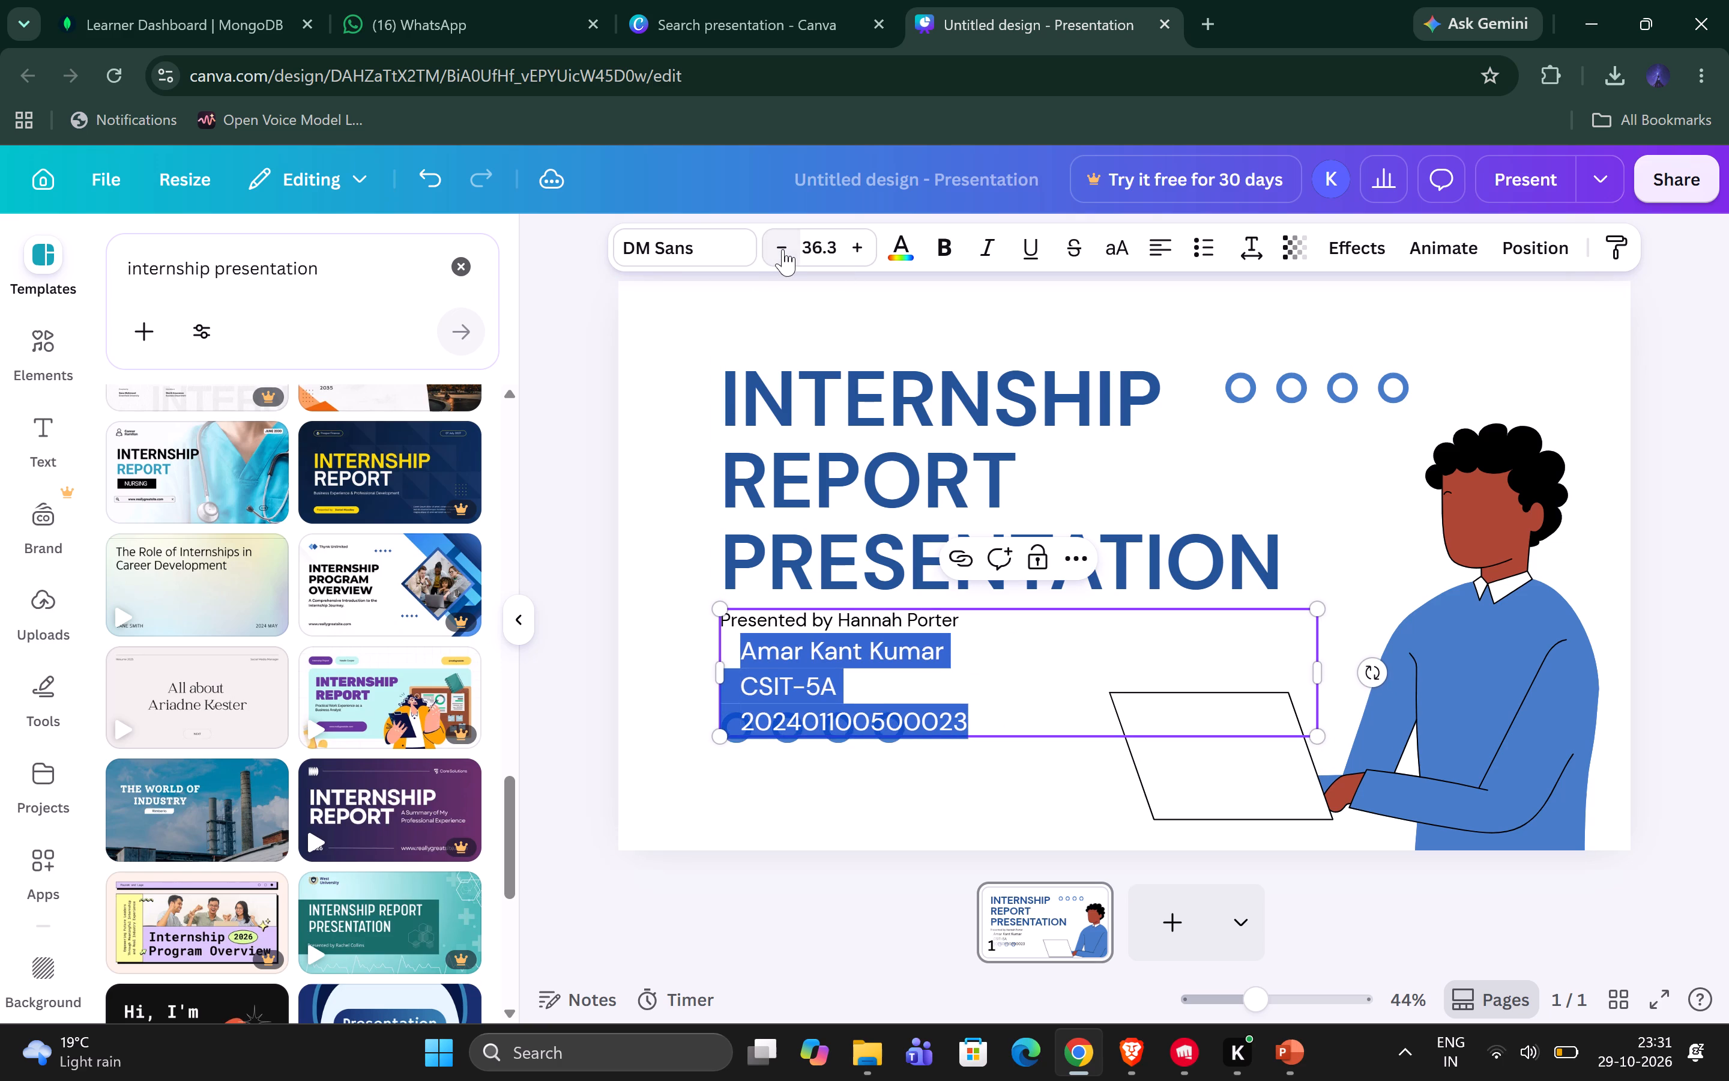
{"action": "left_click", "coordinate": [938, 248]}
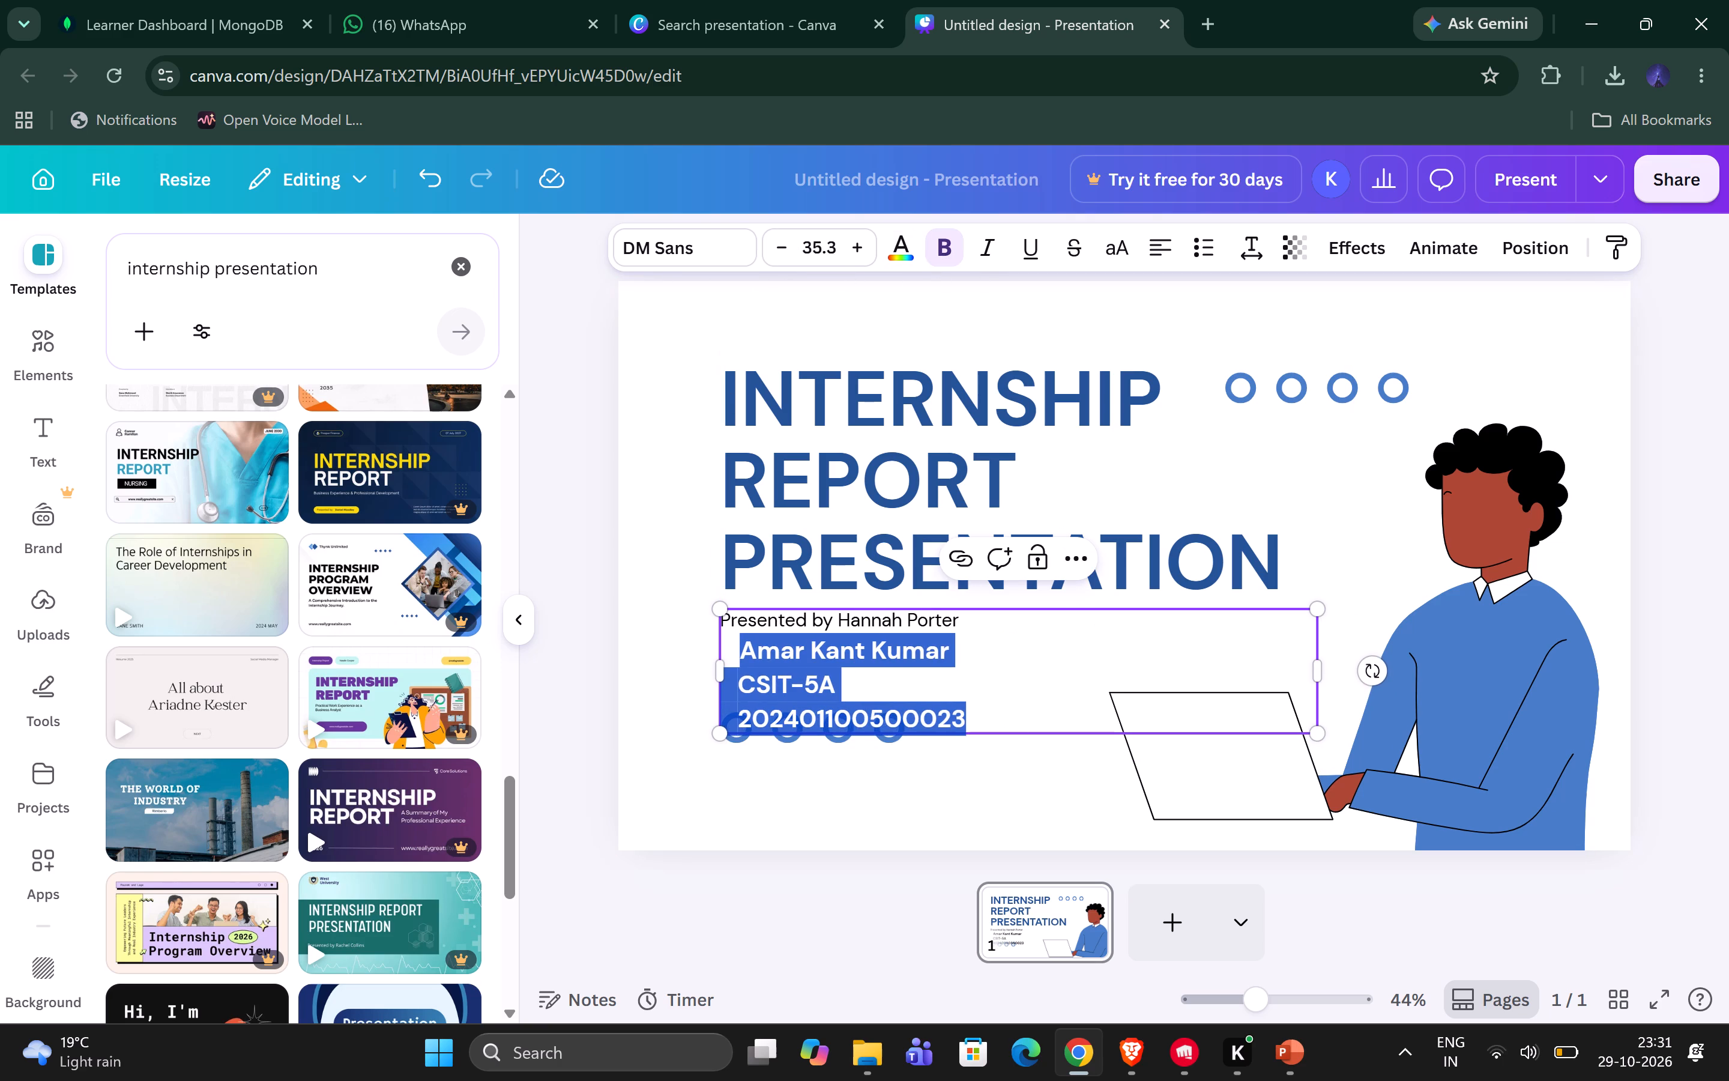
{"action": "left_click", "coordinate": [1014, 777]}
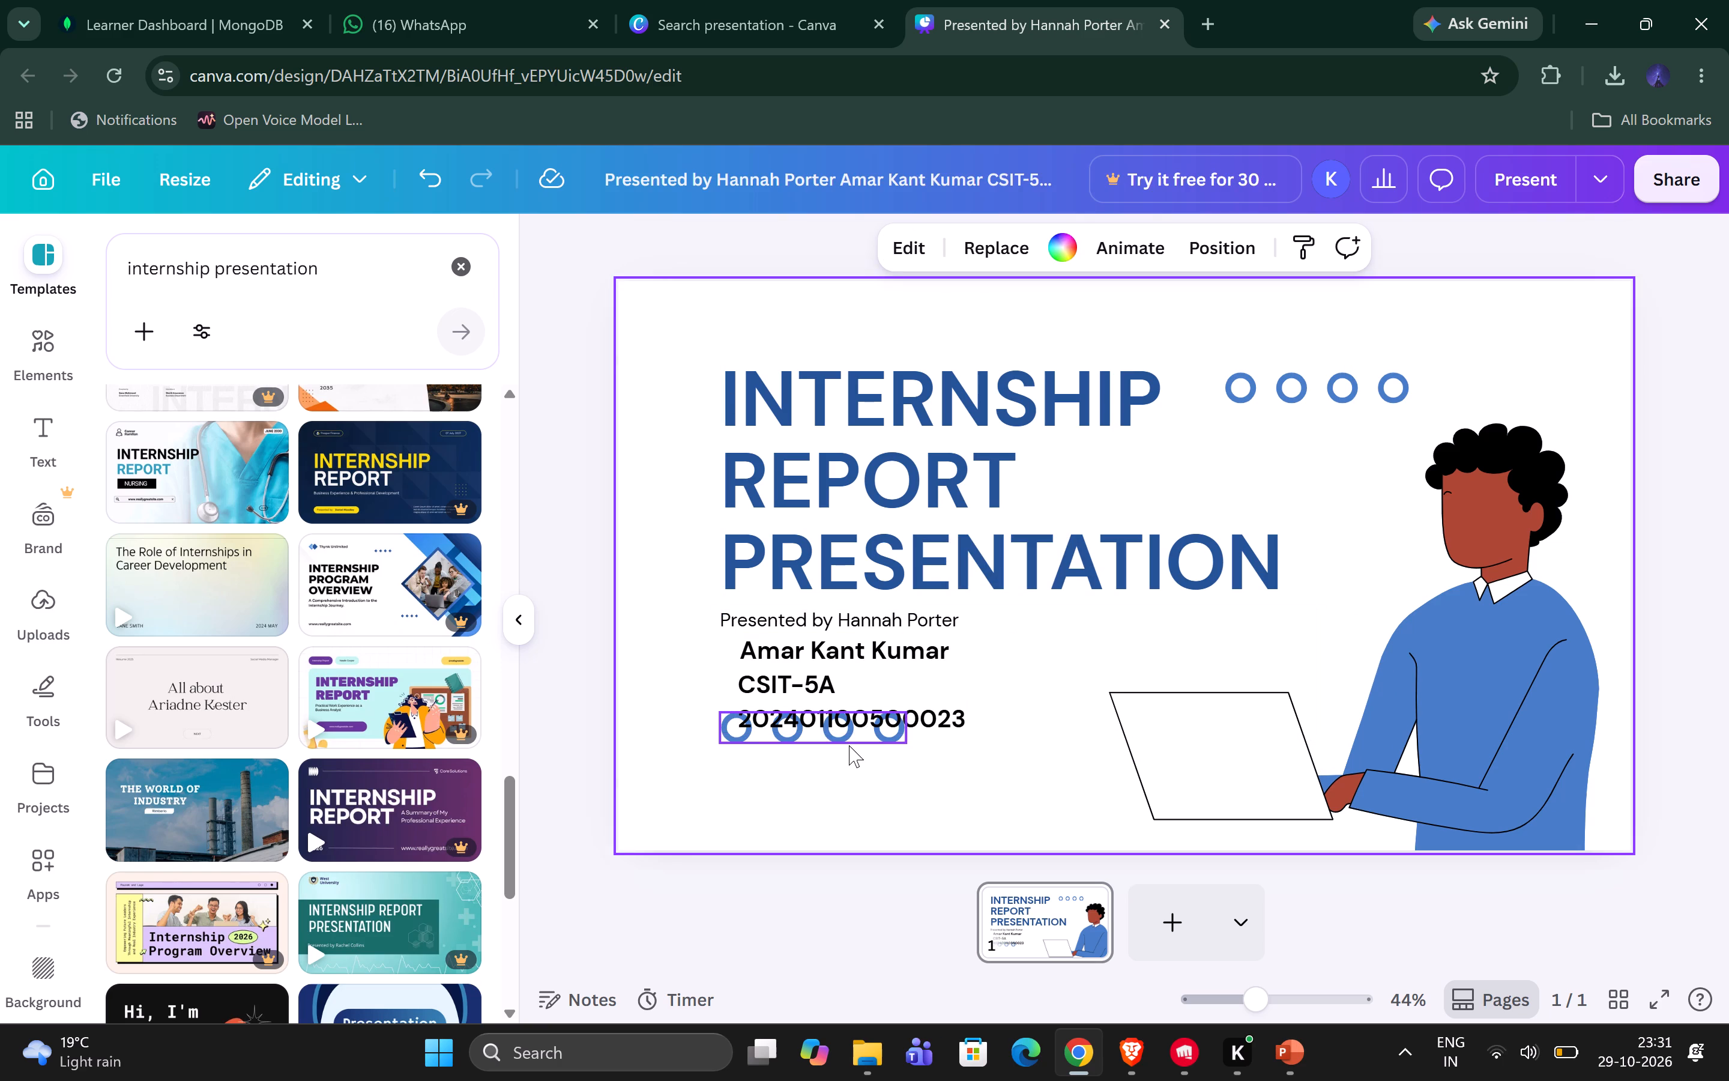
Move the lower row of four blue circles down so that it sits clear below the roll number.
{"action": "left_click", "coordinate": [846, 738]}
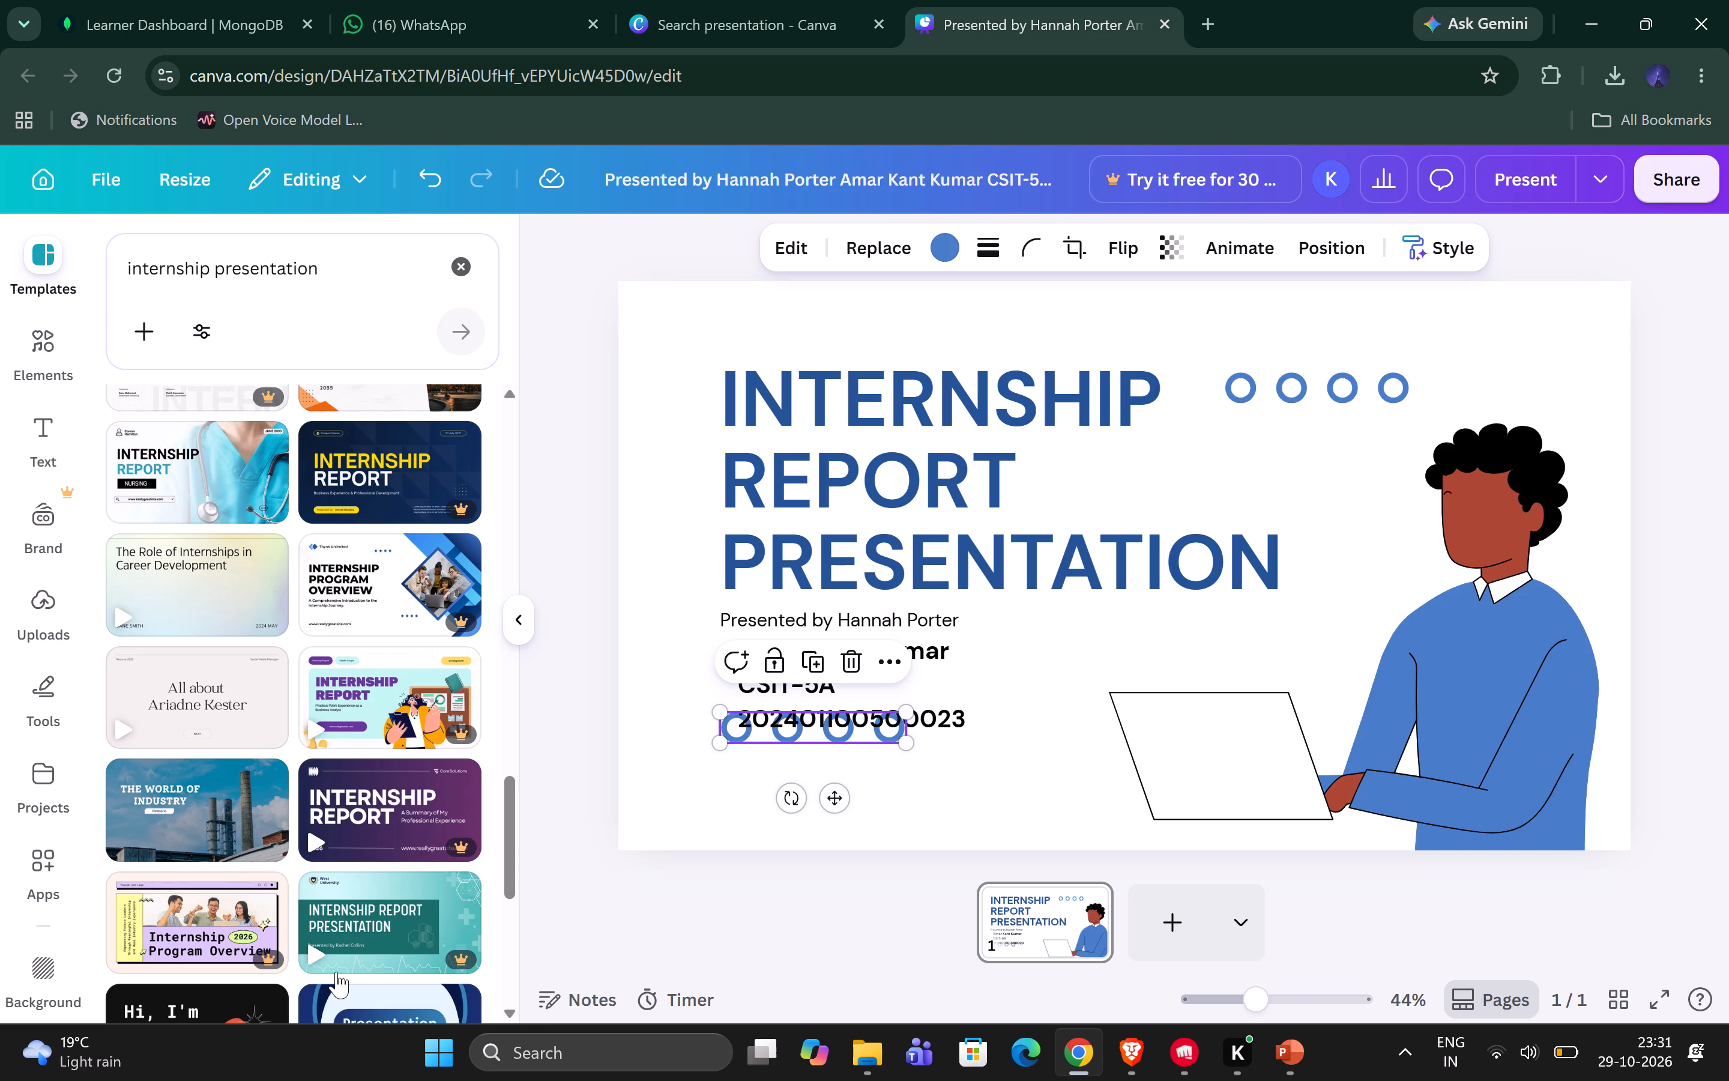
{"action": "left_click_drag", "start_coordinate": [0, 1080], "coordinate": [20, 1078]}
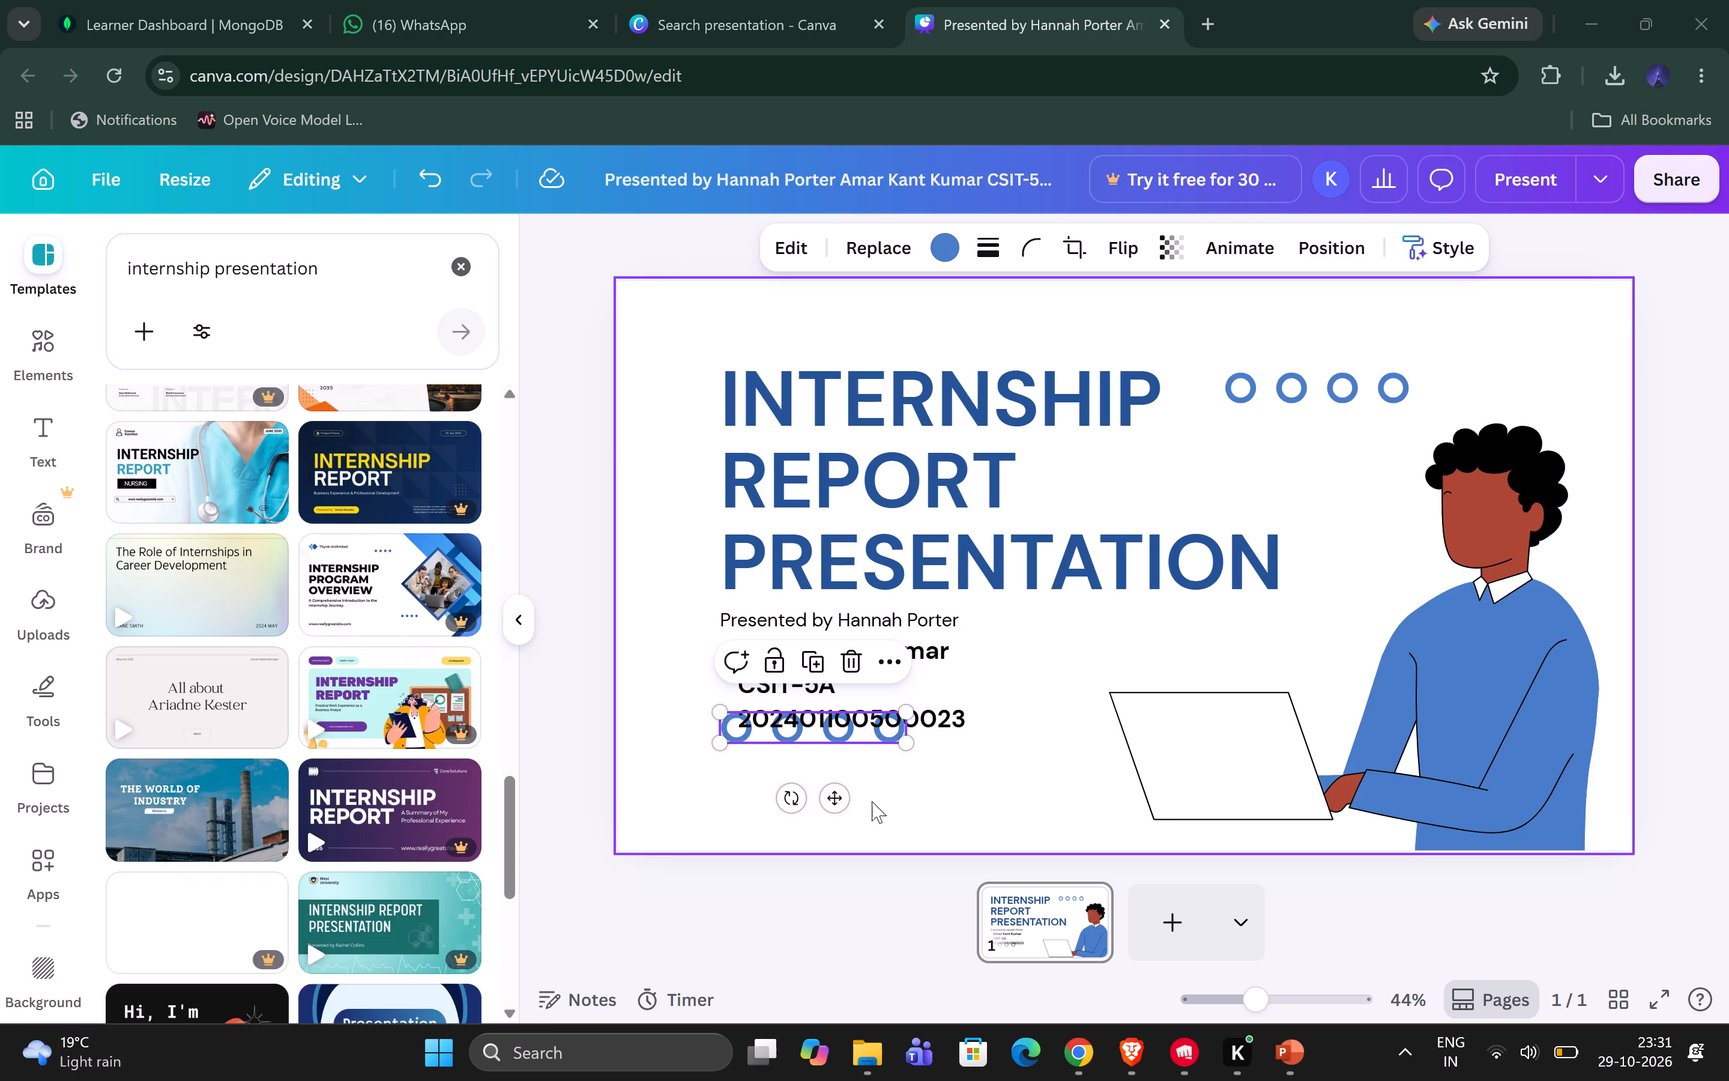
{"action": "left_click_drag", "start_coordinate": [836, 802], "coordinate": [845, 834]}
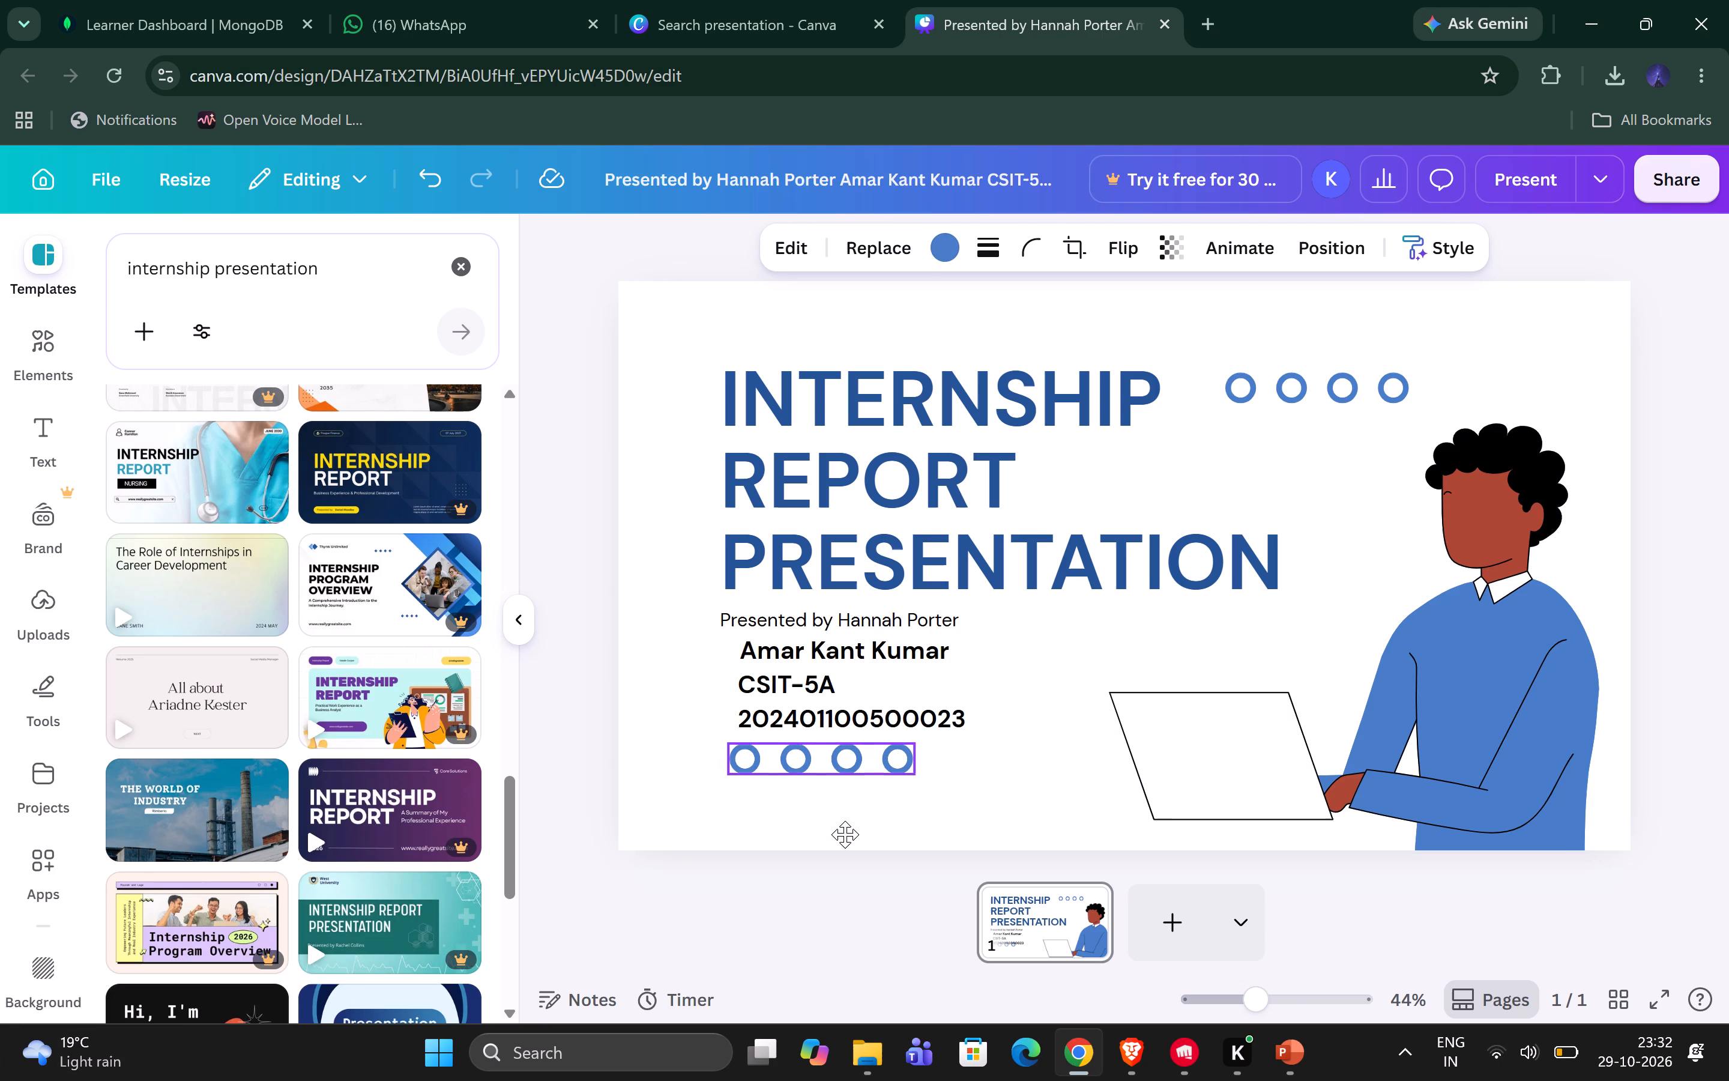
{"action": "left_click_drag", "start_coordinate": [845, 834], "coordinate": [845, 849]}
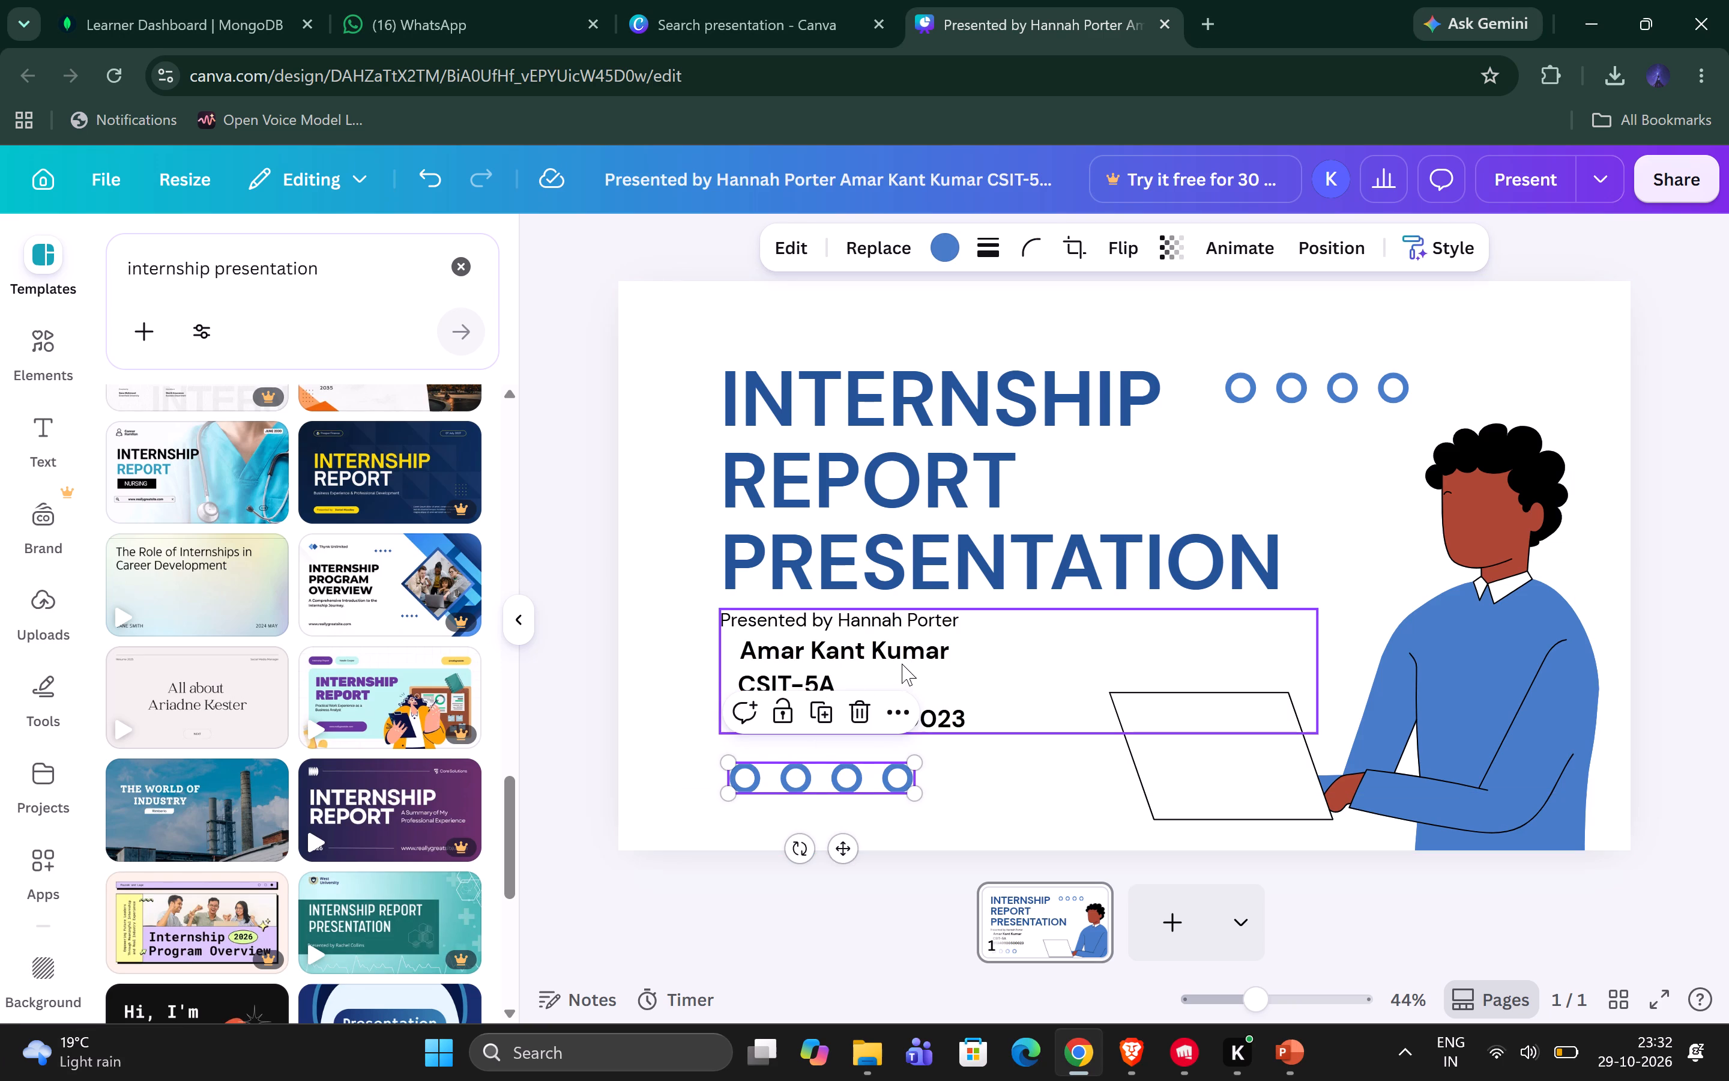
Delete the template's placeholder name so that the first line of the presenter text reads only "Presented by".
{"action": "left_click", "coordinate": [902, 664]}
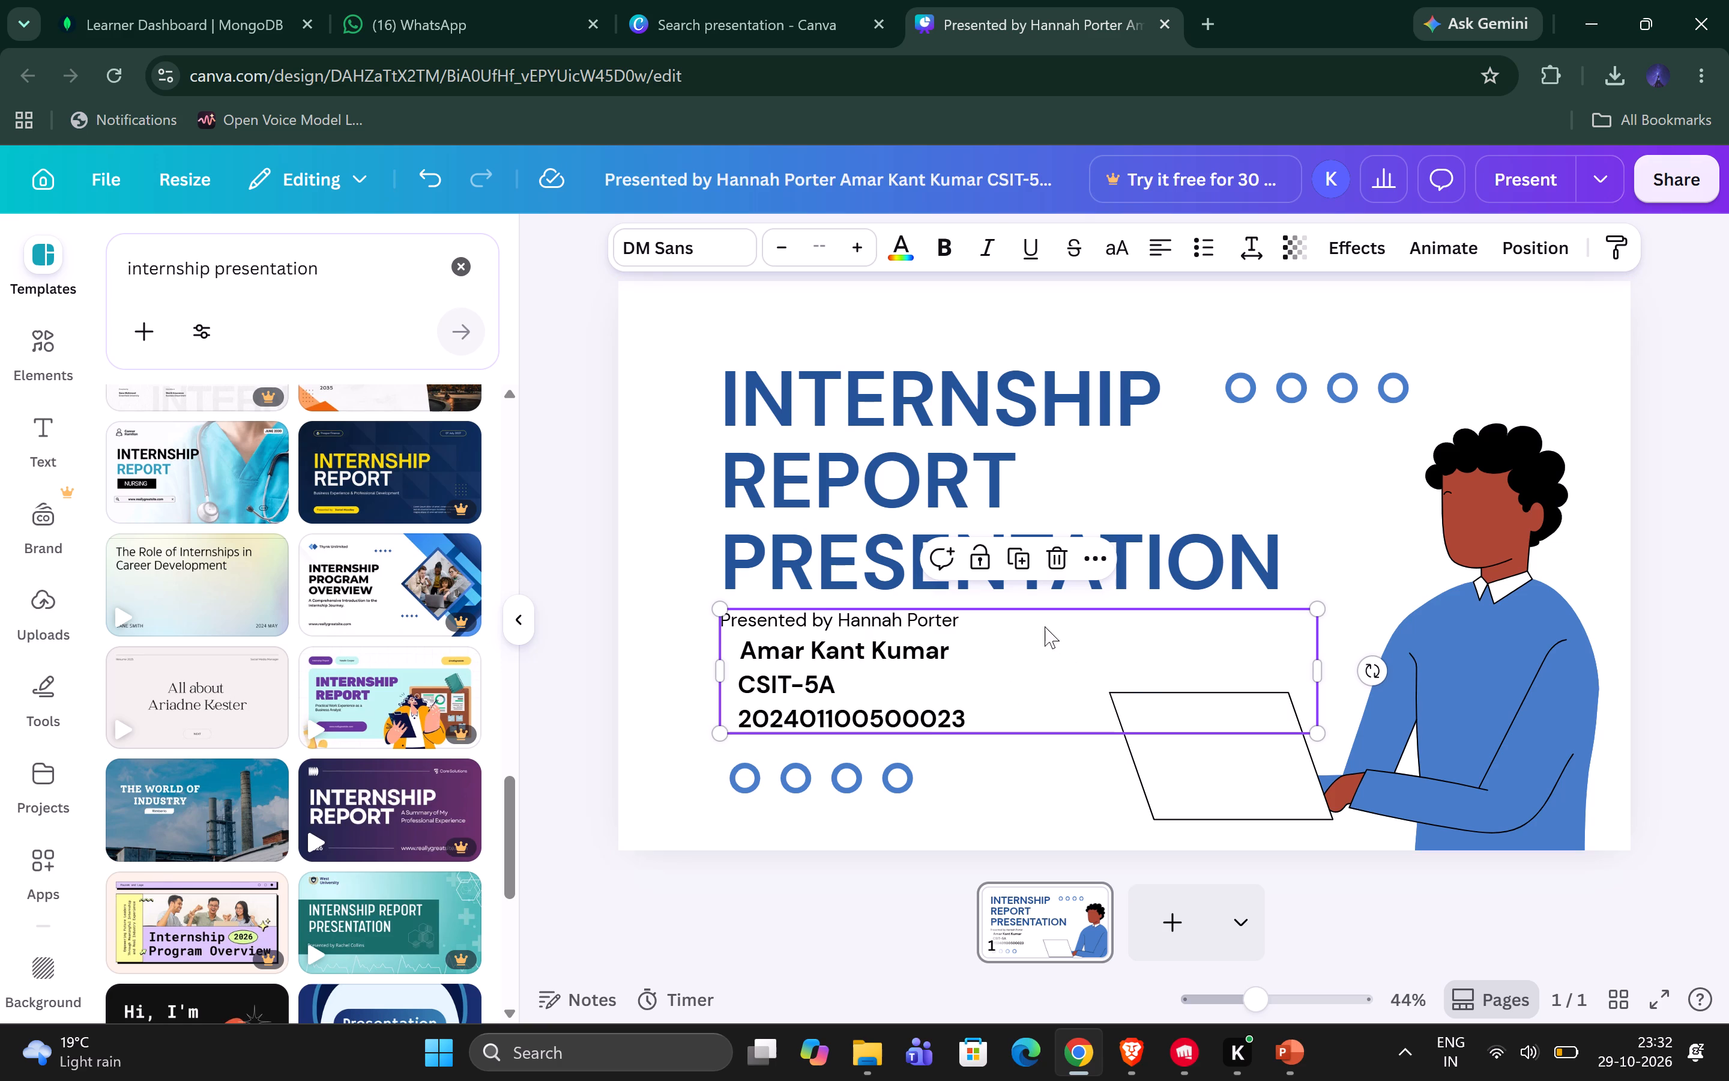
{"action": "left_click", "coordinate": [994, 614]}
{"action": "left_click", "coordinate": [959, 621]}
{"action": "key", "text": "BackSpace"}
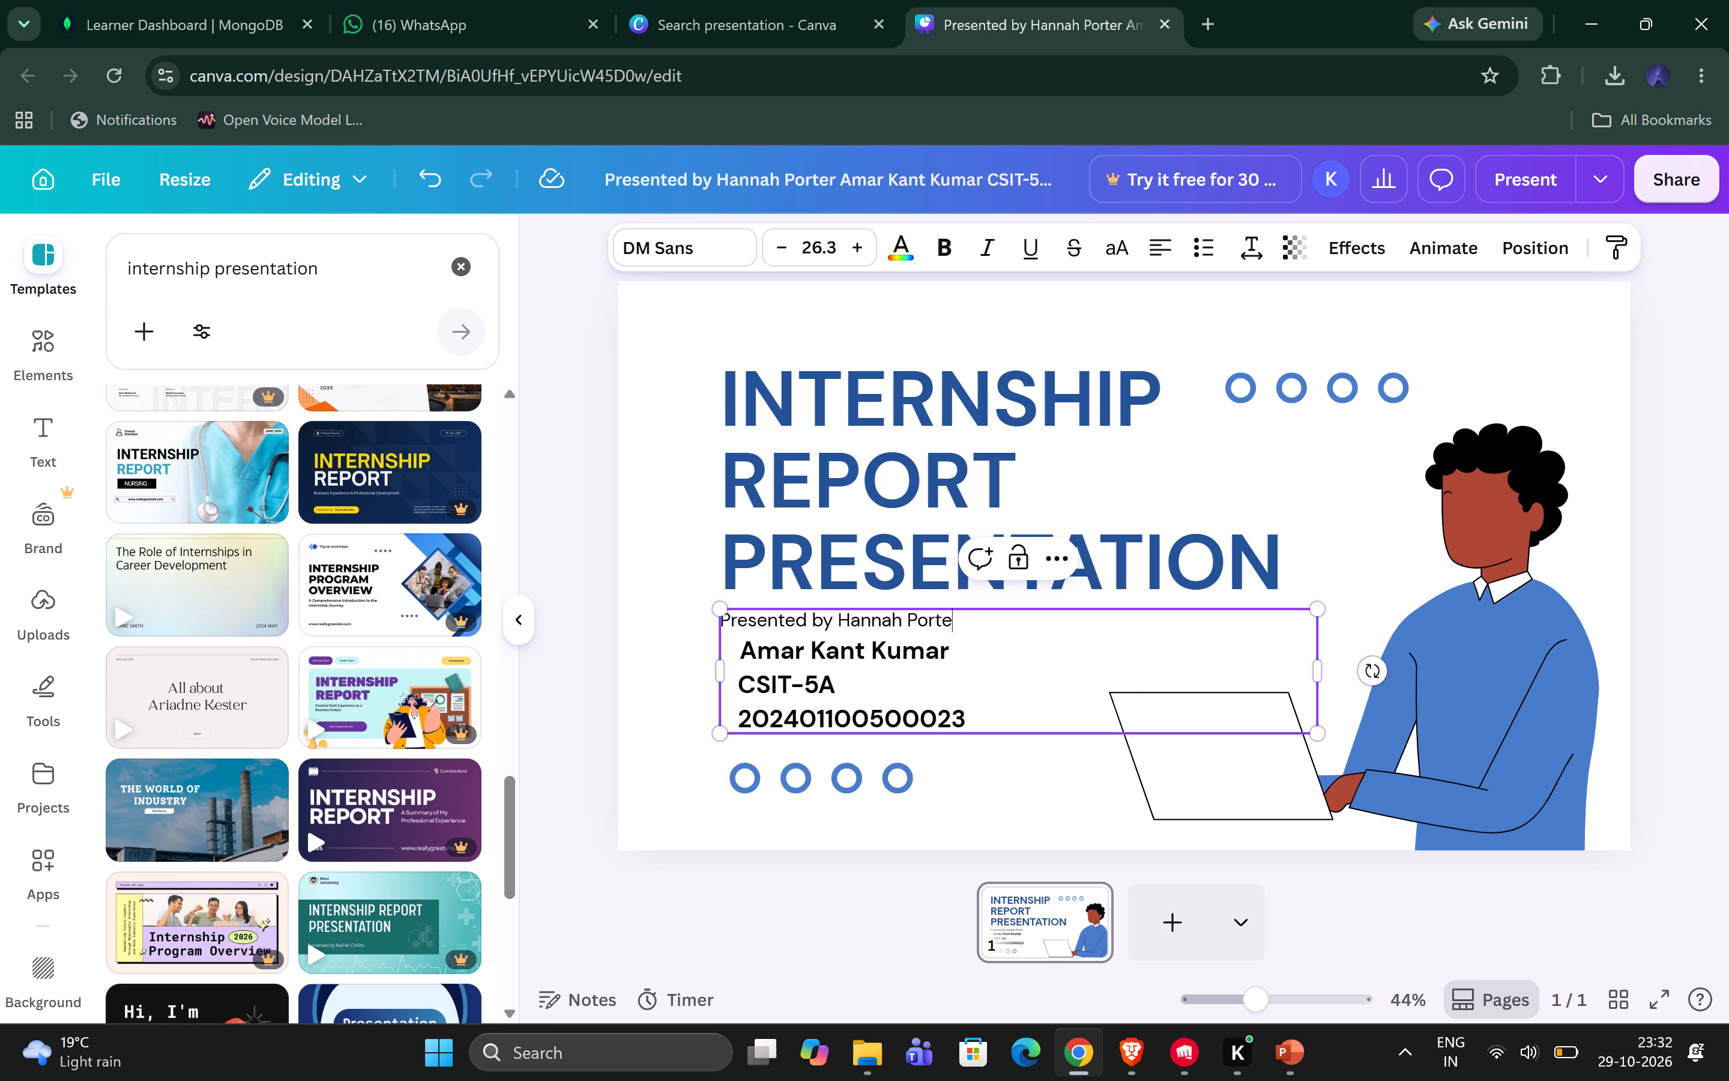
{"action": "key", "text": "BackSpace"}
{"action": "key", "text": "BackSpace"}
{"action": "key", "text": "BackSpace"}
{"action": "key", "text": "BackSpace"}
{"action": "key", "text": "BackSpace"}
{"action": "key", "text": "BackSpace"}
{"action": "key", "text": "BackSpace"}
{"action": "key", "text": "BackSpace"}
{"action": "key", "text": "BackSpace"}
{"action": "key", "text": "BackSpace"}
{"action": "key", "text": "BackSpace"}
{"action": "key", "text": "BackSpace"}
{"action": "key", "text": "BackSpace"}
Trim the extra leading spaces in front of the presenter's name, class and roll number lines.
{"action": "left_click", "coordinate": [743, 650]}
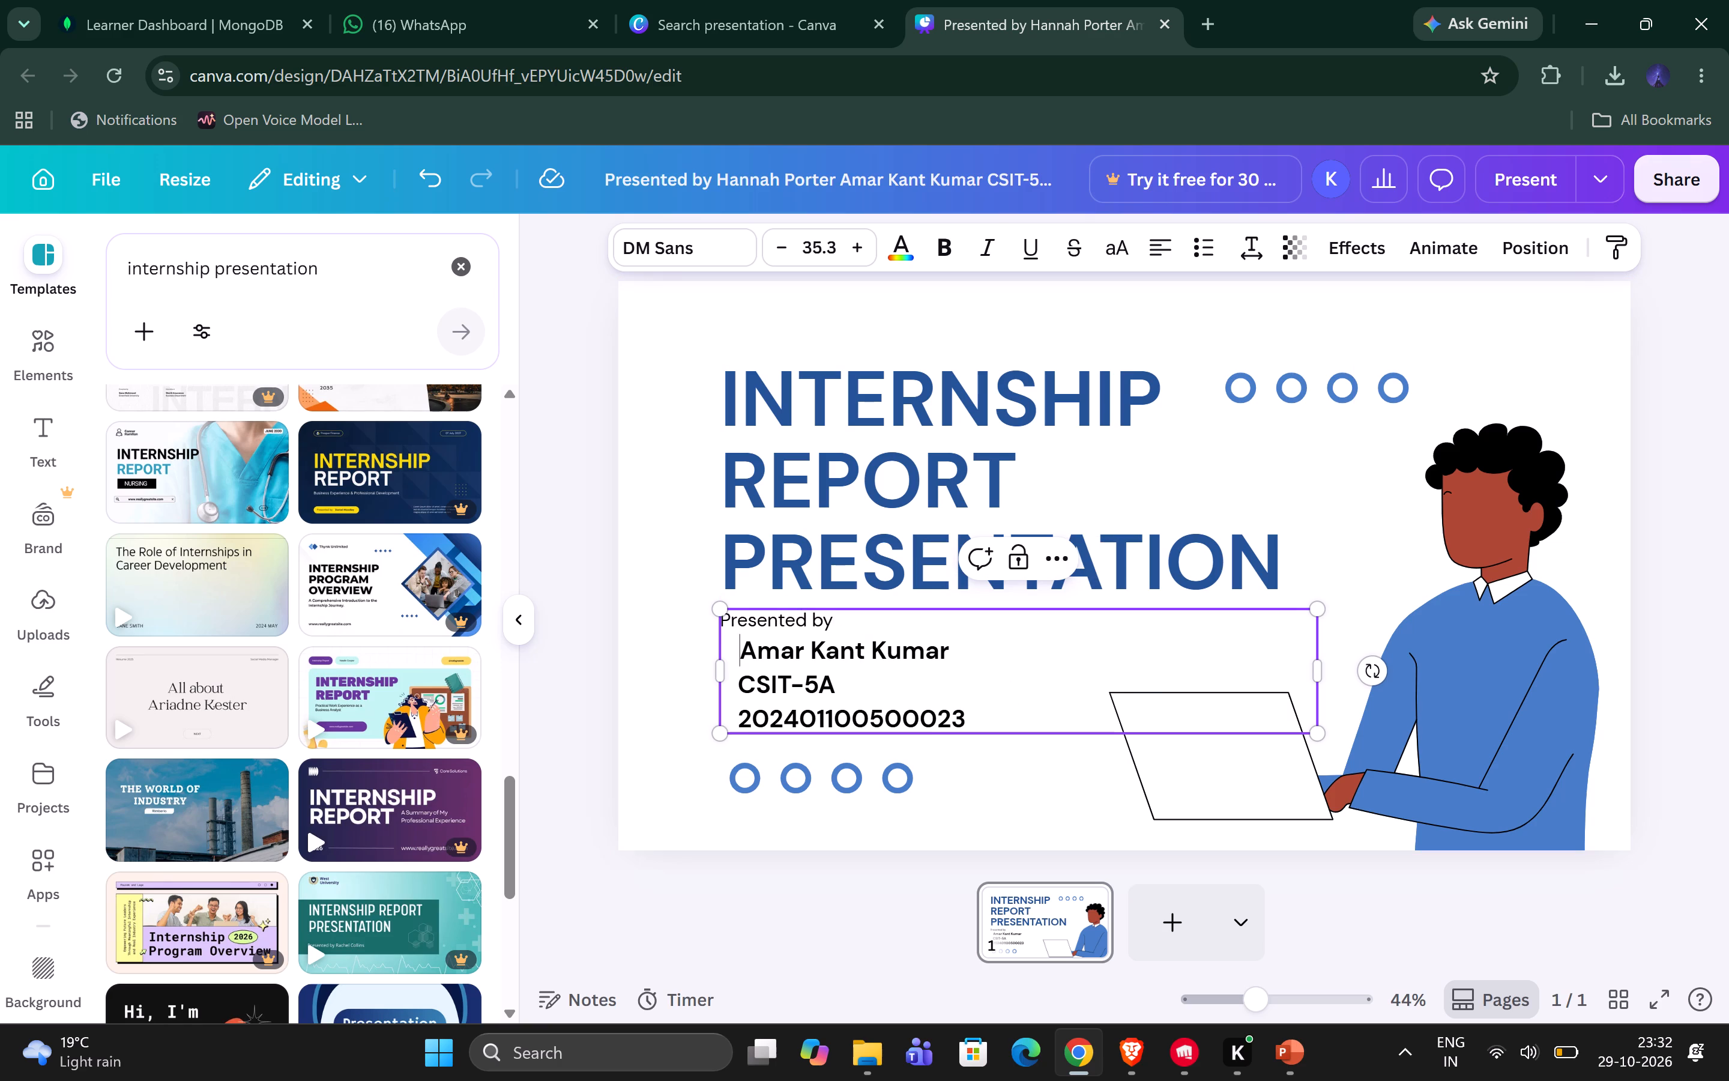
{"action": "key", "text": "BackSpace"}
{"action": "key", "text": "BackSpace"}
{"action": "left_click", "coordinate": [740, 673]}
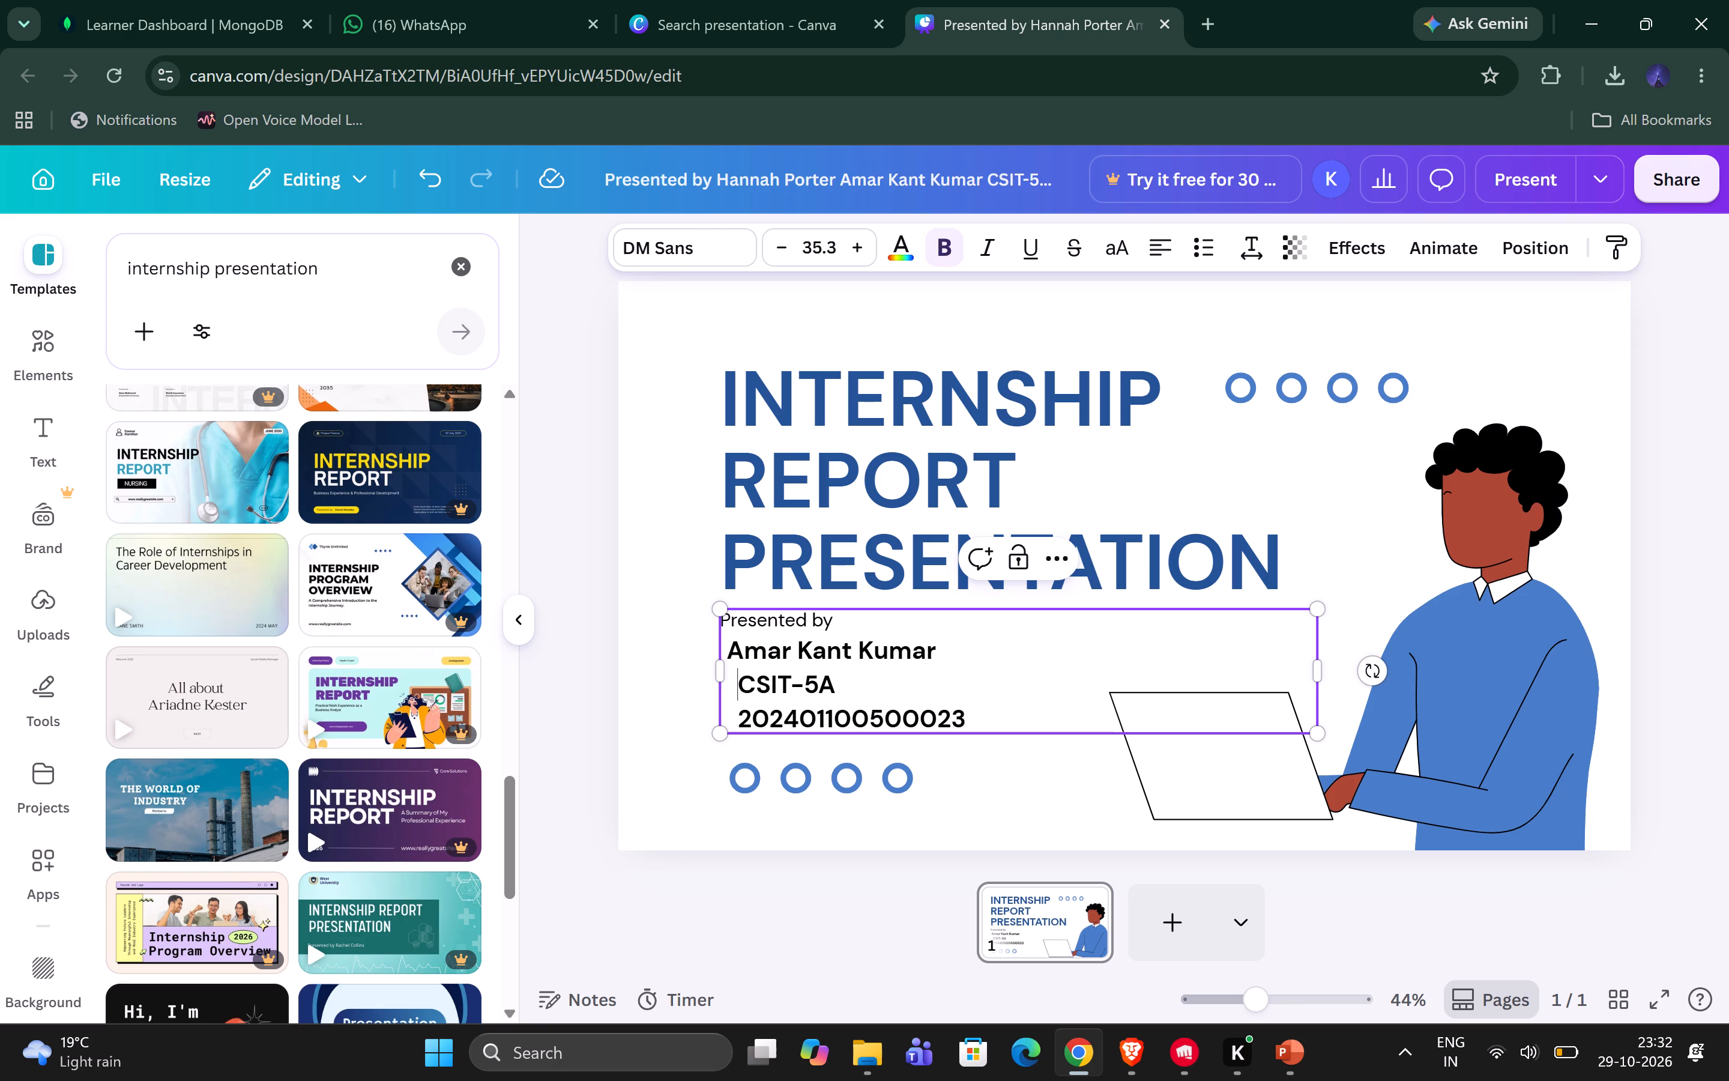
{"action": "key", "text": "BackSpace"}
{"action": "key", "text": "BackSpace"}
{"action": "left_click", "coordinate": [740, 709]}
{"action": "key", "text": "BackSpace"}
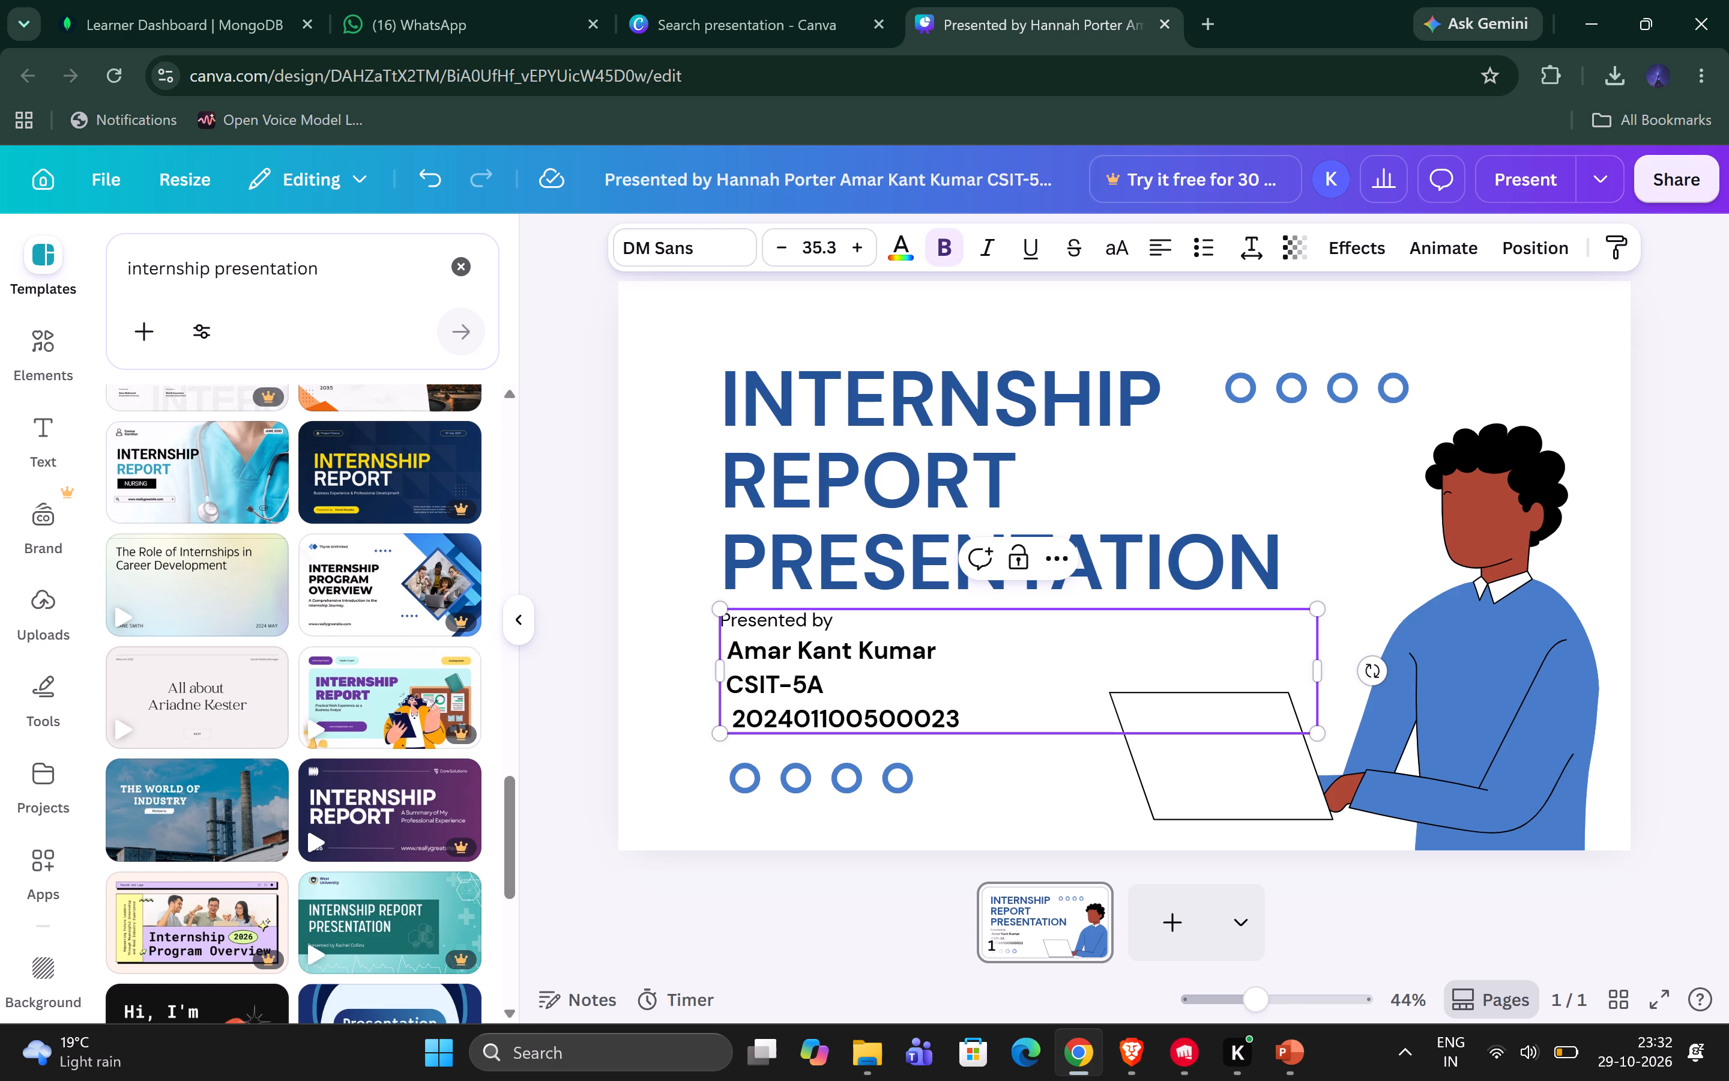
{"action": "key", "text": "BackSpace"}
Remove the remaining leading space from the name, class and roll number lines to align them flush with "Presented by".
{"action": "double_click", "coordinate": [731, 651]}
{"action": "key", "text": "BackSpace"}
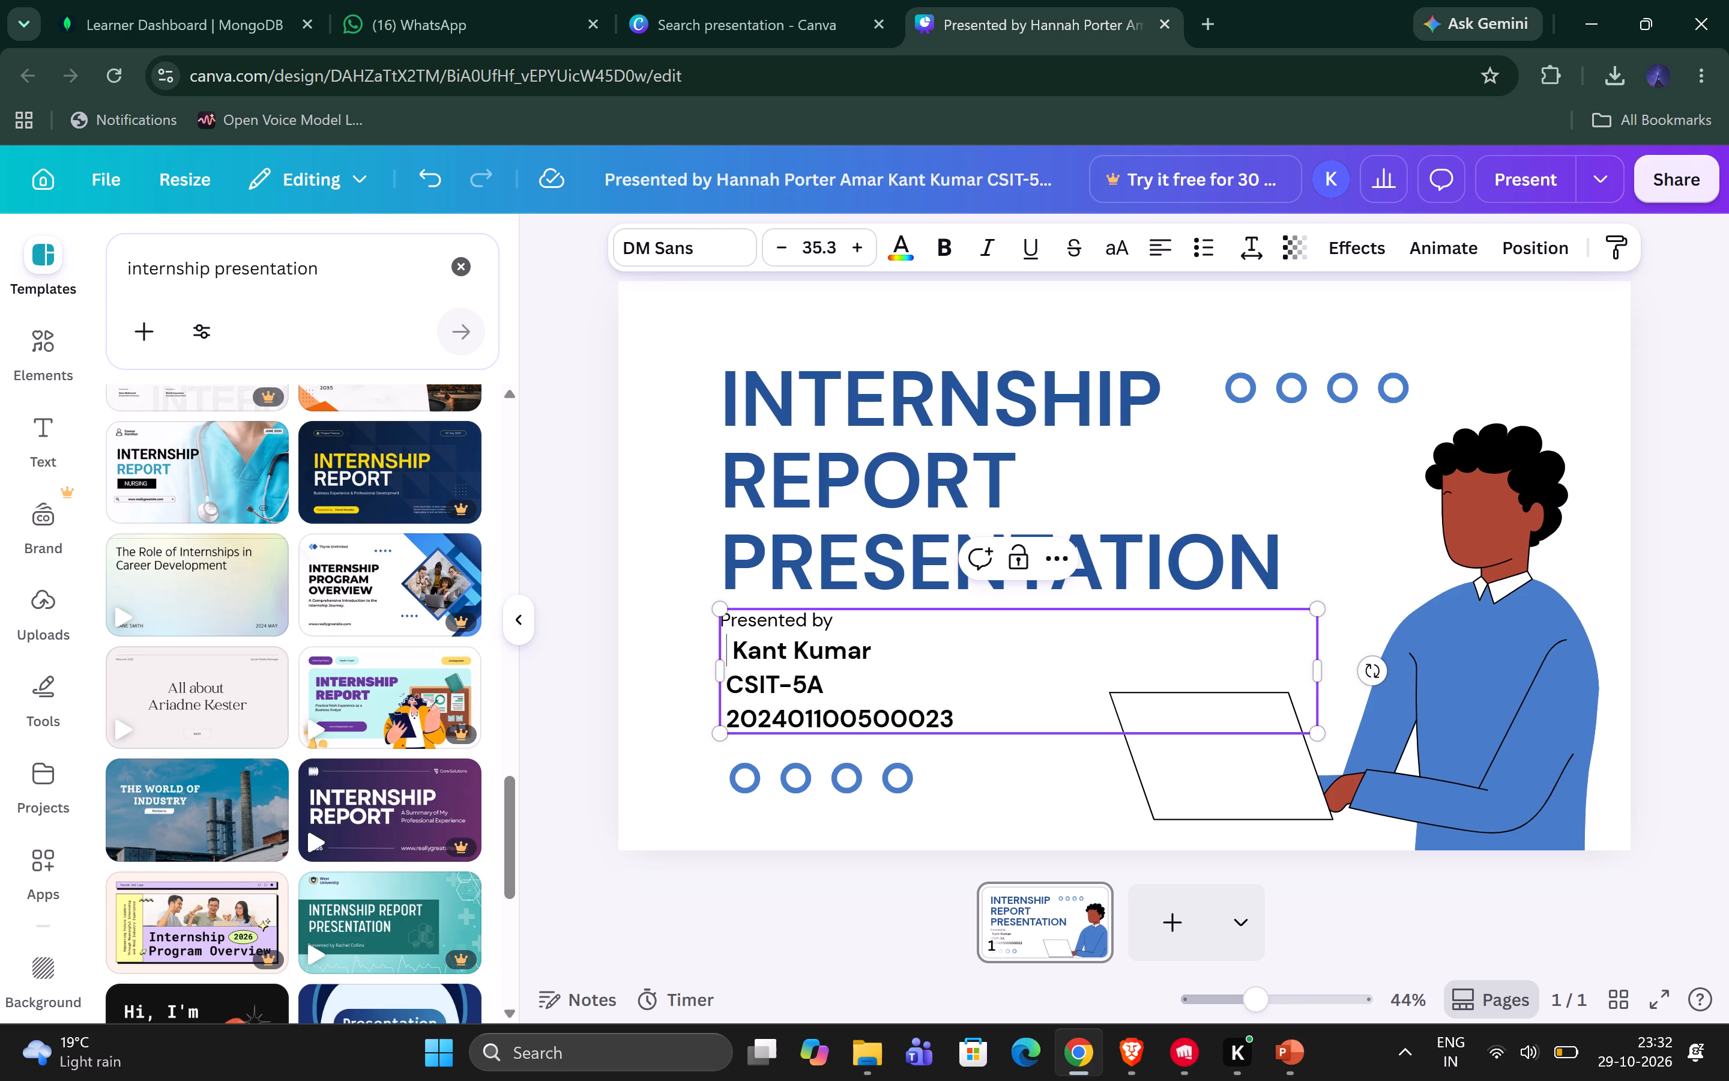
{"action": "key", "text": "ctrl+z"}
{"action": "key", "text": "Left"}
{"action": "key", "text": "Left"}
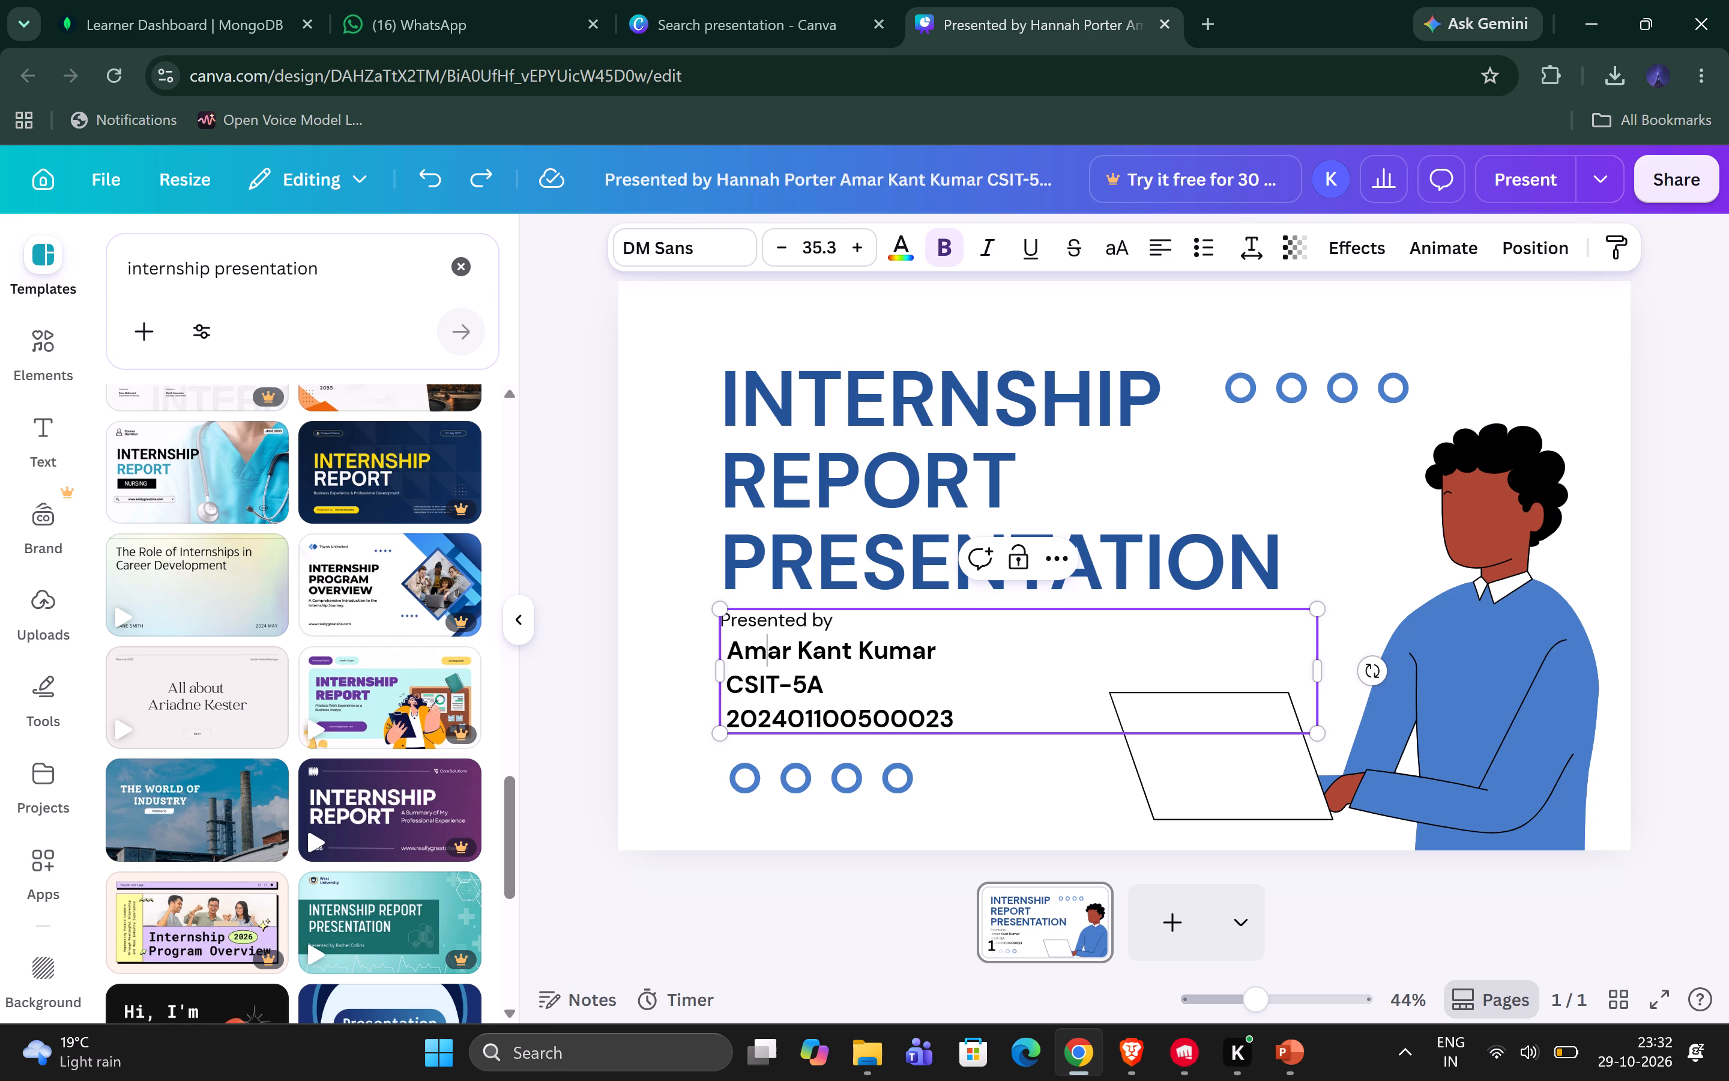
{"action": "key", "text": "Left"}
{"action": "key", "text": "Left"}
{"action": "key", "text": "BackSpace"}
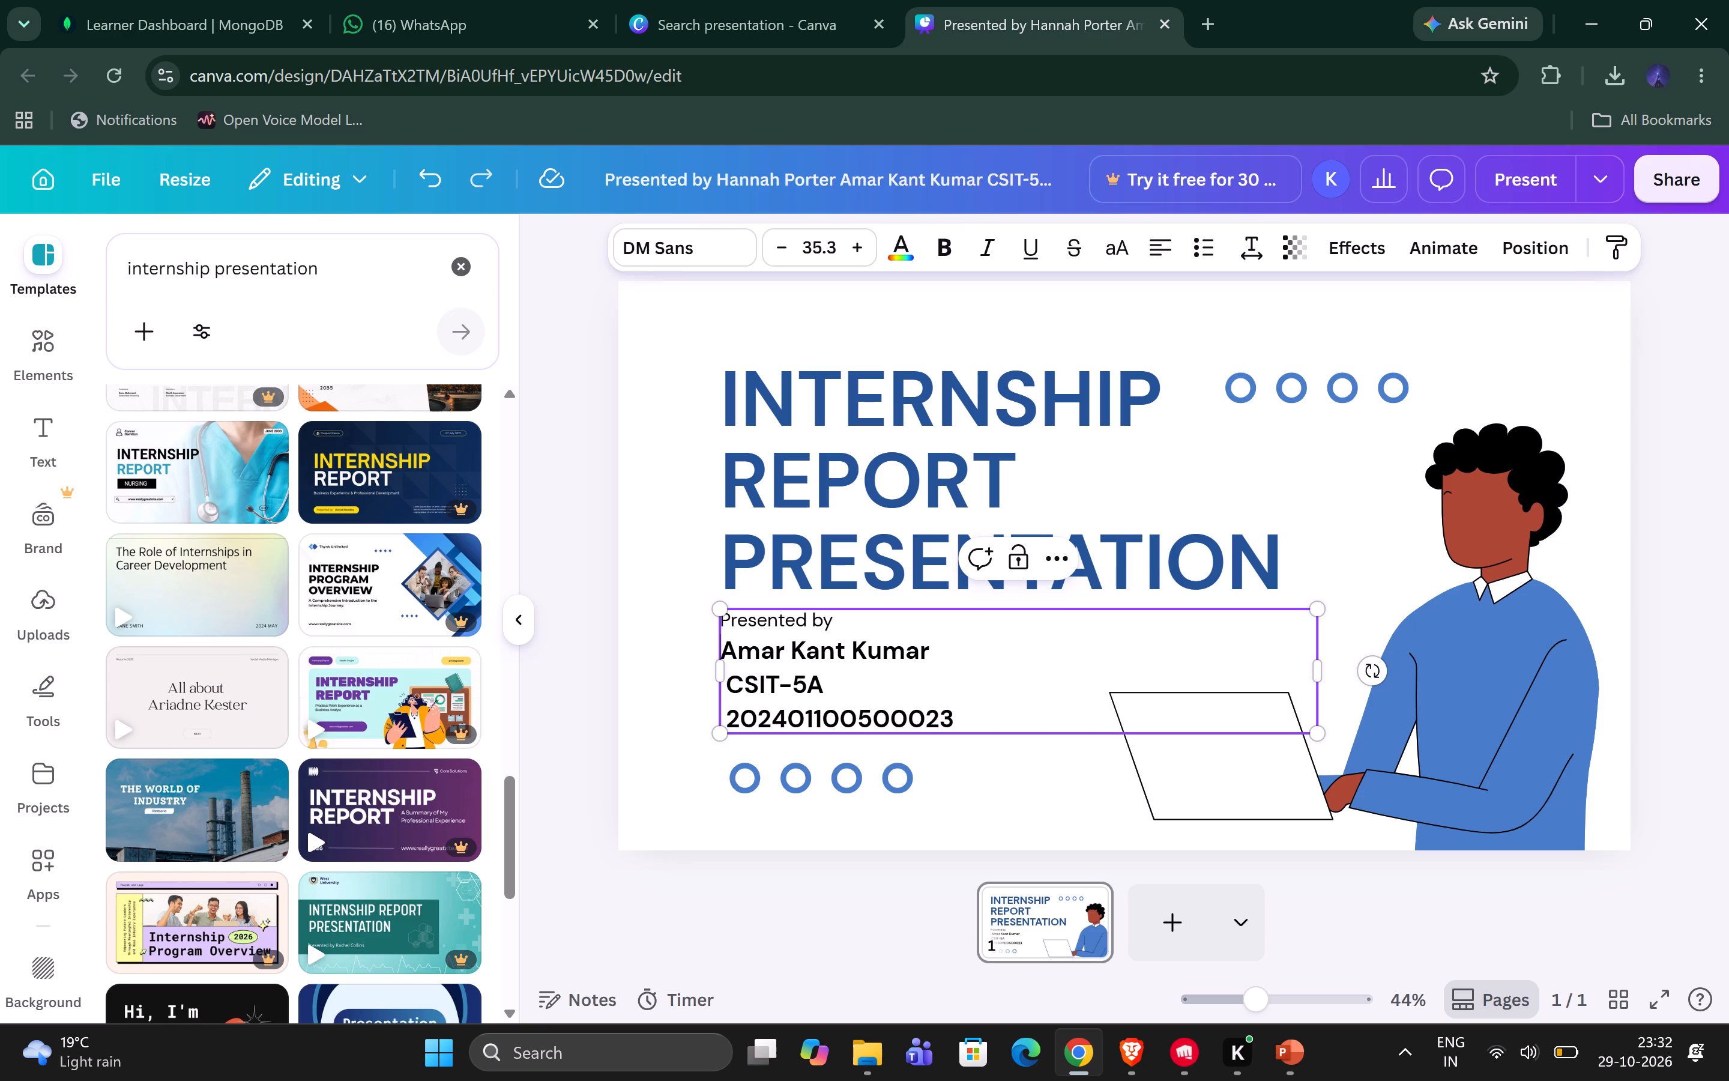
{"action": "left_click", "coordinate": [731, 674]}
{"action": "key", "text": "BackSpace"}
{"action": "left_click", "coordinate": [732, 708]}
{"action": "key", "text": "BackSpace"}
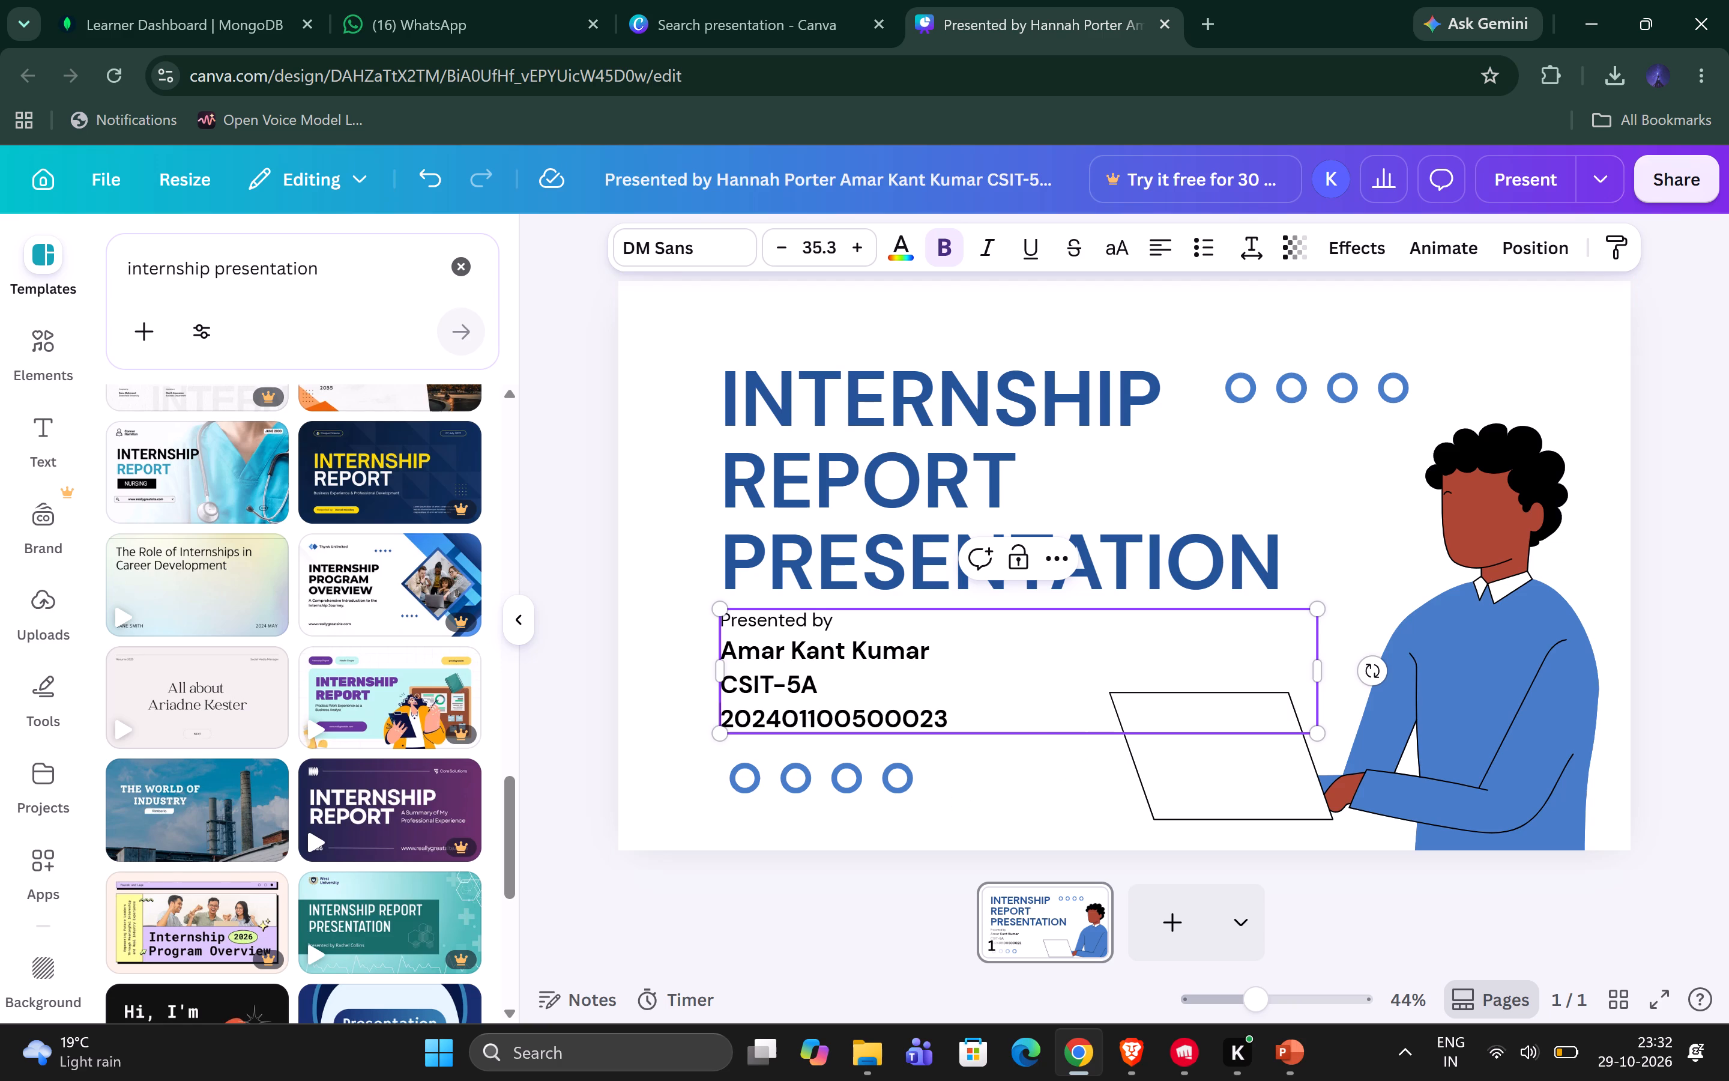
Nudge the presenter text block slightly to the right beneath the slide title.
{"action": "left_click_drag", "start_coordinate": [1040, 736], "coordinate": [1055, 739]}
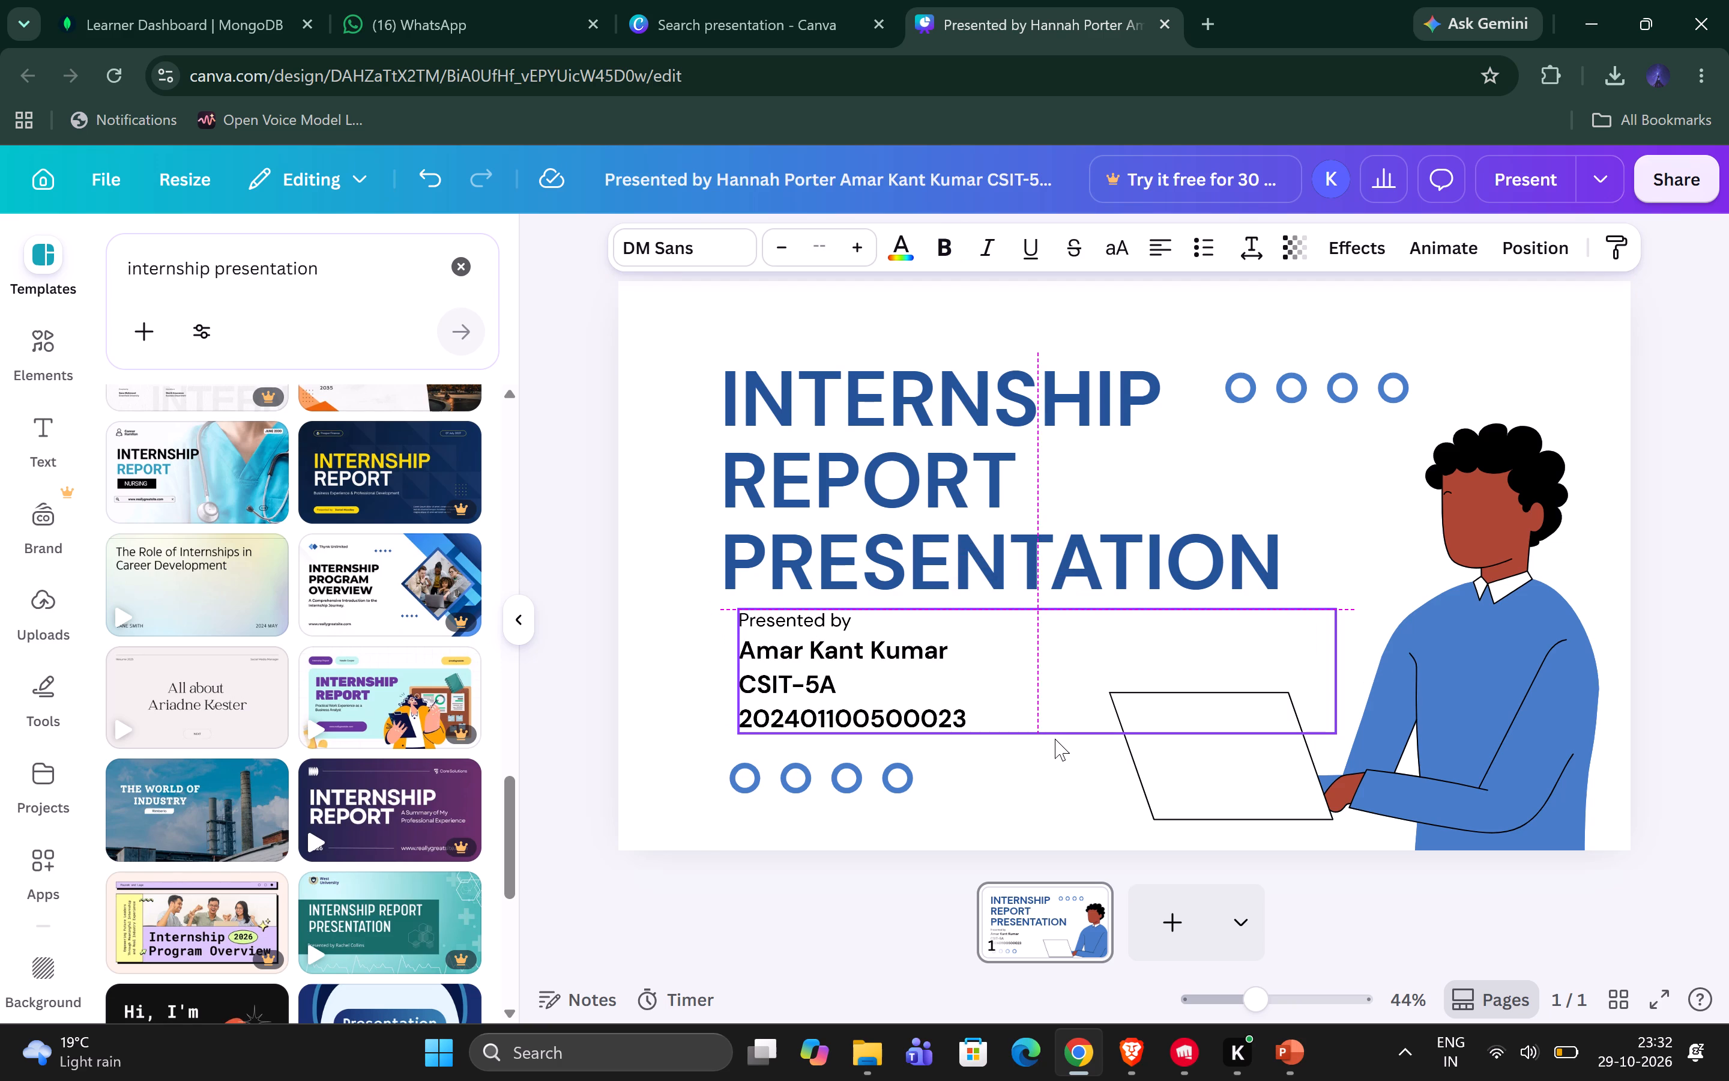
{"action": "left_click_drag", "start_coordinate": [1055, 739], "coordinate": [1048, 739]}
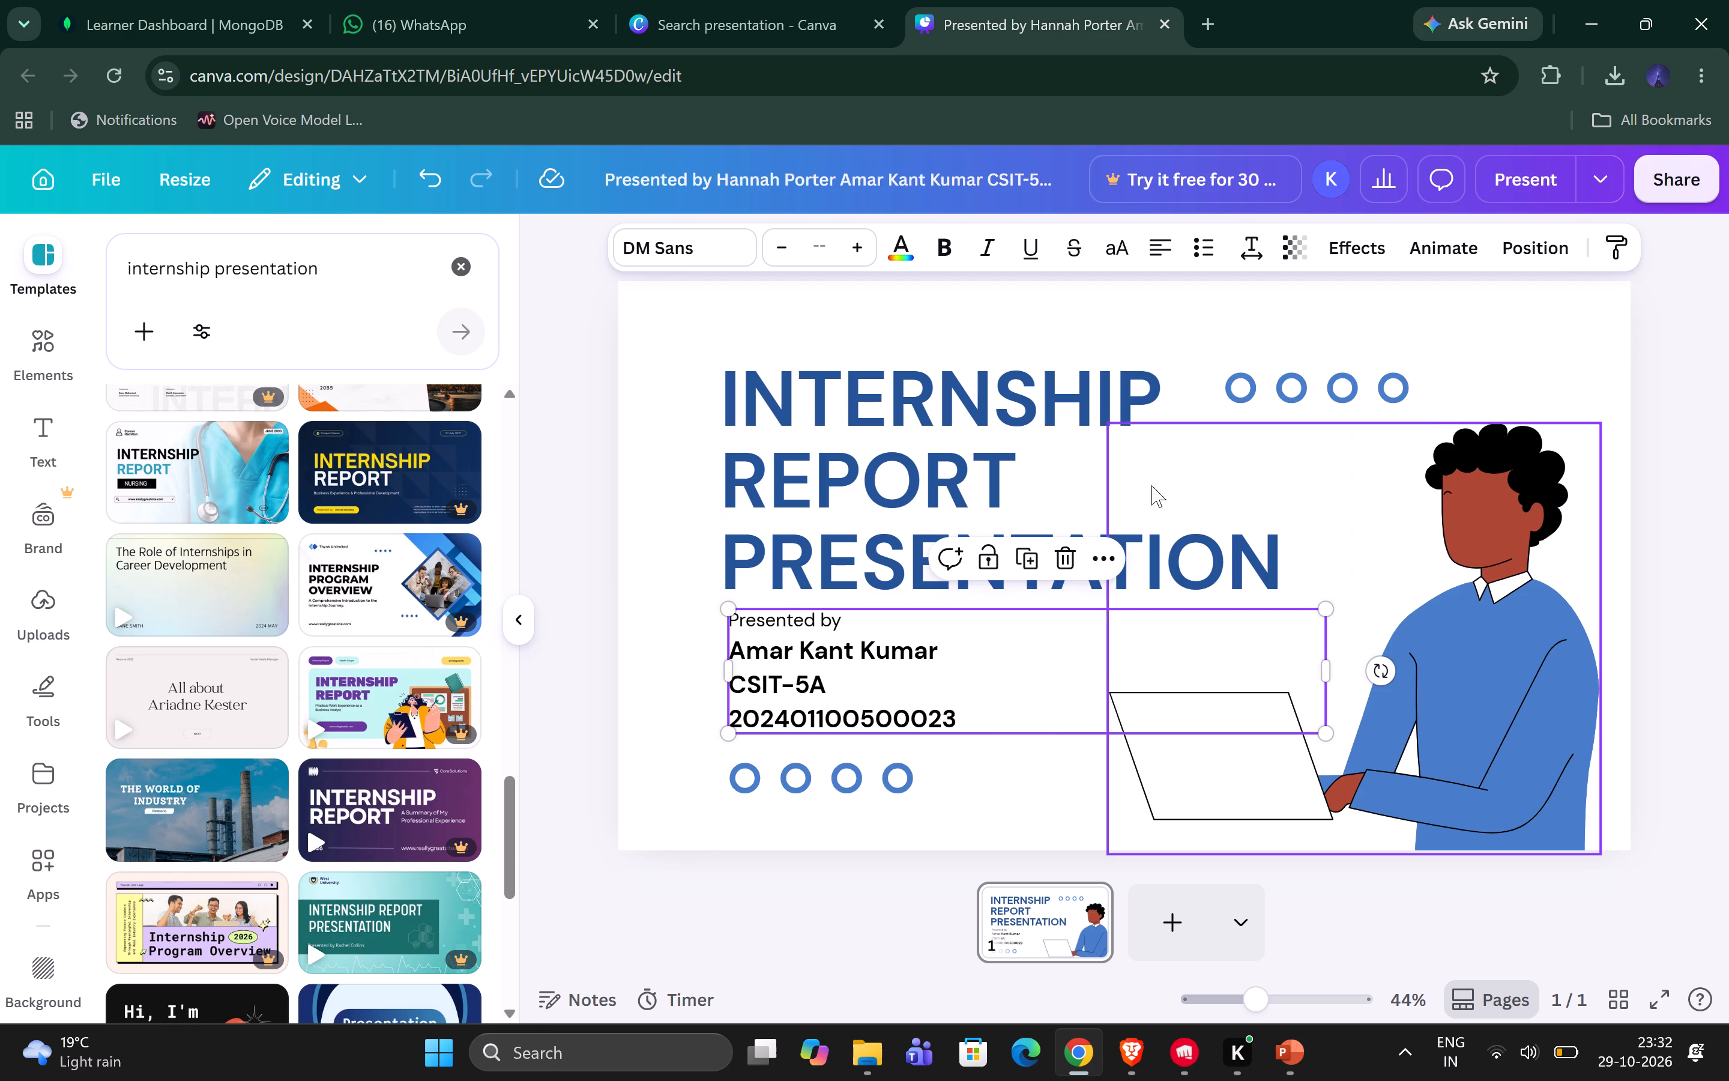
Switch to the PowerPoint internship deck and copy the title word "ServiceNow" from slide 1.
{"action": "left_click", "coordinate": [940, 429]}
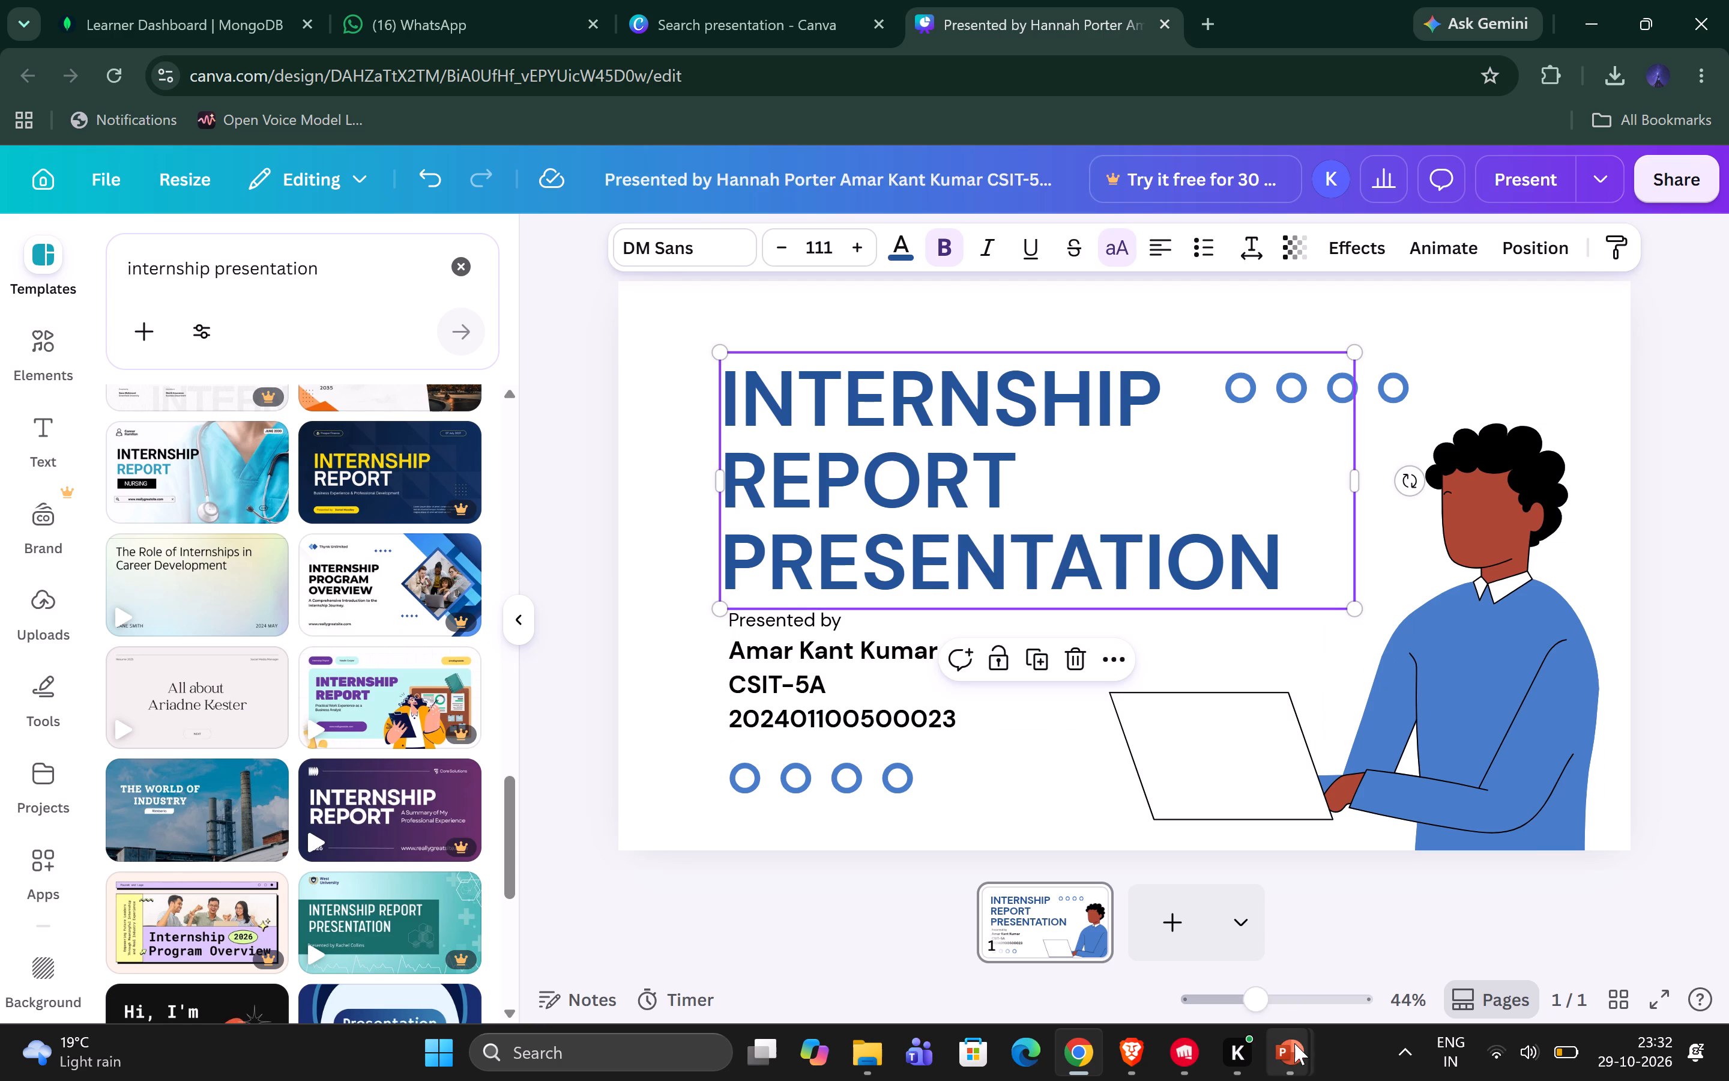
{"action": "left_click", "coordinate": [1186, 936]}
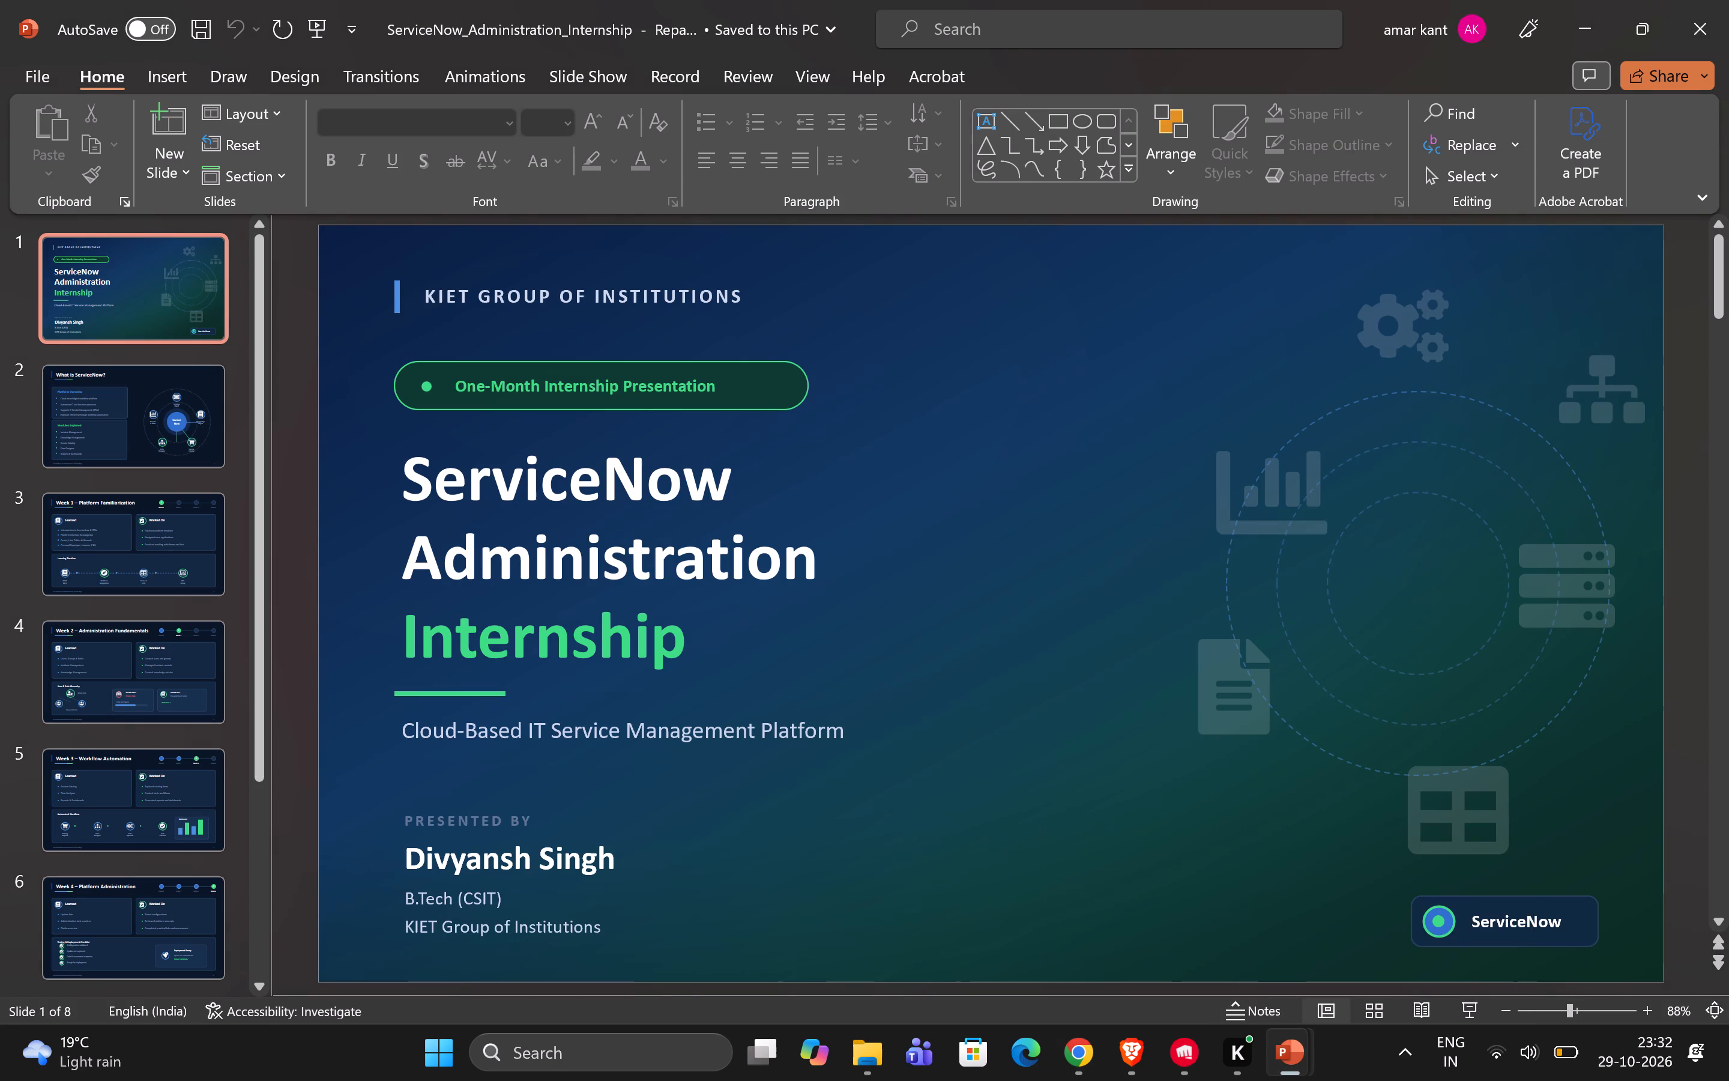
{"action": "left_click", "coordinate": [515, 491]}
{"action": "left_click_drag", "start_coordinate": [416, 474], "coordinate": [669, 534]}
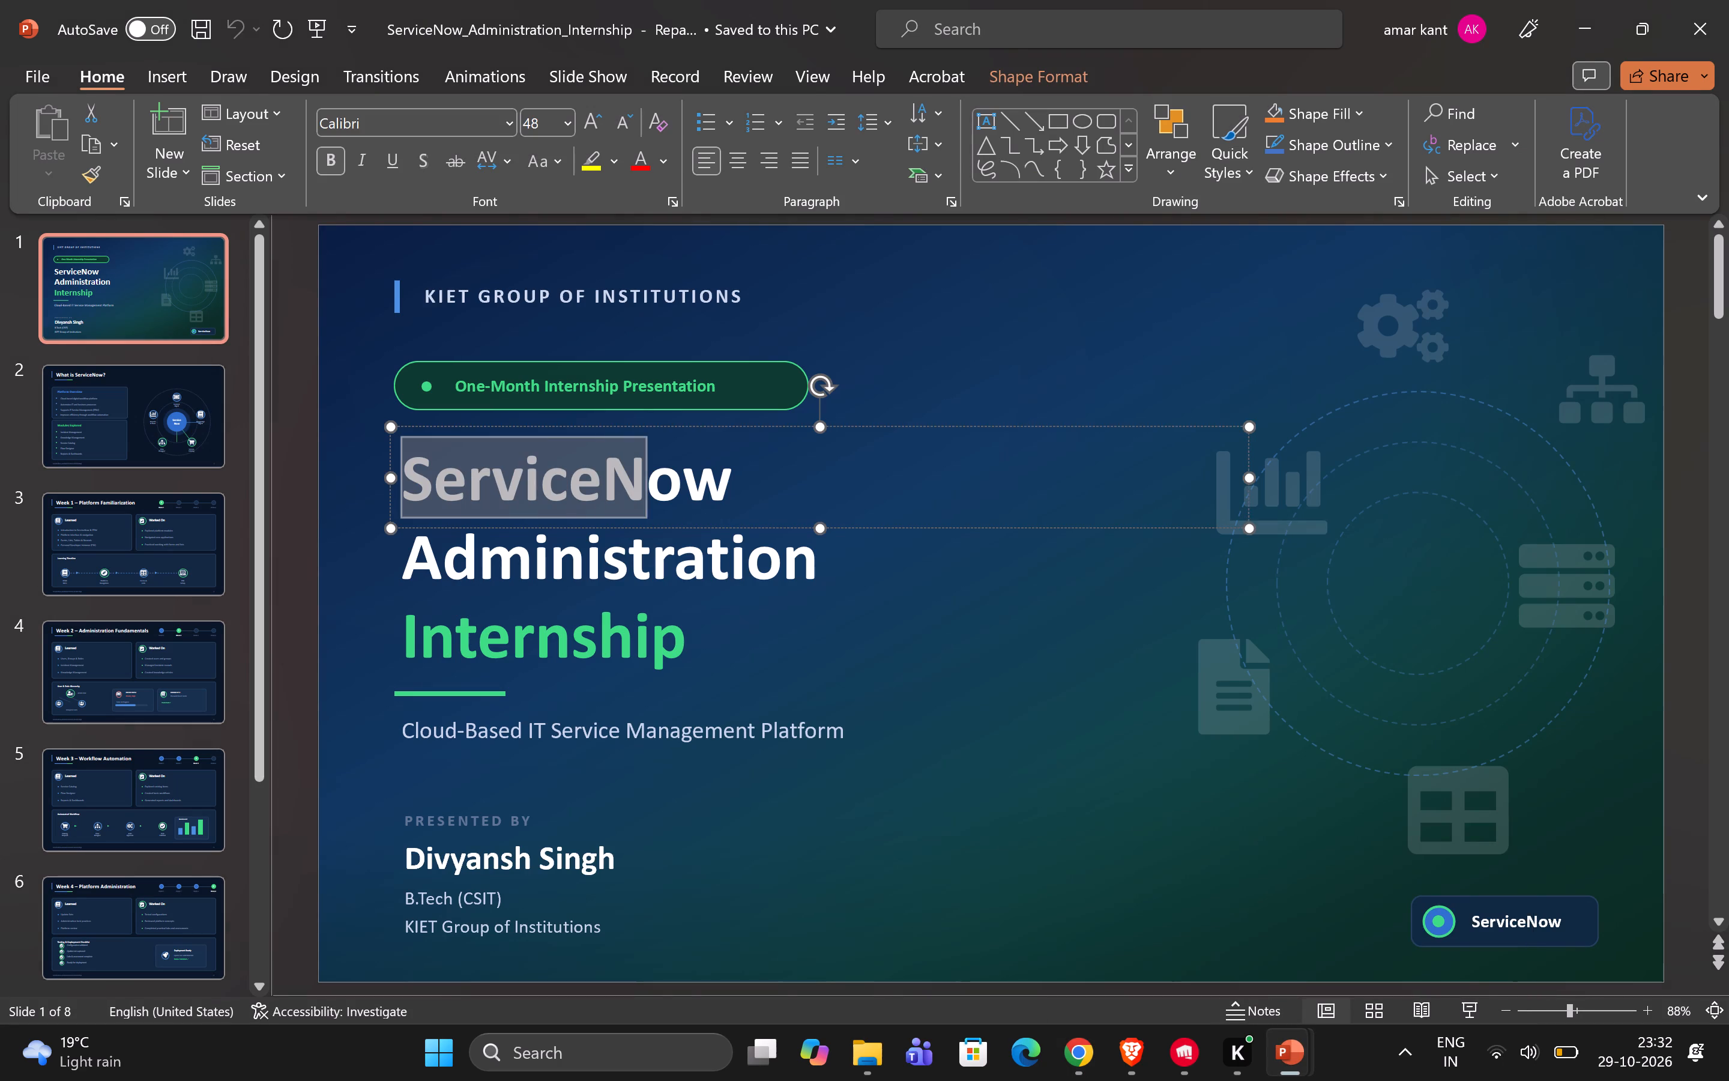
{"action": "left_click_drag", "start_coordinate": [669, 534], "coordinate": [785, 607]}
{"action": "key", "text": "ctrl+c"}
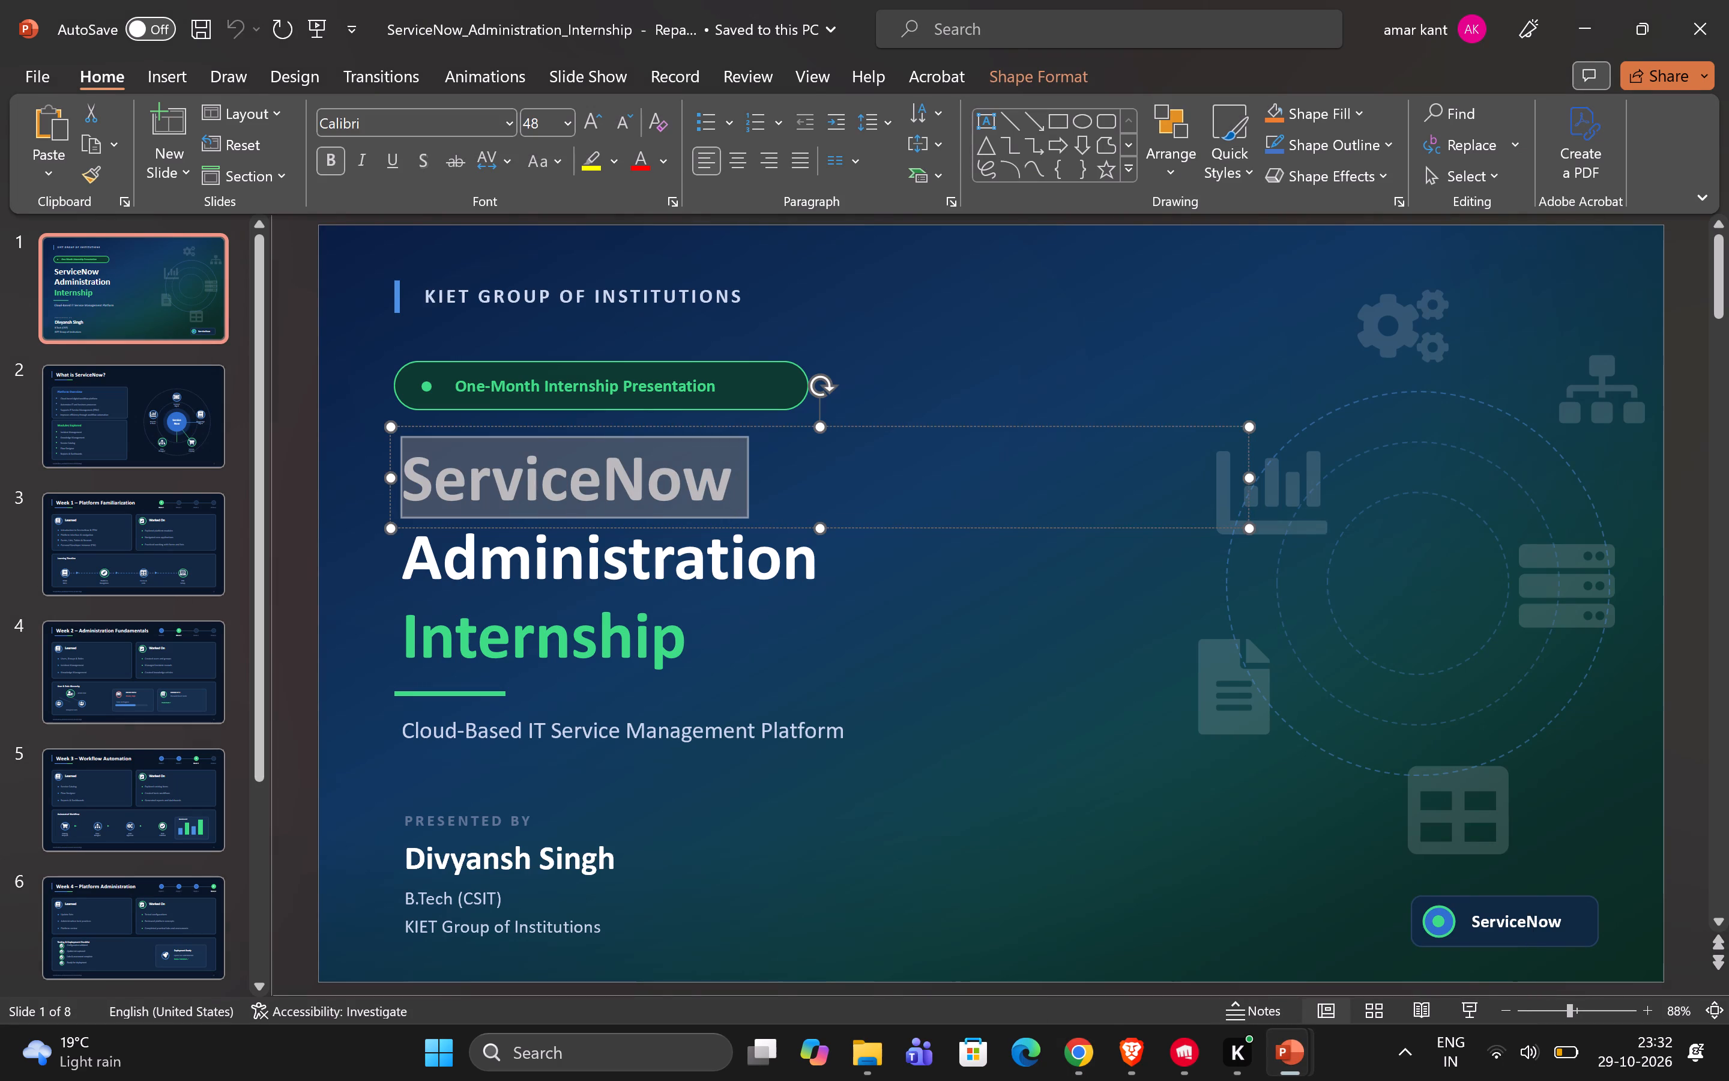
Return to the Canva design in Chrome and replace "INTERNSHIP" in the title with the copied "ServiceNow".
{"action": "left_click", "coordinate": [1039, 936]}
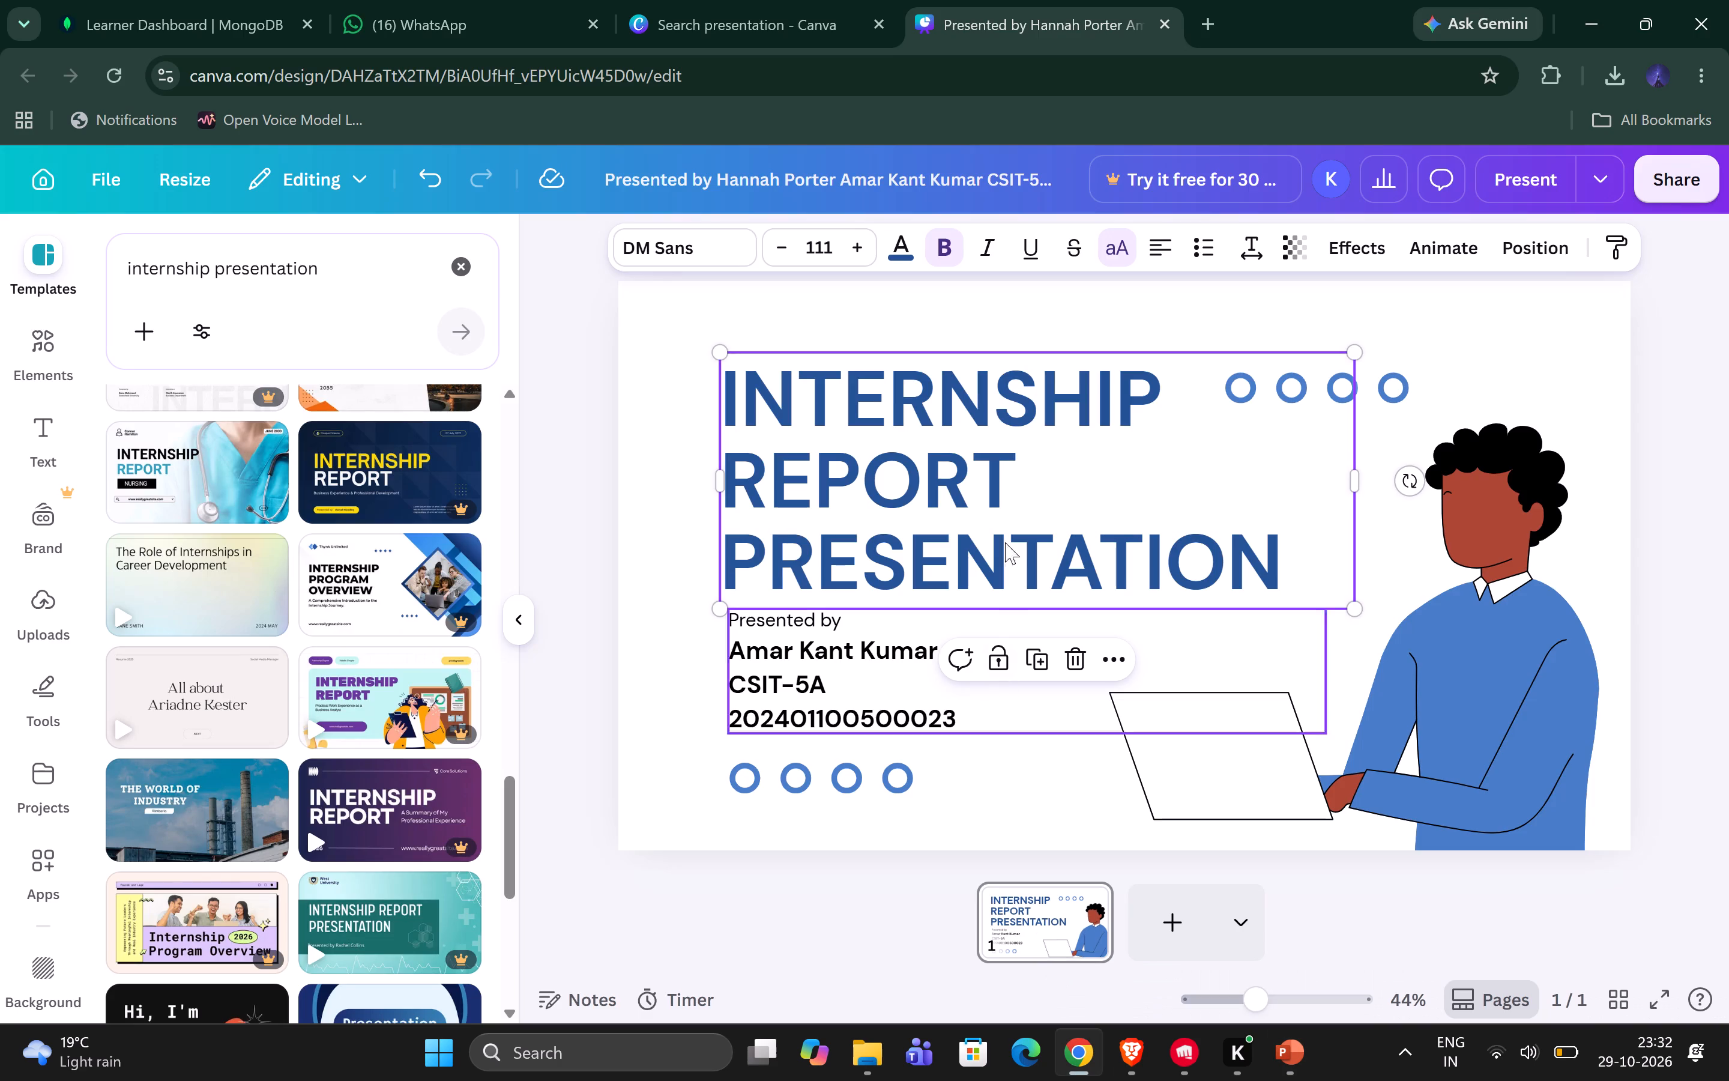
{"action": "double_click", "coordinate": [1001, 385]}
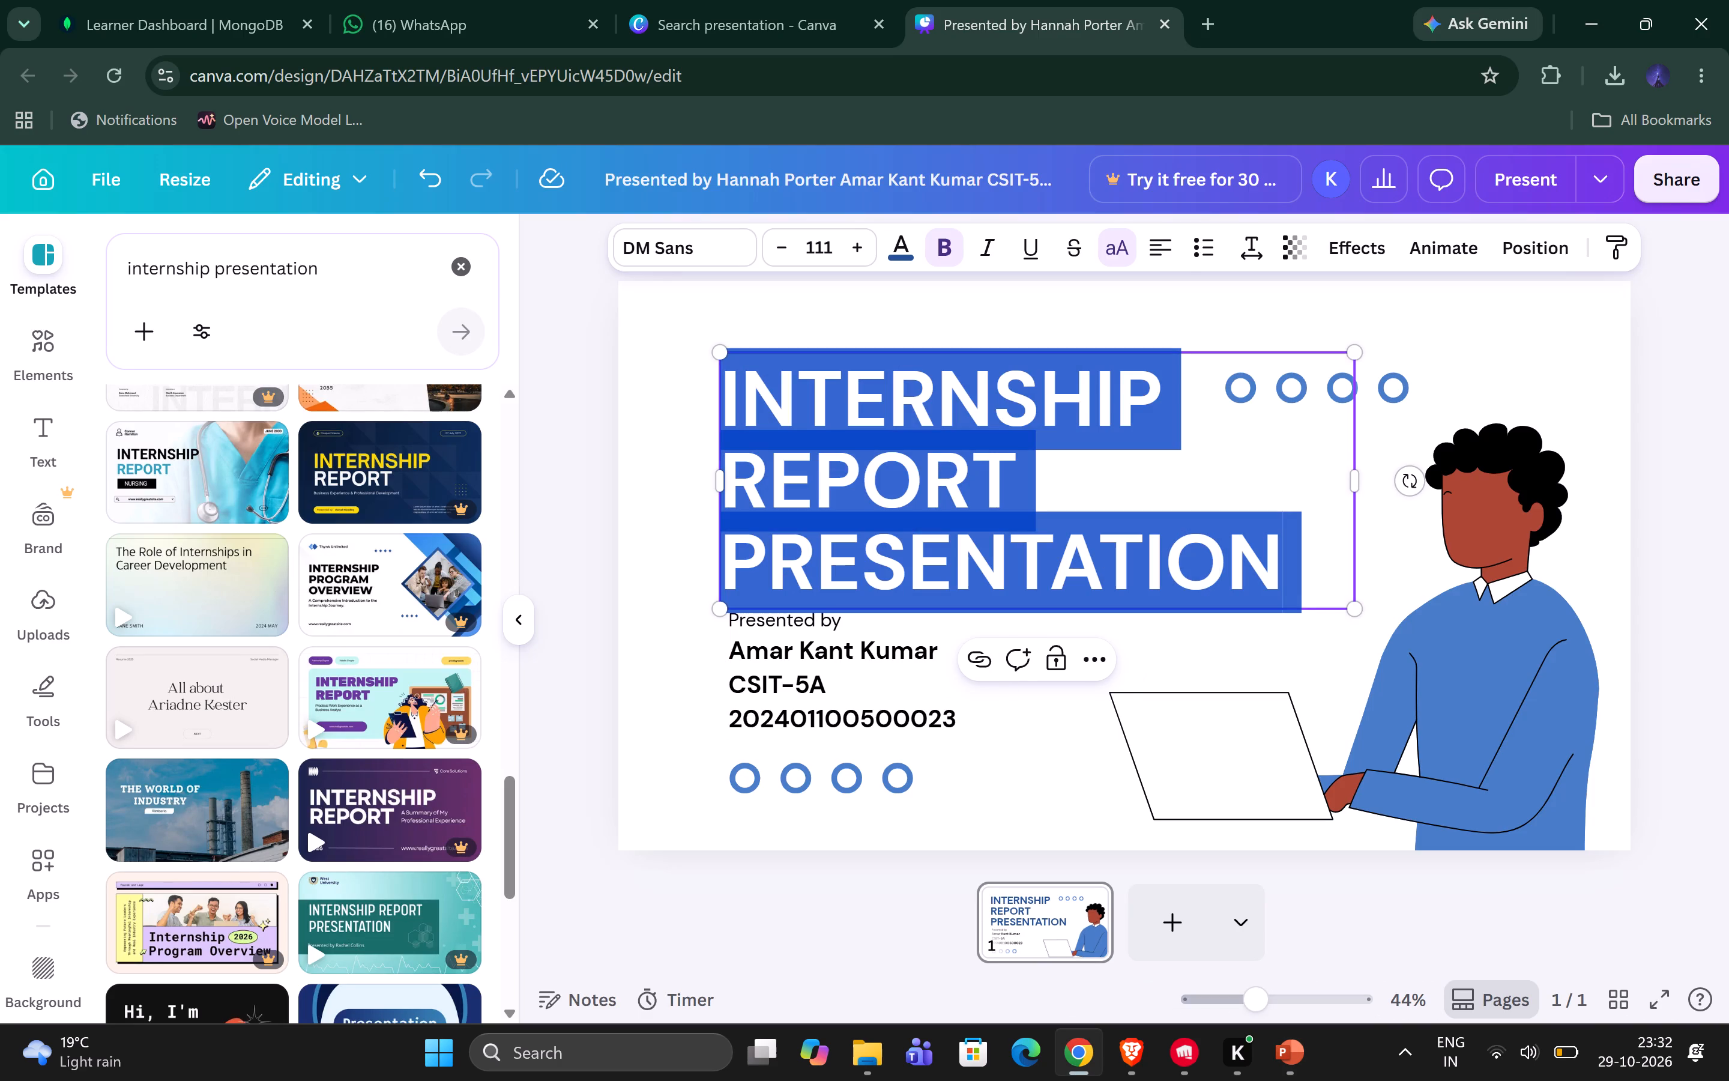
{"action": "left_click", "coordinate": [1006, 393]}
{"action": "left_click", "coordinate": [1178, 420]}
{"action": "key", "text": "BackSpace"}
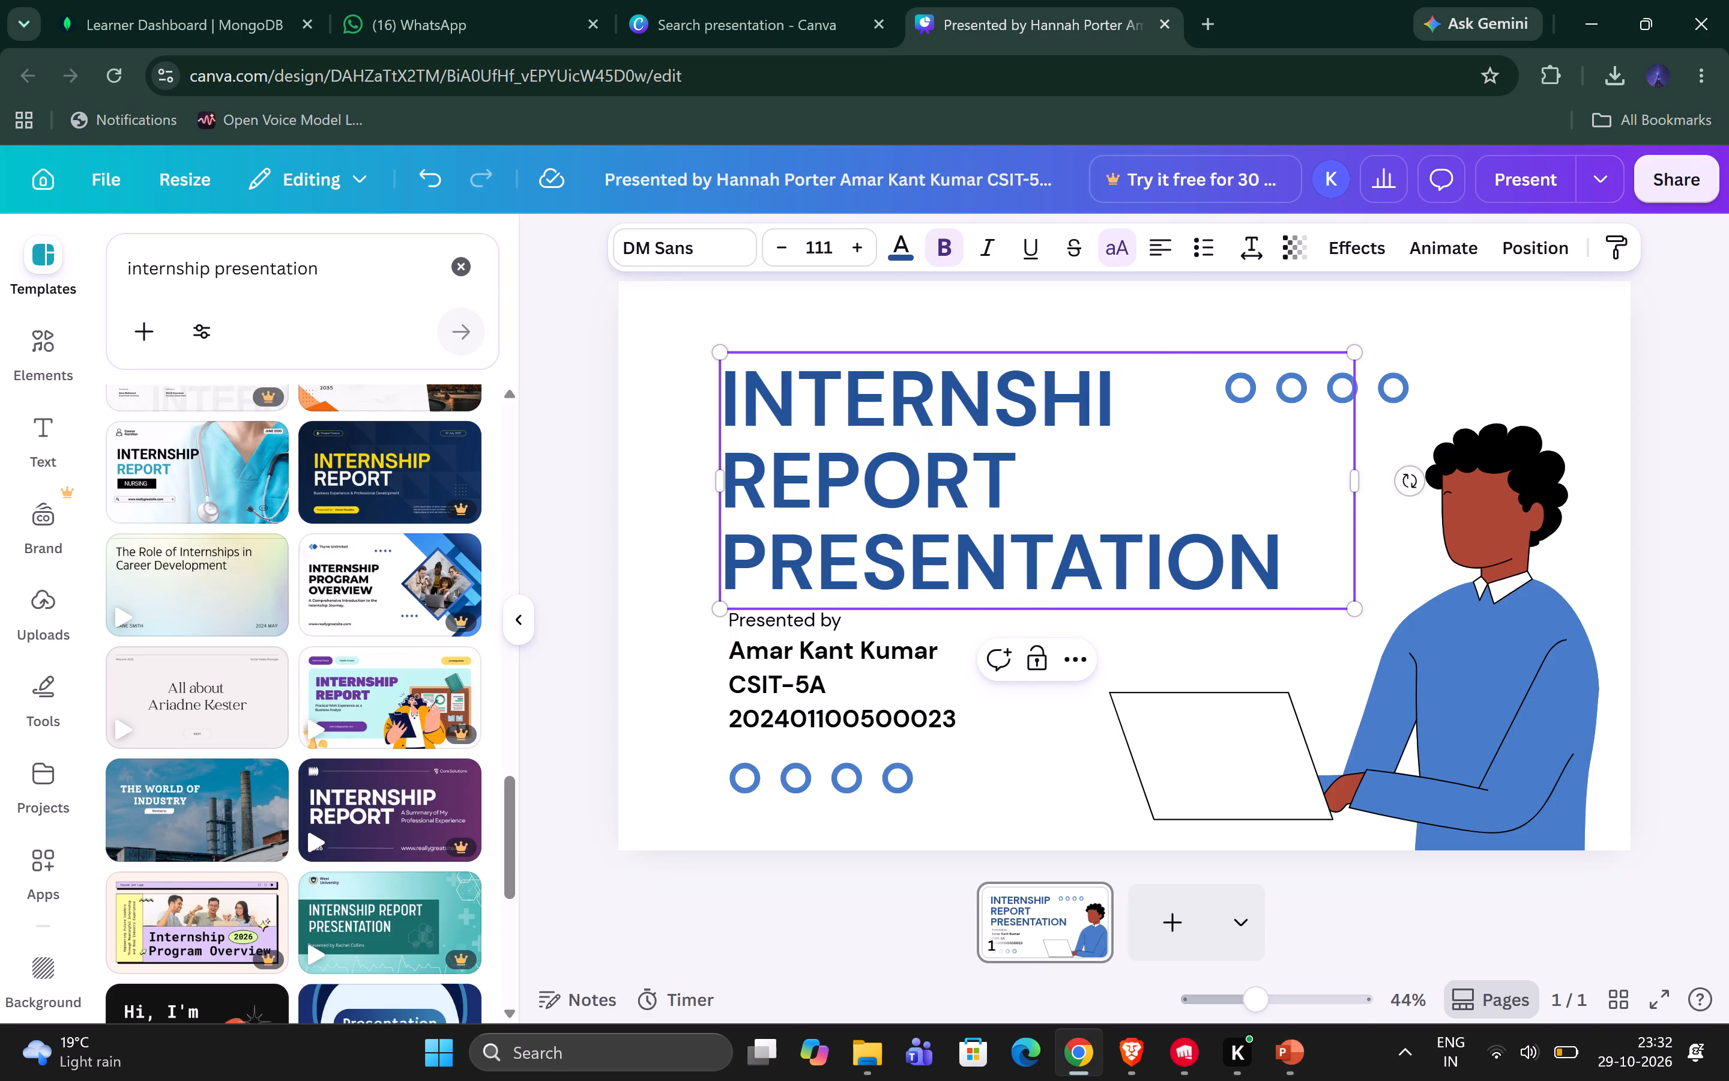
{"action": "key", "text": "BackSpace"}
{"action": "key", "text": "BackSpace"}
{"action": "key", "text": "BackSpace"}
{"action": "key", "text": "BackSpace"}
{"action": "key", "text": "BackSpace"}
{"action": "key", "text": "BackSpace"}
{"action": "key", "text": "BackSpace"}
{"action": "key", "text": "BackSpace"}
{"action": "key", "text": "BackSpace"}
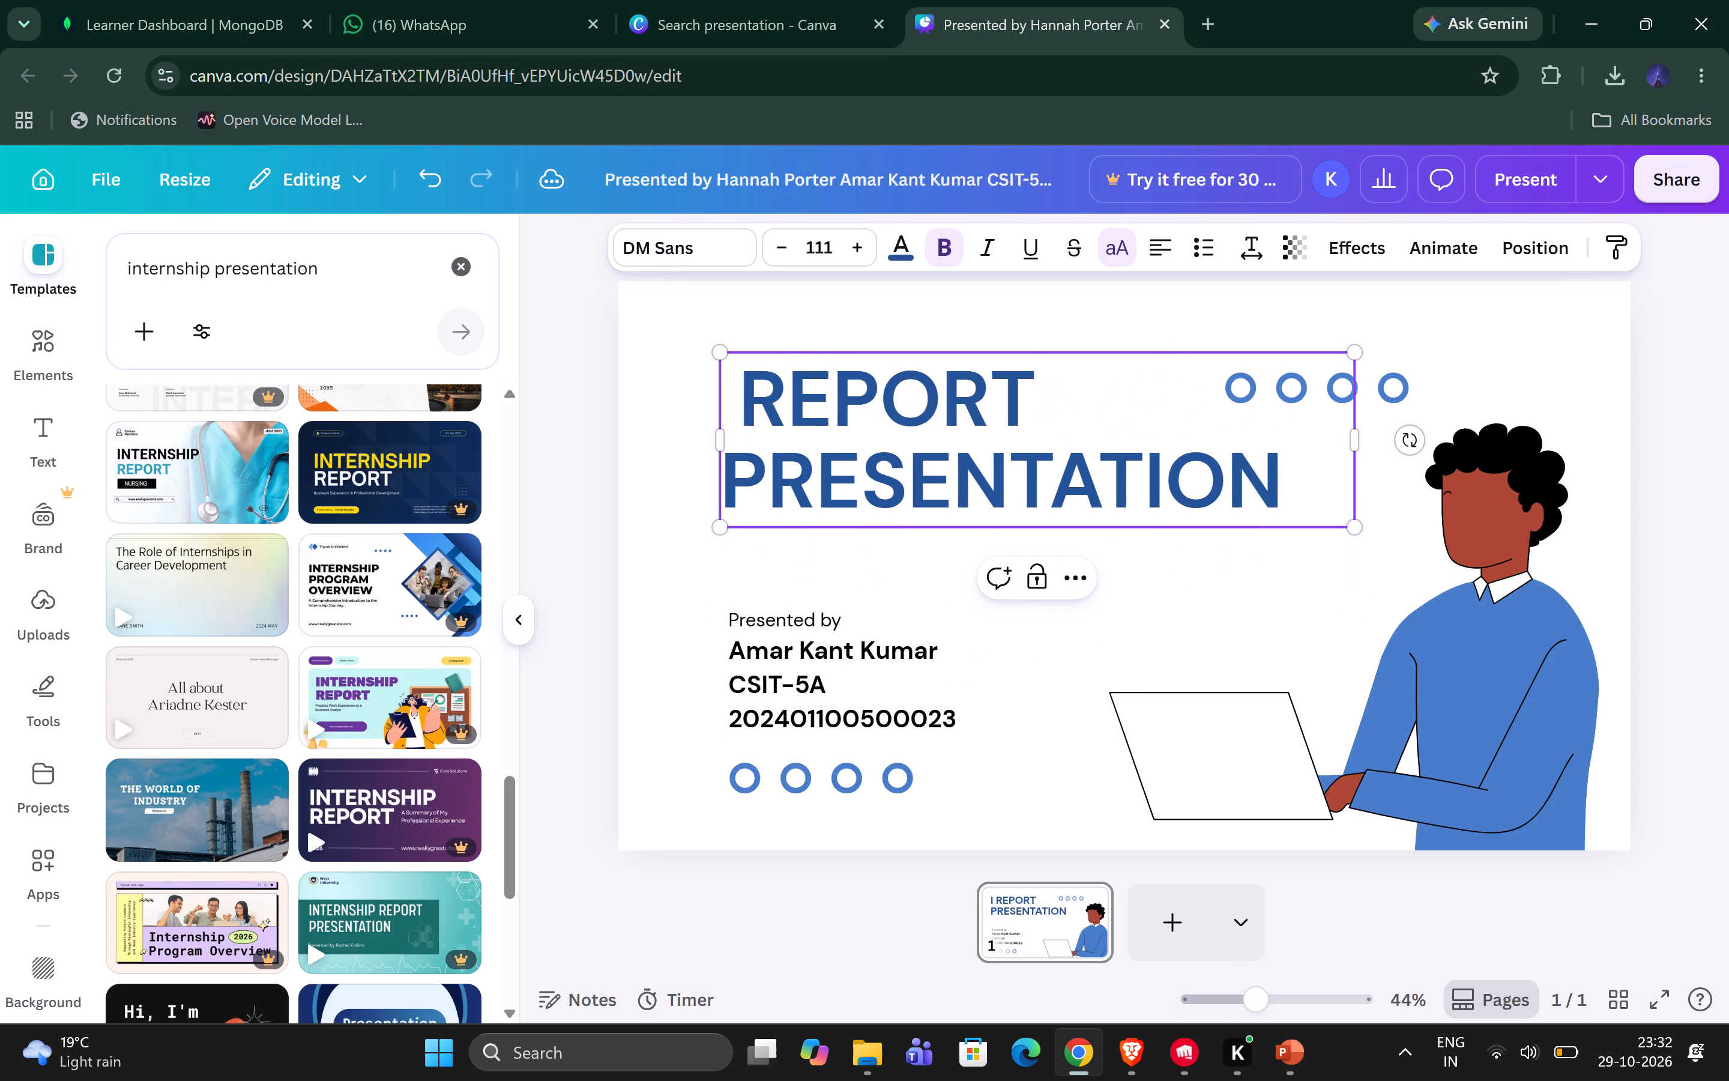
{"action": "key", "text": "ctrl+v"}
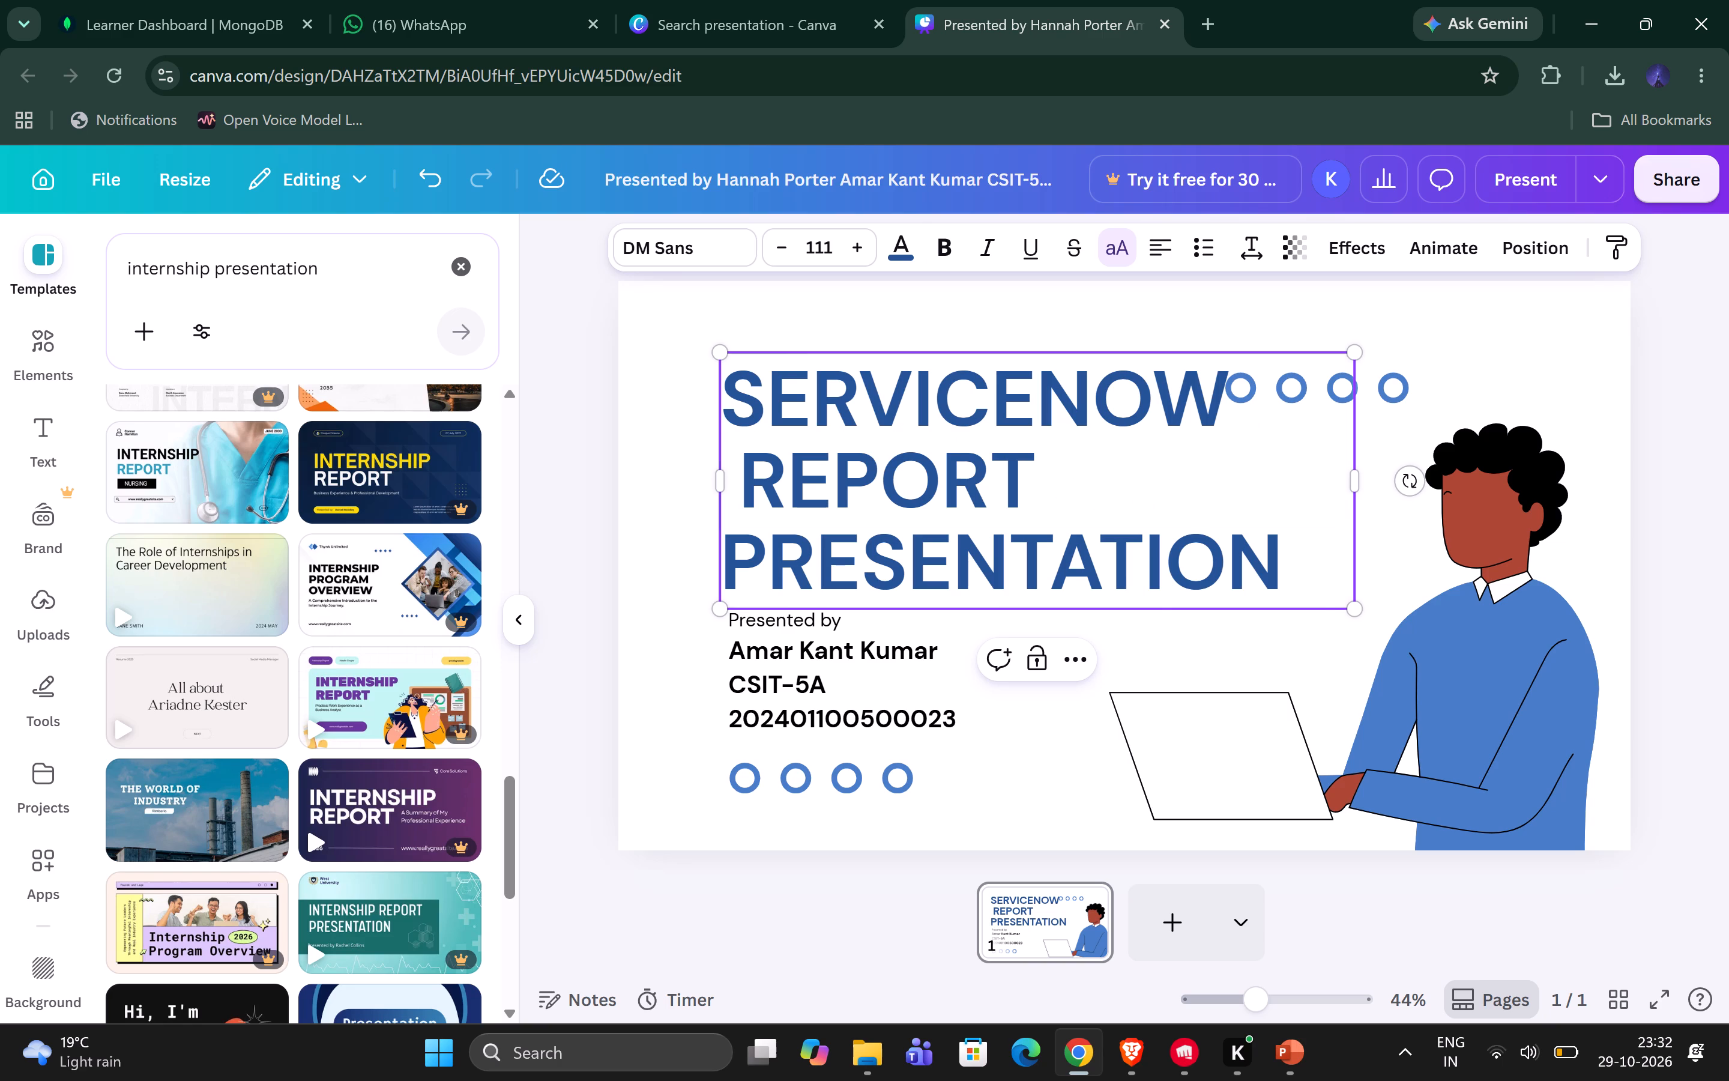
Copy "Administration" from the PowerPoint title slide and paste it over "REPORT" in the Canva title.
{"action": "left_click", "coordinate": [997, 478]}
{"action": "left_click", "coordinate": [1078, 474]}
{"action": "left_click", "coordinate": [1202, 909]}
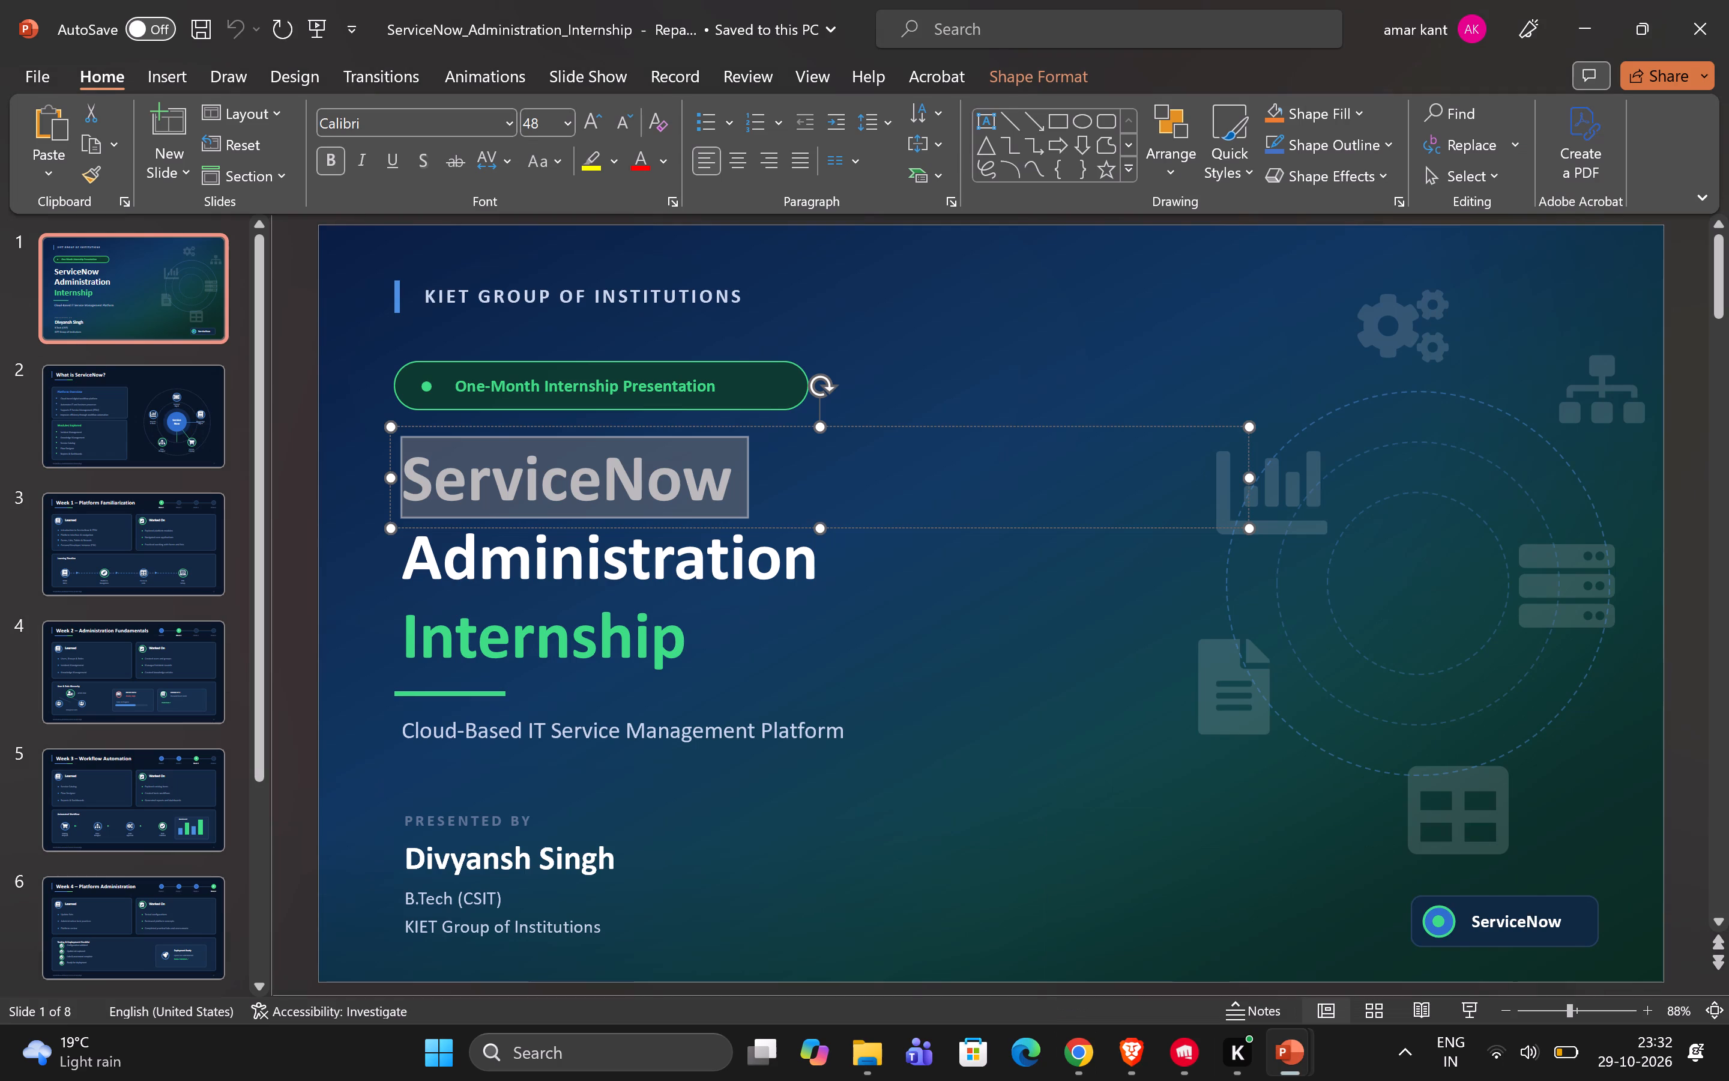
{"action": "triple_click", "coordinate": [729, 570]}
{"action": "key", "text": "ctrl+c"}
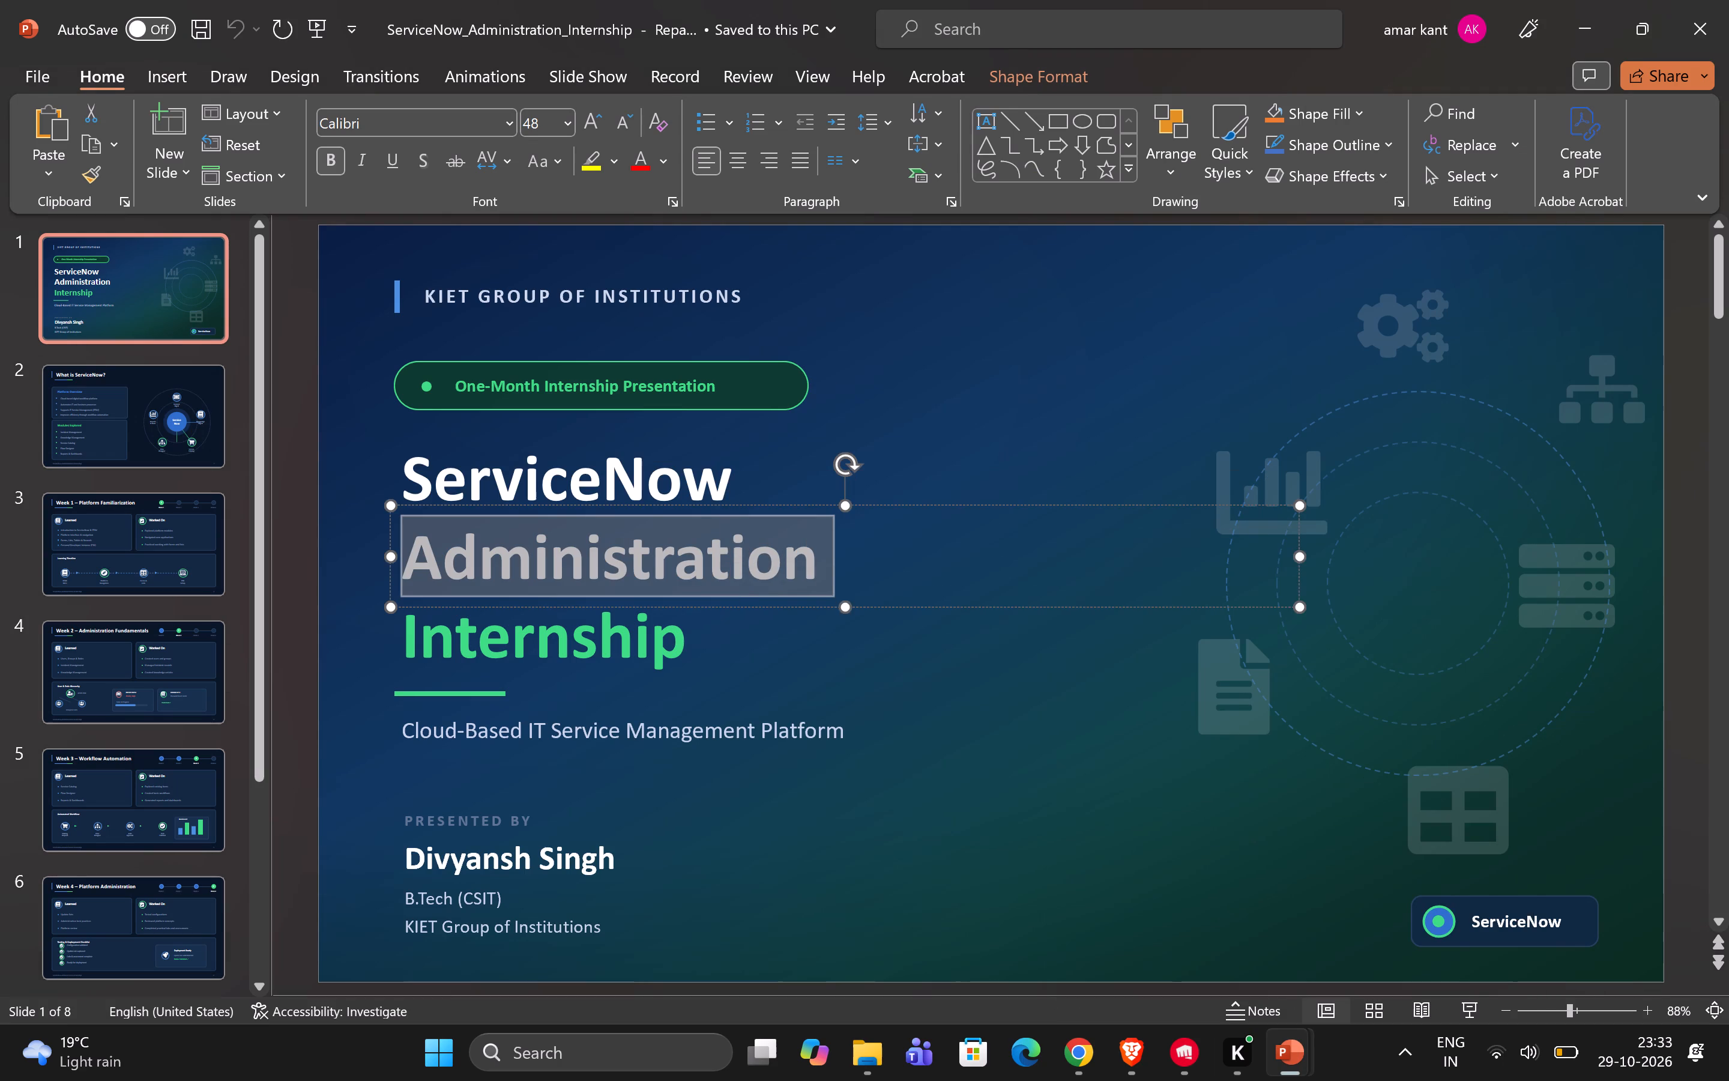
{"action": "left_click", "coordinate": [1115, 945]}
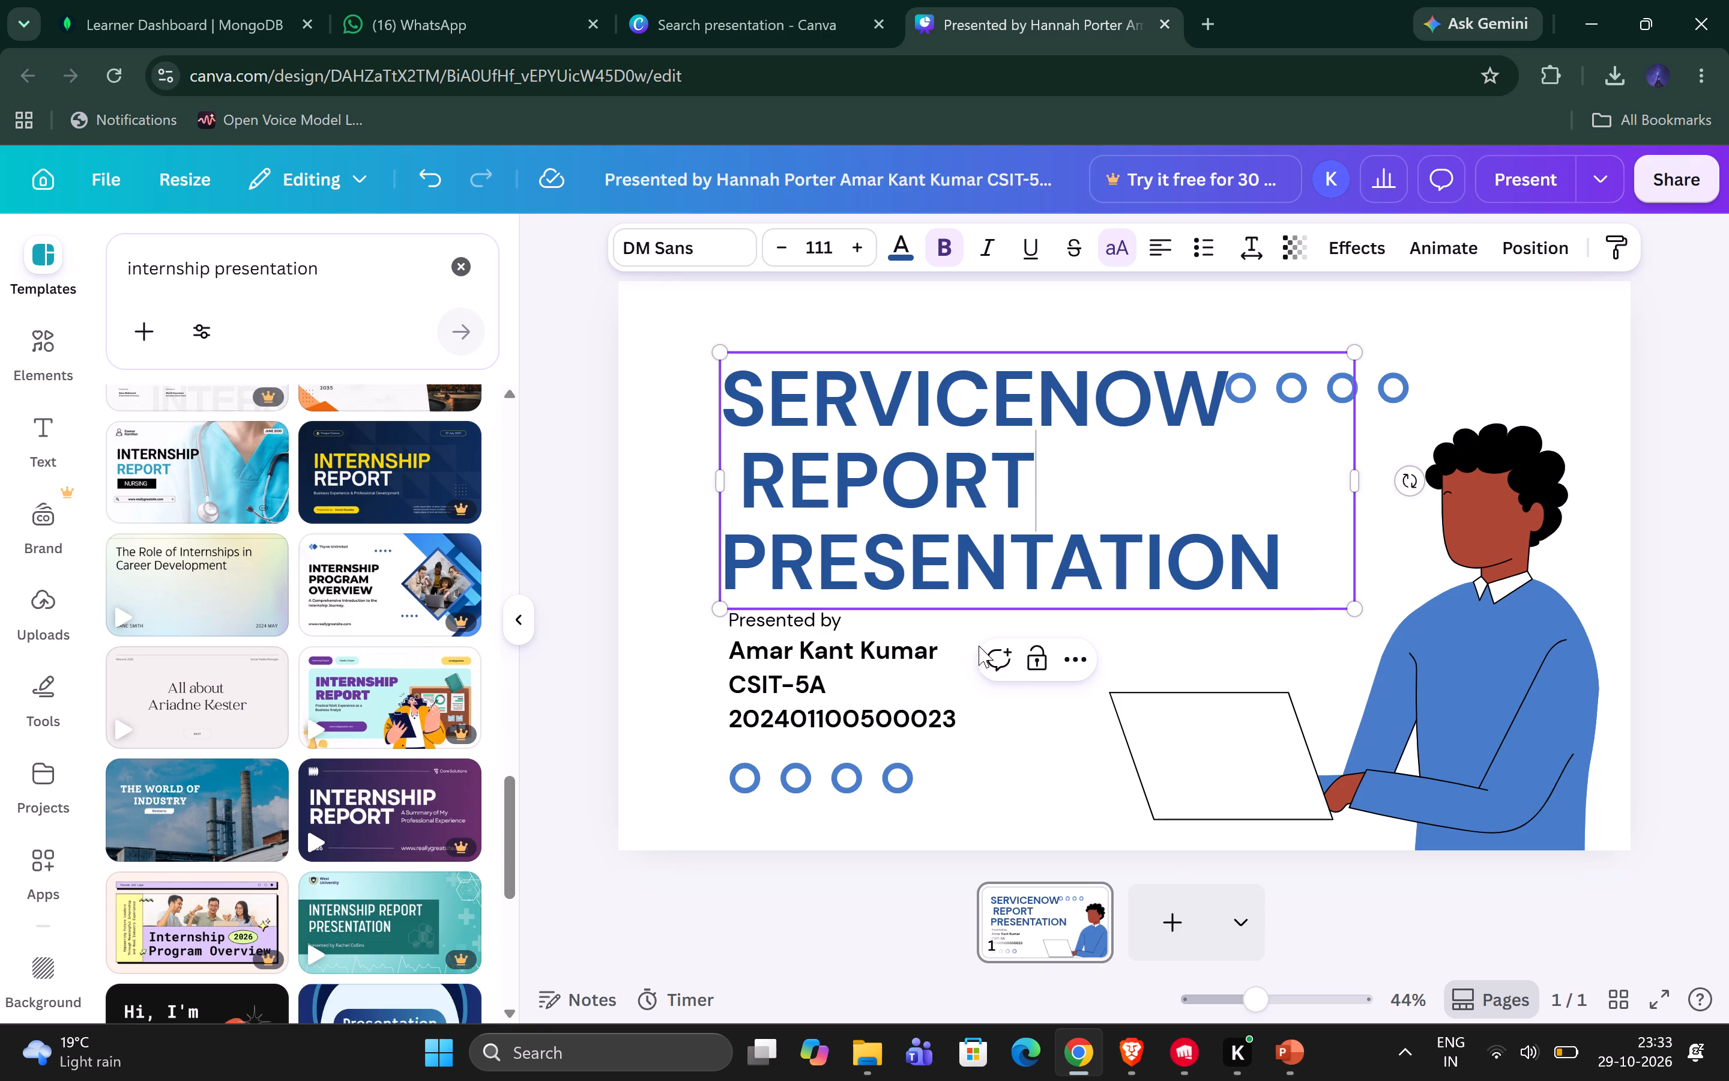
{"action": "double_click", "coordinate": [944, 506]}
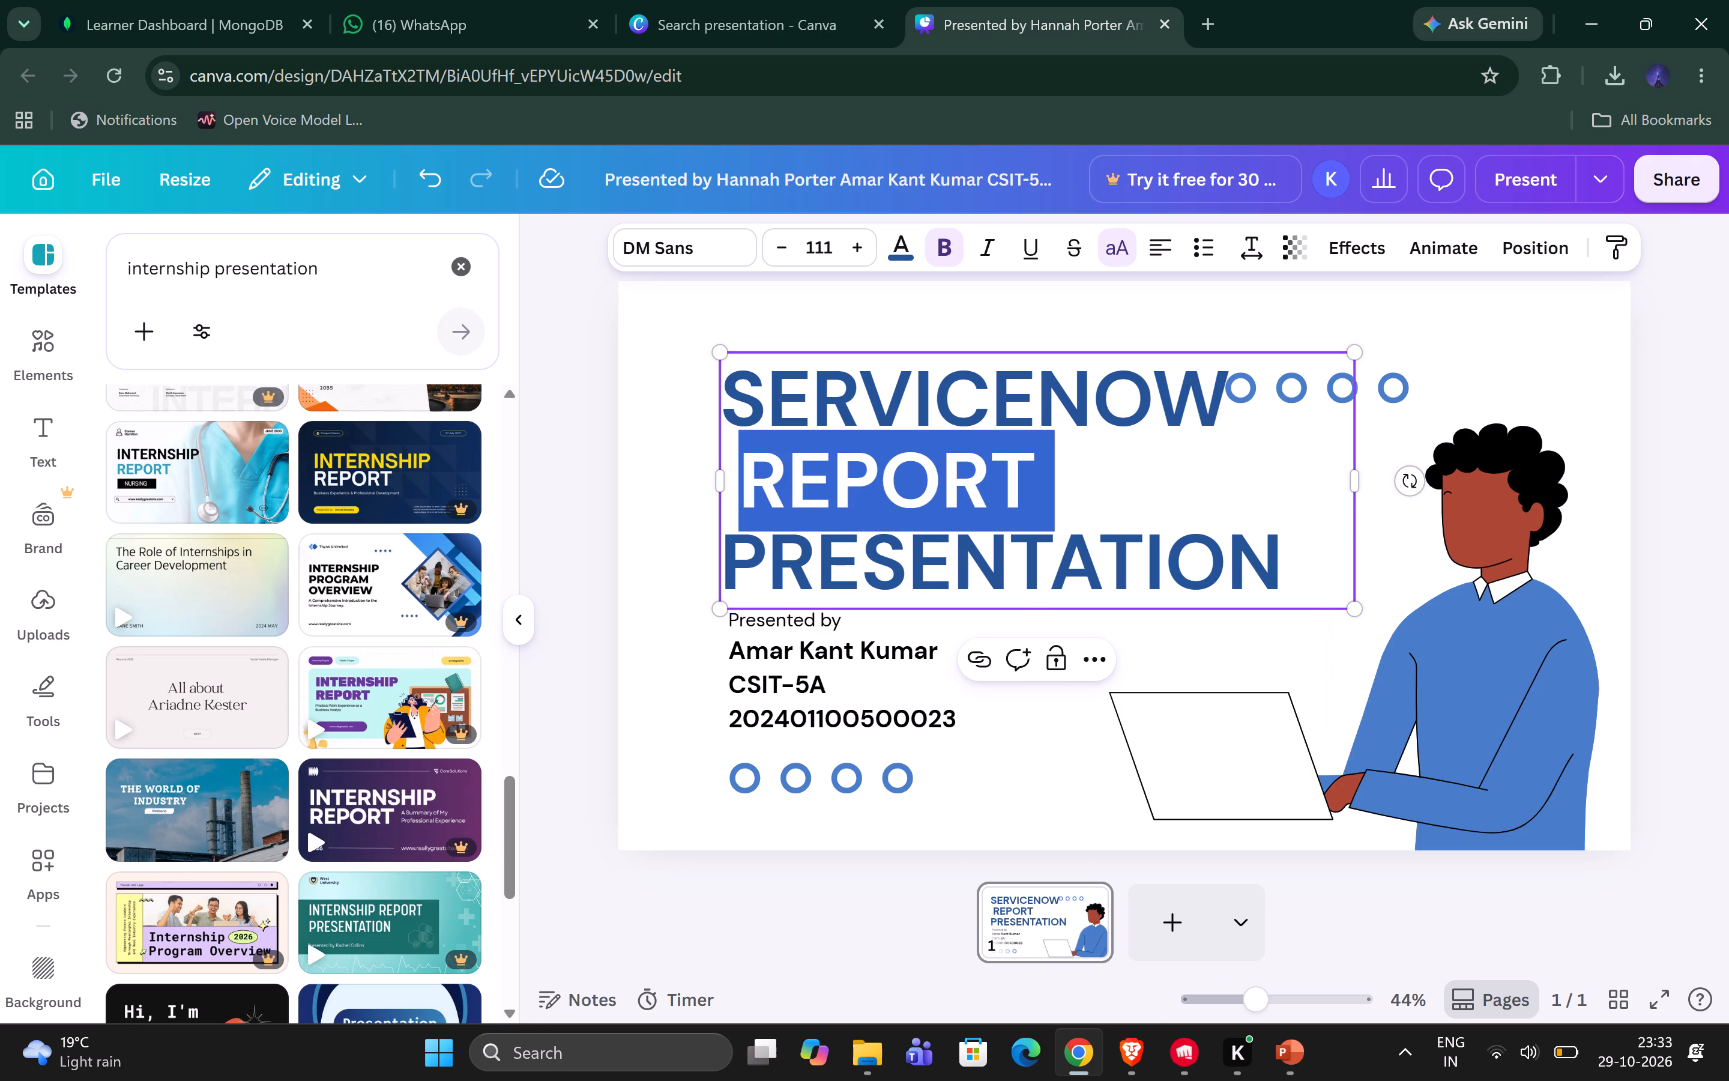
{"action": "key", "text": "BackSpace"}
{"action": "key", "text": "ctrl+v"}
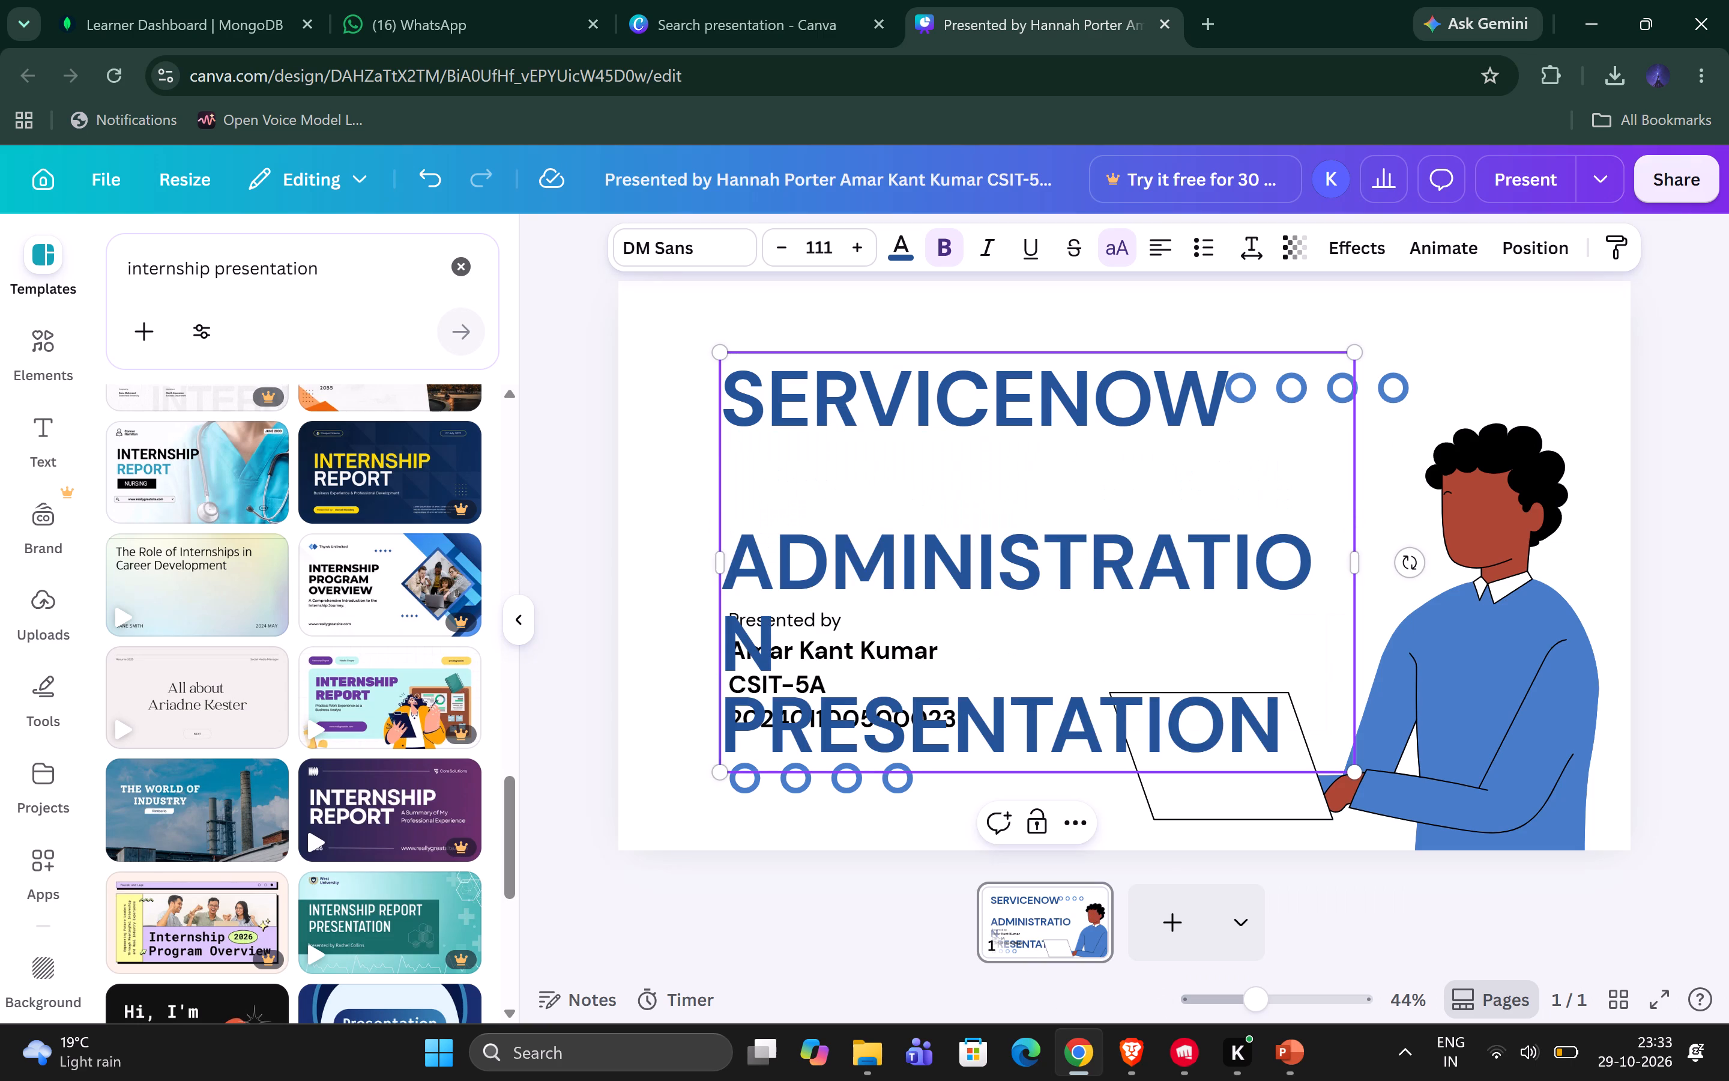
Widen the title text box just enough for "ADMINISTRATION" to fit on one line.
{"action": "left_click_drag", "start_coordinate": [1345, 566], "coordinate": [1353, 563]}
{"action": "left_click_drag", "start_coordinate": [1353, 563], "coordinate": [1354, 560]}
{"action": "left_click_drag", "start_coordinate": [1357, 563], "coordinate": [1378, 560]}
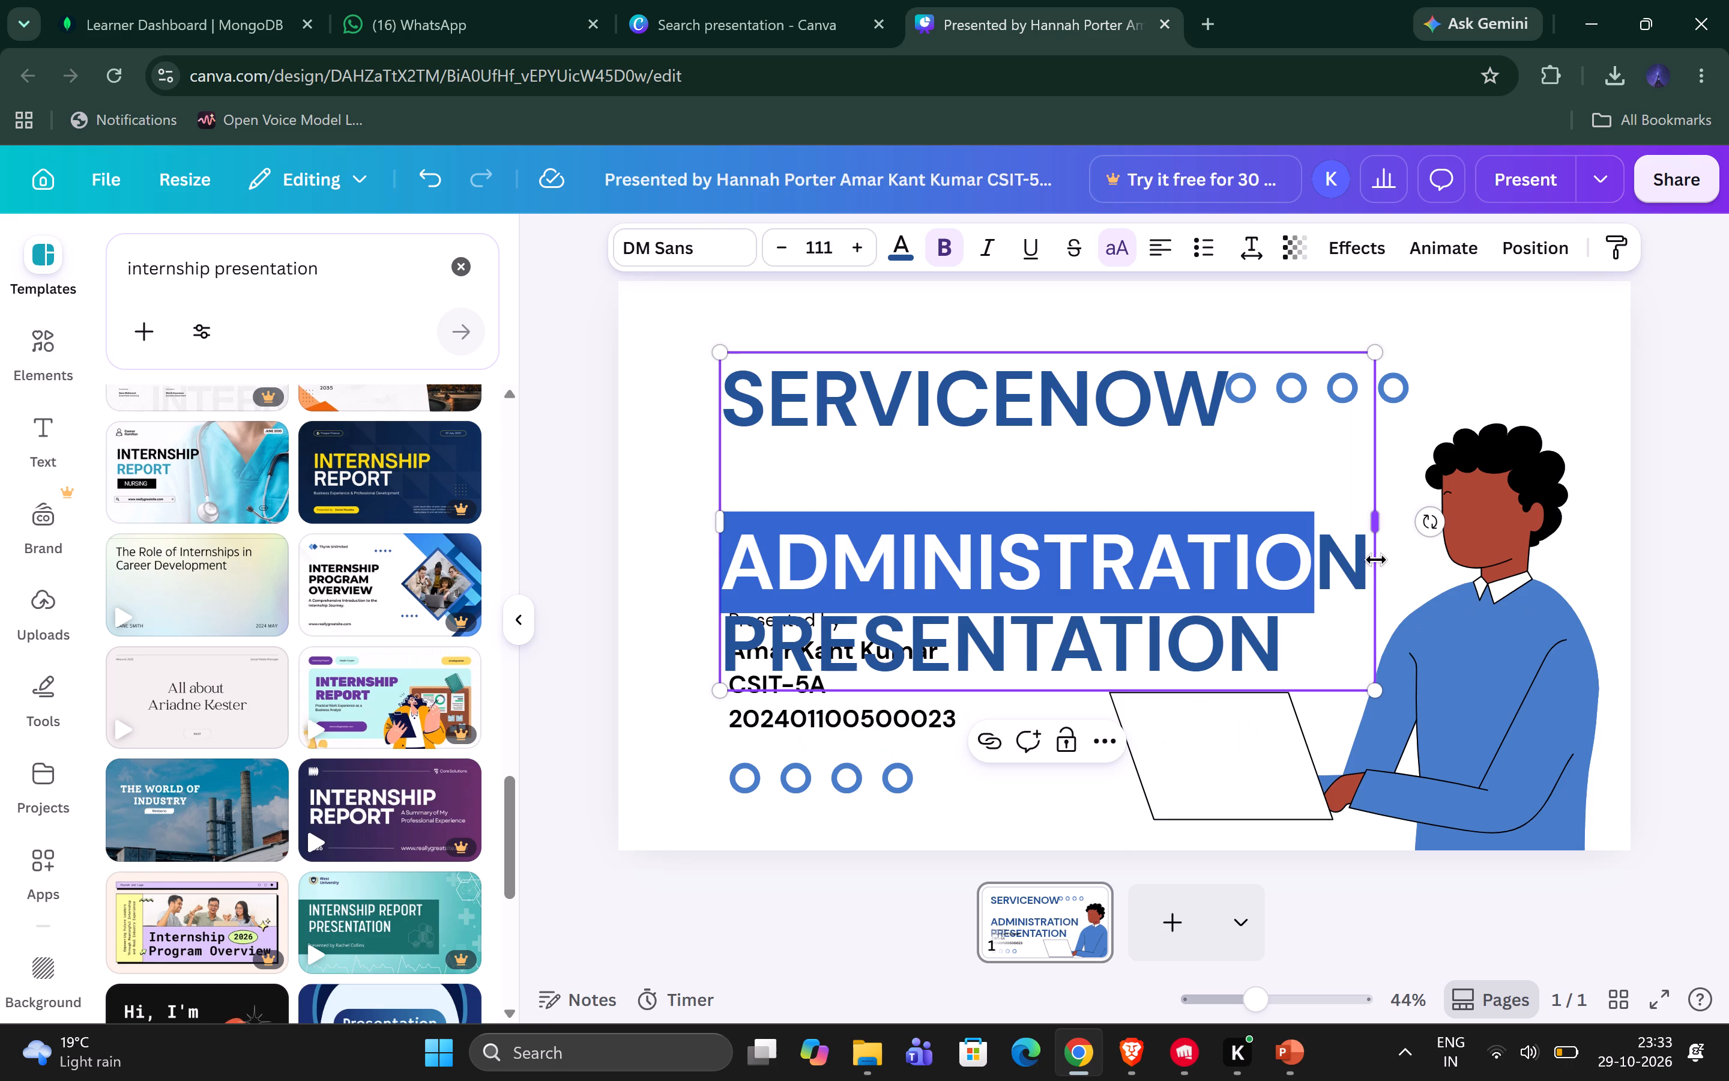
Delete the blank line between "SERVICENOW" and "ADMINISTRATION" in the title.
{"action": "left_click", "coordinate": [753, 546]}
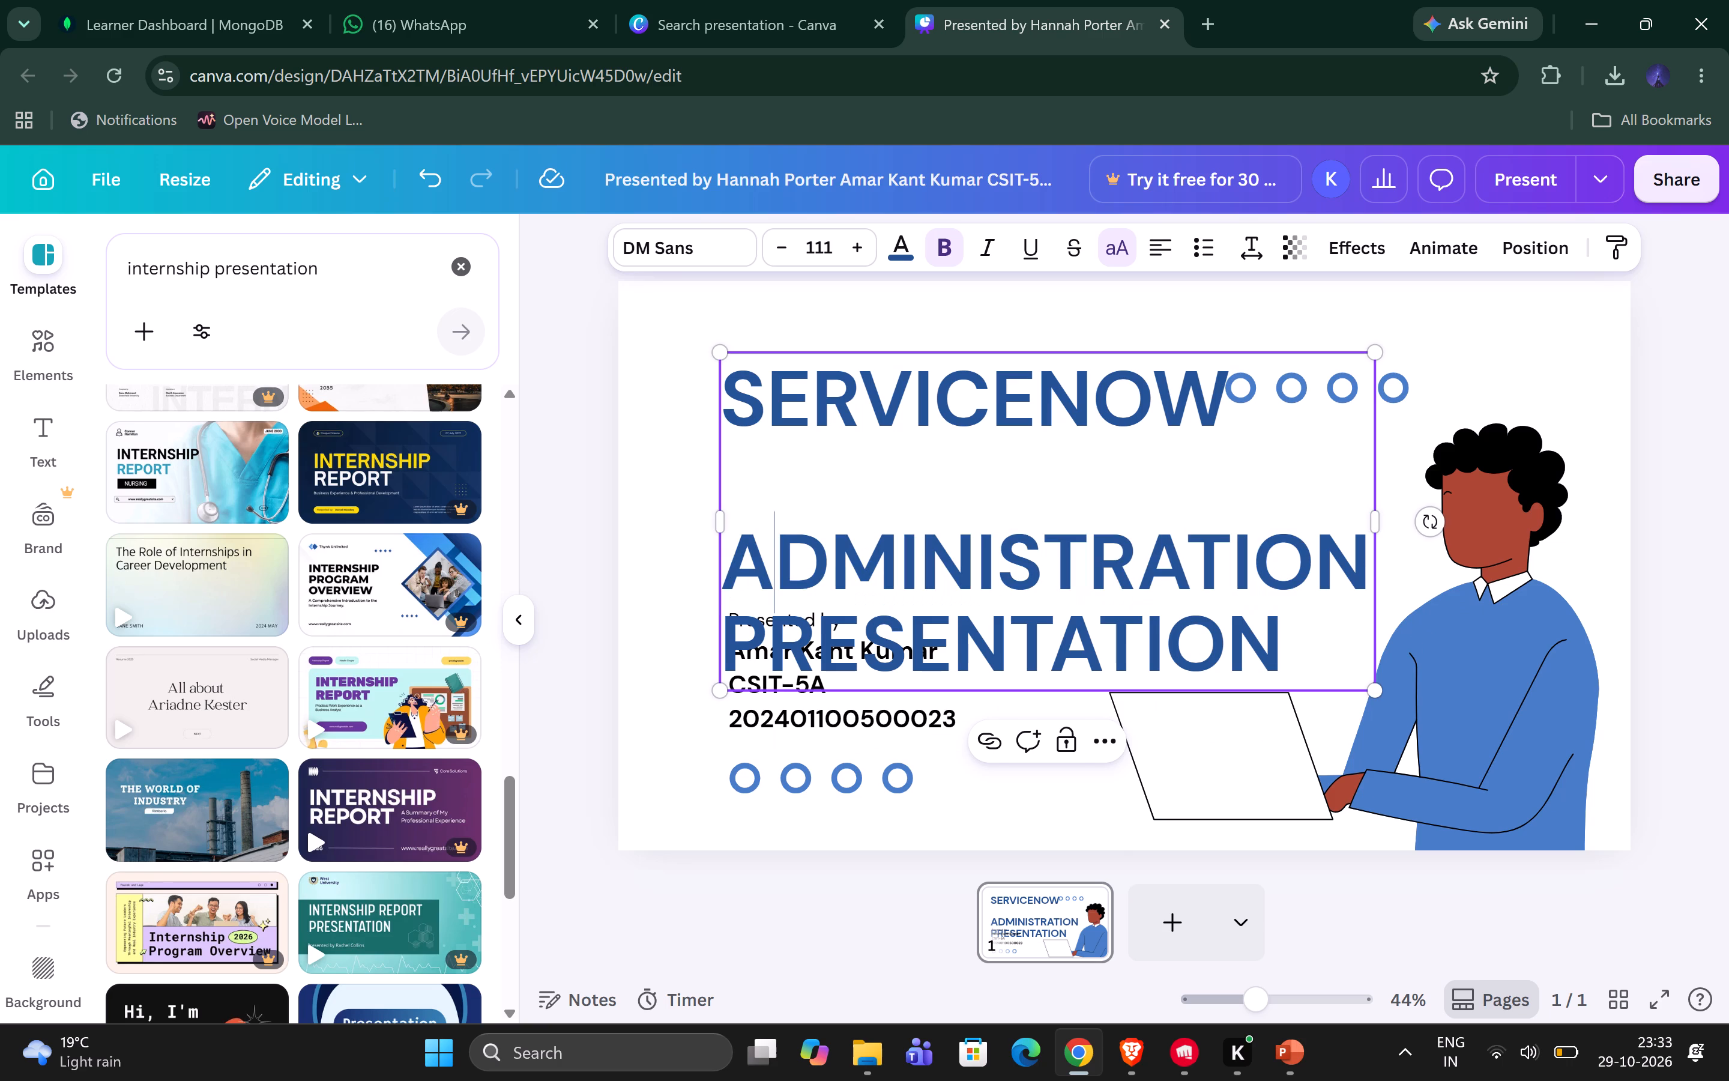
{"action": "left_click", "coordinate": [729, 550]}
{"action": "left_click", "coordinate": [737, 560]}
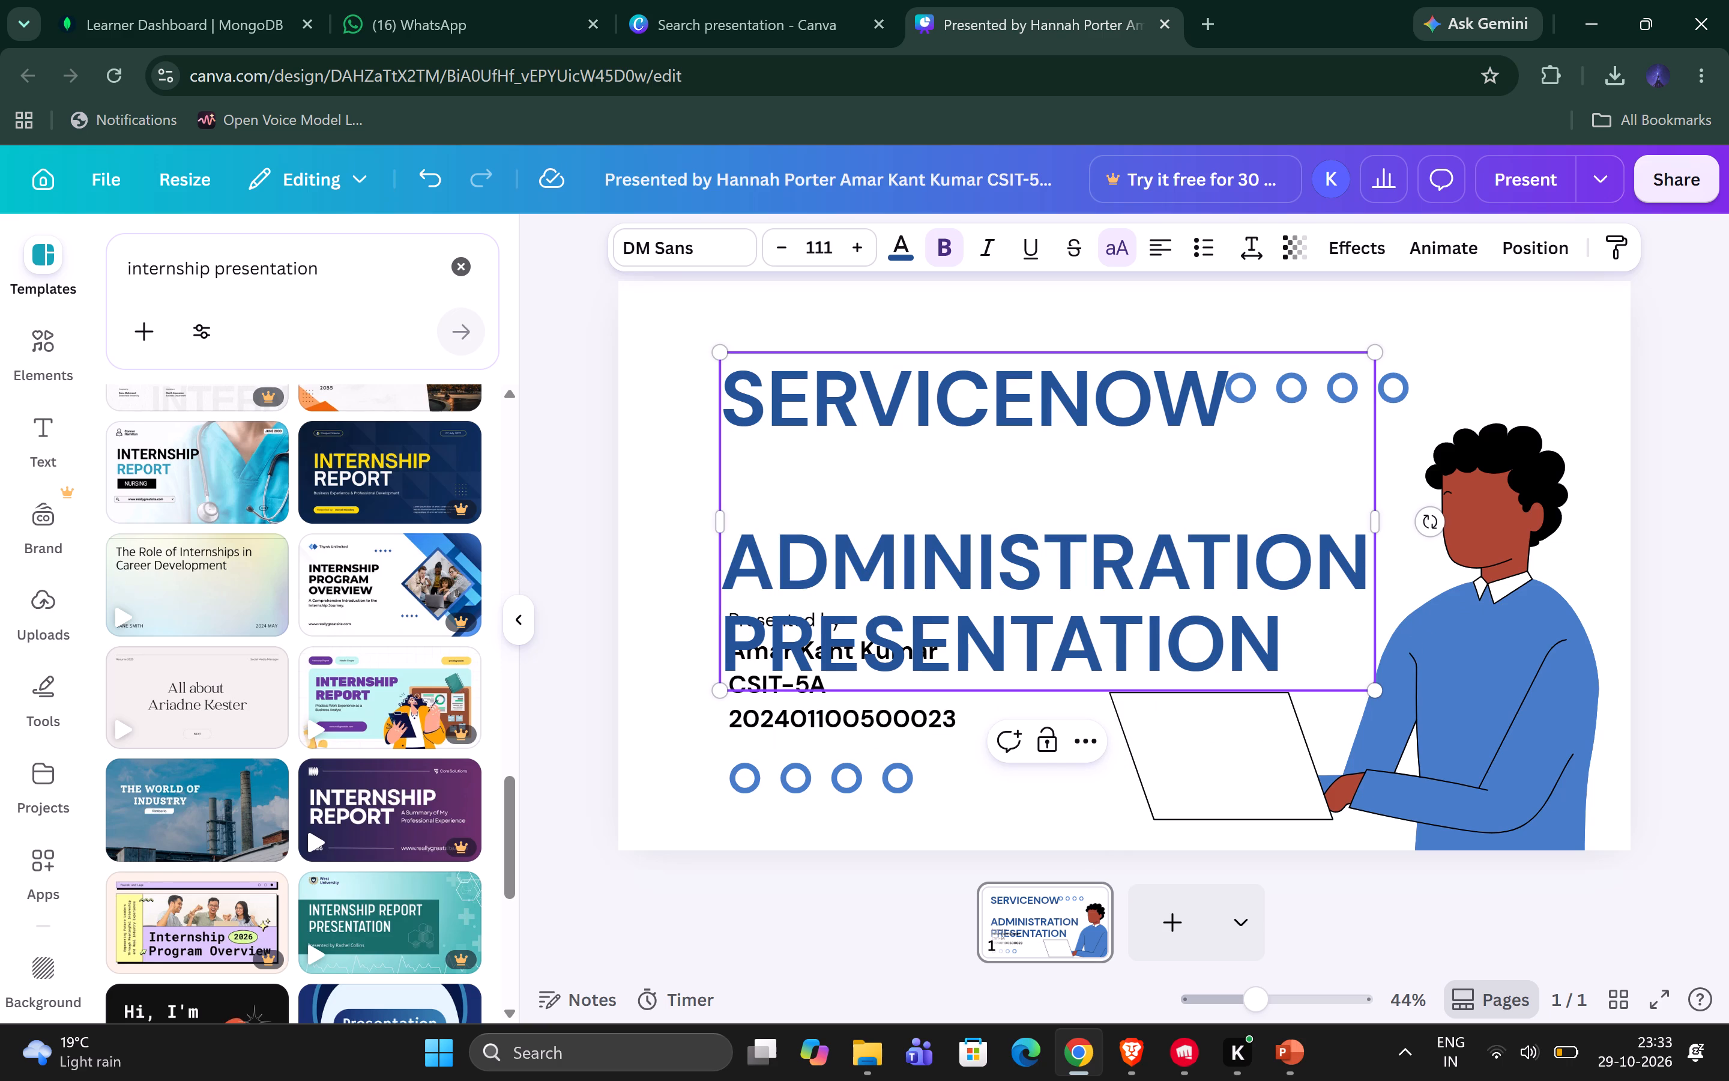
{"action": "left_click", "coordinate": [739, 578]}
{"action": "left_click", "coordinate": [765, 495]}
{"action": "key", "text": "BackSpace"}
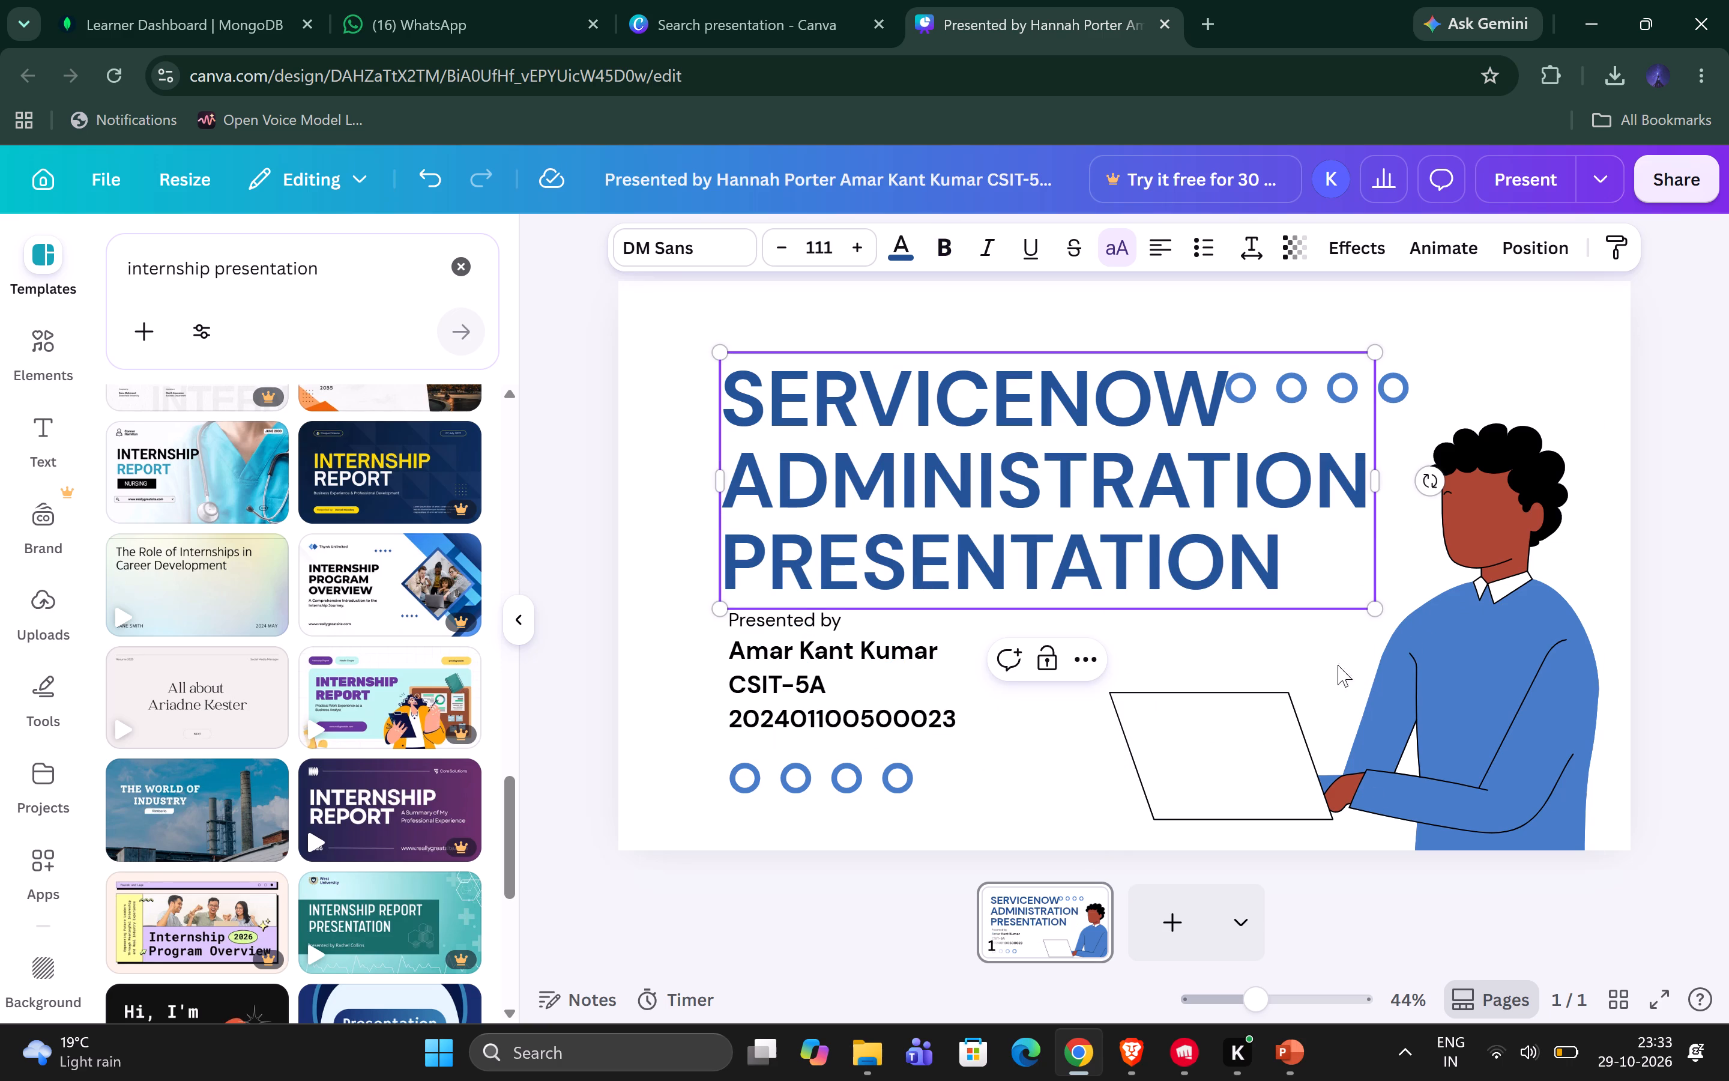
Copy "Internship" from the PowerPoint title slide and paste it over "PRESENTATION" in the Canva title.
{"action": "left_click", "coordinate": [1165, 938]}
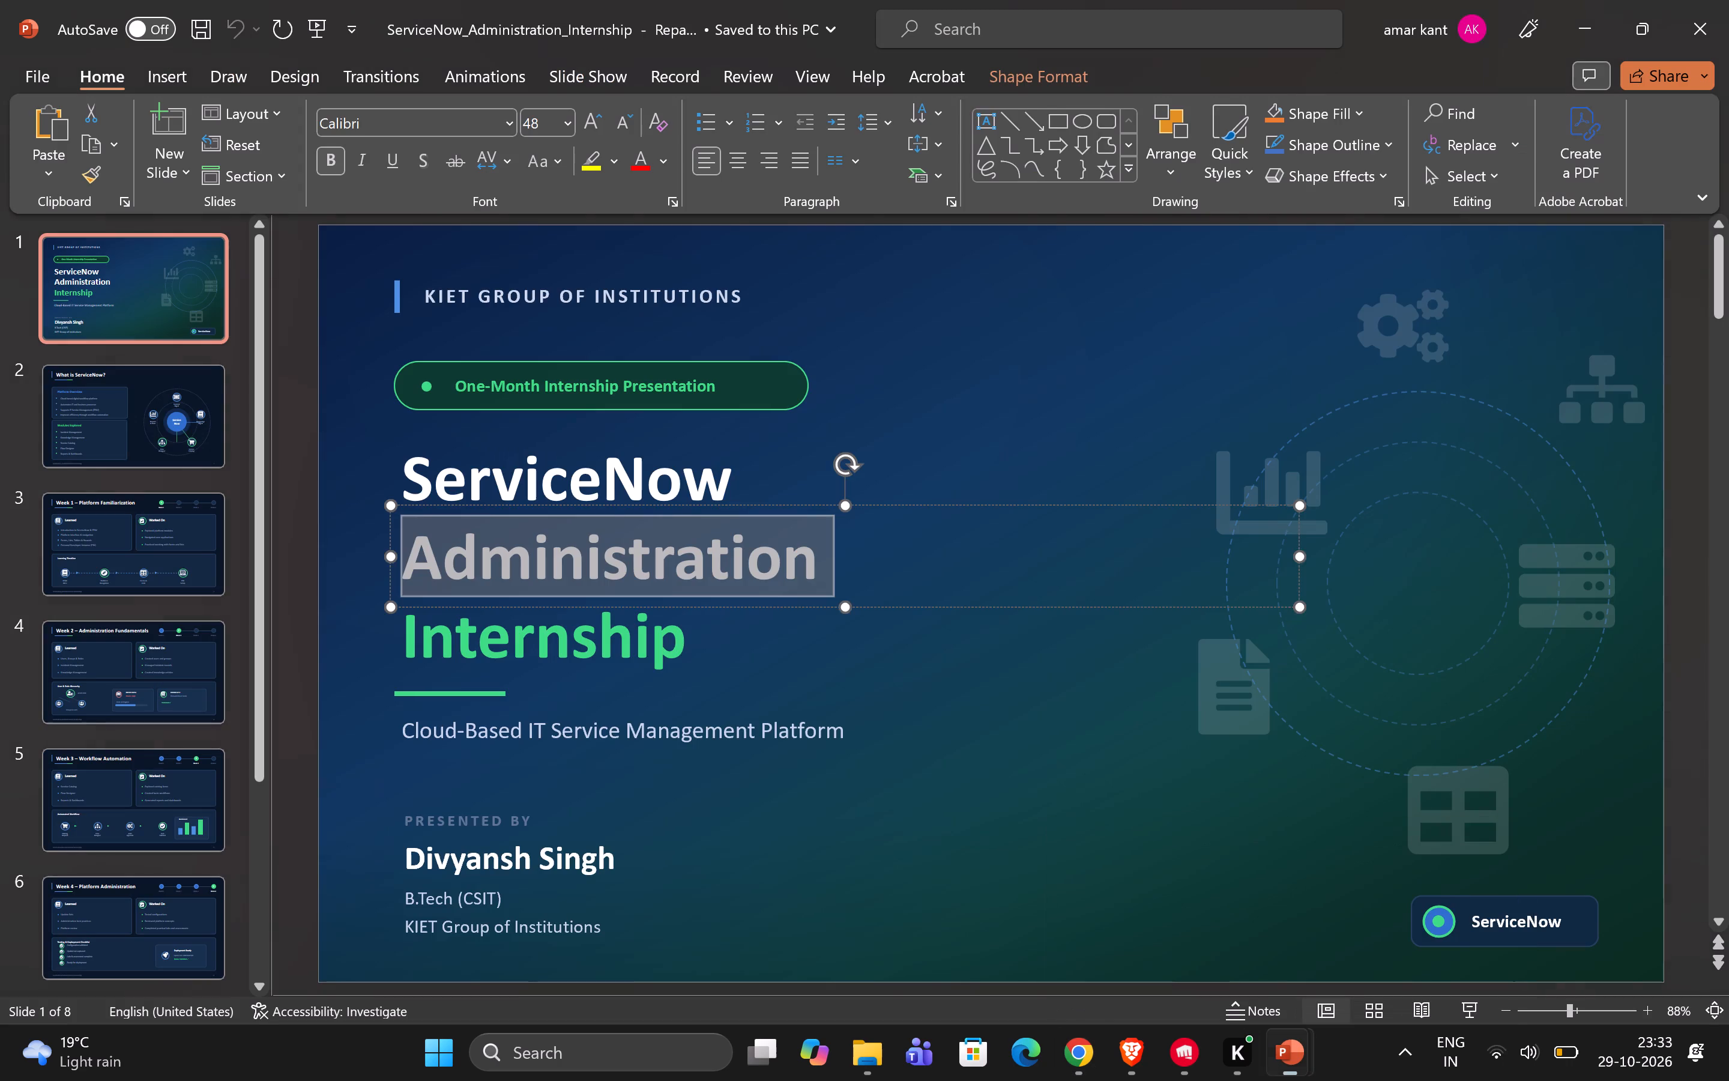
{"action": "double_click", "coordinate": [663, 629]}
{"action": "key", "text": "ctrl+c"}
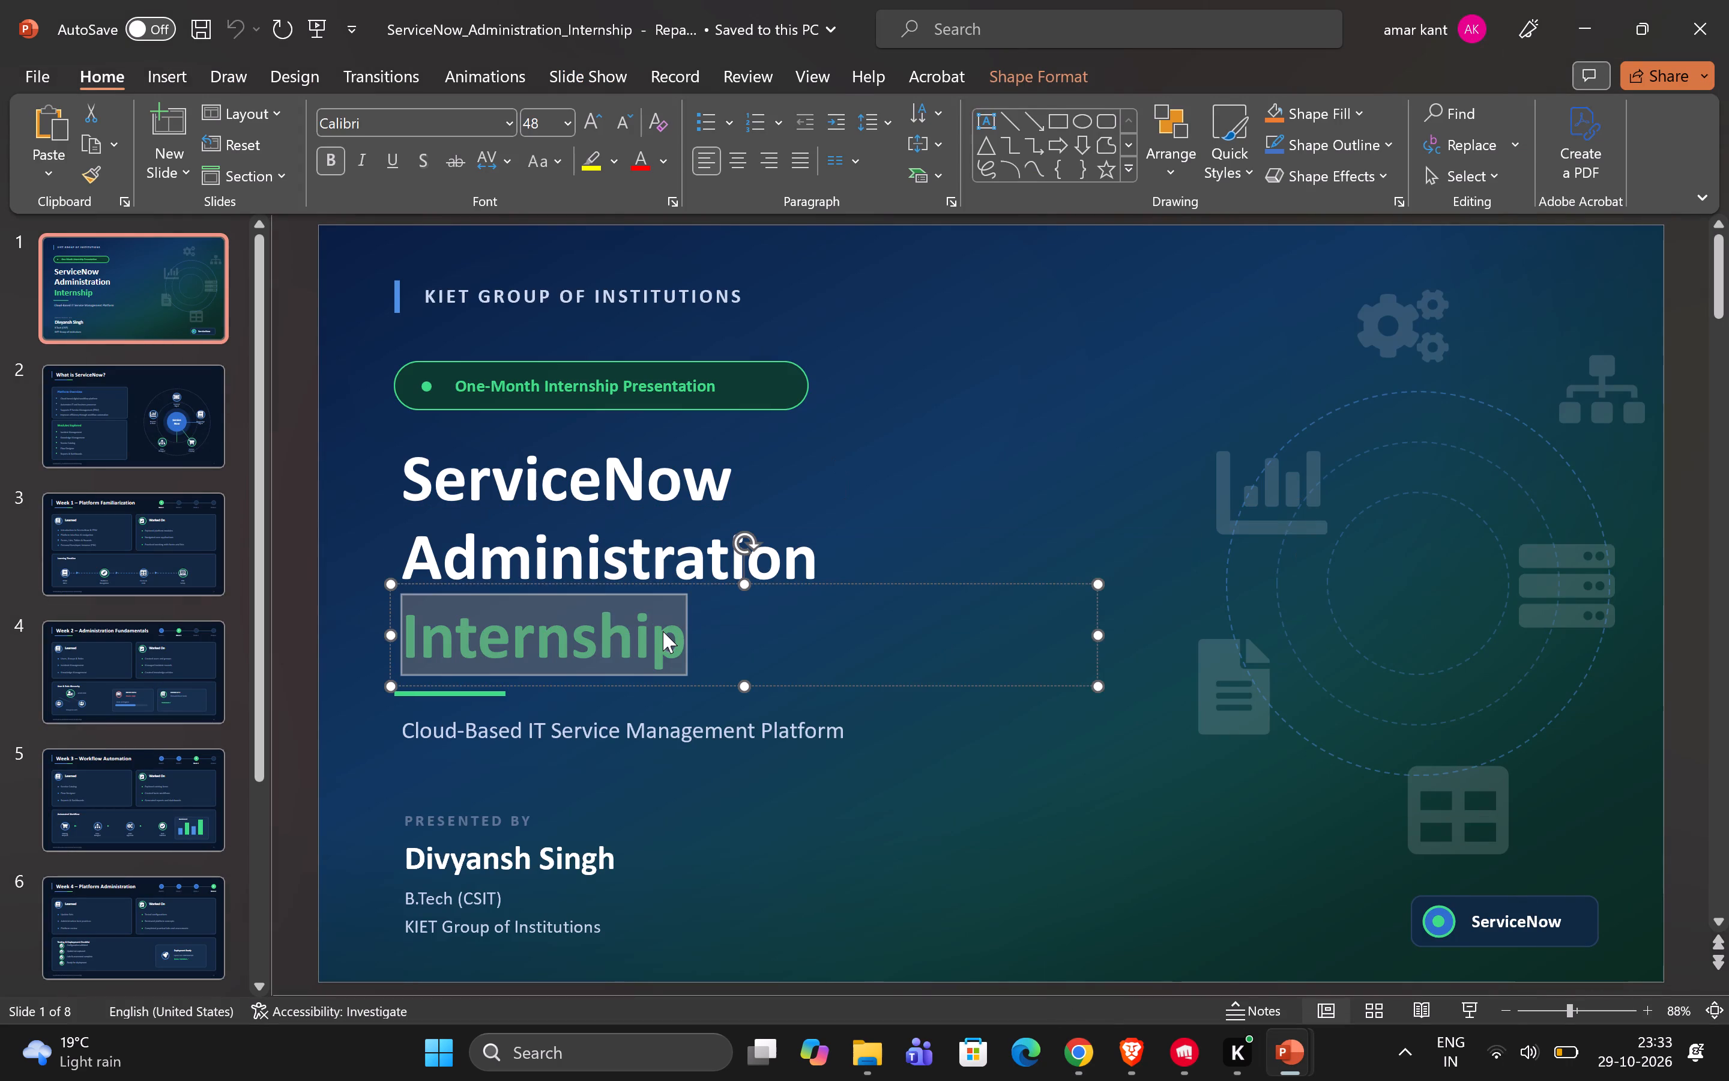
{"action": "left_click", "coordinate": [1058, 957]}
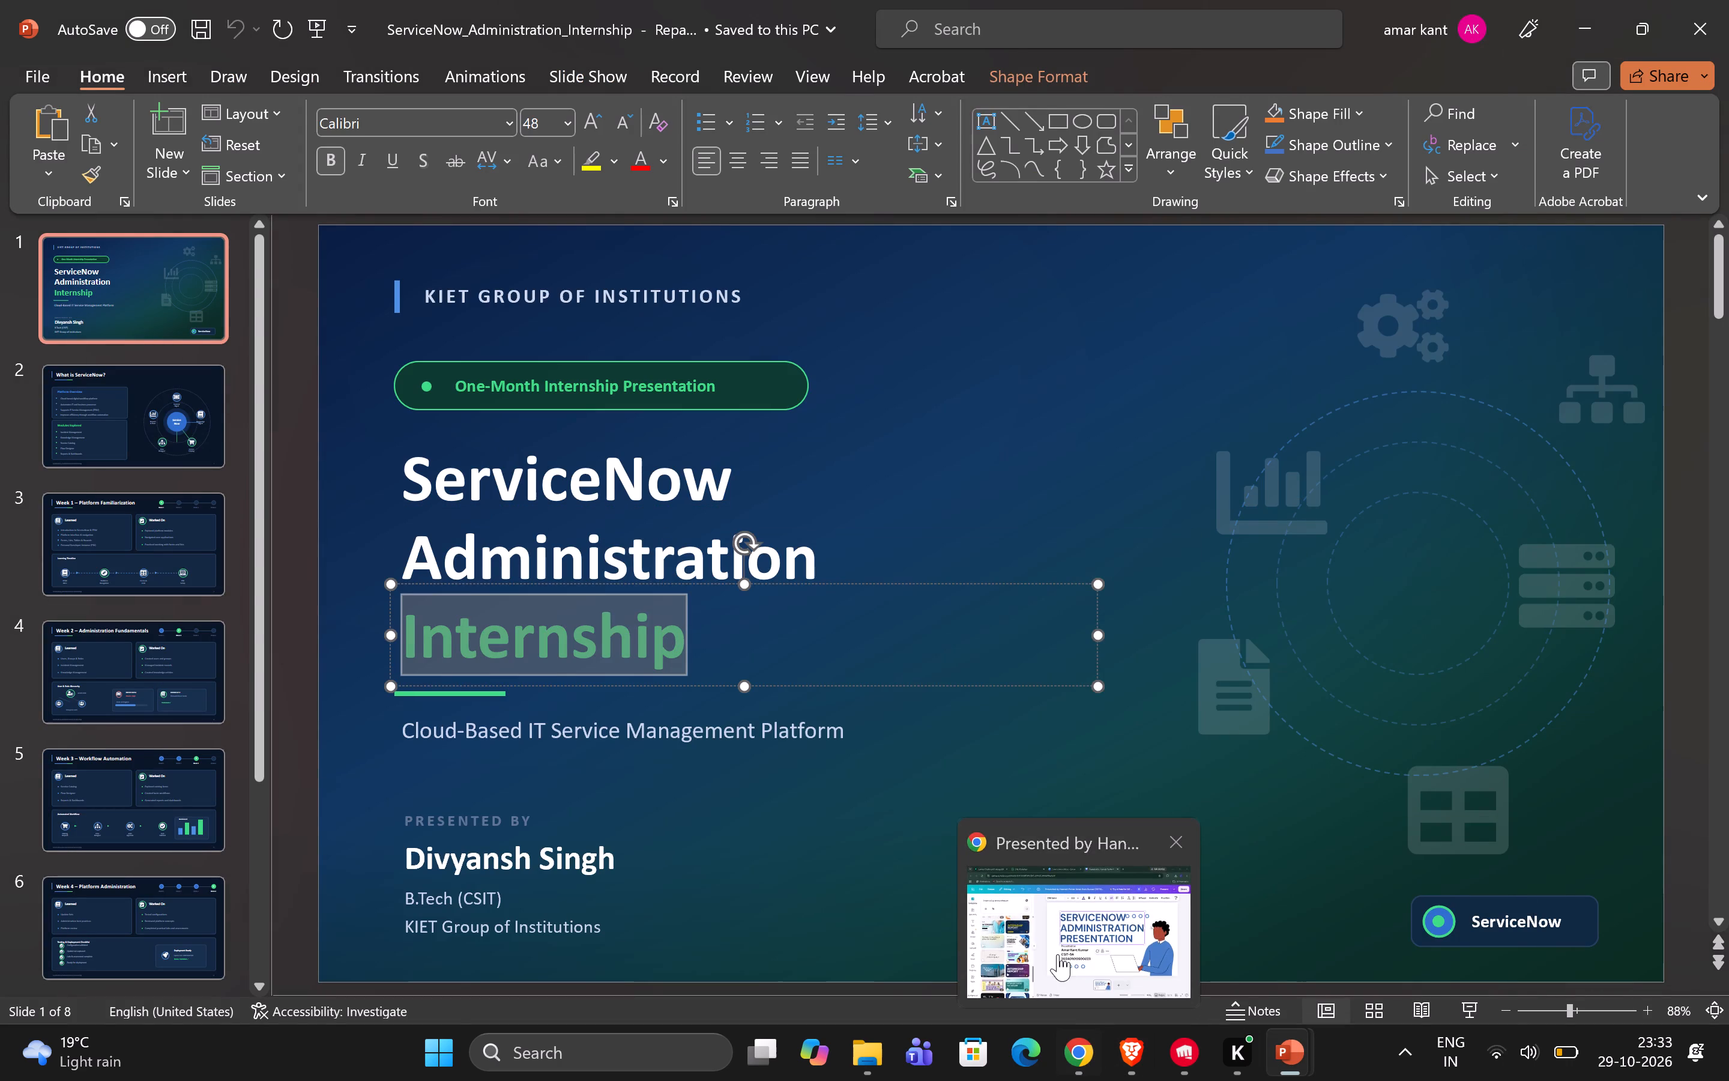
{"action": "double_click", "coordinate": [1004, 575]}
{"action": "key", "text": "BackSpace"}
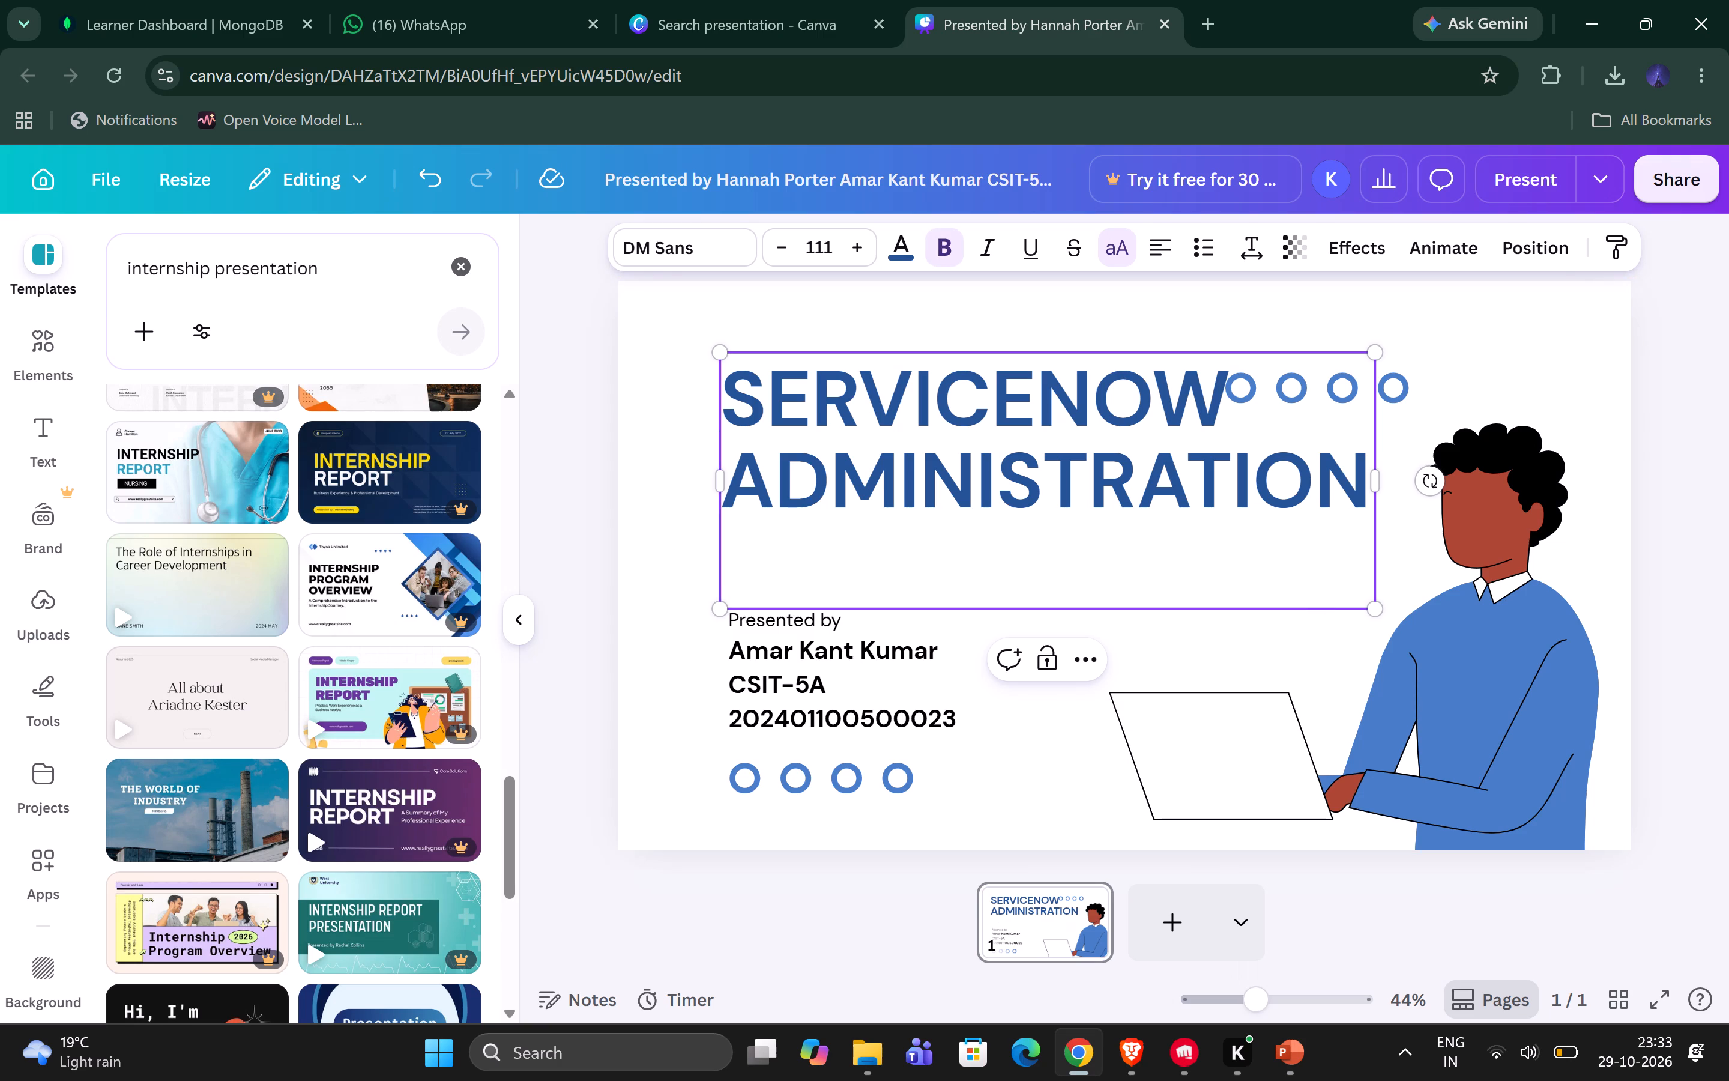
{"action": "key", "text": "ctrl+v"}
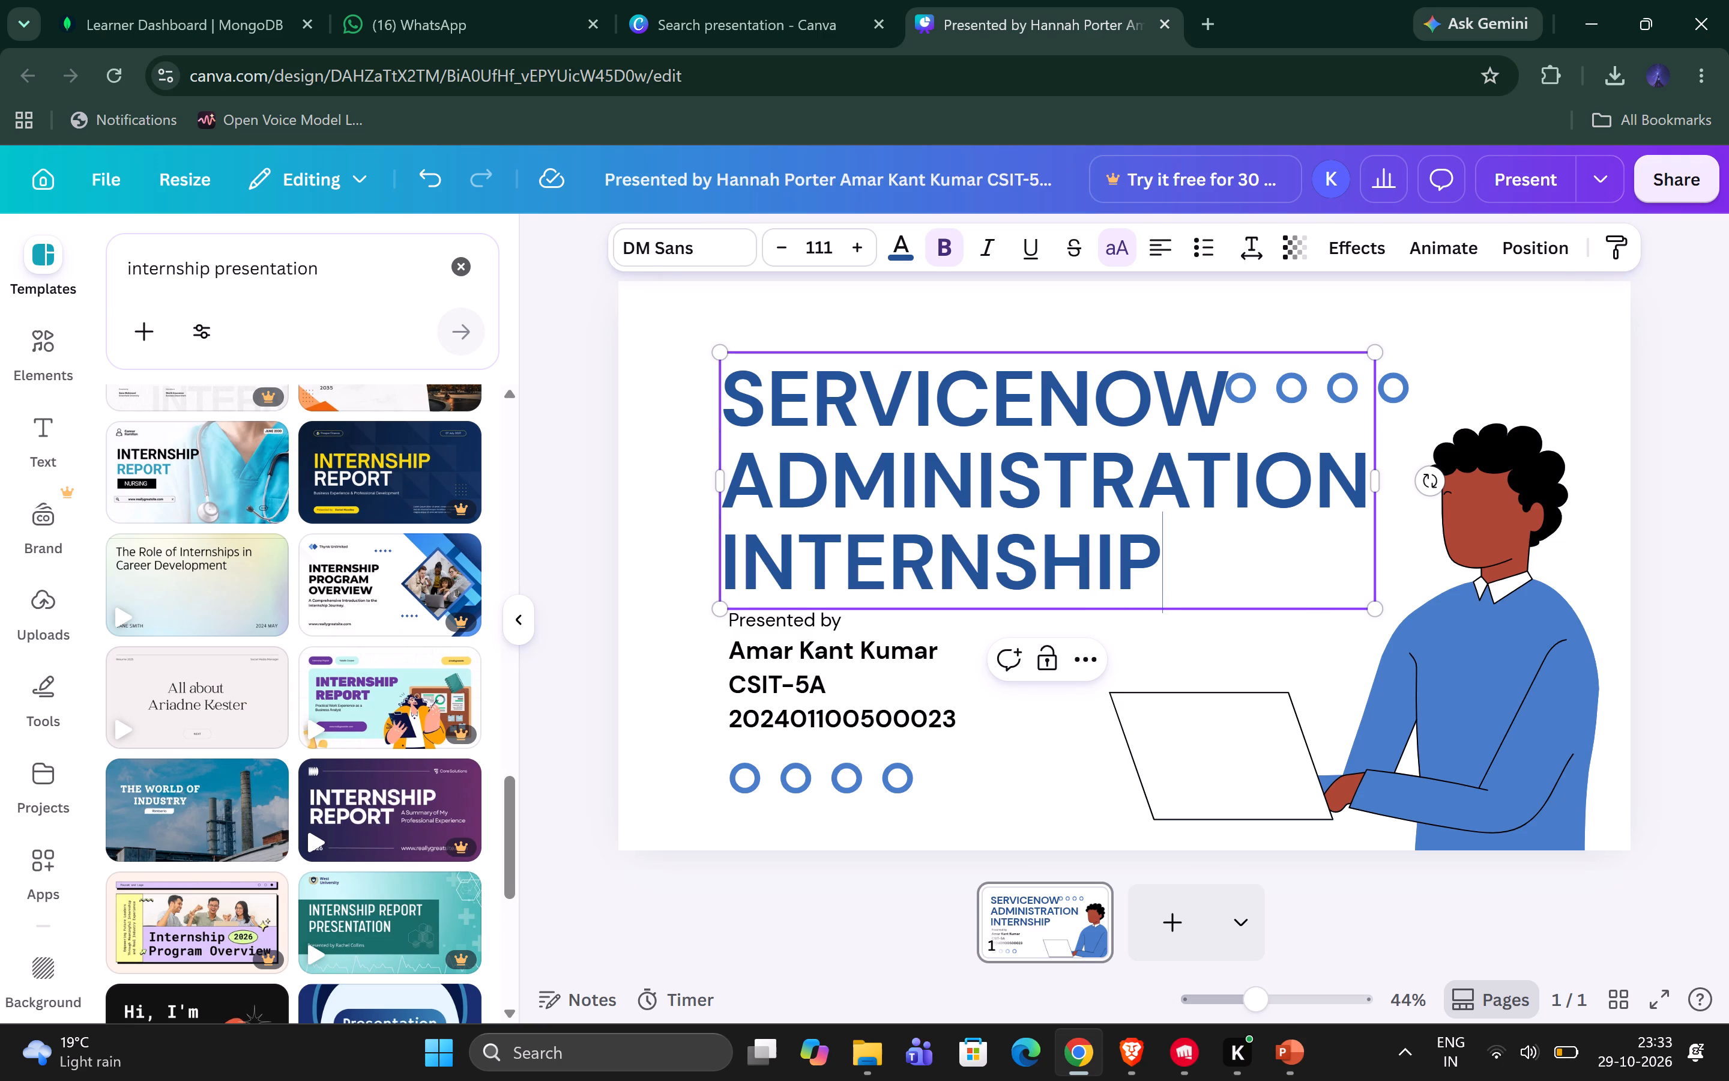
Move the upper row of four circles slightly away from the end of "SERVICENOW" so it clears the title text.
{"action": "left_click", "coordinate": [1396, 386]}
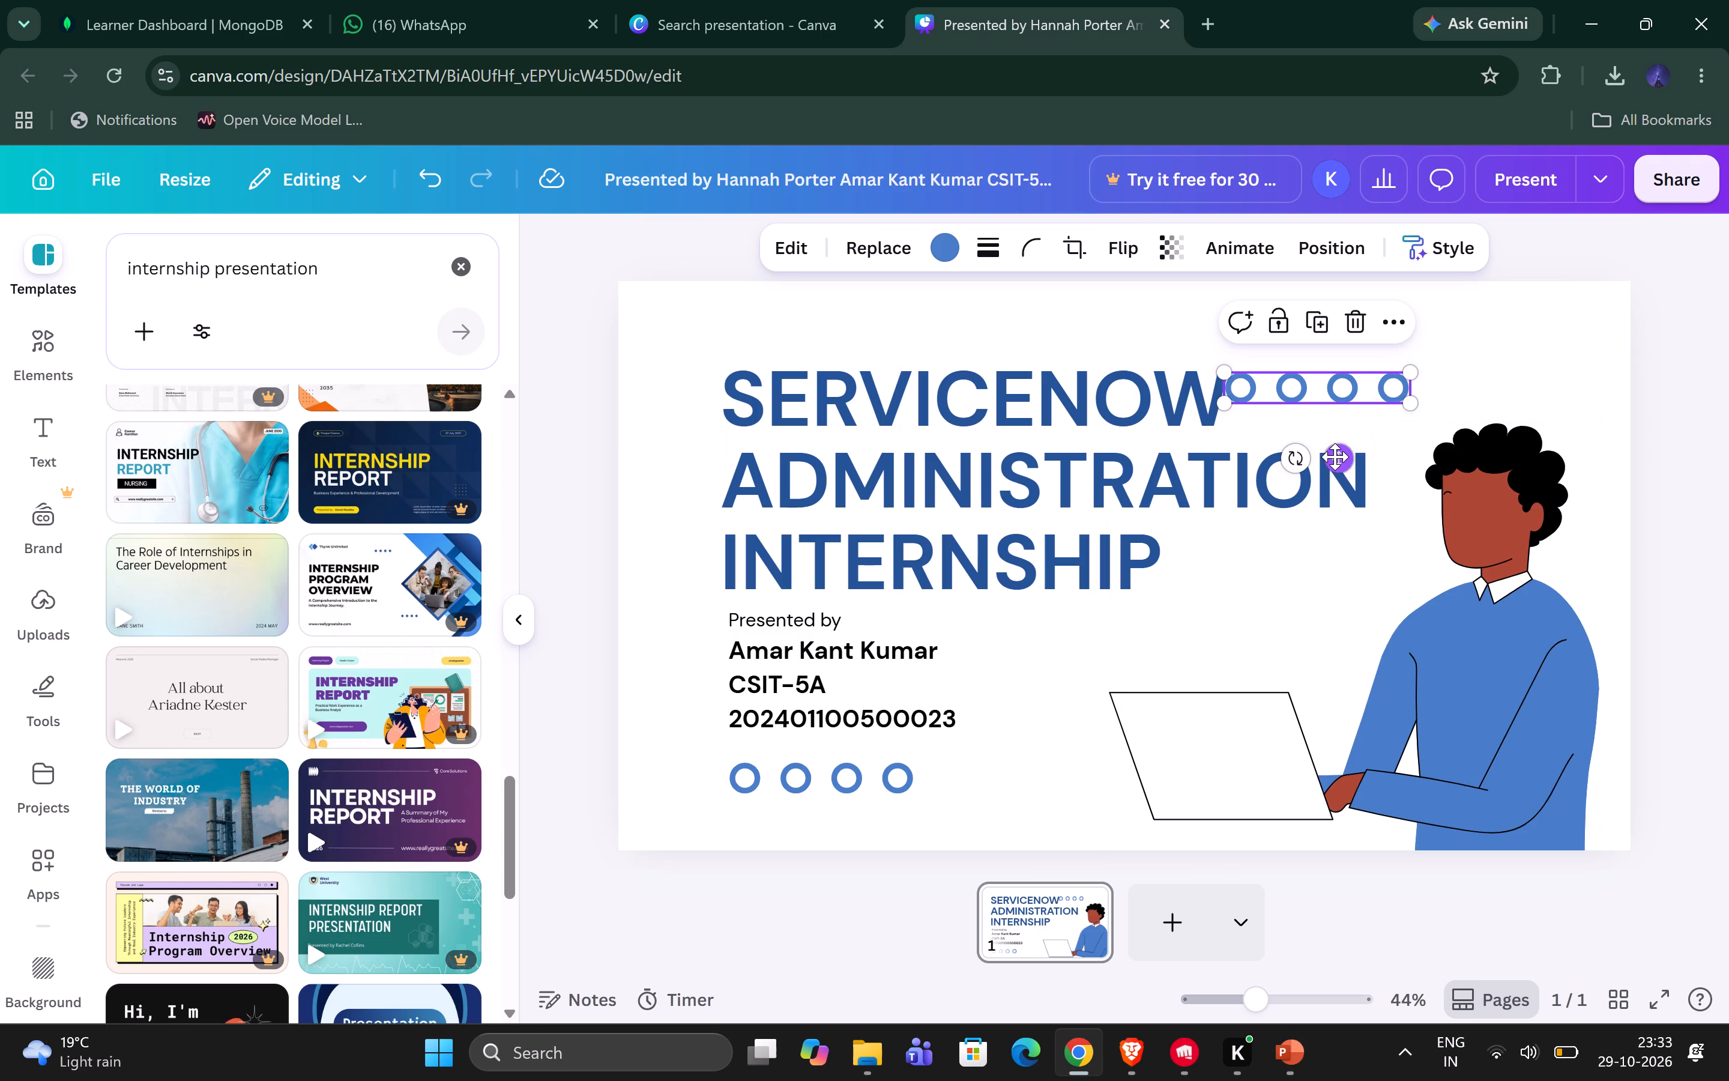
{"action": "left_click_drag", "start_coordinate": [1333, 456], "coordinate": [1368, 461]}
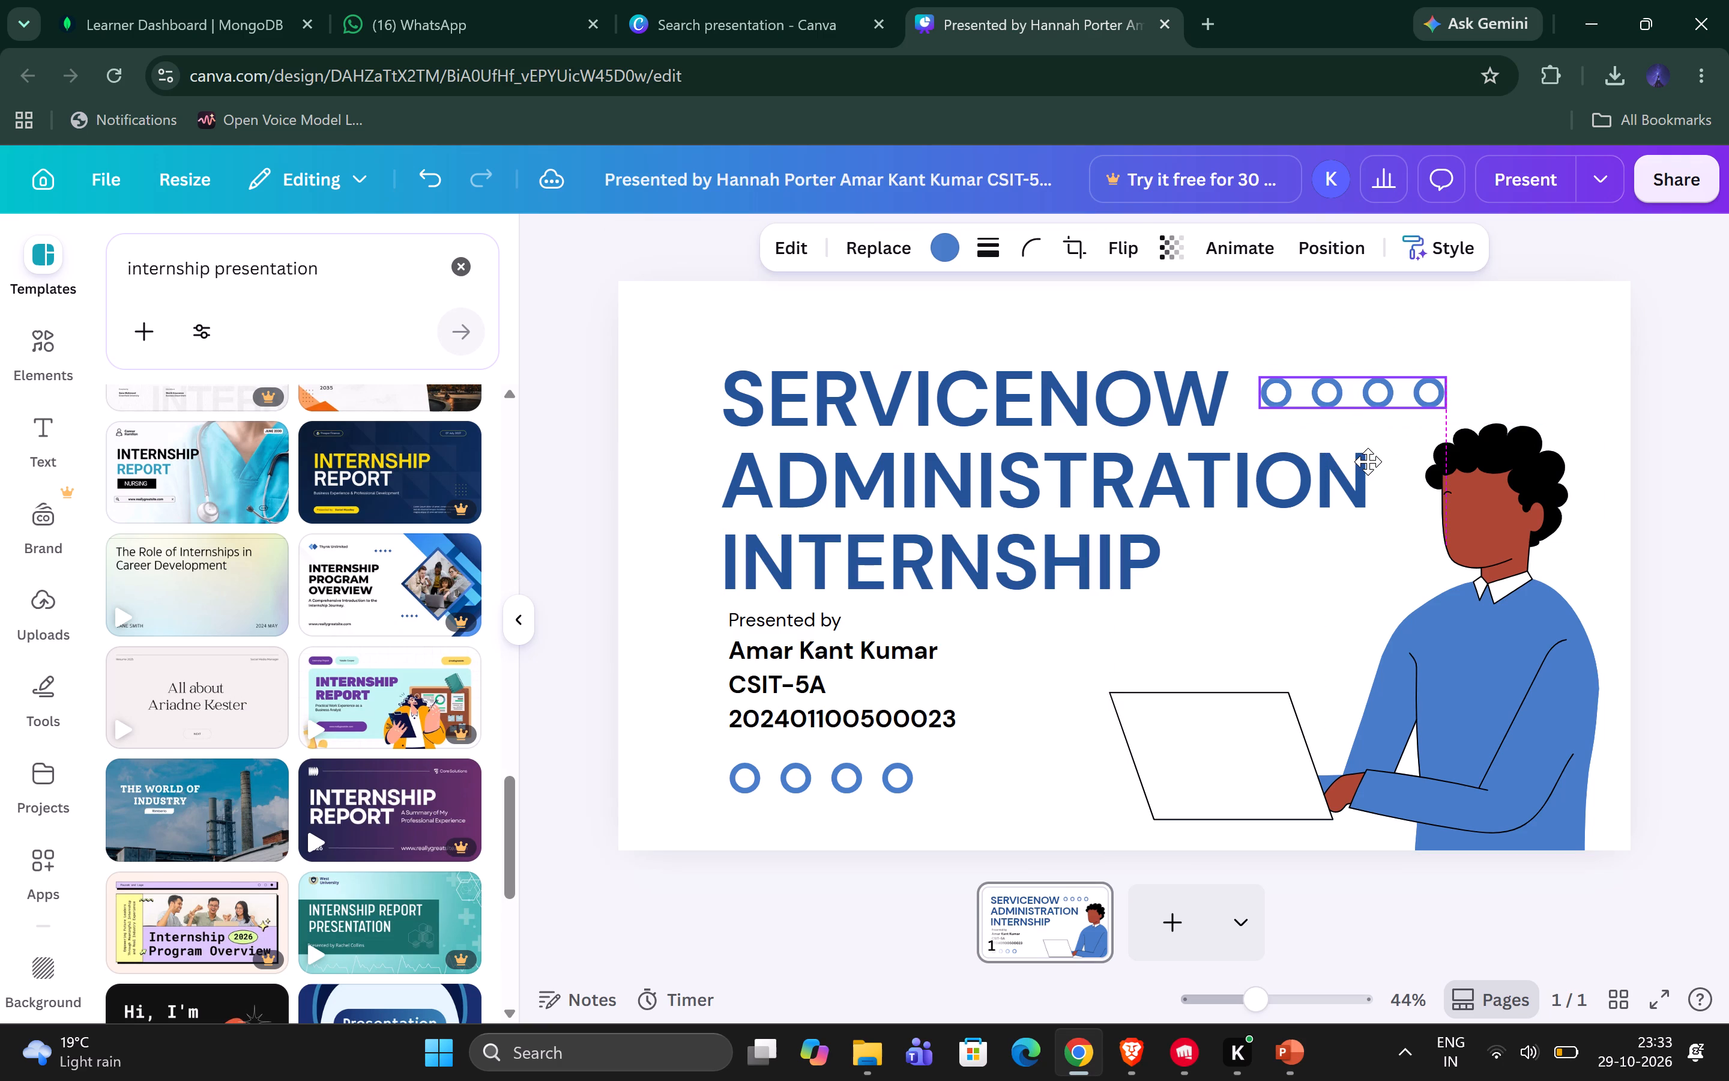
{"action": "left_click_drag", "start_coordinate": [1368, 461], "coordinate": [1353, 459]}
Reduce the font size of the whole three-line title to about 101.
{"action": "left_click", "coordinate": [924, 395]}
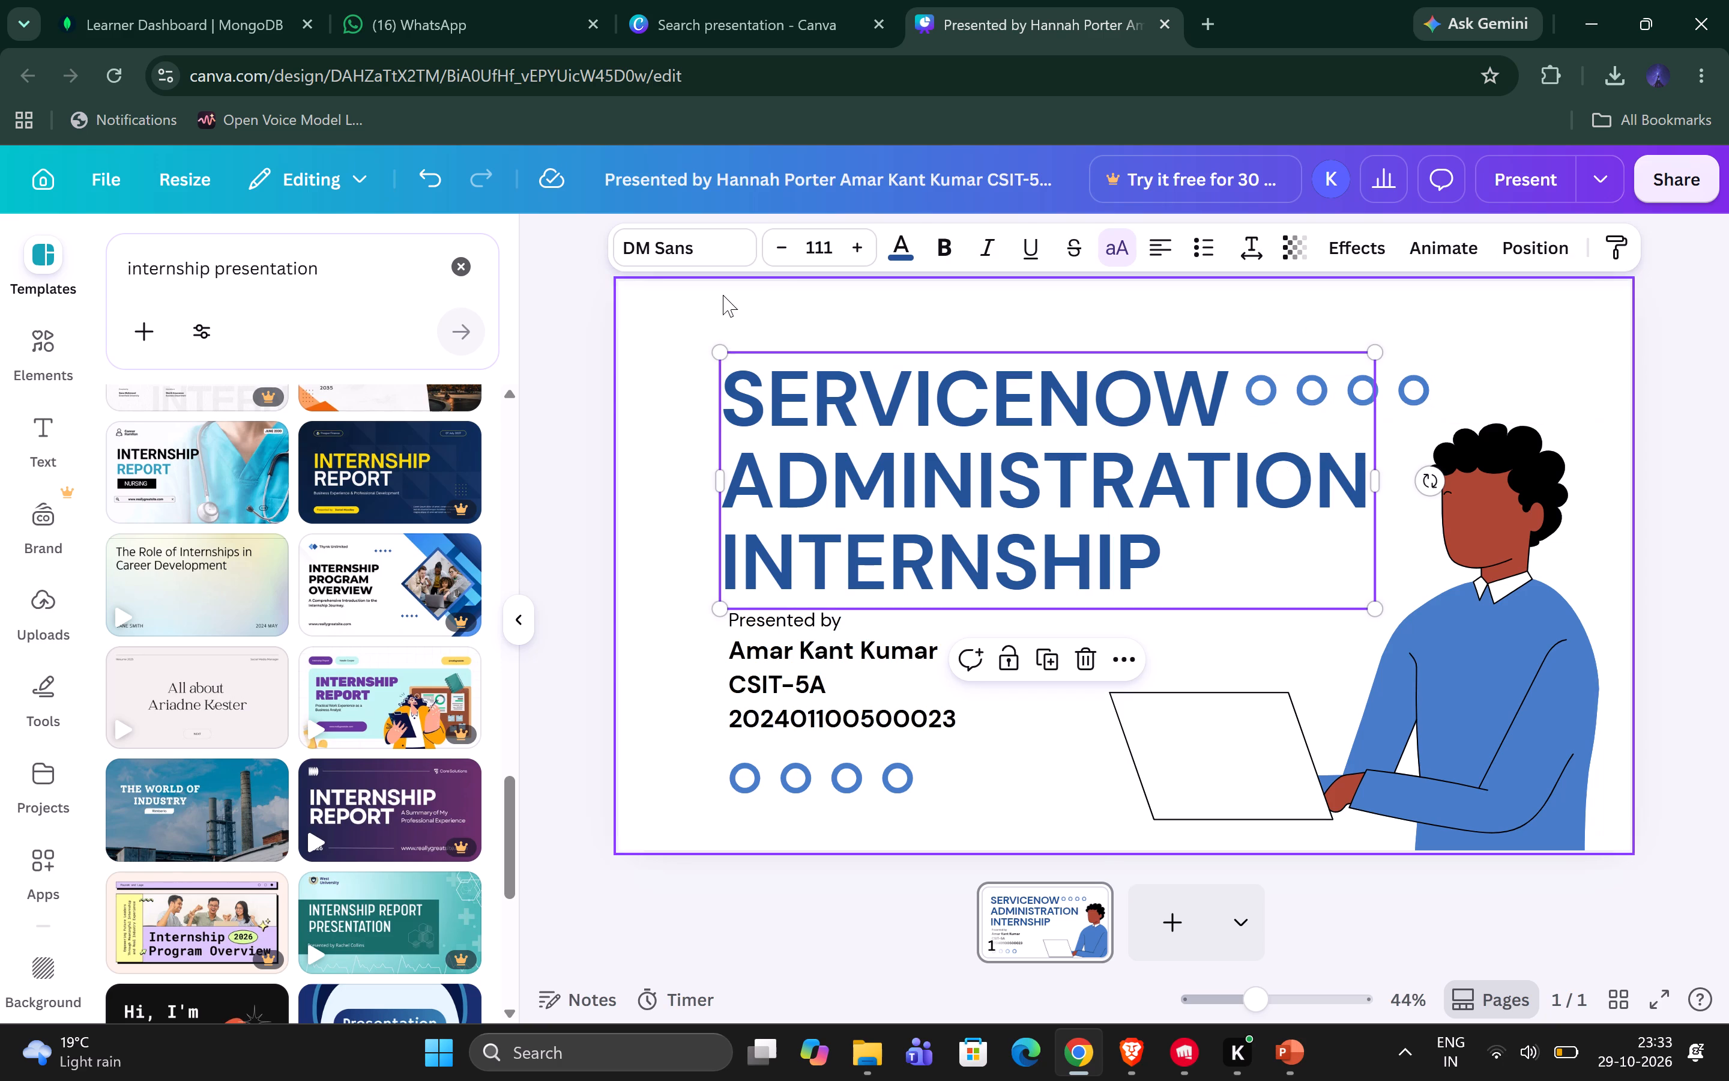
{"action": "triple_click", "coordinate": [771, 245]}
{"action": "left_click", "coordinate": [773, 246]}
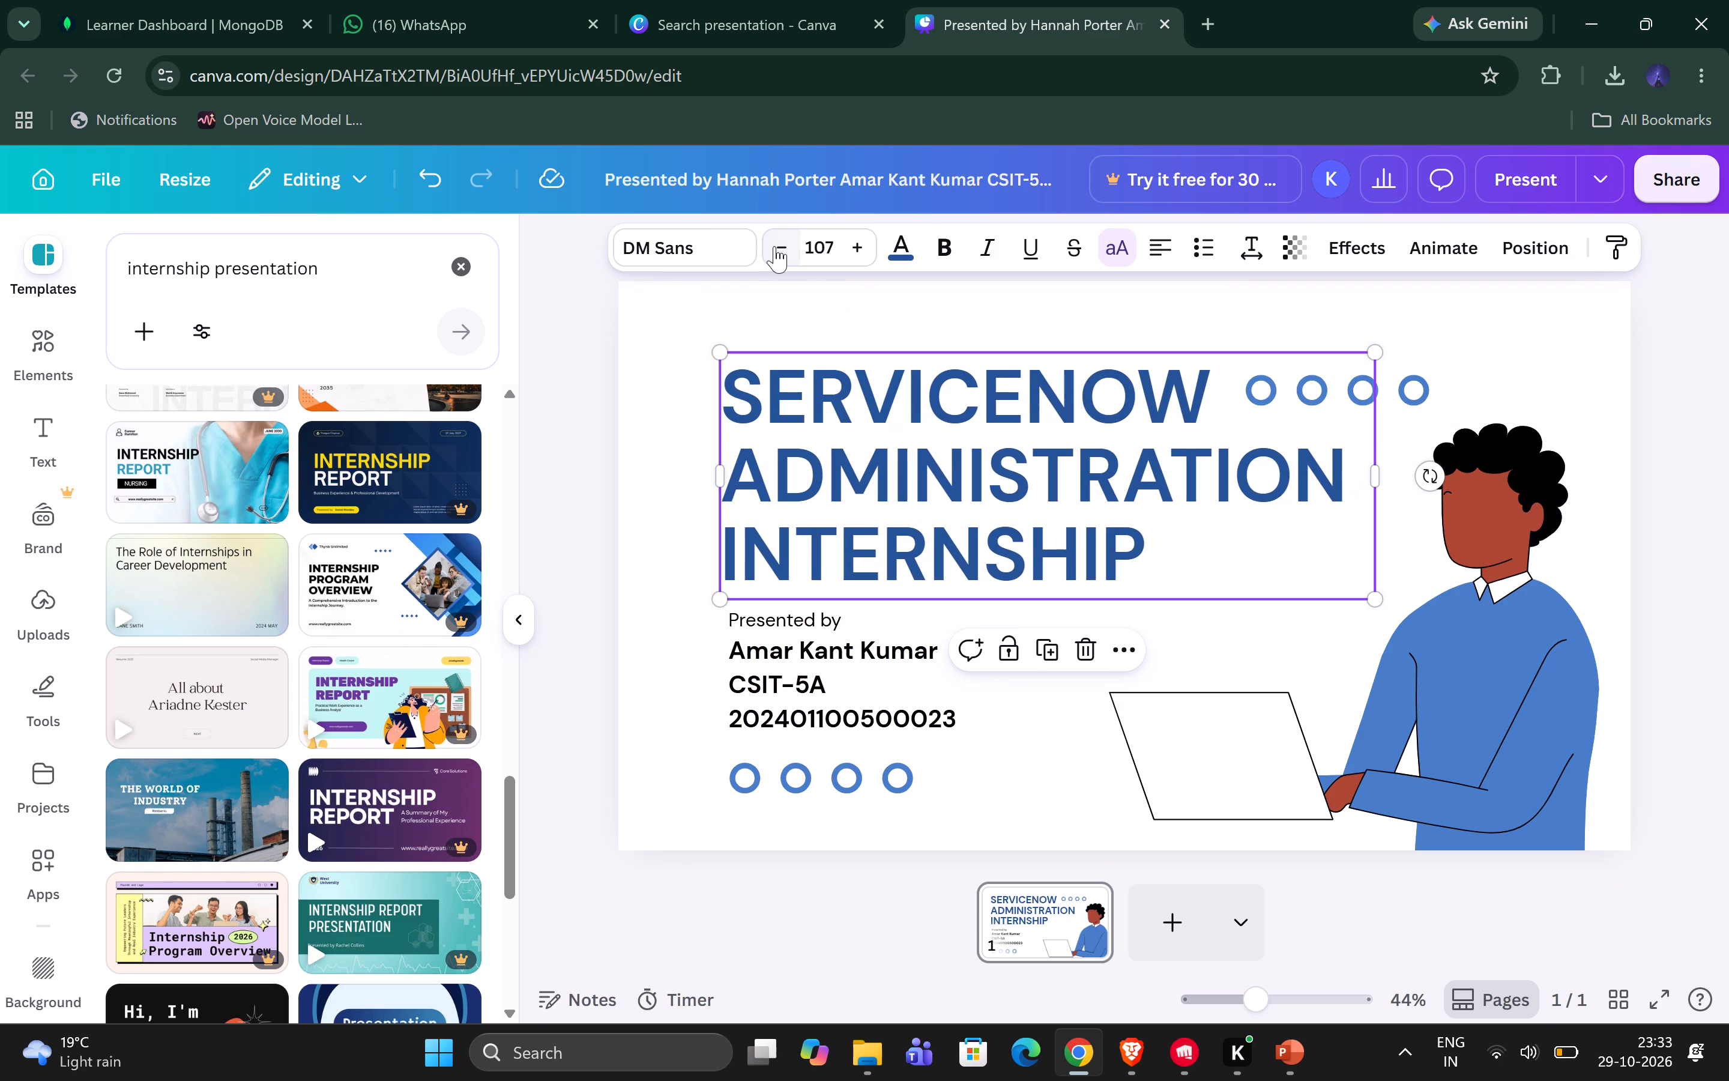
{"action": "triple_click", "coordinate": [774, 246]}
{"action": "left_click", "coordinate": [774, 246]}
{"action": "left_click", "coordinate": [774, 246]}
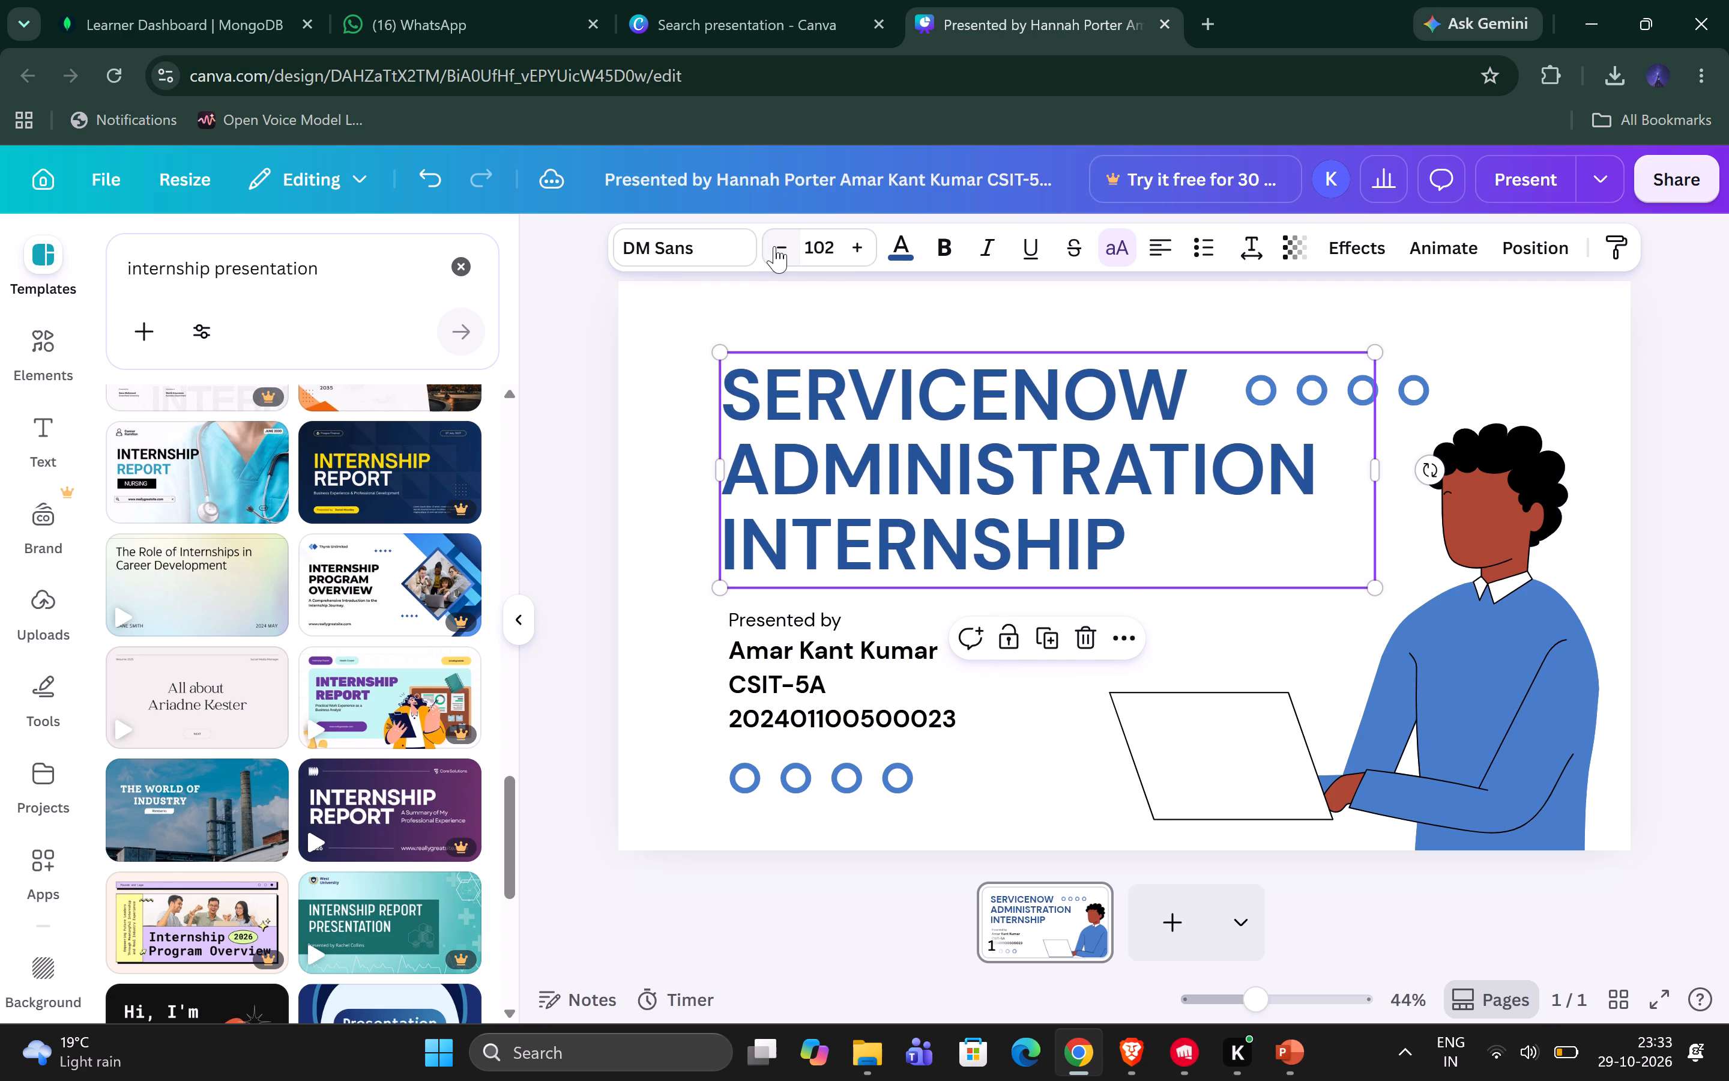
{"action": "left_click", "coordinate": [774, 246]}
{"action": "left_click", "coordinate": [1725, 431]}
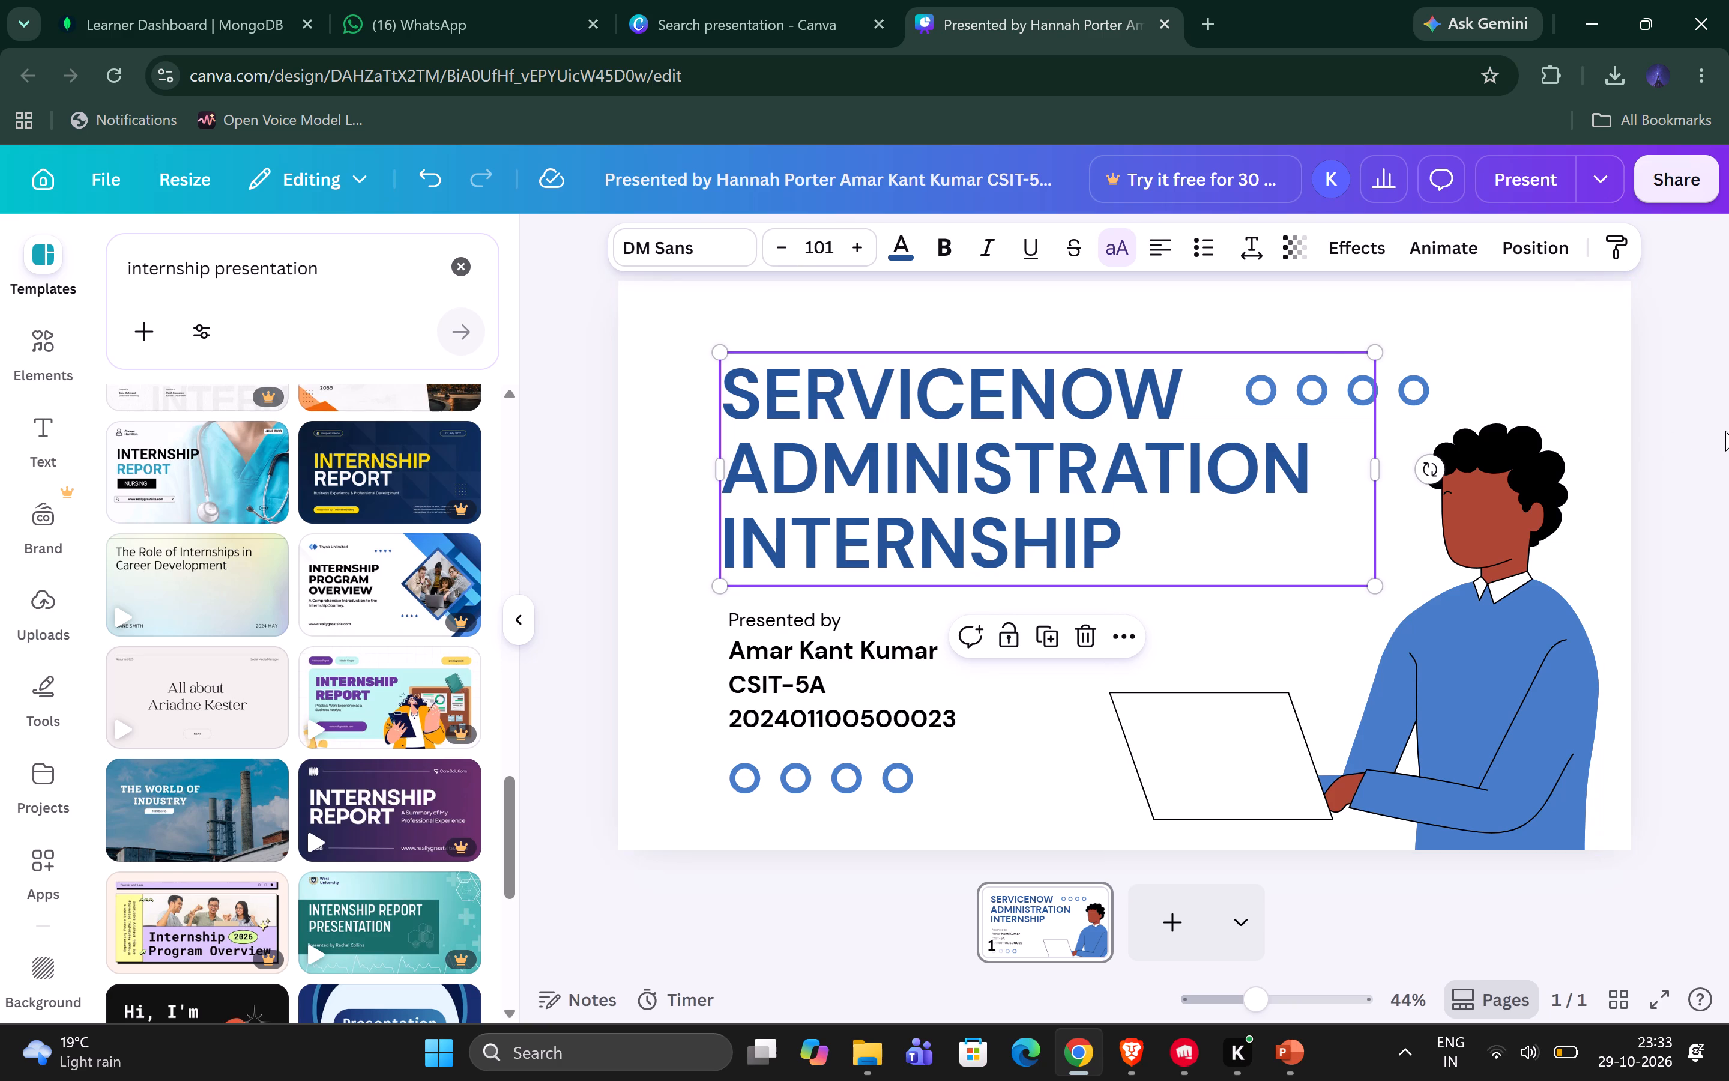
Move the upper row of four circles closer to the end of "SERVICENOW" and slightly lower, just above "ADMINISTRATION".
{"action": "left_click", "coordinate": [1302, 383]}
{"action": "left_click_drag", "start_coordinate": [1360, 464], "coordinate": [1332, 471]}
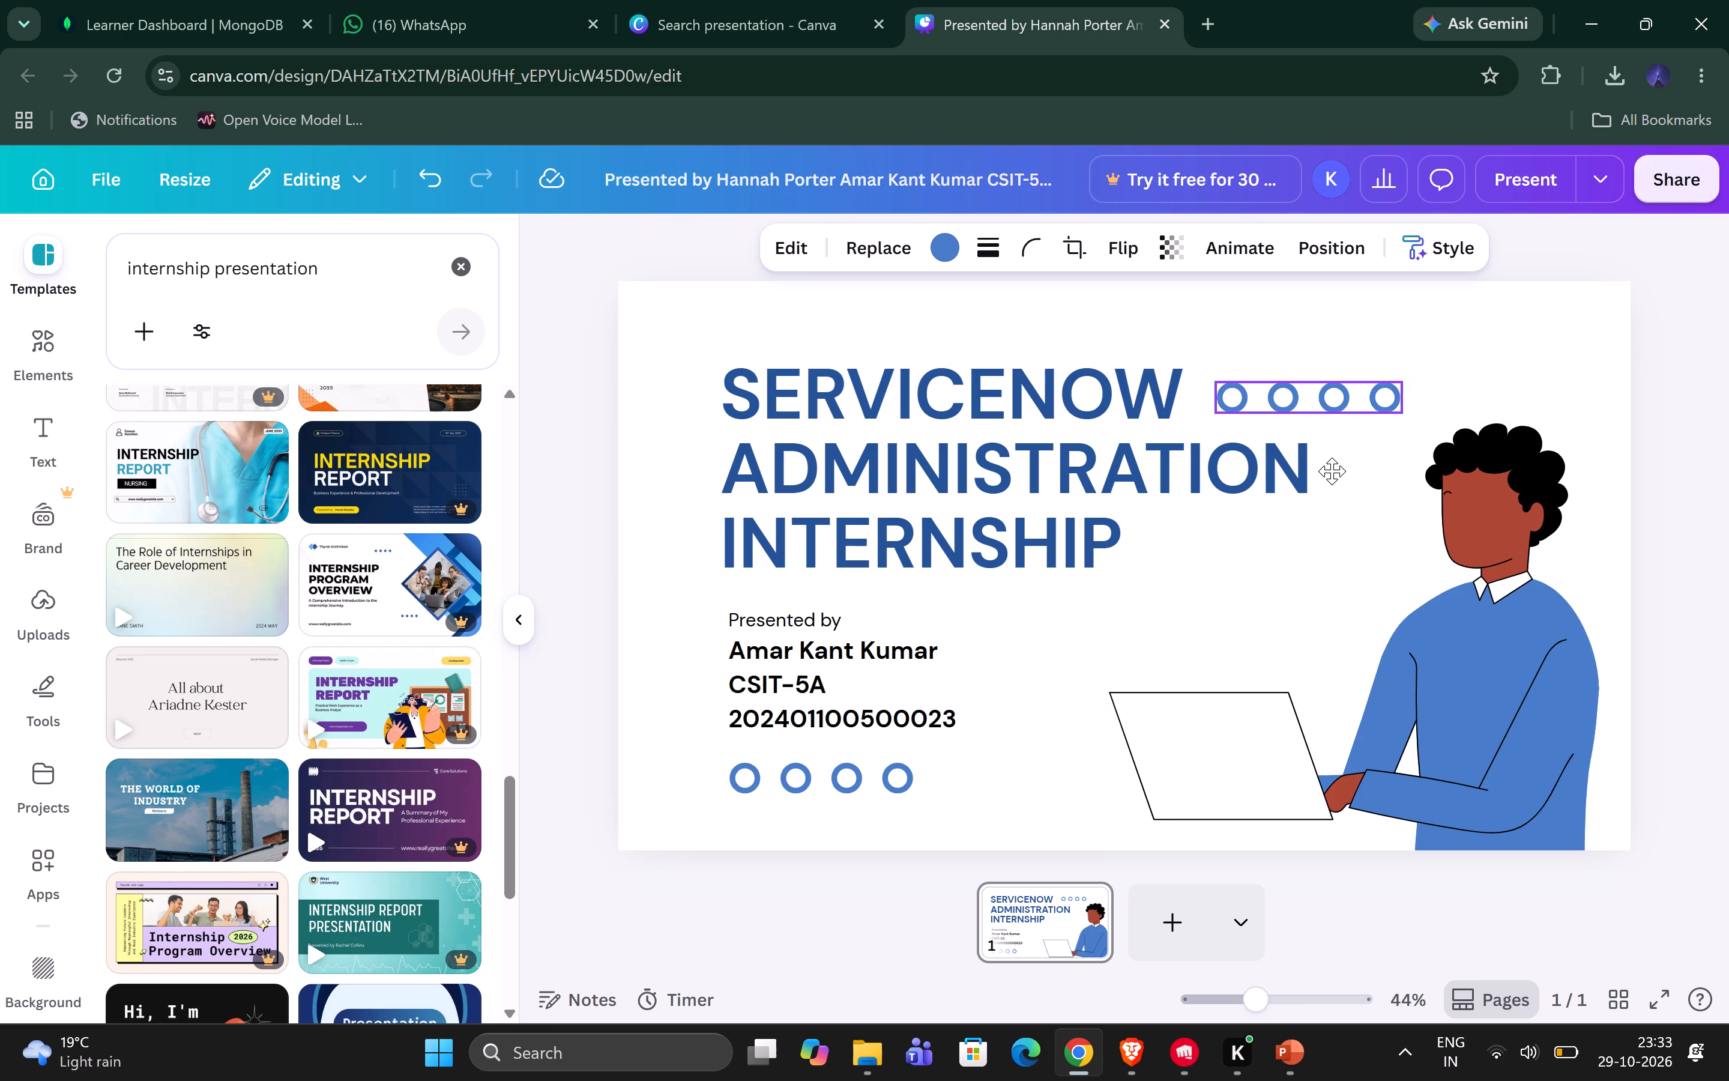
{"action": "left_click_drag", "start_coordinate": [1332, 471], "coordinate": [1317, 474]}
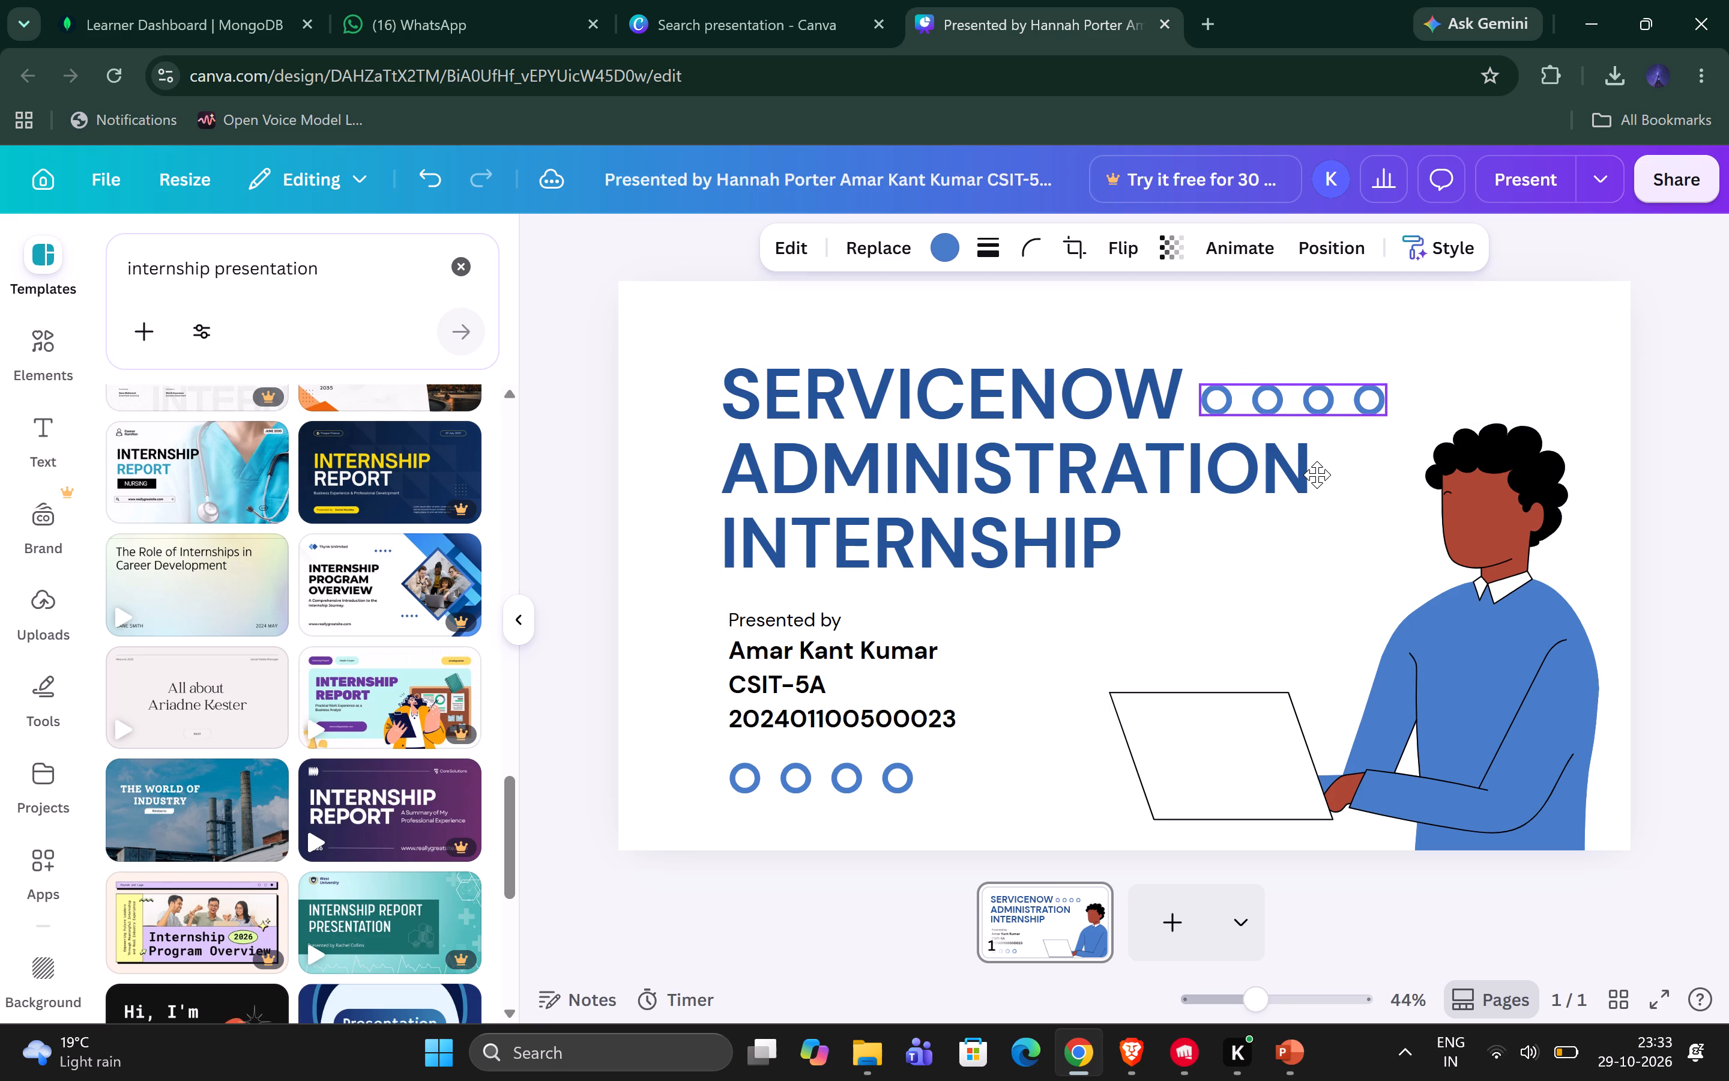
{"action": "left_click_drag", "start_coordinate": [1317, 474], "coordinate": [1317, 475]}
{"action": "left_click", "coordinate": [1653, 380]}
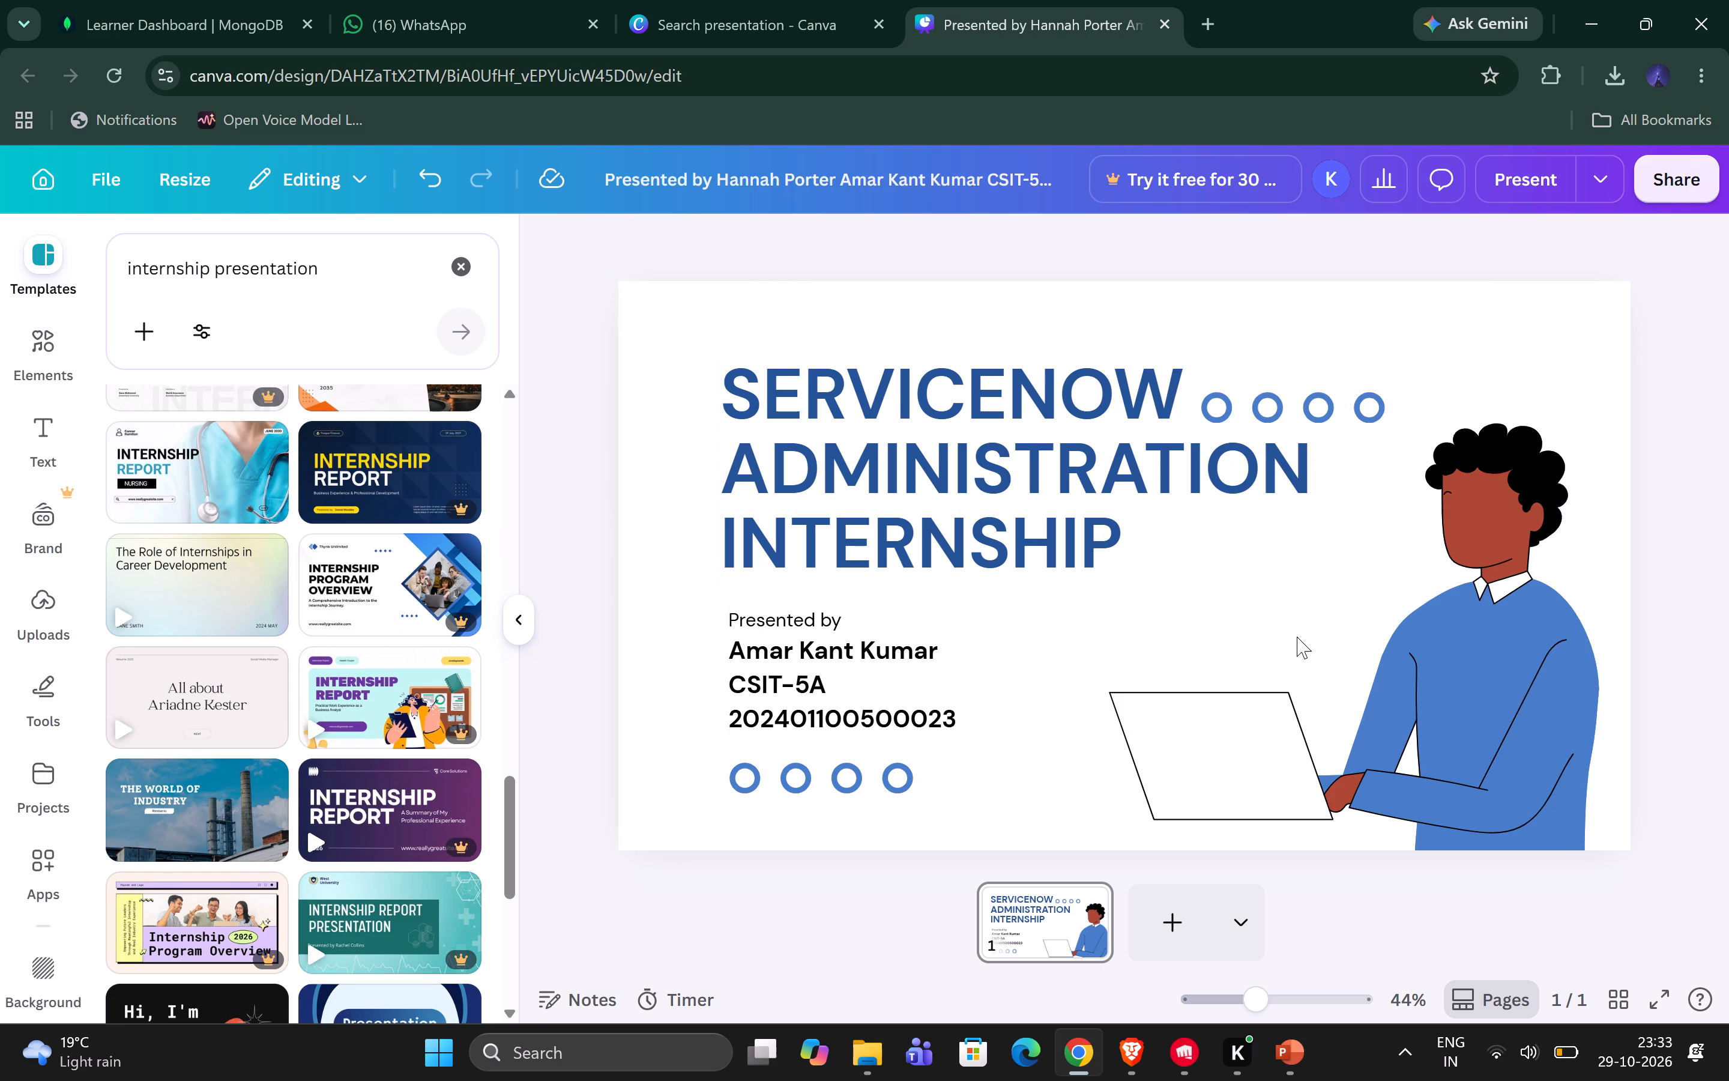
Add the "Internship Overview" page from the Blue and White Illustrated Minimalist Internship Report template as a new page.
{"action": "scroll", "coordinate": [346, 519], "scroll_direction": "up", "scroll_amount": 7}
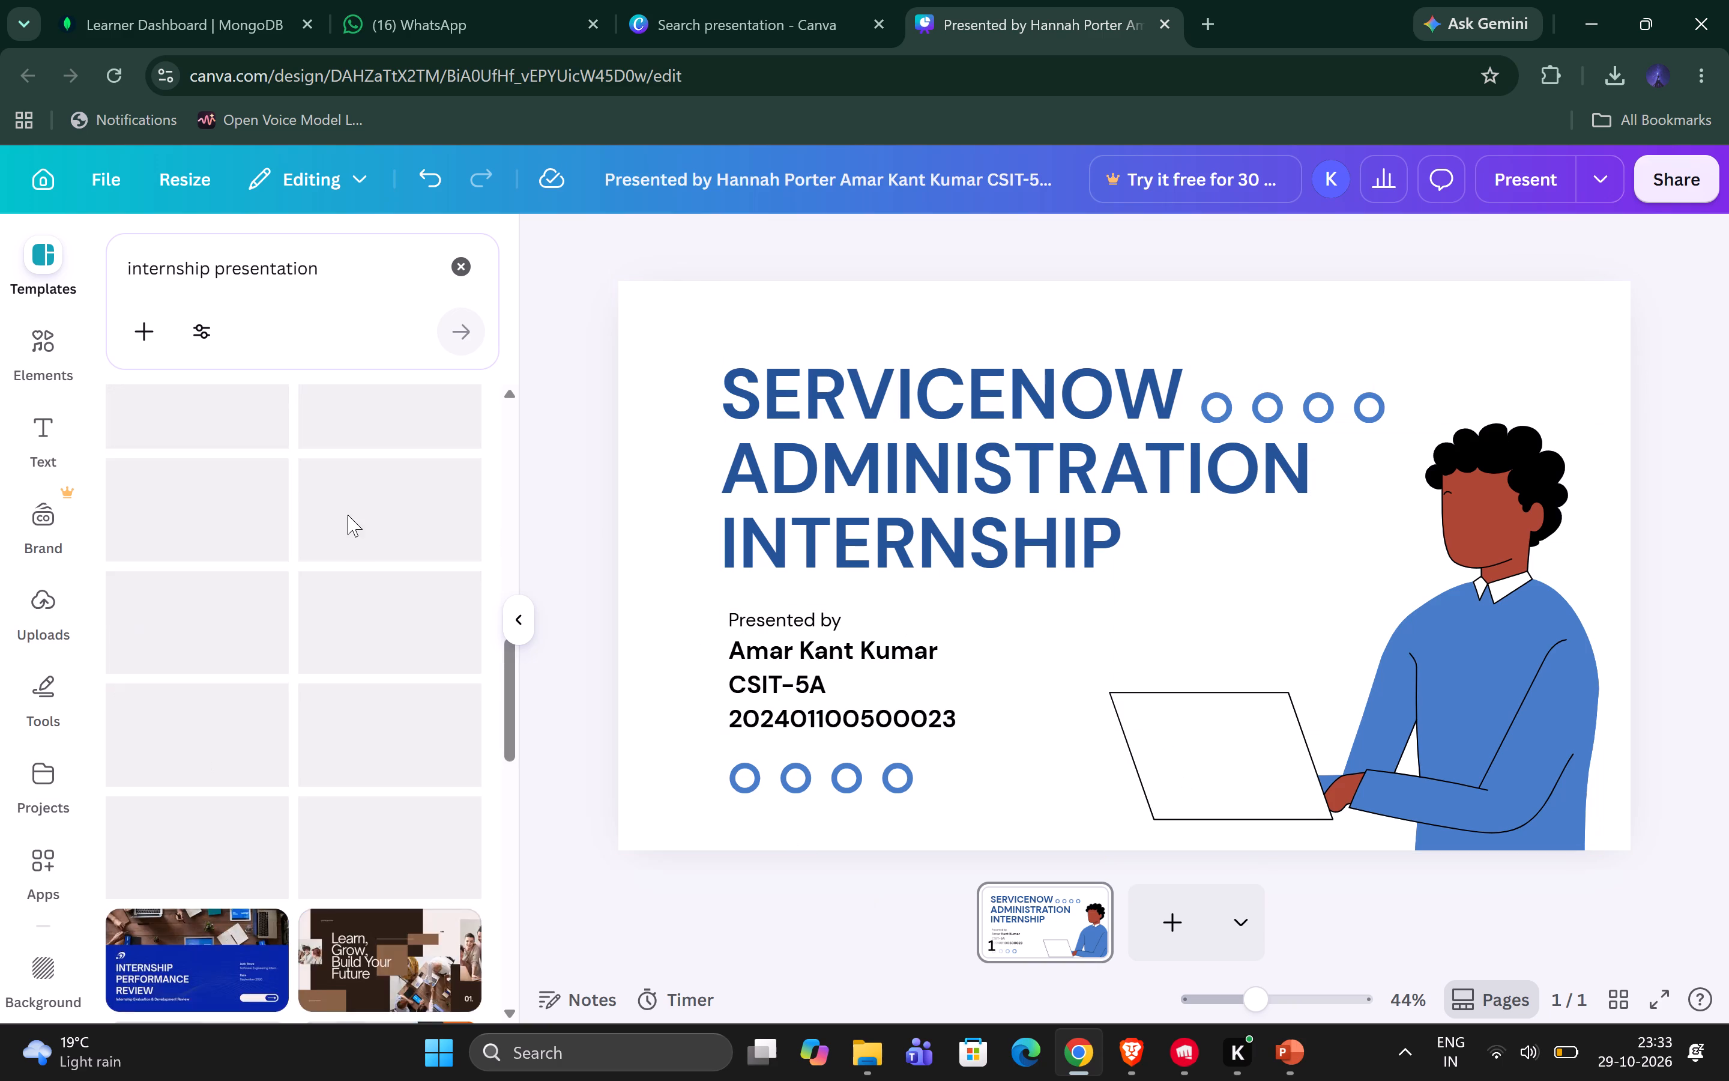
{"action": "scroll", "coordinate": [348, 515], "scroll_direction": "up", "scroll_amount": 16}
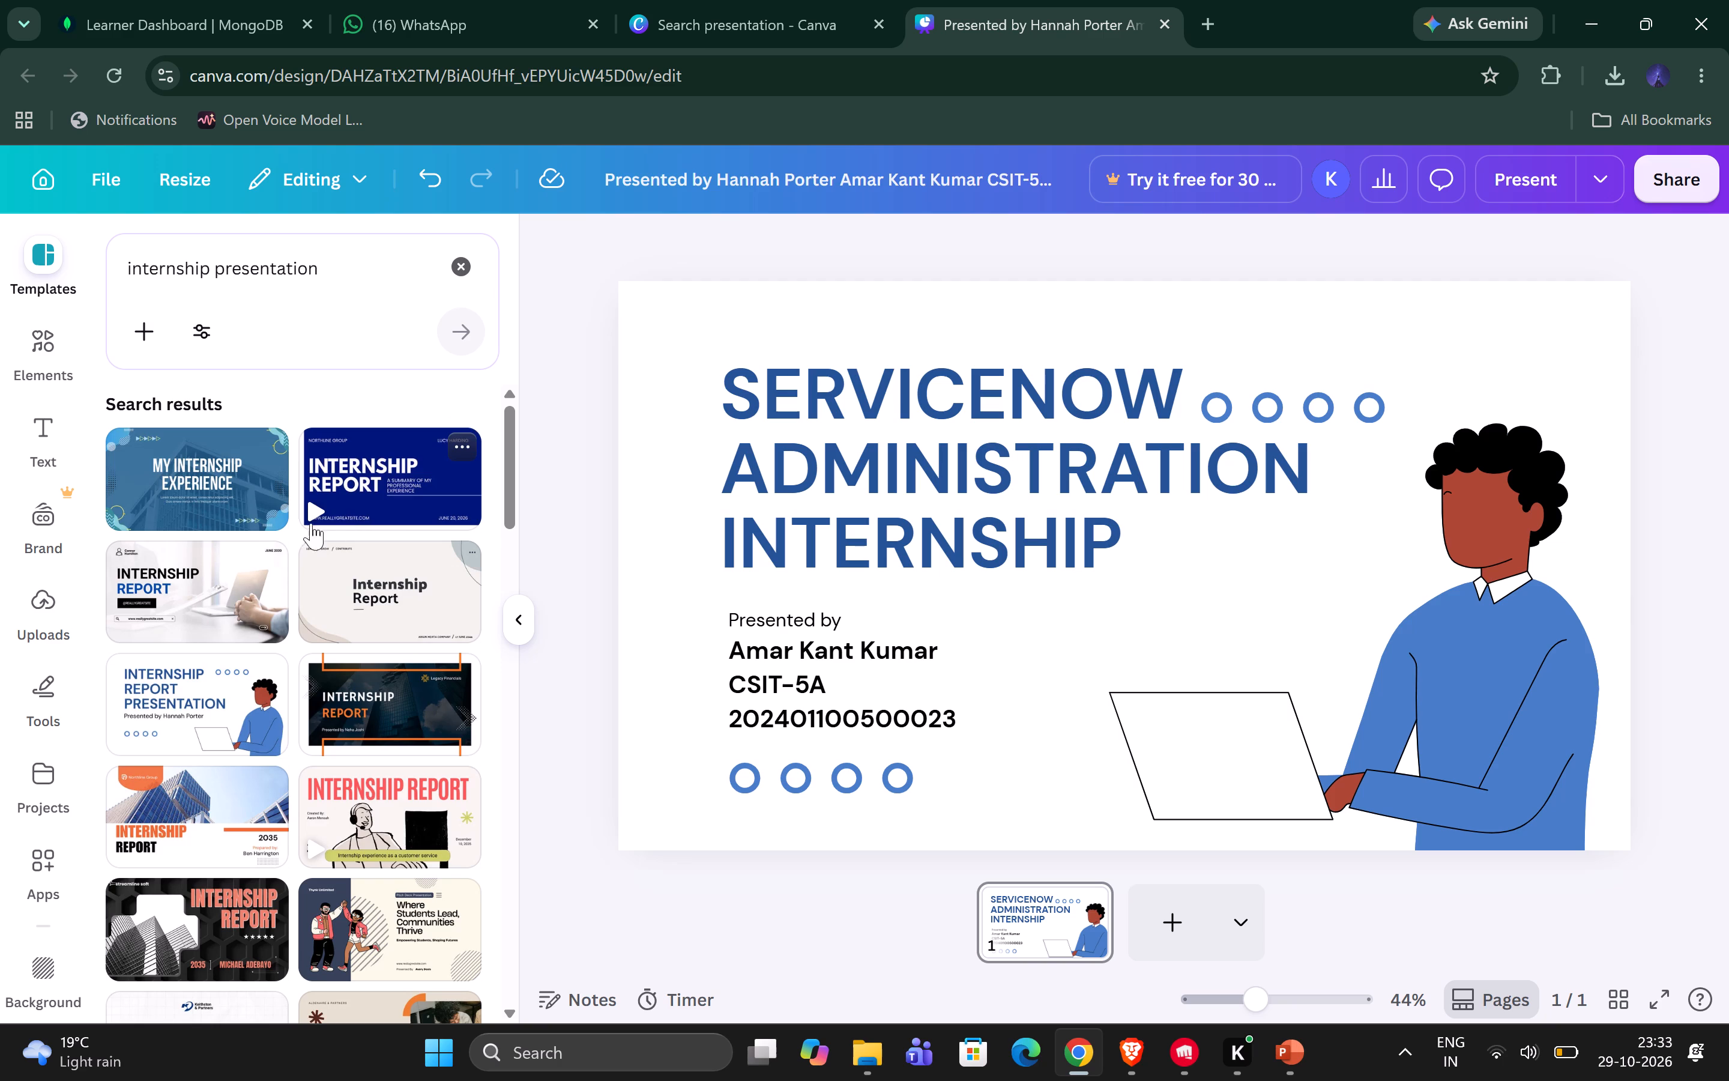
{"action": "left_click", "coordinate": [213, 709]}
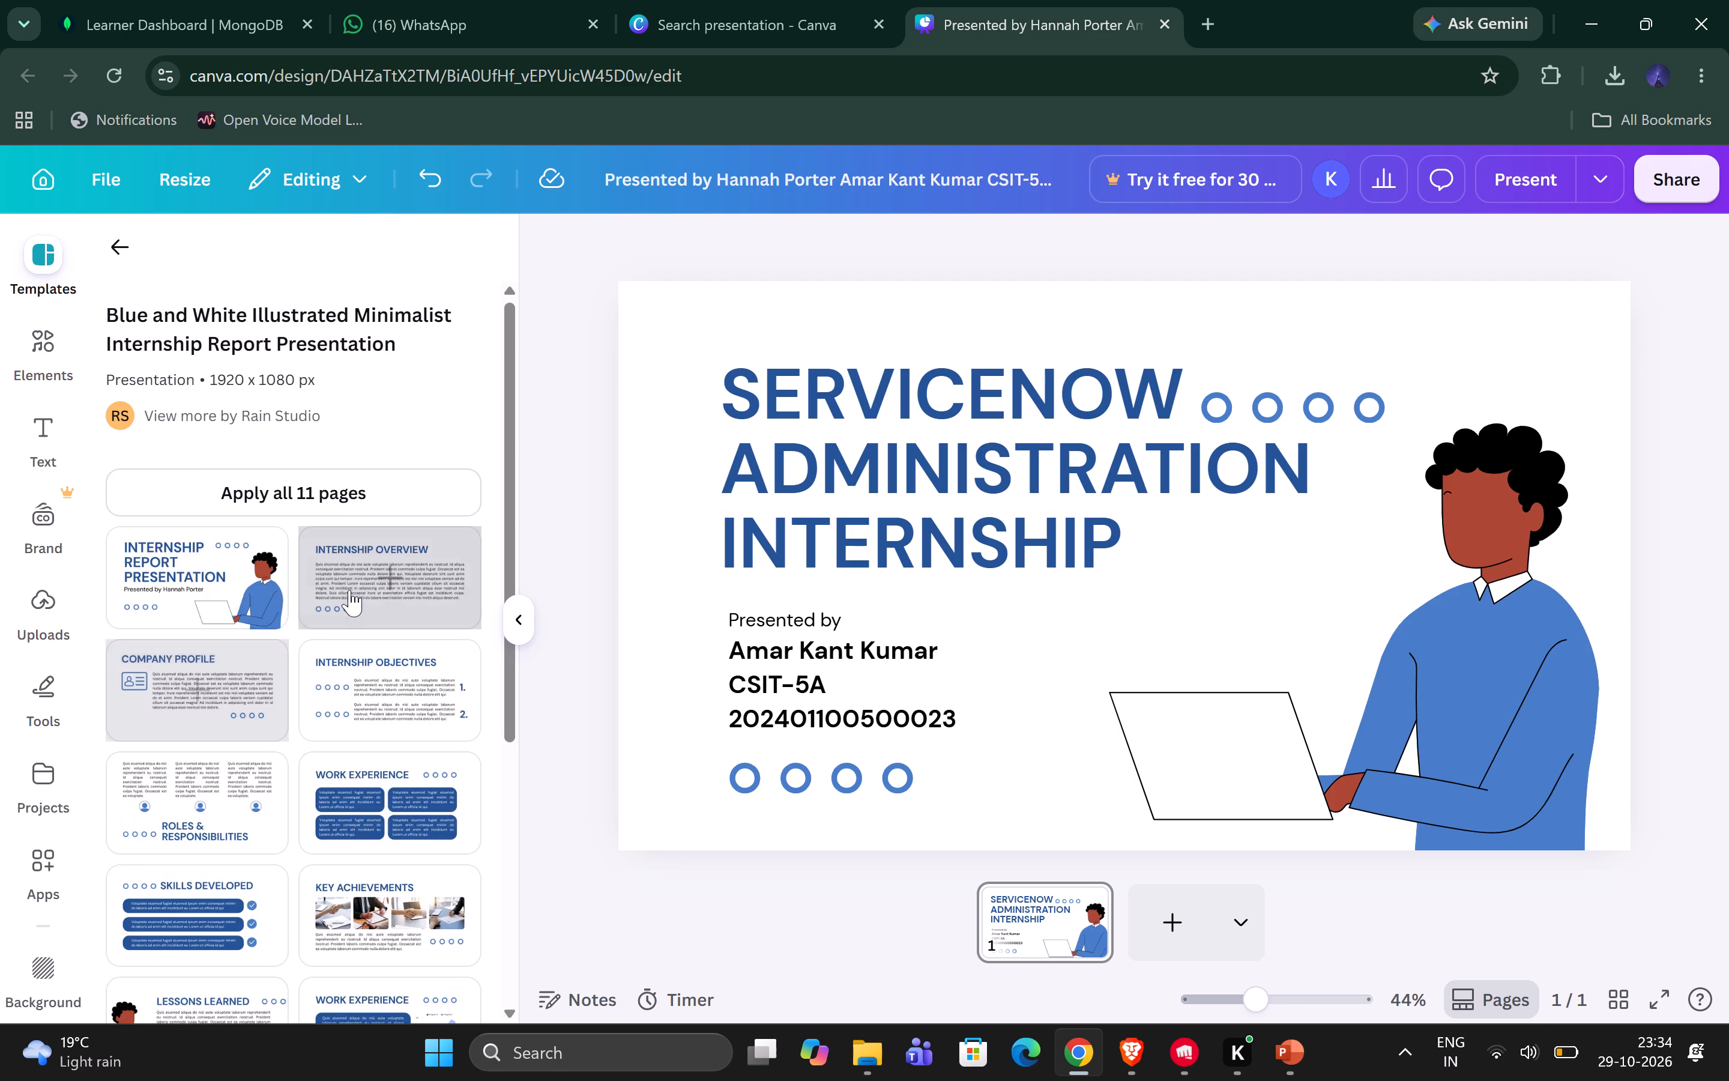
{"action": "left_click", "coordinate": [387, 574]}
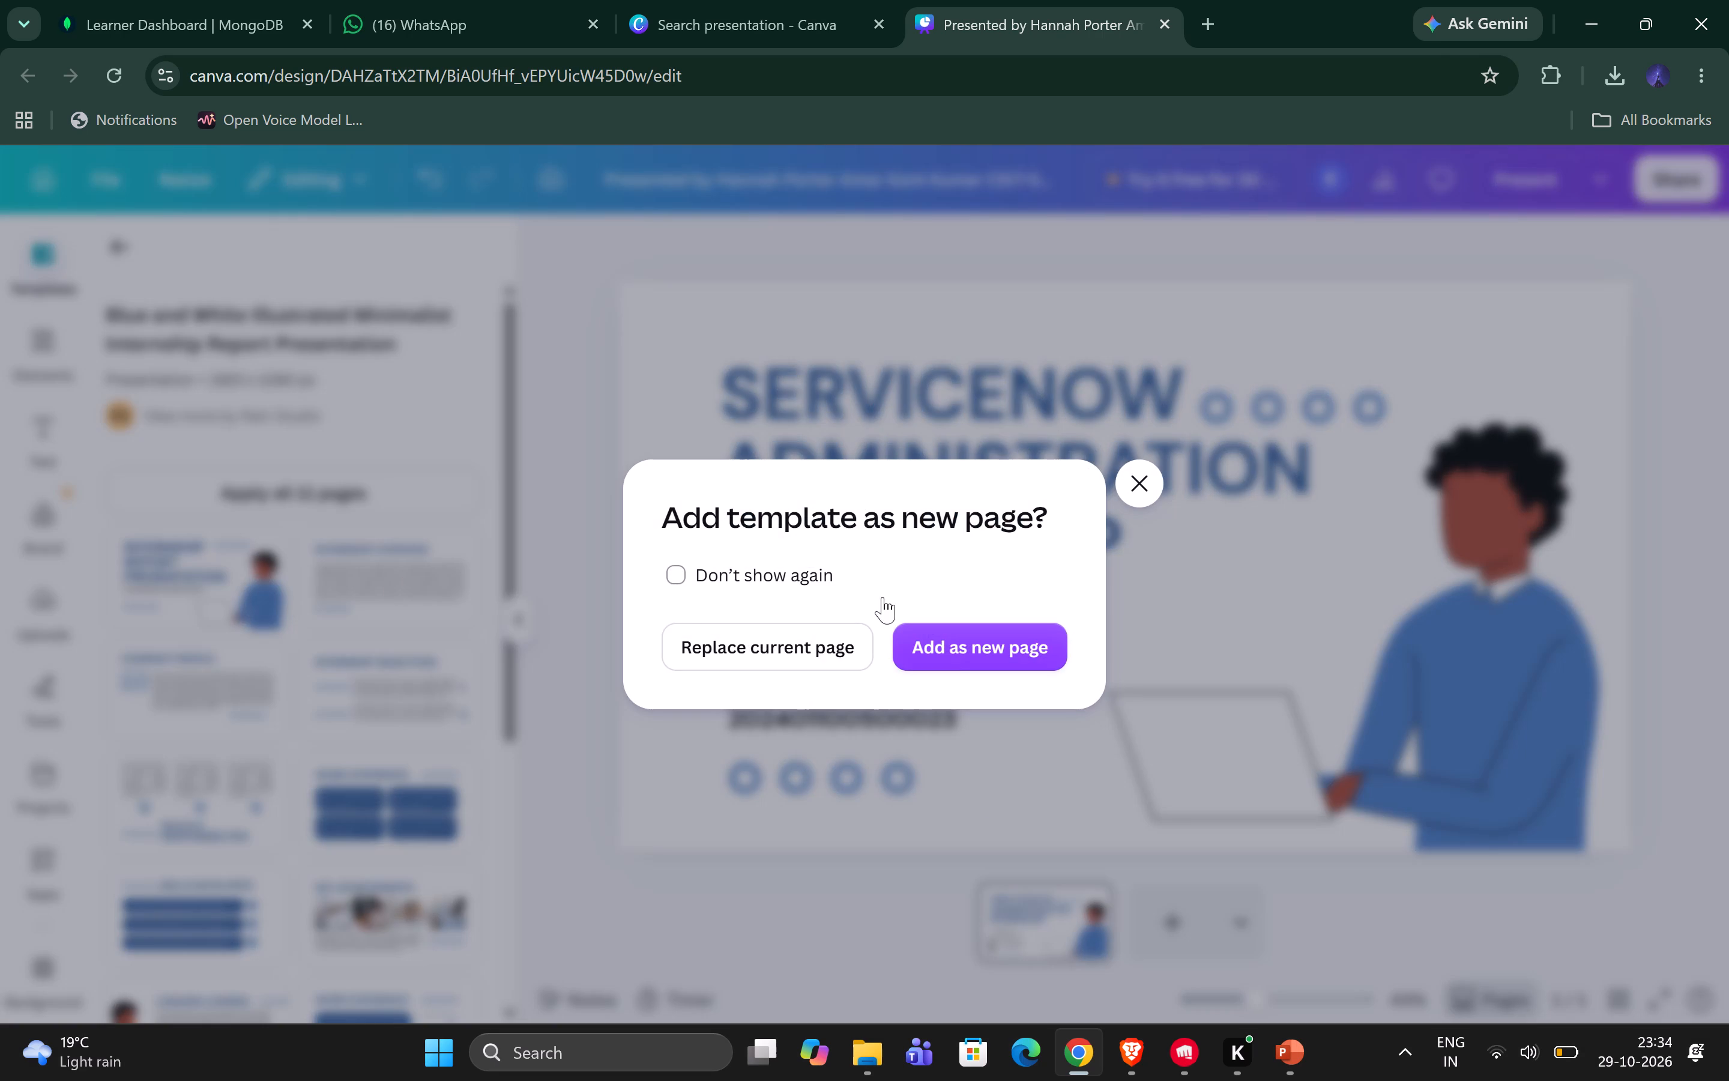
{"action": "left_click", "coordinate": [947, 637]}
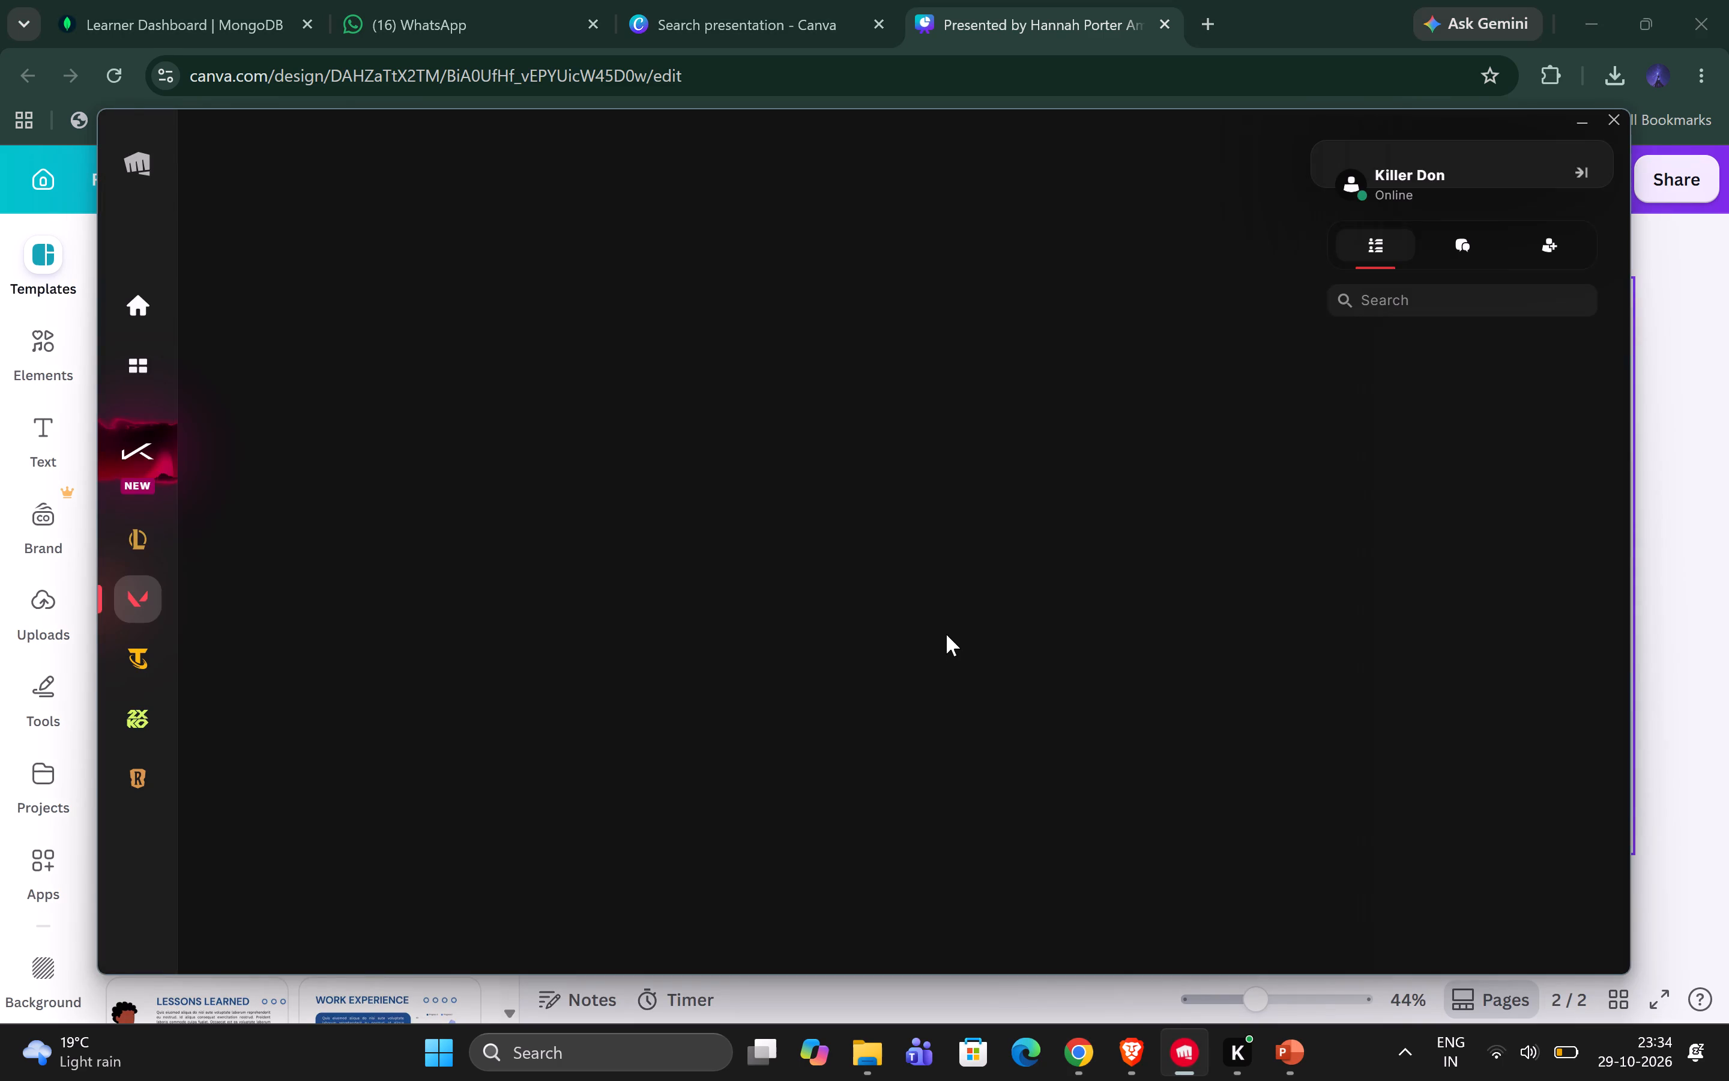
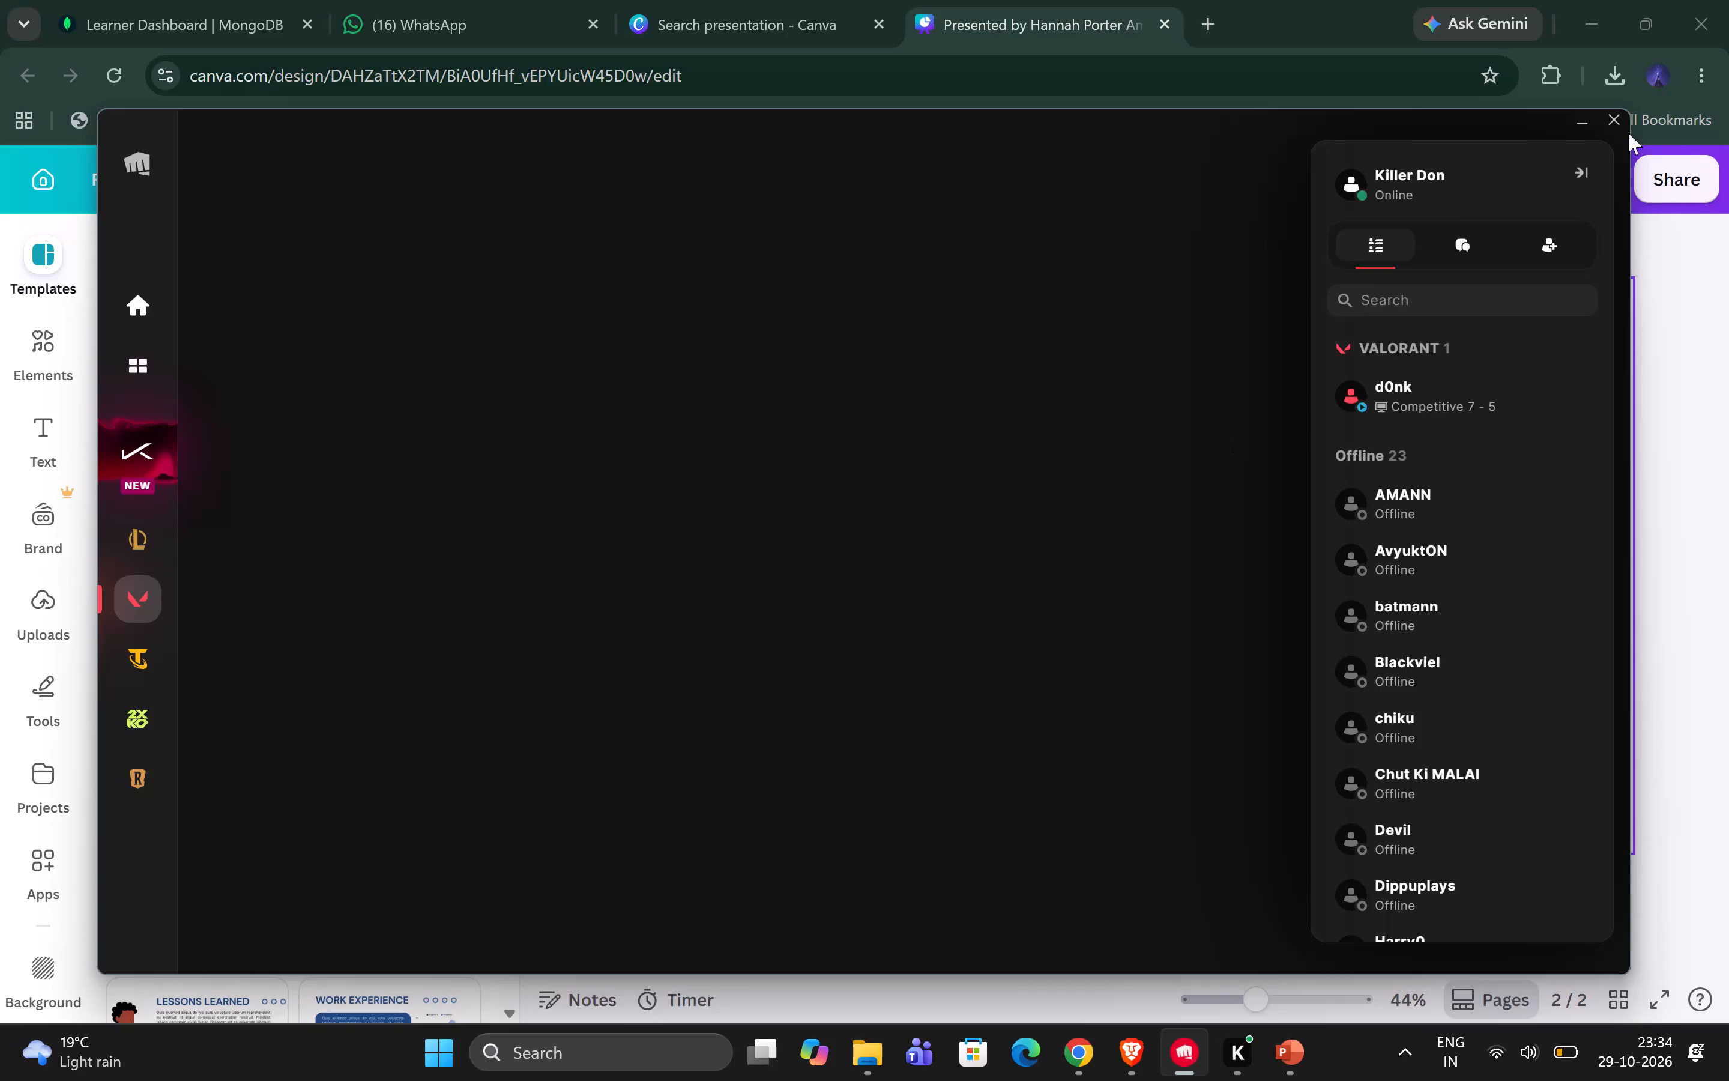
Close the Riot Client window that covers the presentation.
{"action": "left_click", "coordinate": [1613, 132]}
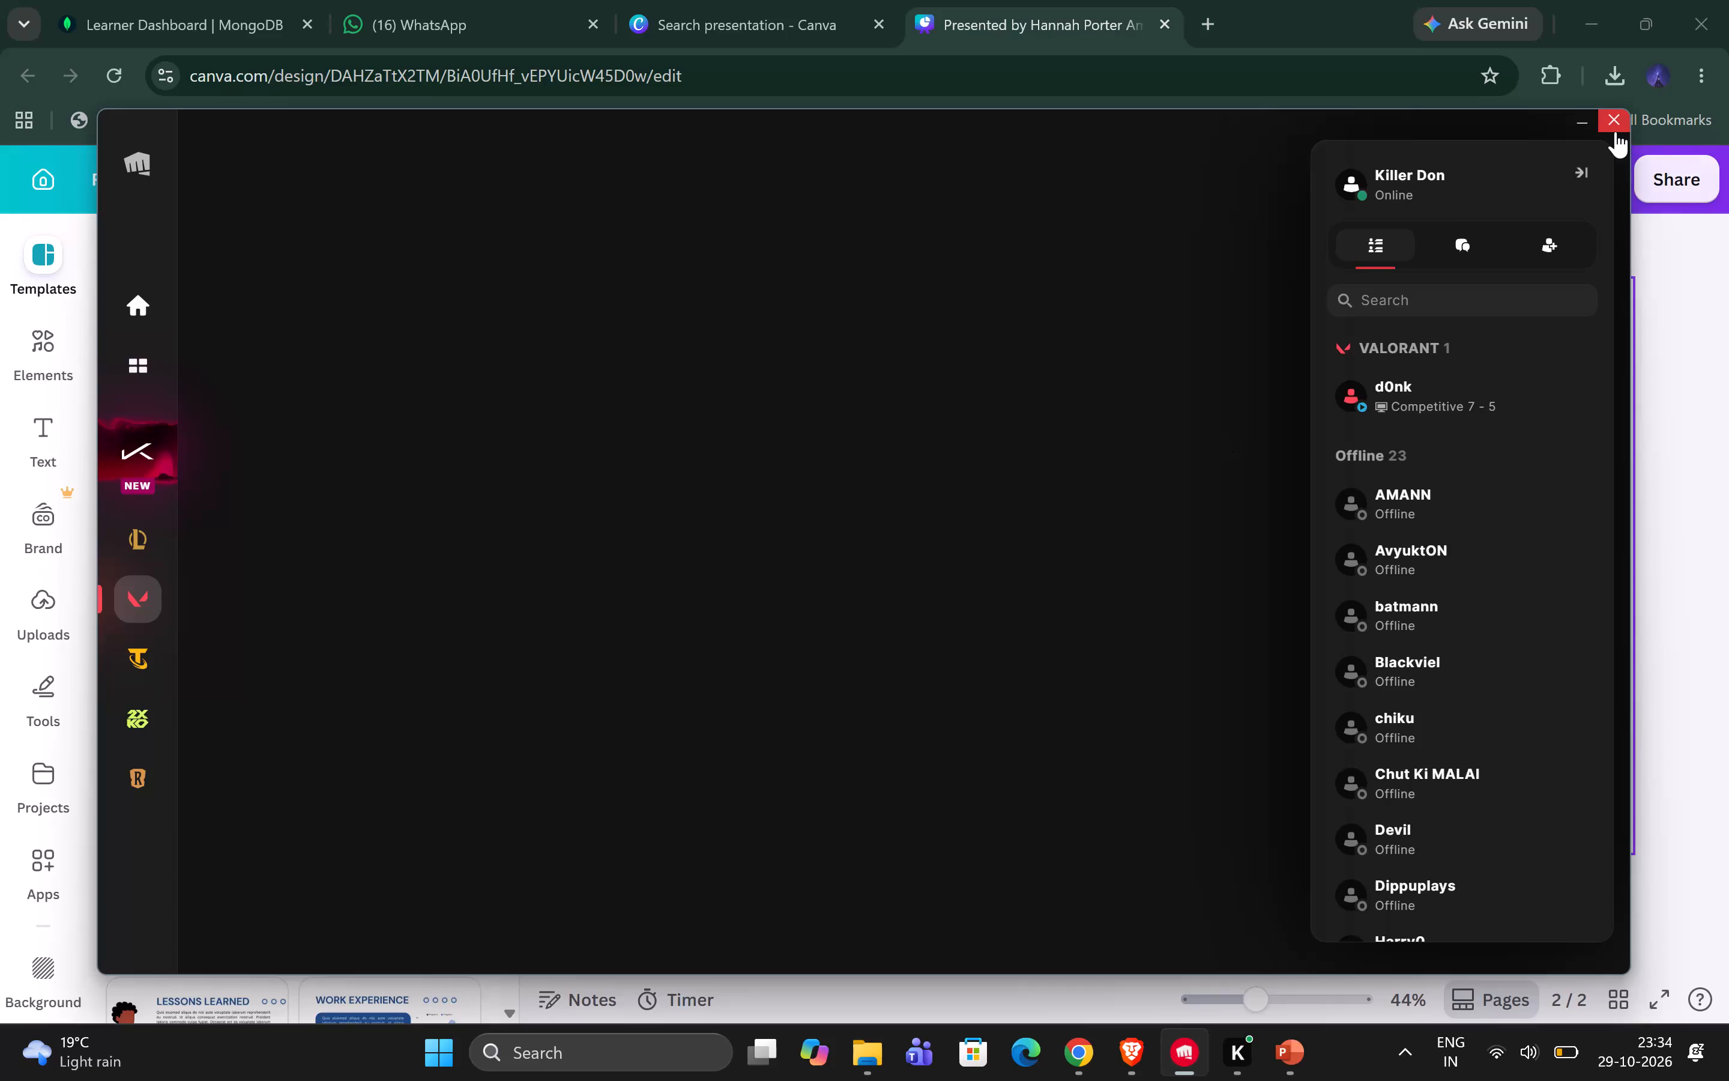
{"action": "left_click", "coordinate": [1603, 130]}
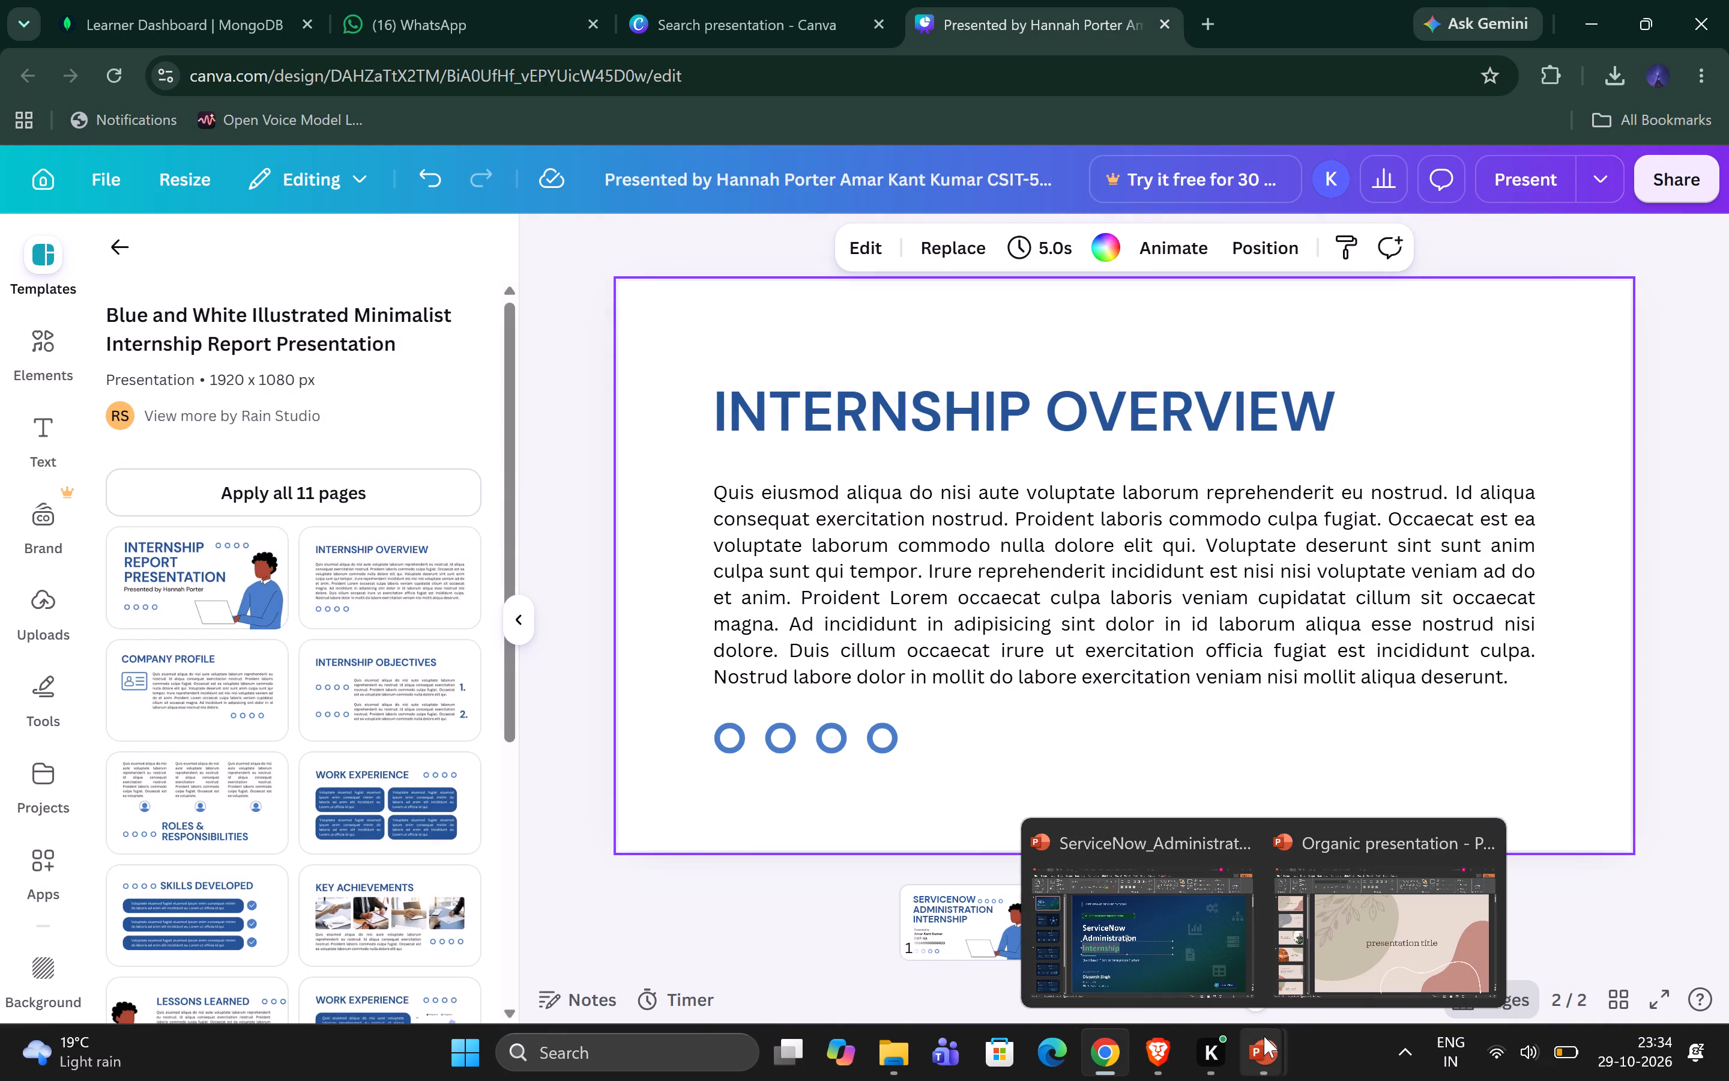
Switch to the ServiceNow_Administration_Internship deck in PowerPoint, examine its second slide for overview content, and return to the Canva overview page.
{"action": "left_click", "coordinate": [1216, 964]}
{"action": "key", "text": "Down"}
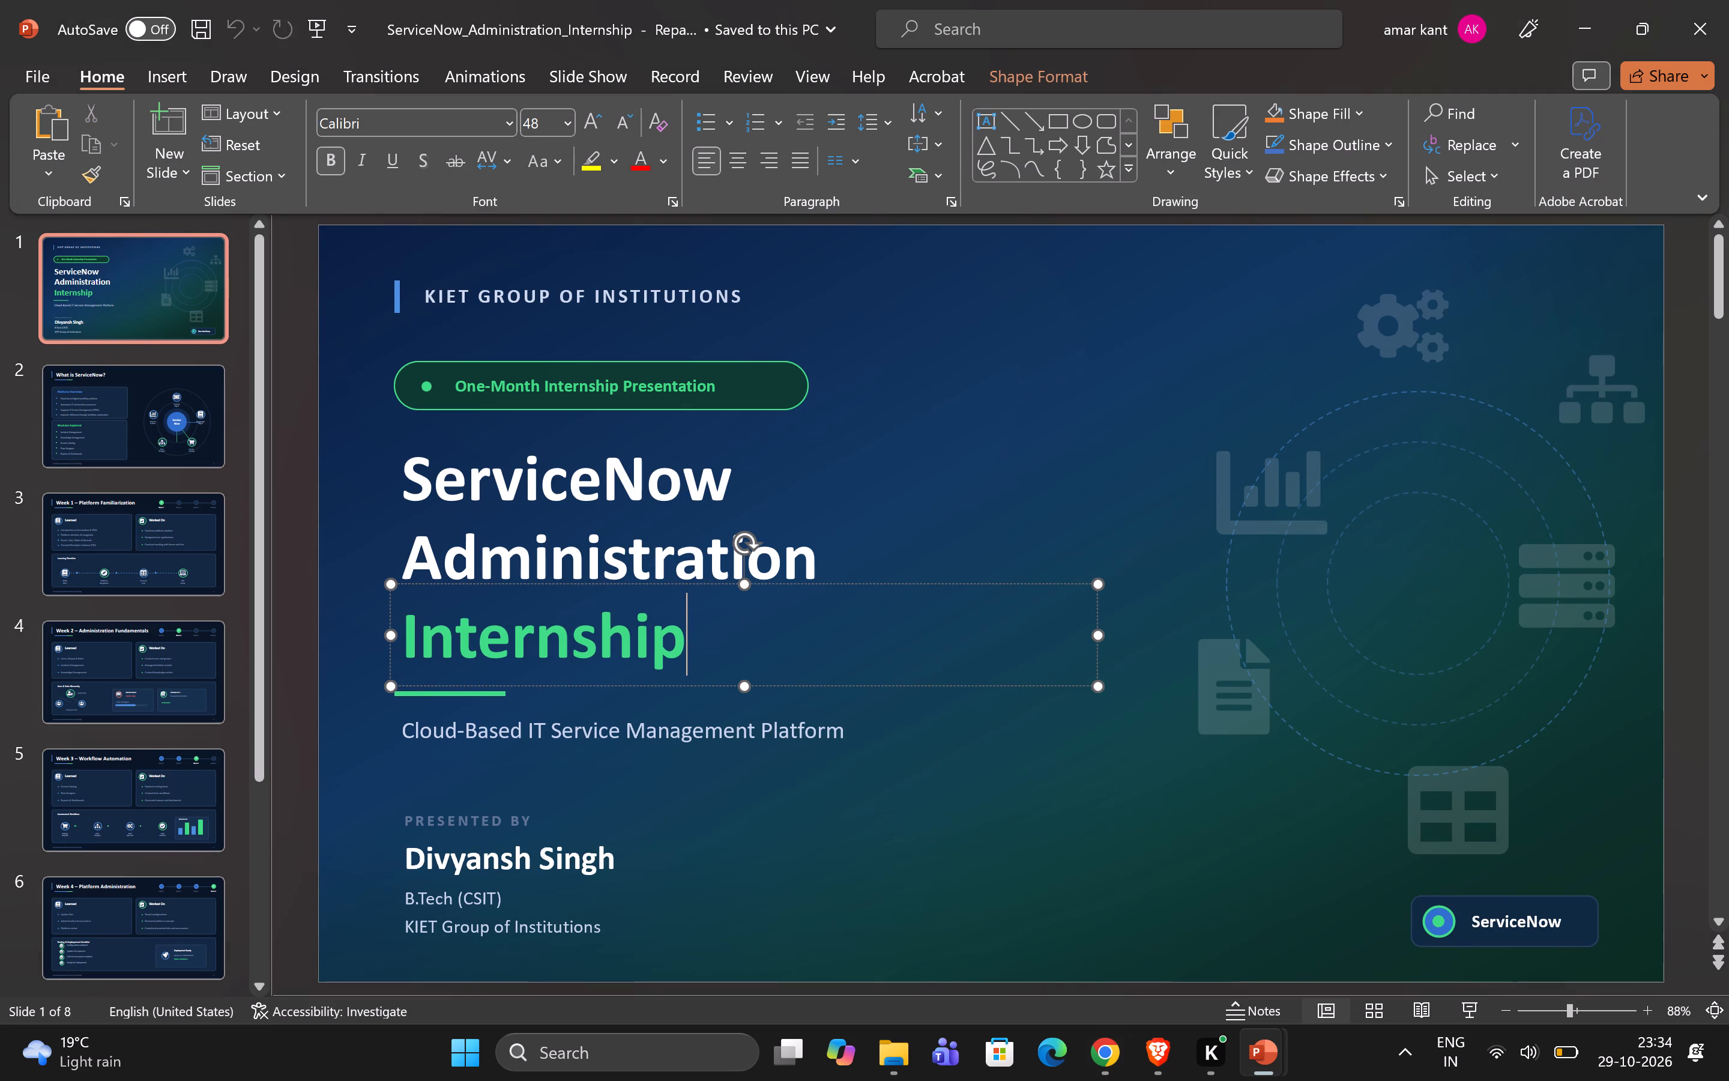
{"action": "left_click", "coordinate": [1292, 403]}
{"action": "key", "text": "Down"}
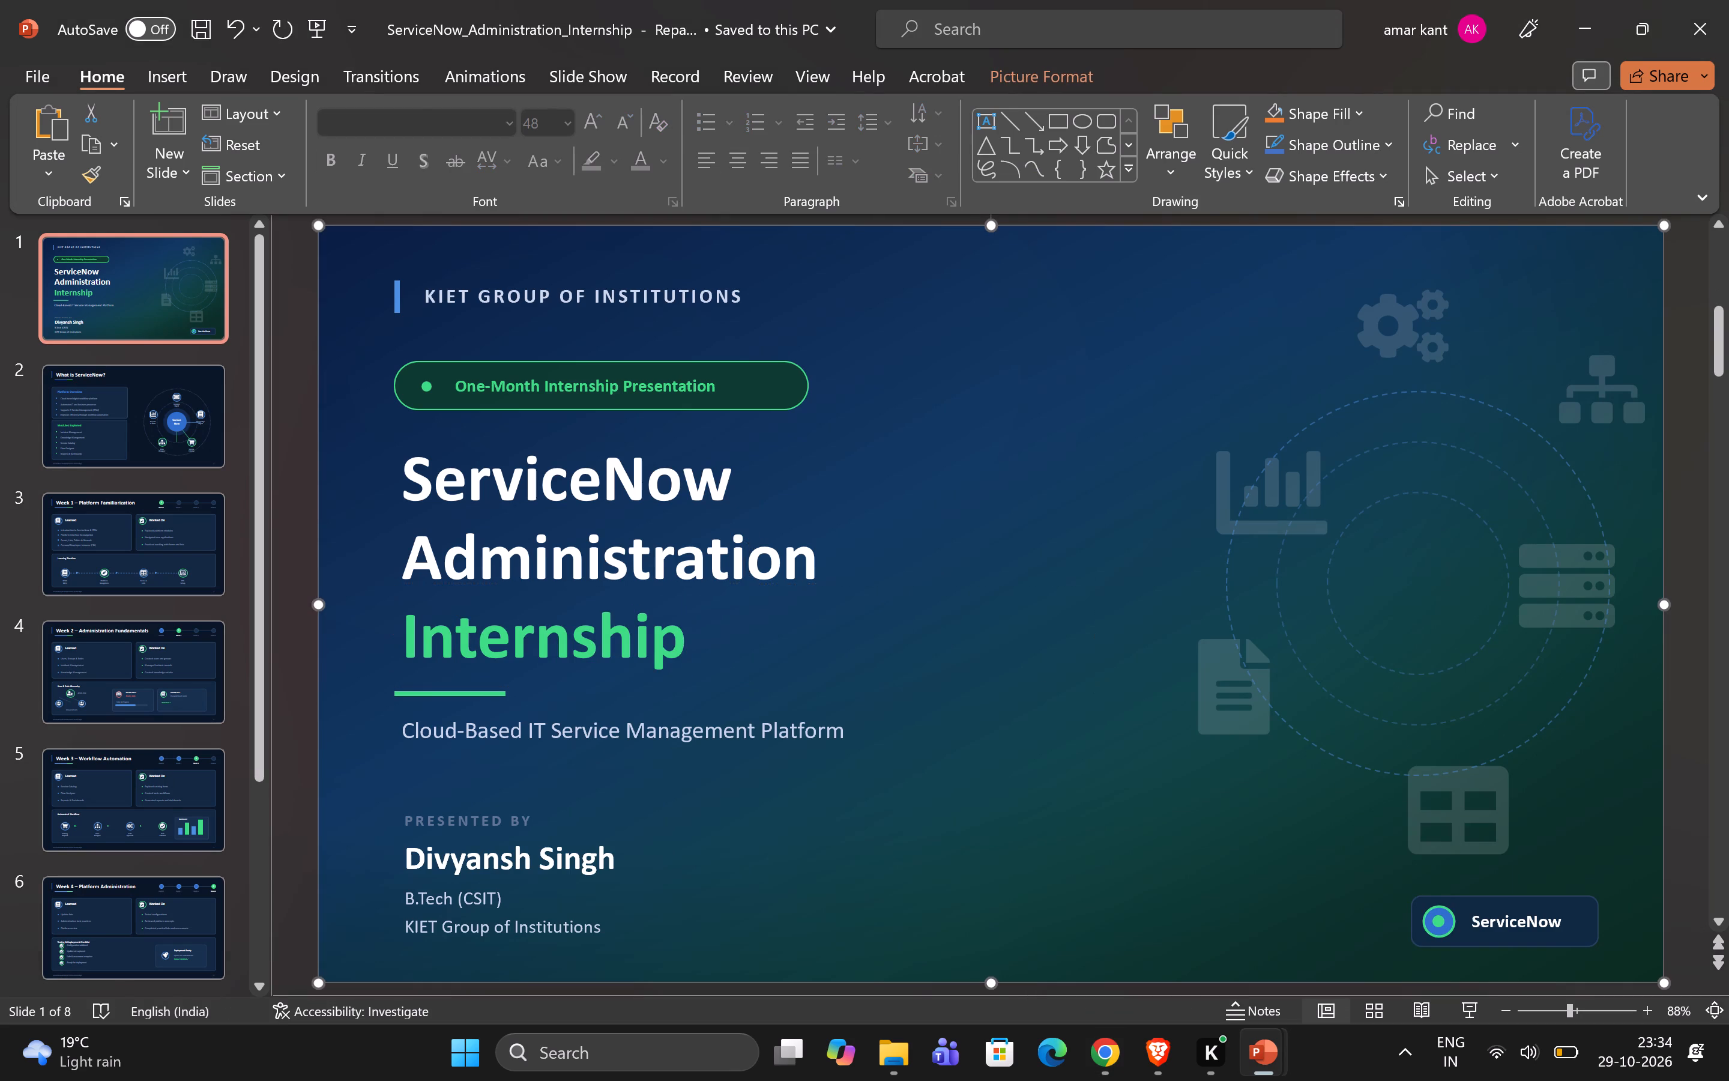
{"action": "left_click", "coordinate": [163, 446]}
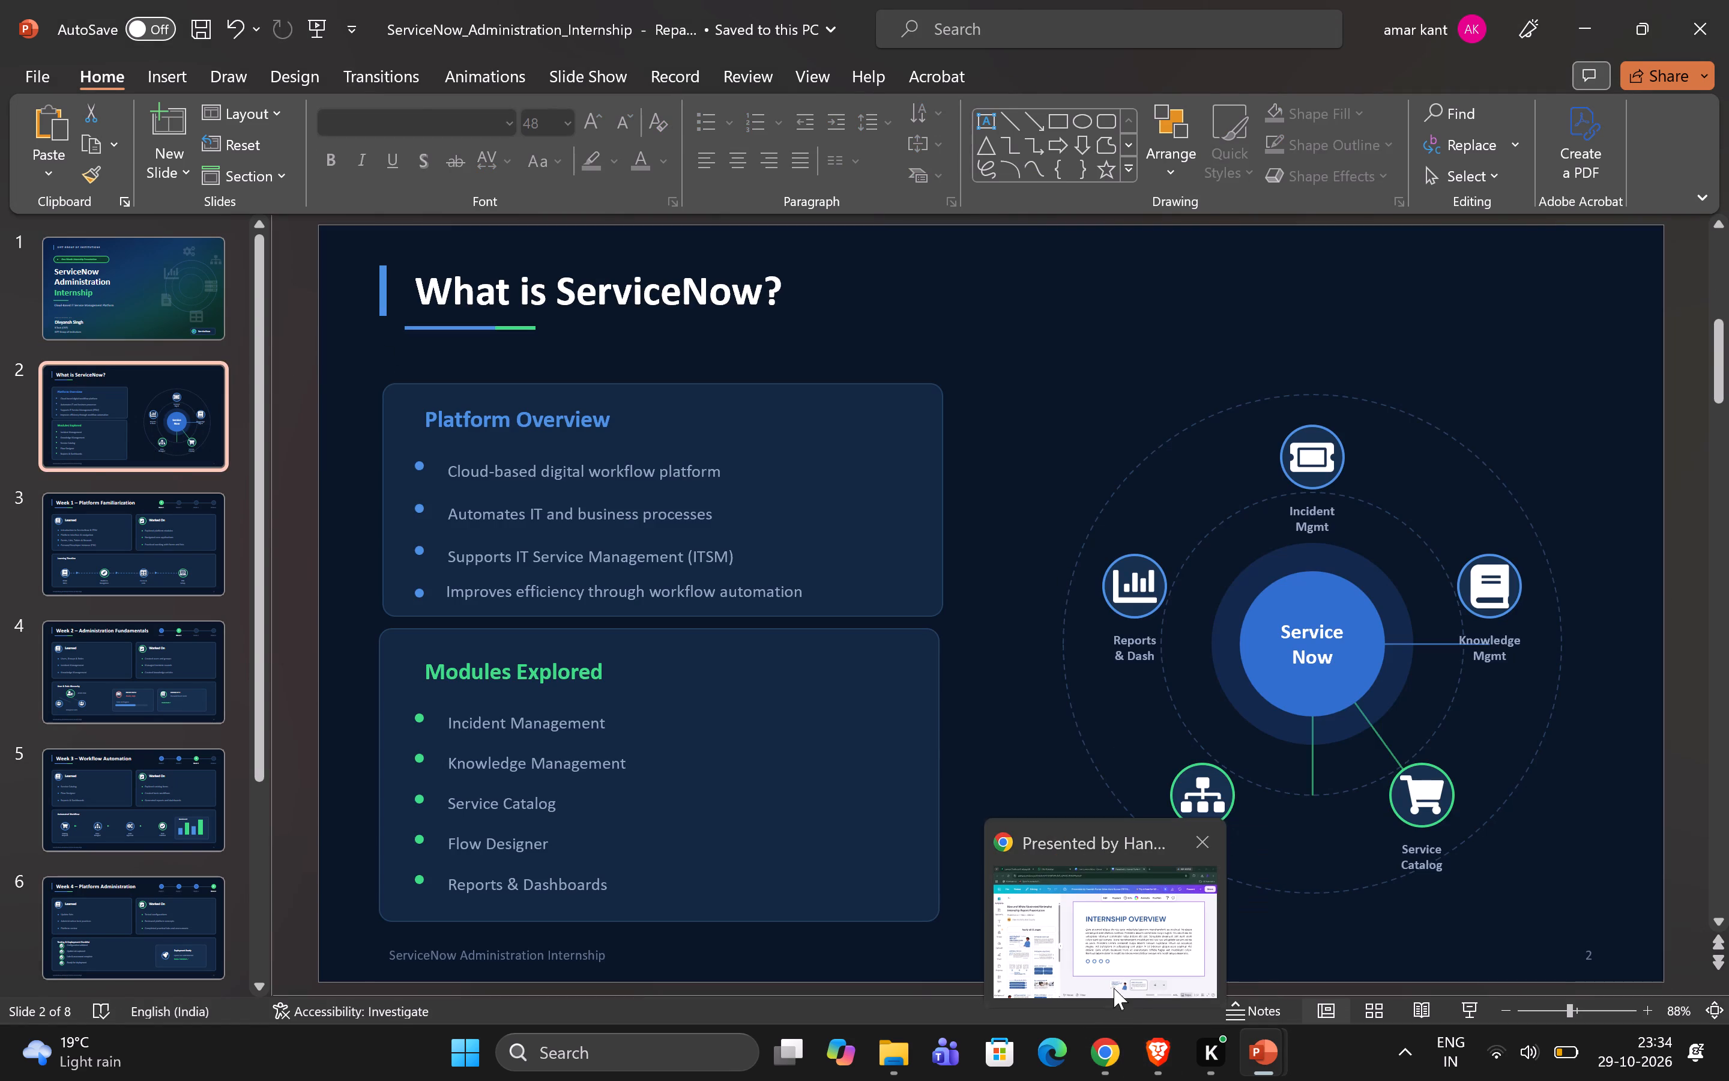
{"action": "left_click", "coordinate": [1120, 968]}
{"action": "double_click", "coordinate": [987, 429]}
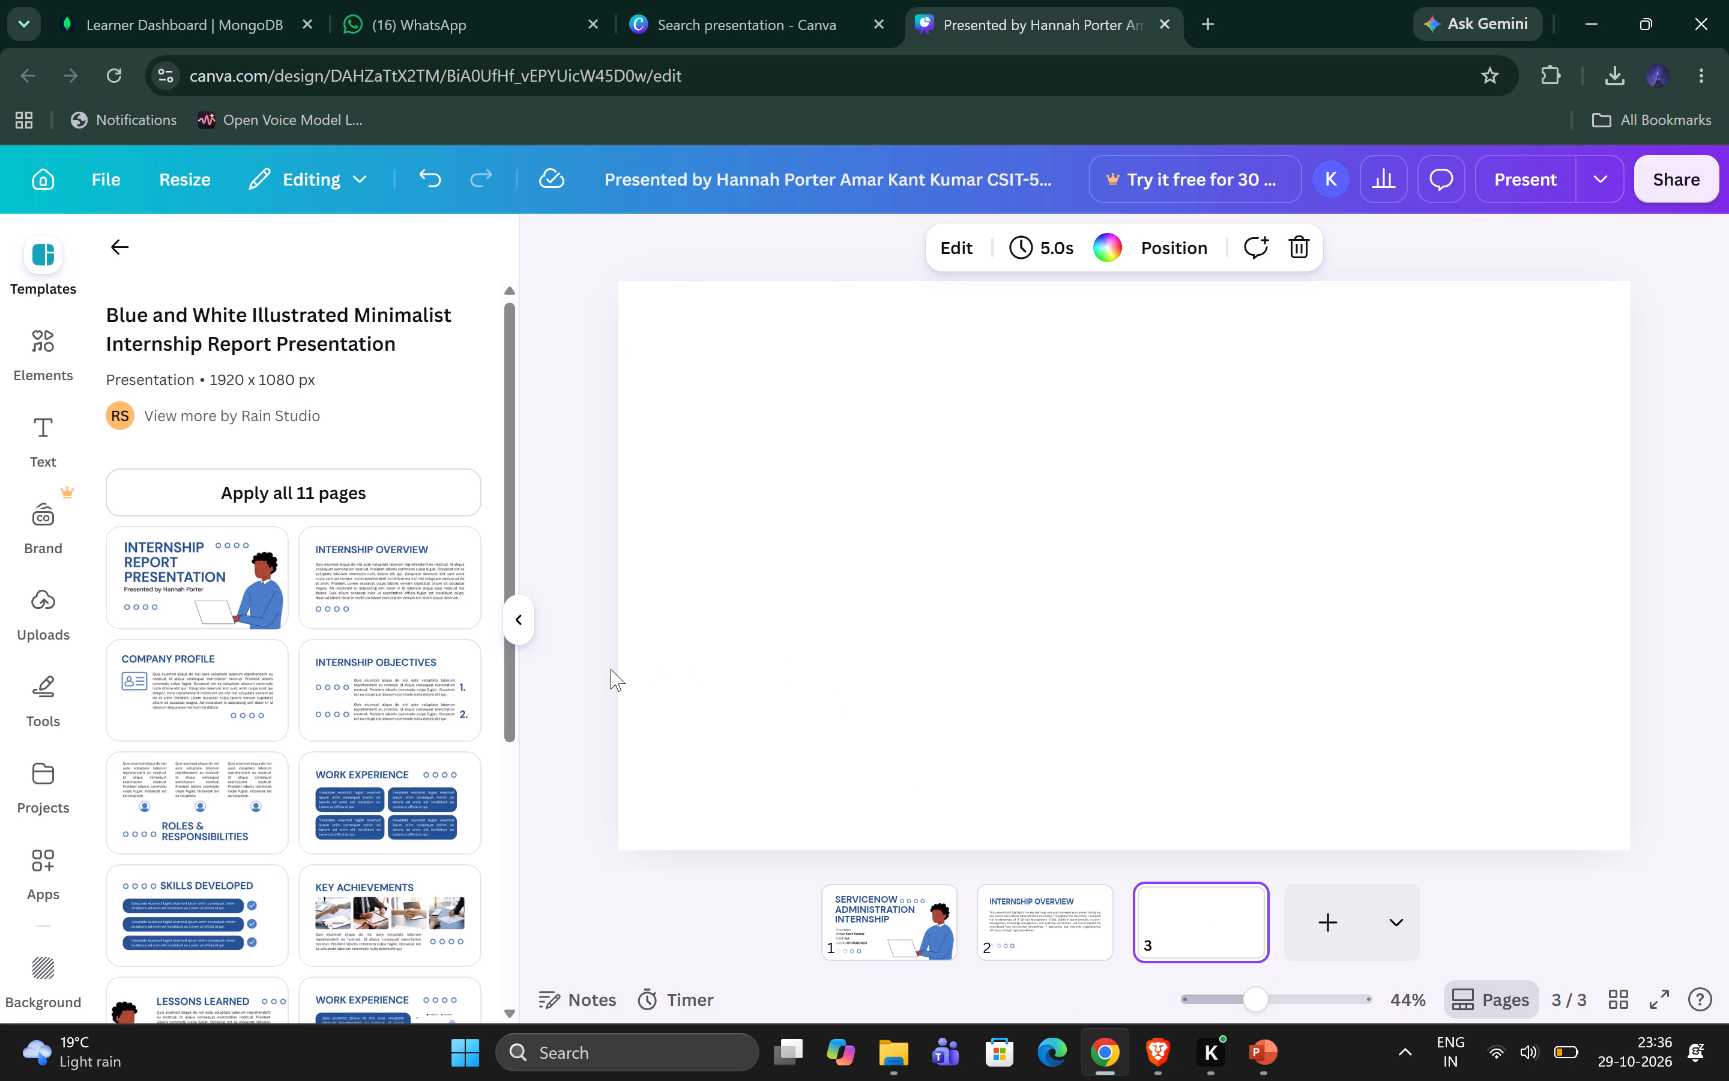
{"action": "scroll", "coordinate": [213, 797], "scroll_direction": "down", "scroll_amount": 1}
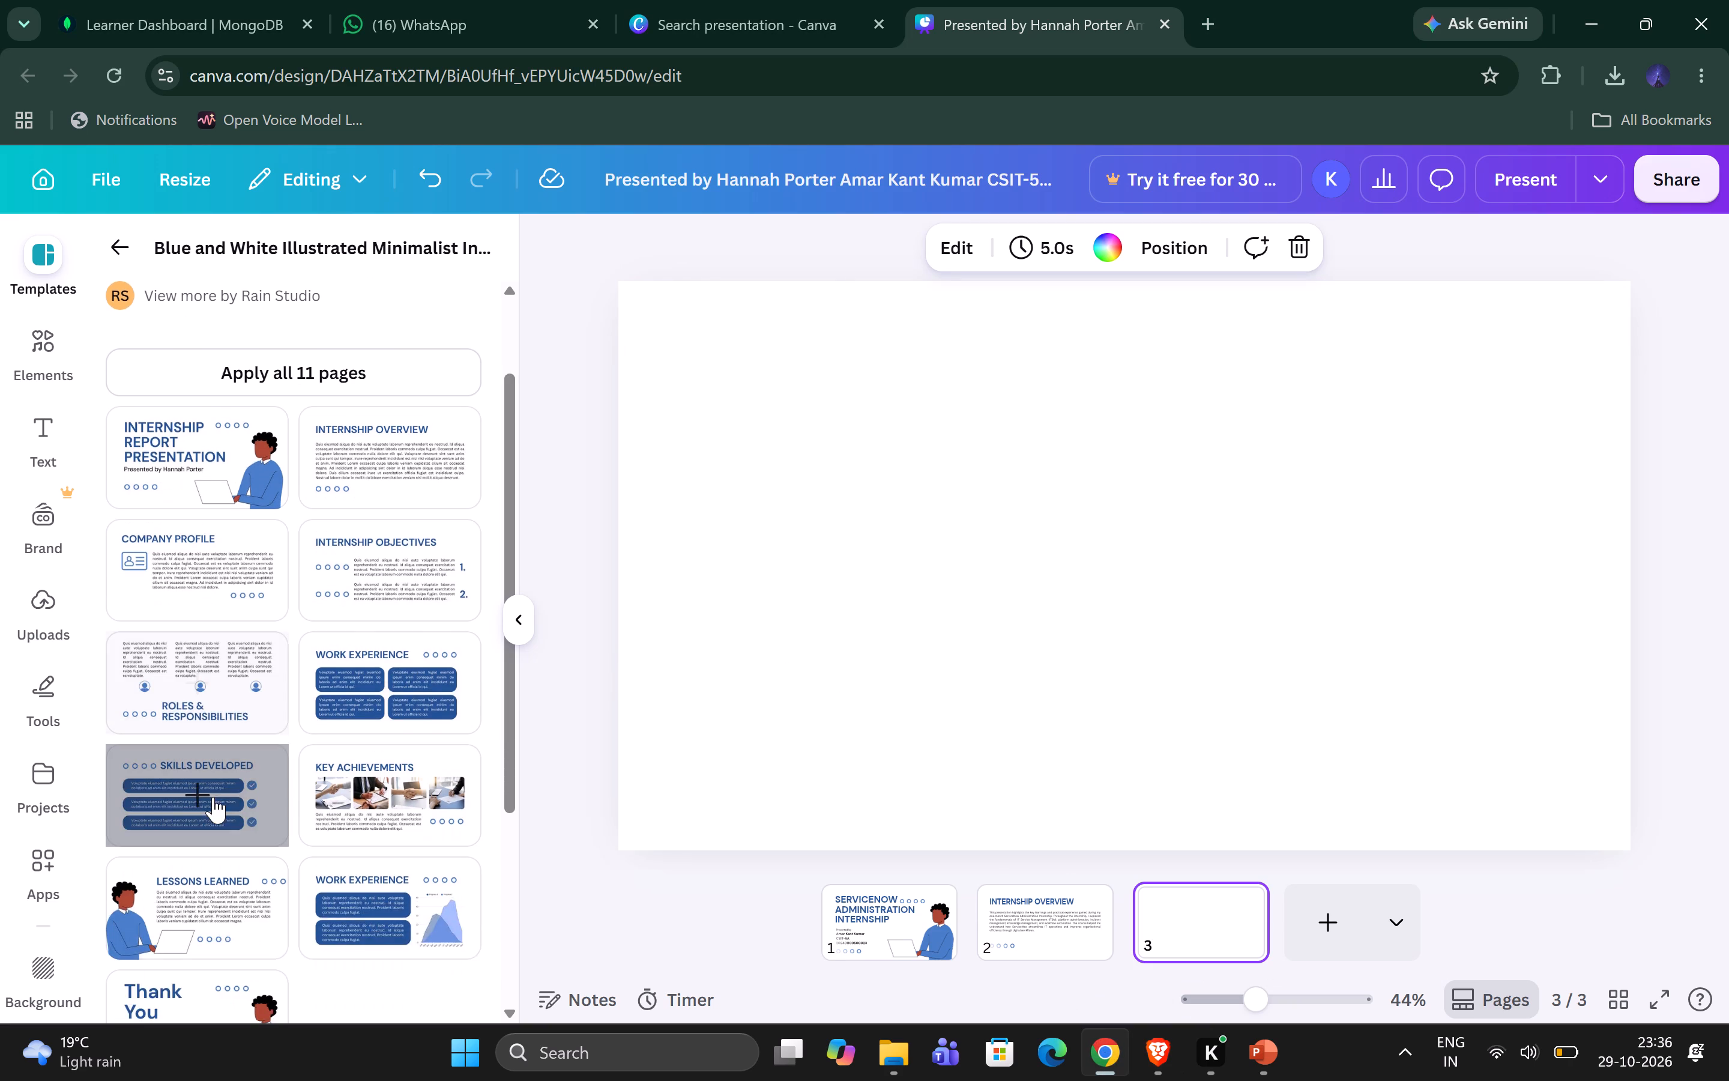
{"action": "scroll", "coordinate": [213, 797], "scroll_direction": "down", "scroll_amount": 1}
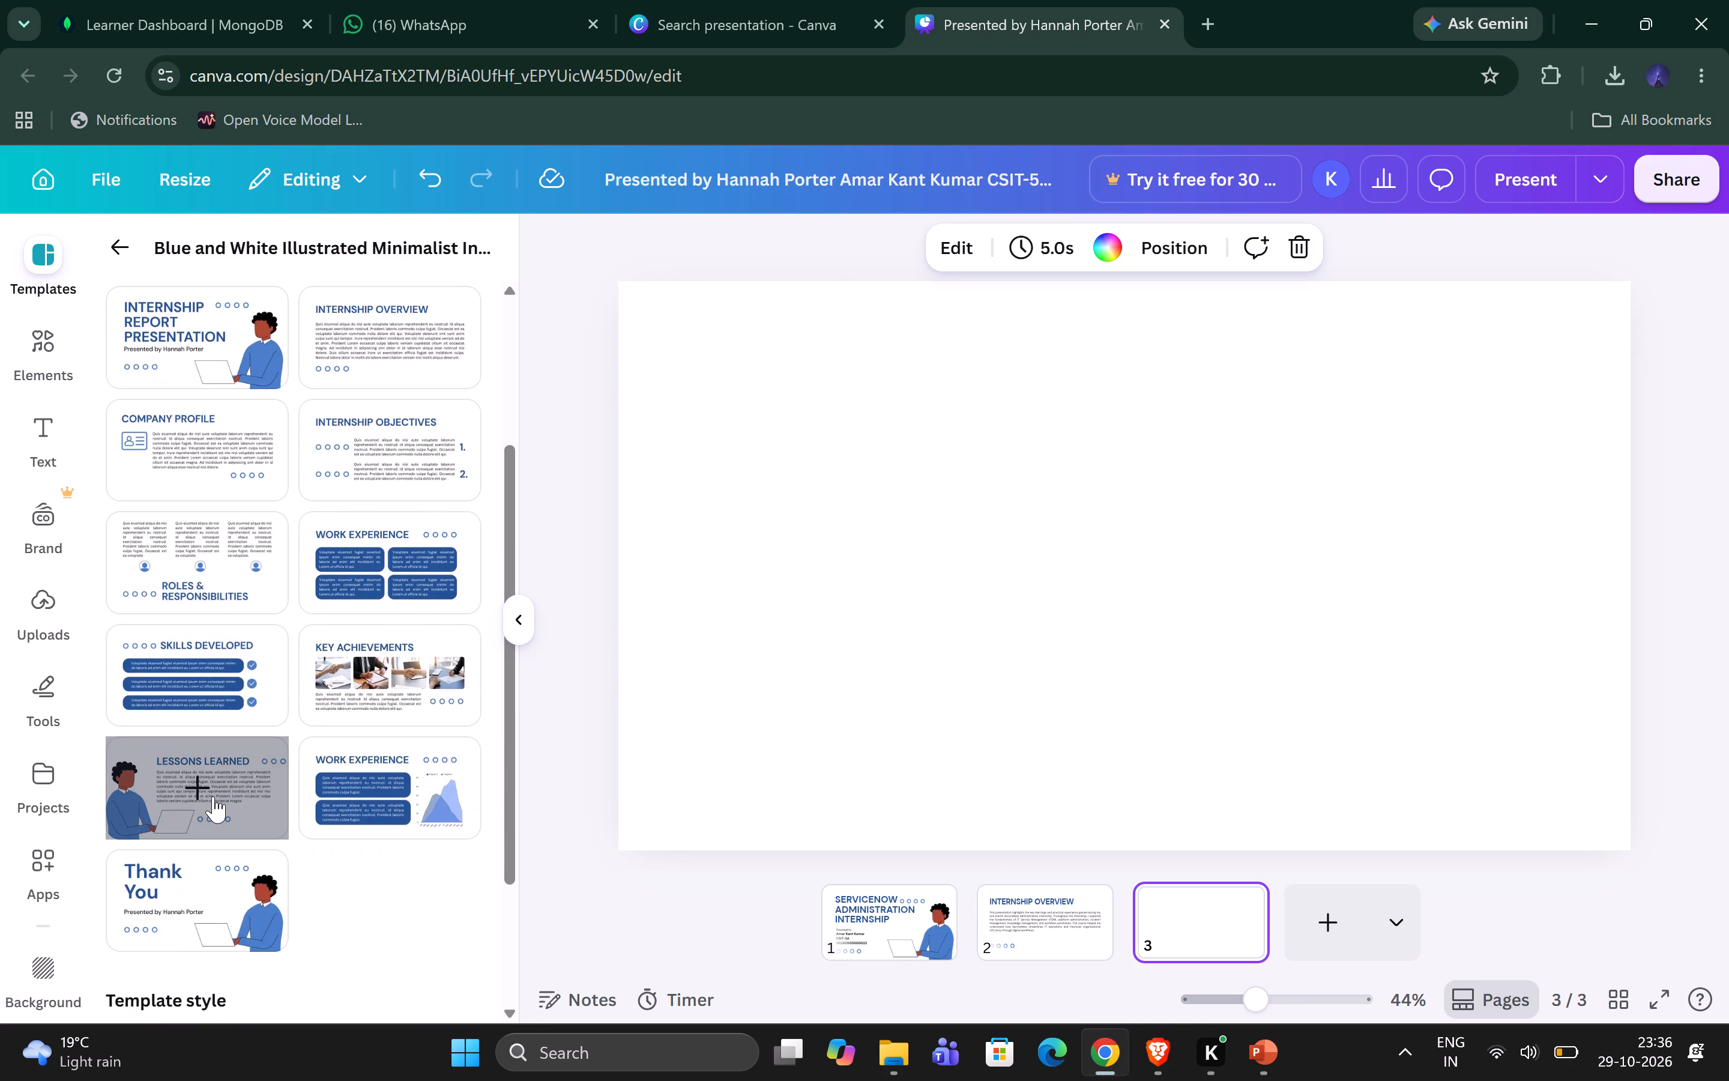
{"action": "left_click", "coordinate": [220, 667]}
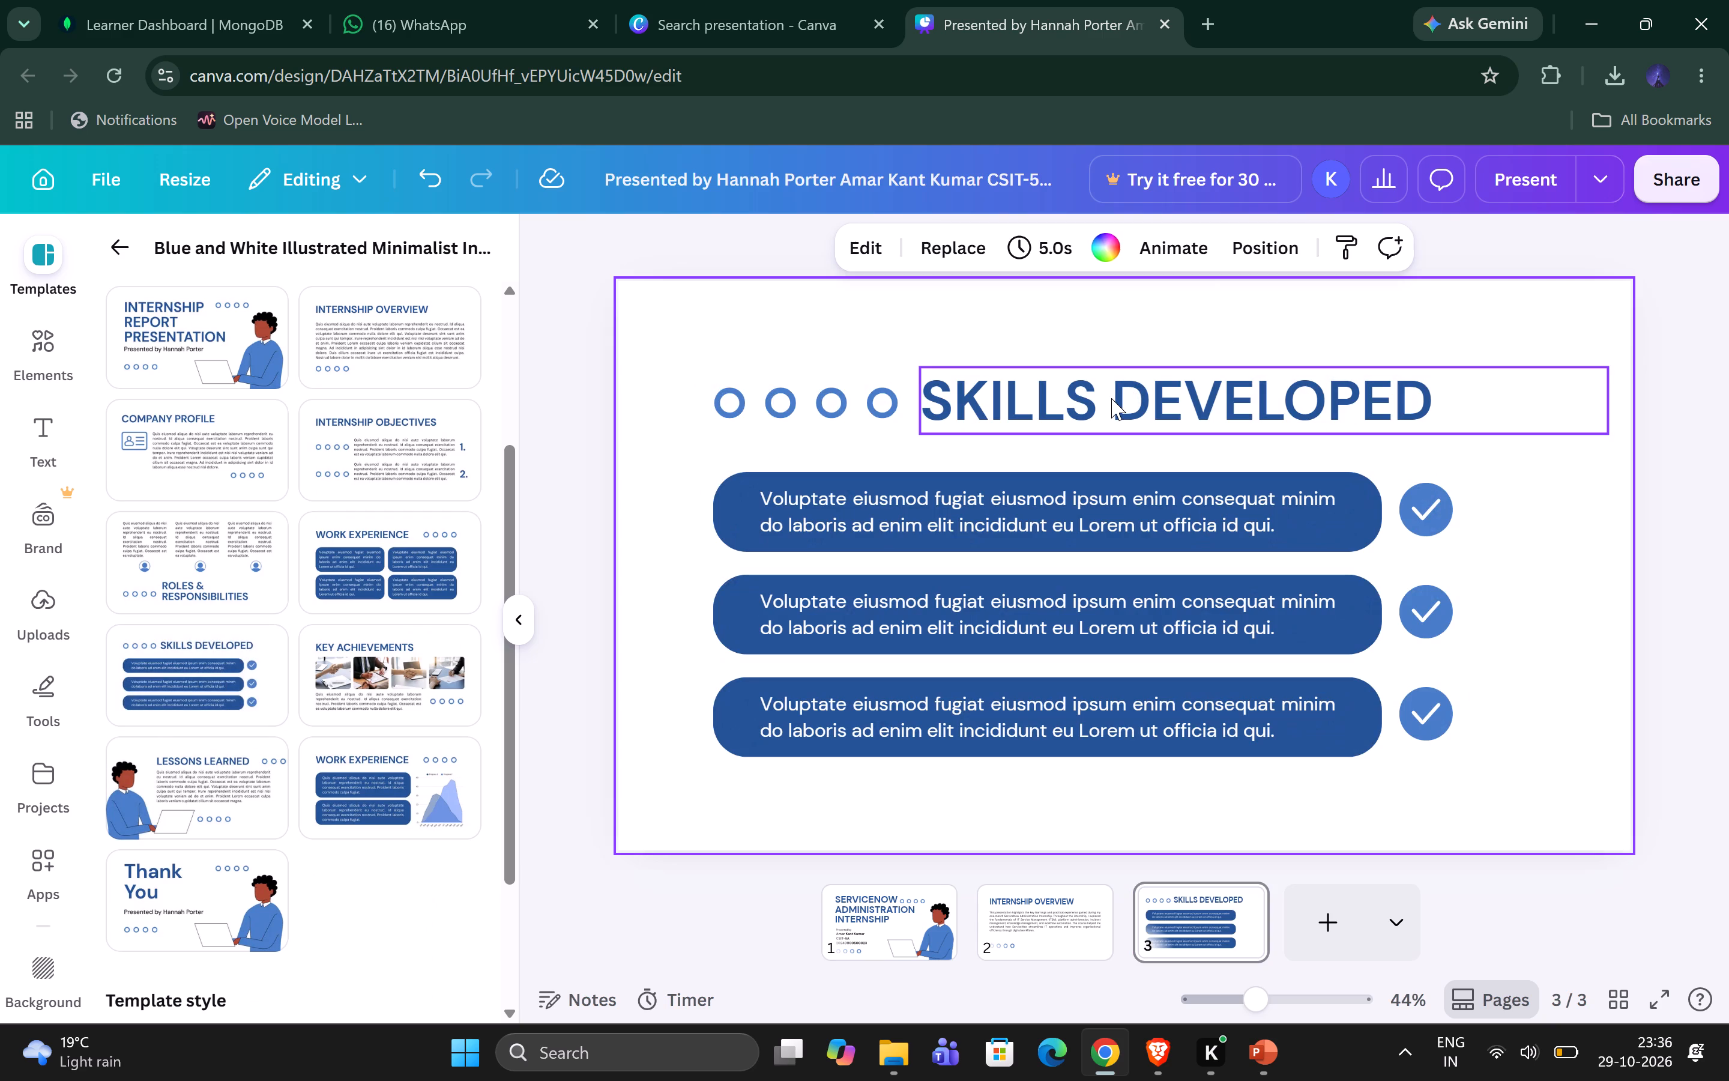
Replace the "Skills Developed" heading on page 3 with "Understanding ServiceNow".
{"action": "left_click", "coordinate": [1111, 398]}
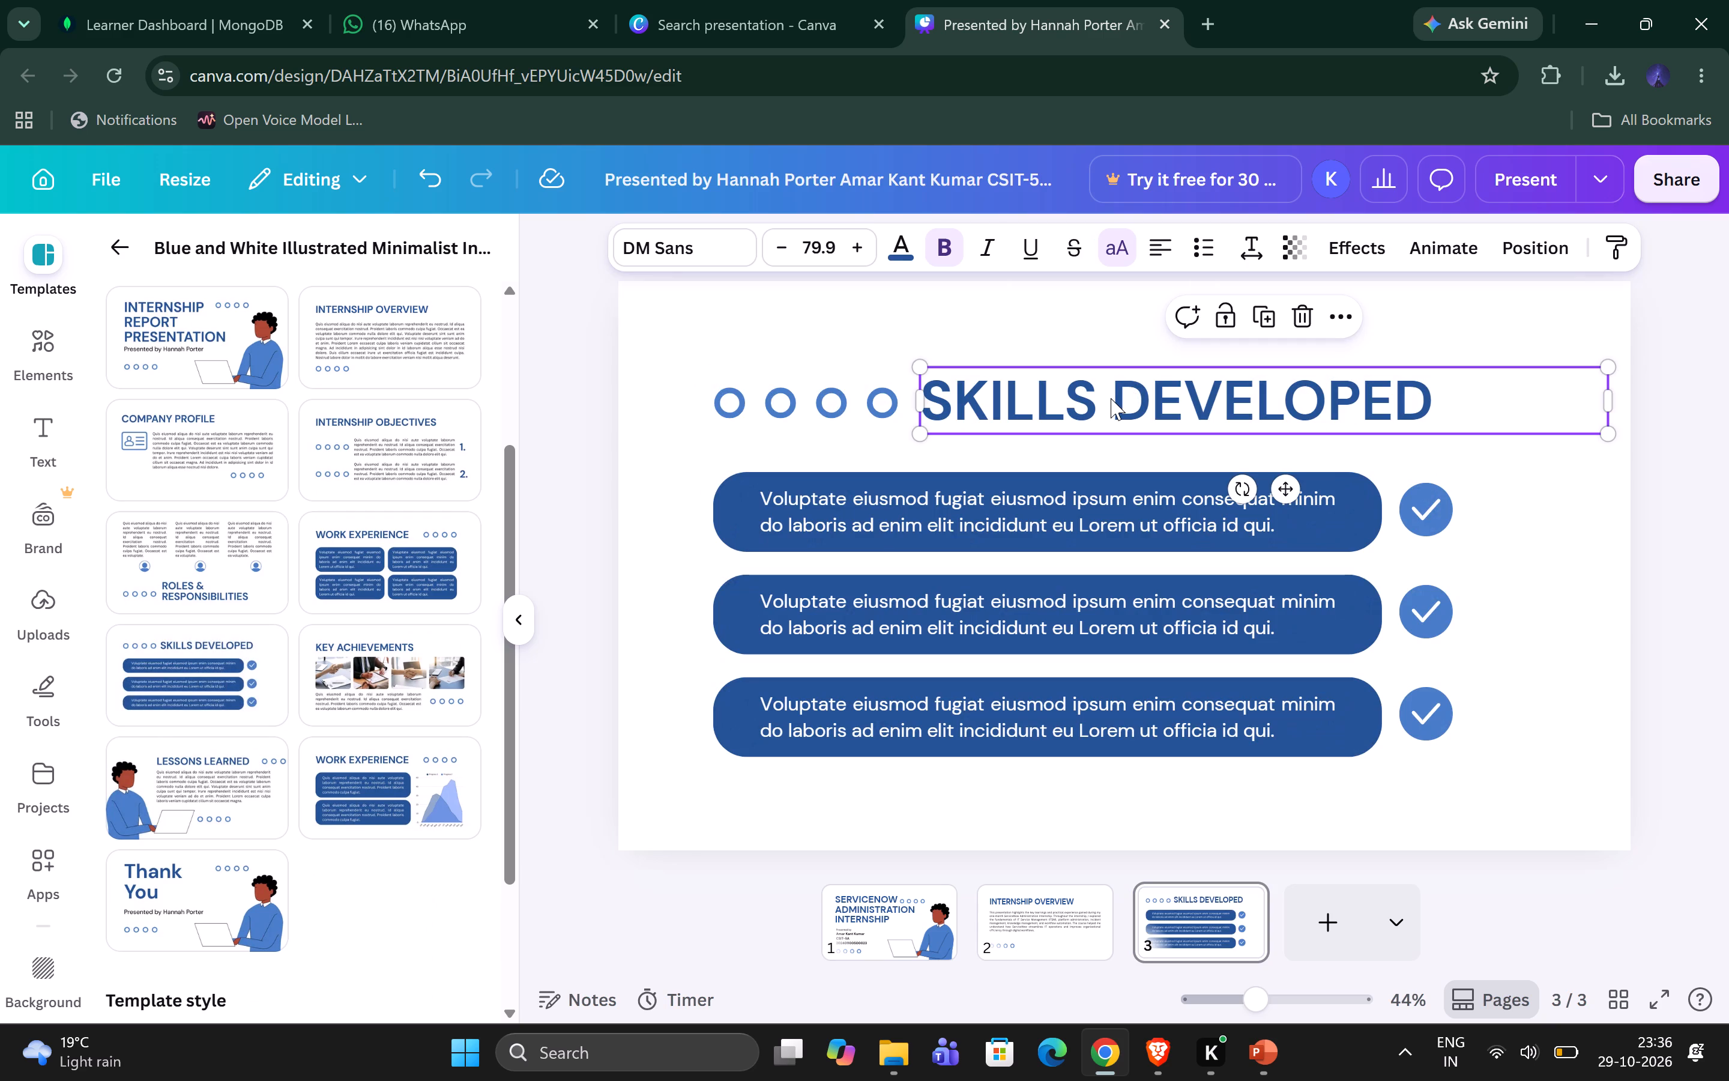
{"action": "triple_click", "coordinate": [1111, 398]}
{"action": "double_click", "coordinate": [1111, 398]}
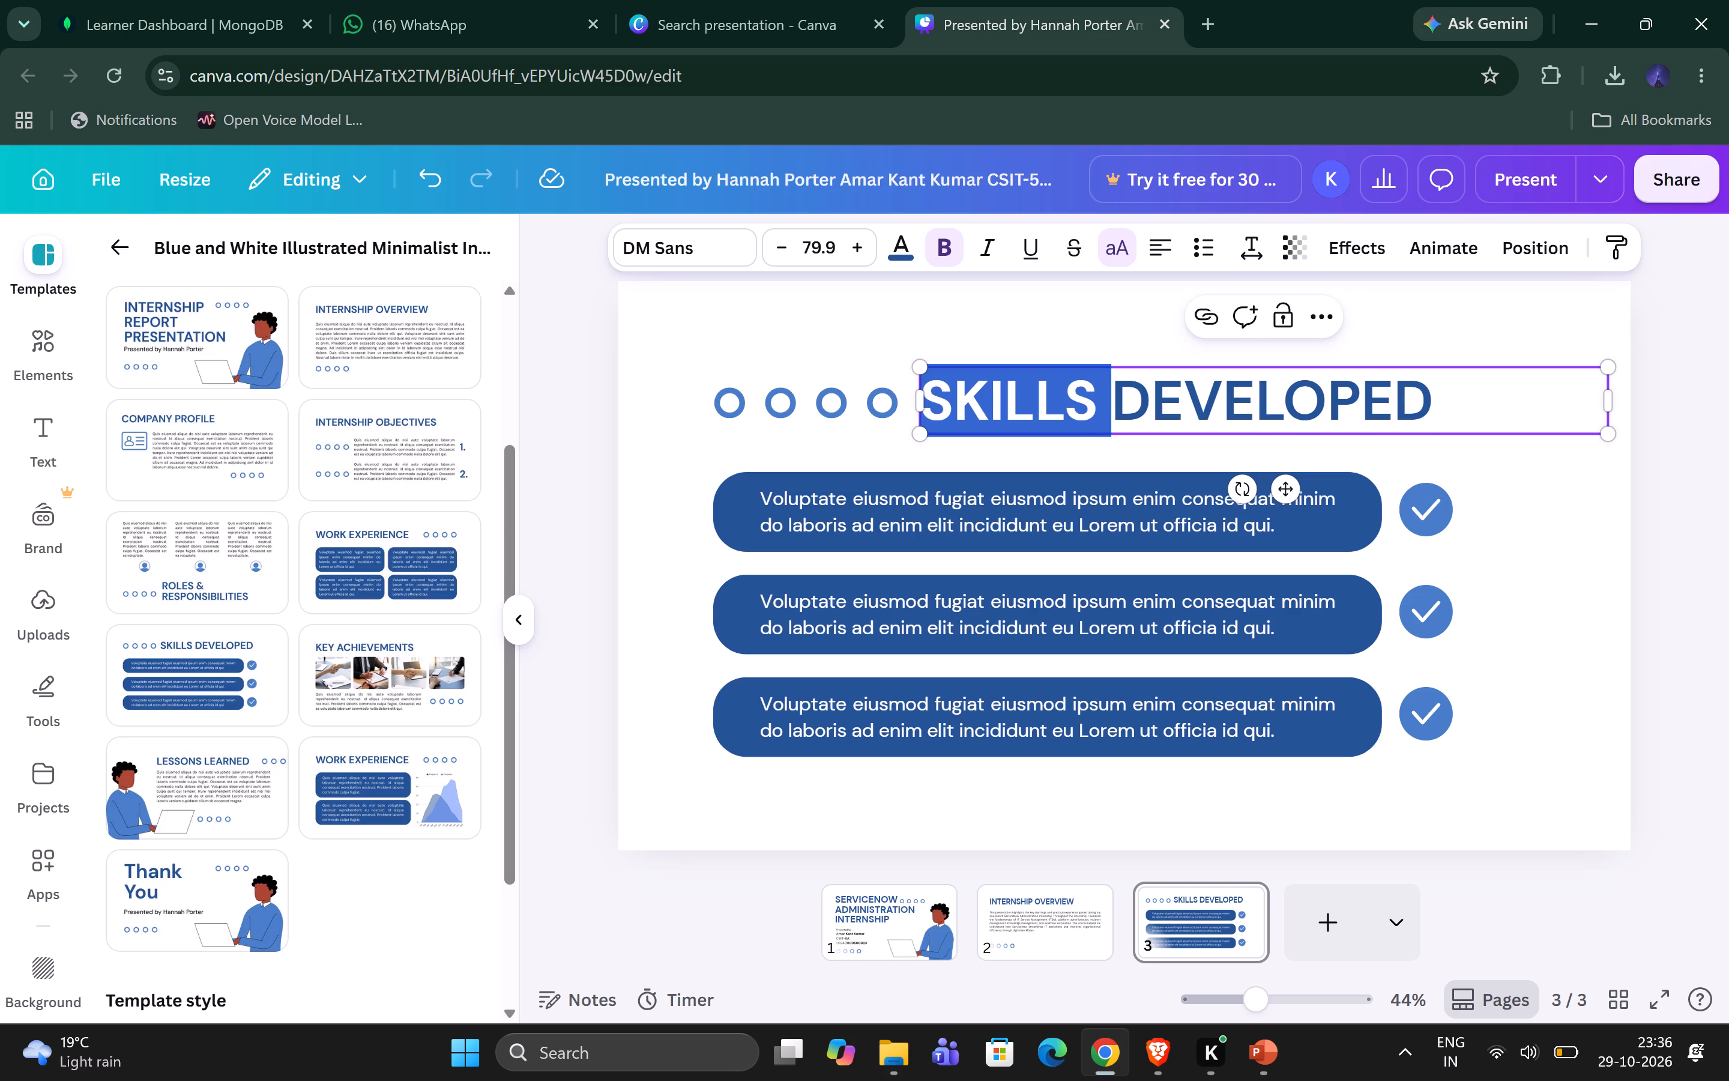
{"action": "left_click", "coordinate": [1111, 398]}
{"action": "double_click", "coordinate": [1111, 398]}
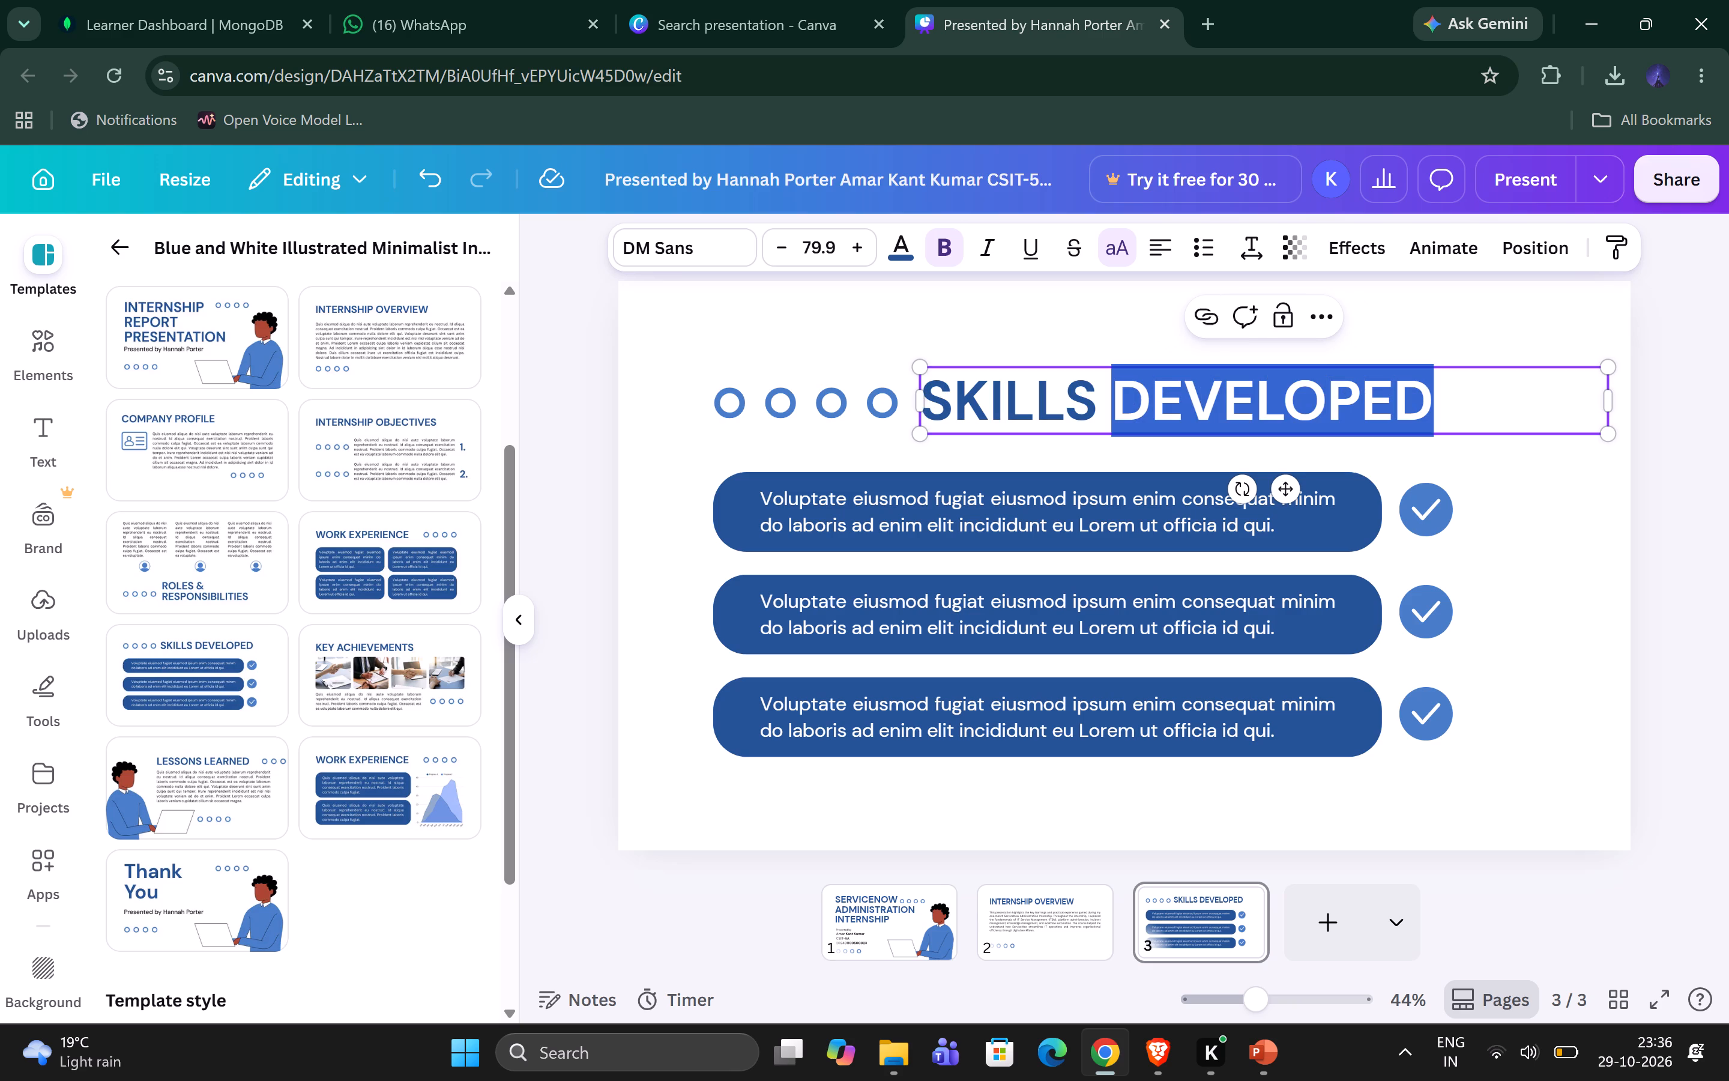
{"action": "key", "text": "BackSpace"}
{"action": "key", "text": "BackSpace"}
{"action": "key", "text": "BackSpace"}
{"action": "key", "text": "BackSpace"}
{"action": "key", "text": "BackSpace"}
{"action": "key", "text": "BackSpace"}
{"action": "key", "text": "BackSpace"}
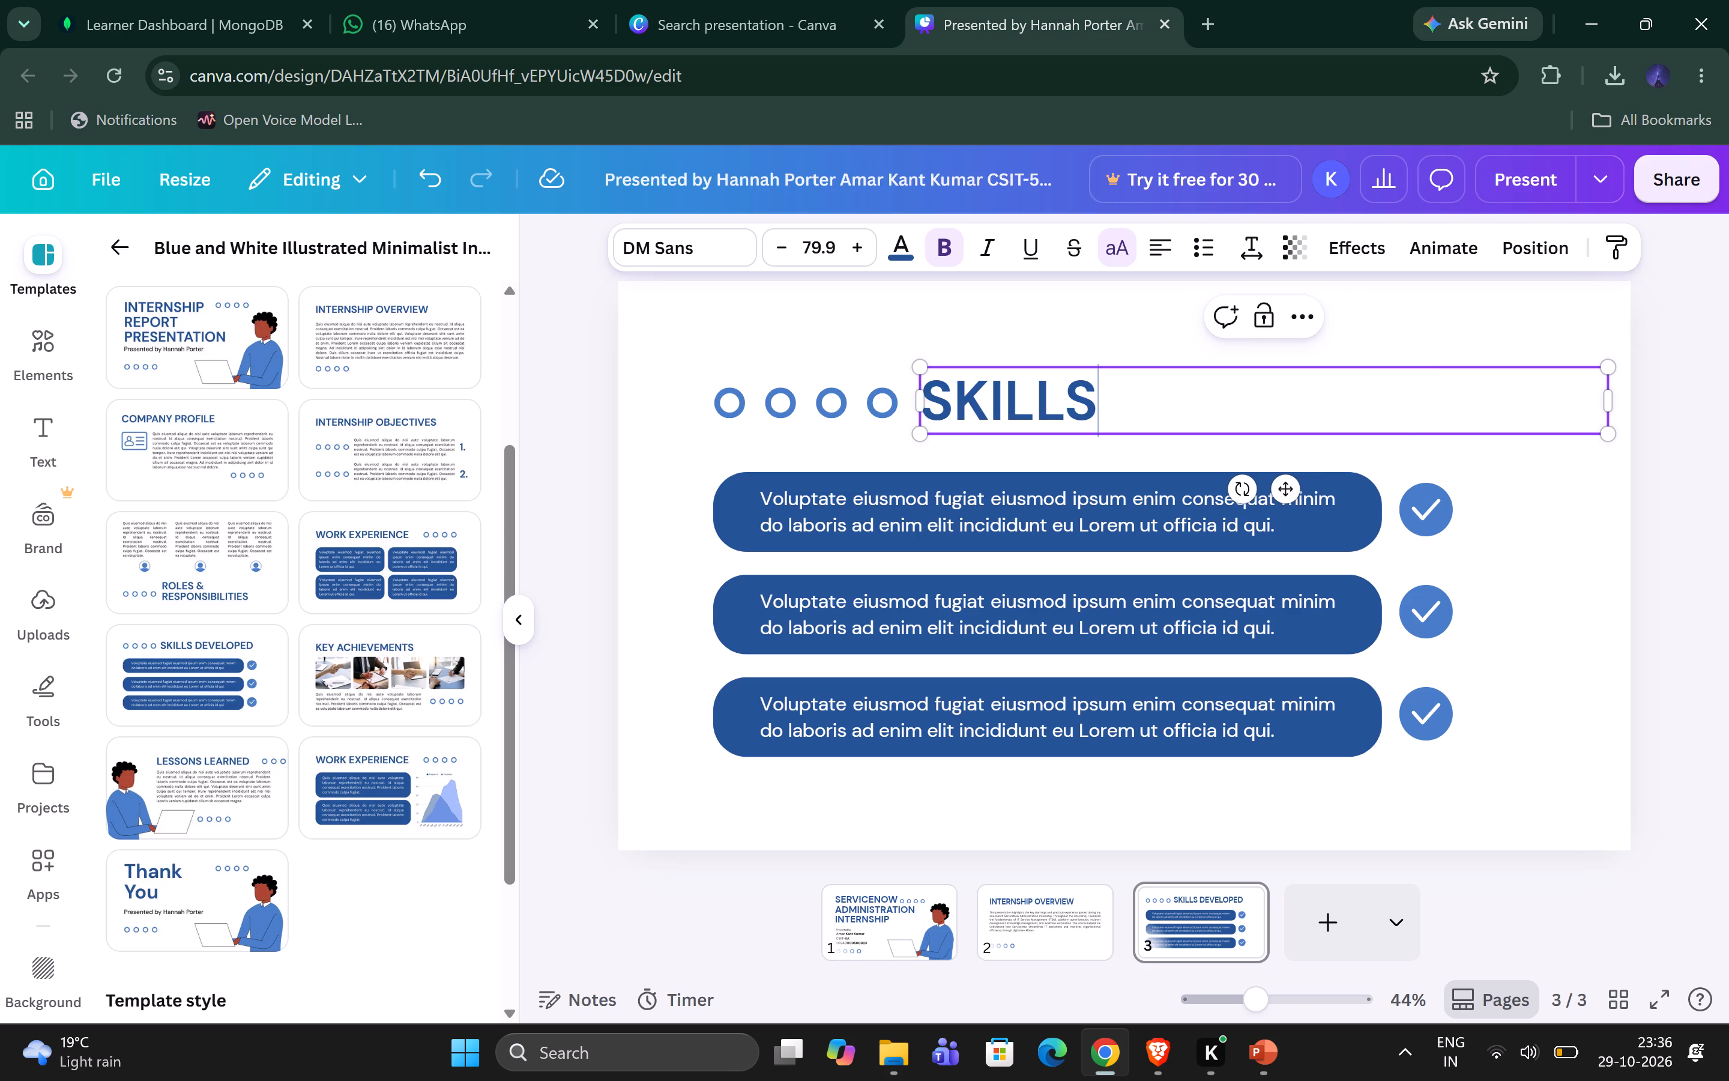
{"action": "key", "text": "BackSpace"}
{"action": "key", "text": "shift+u"}
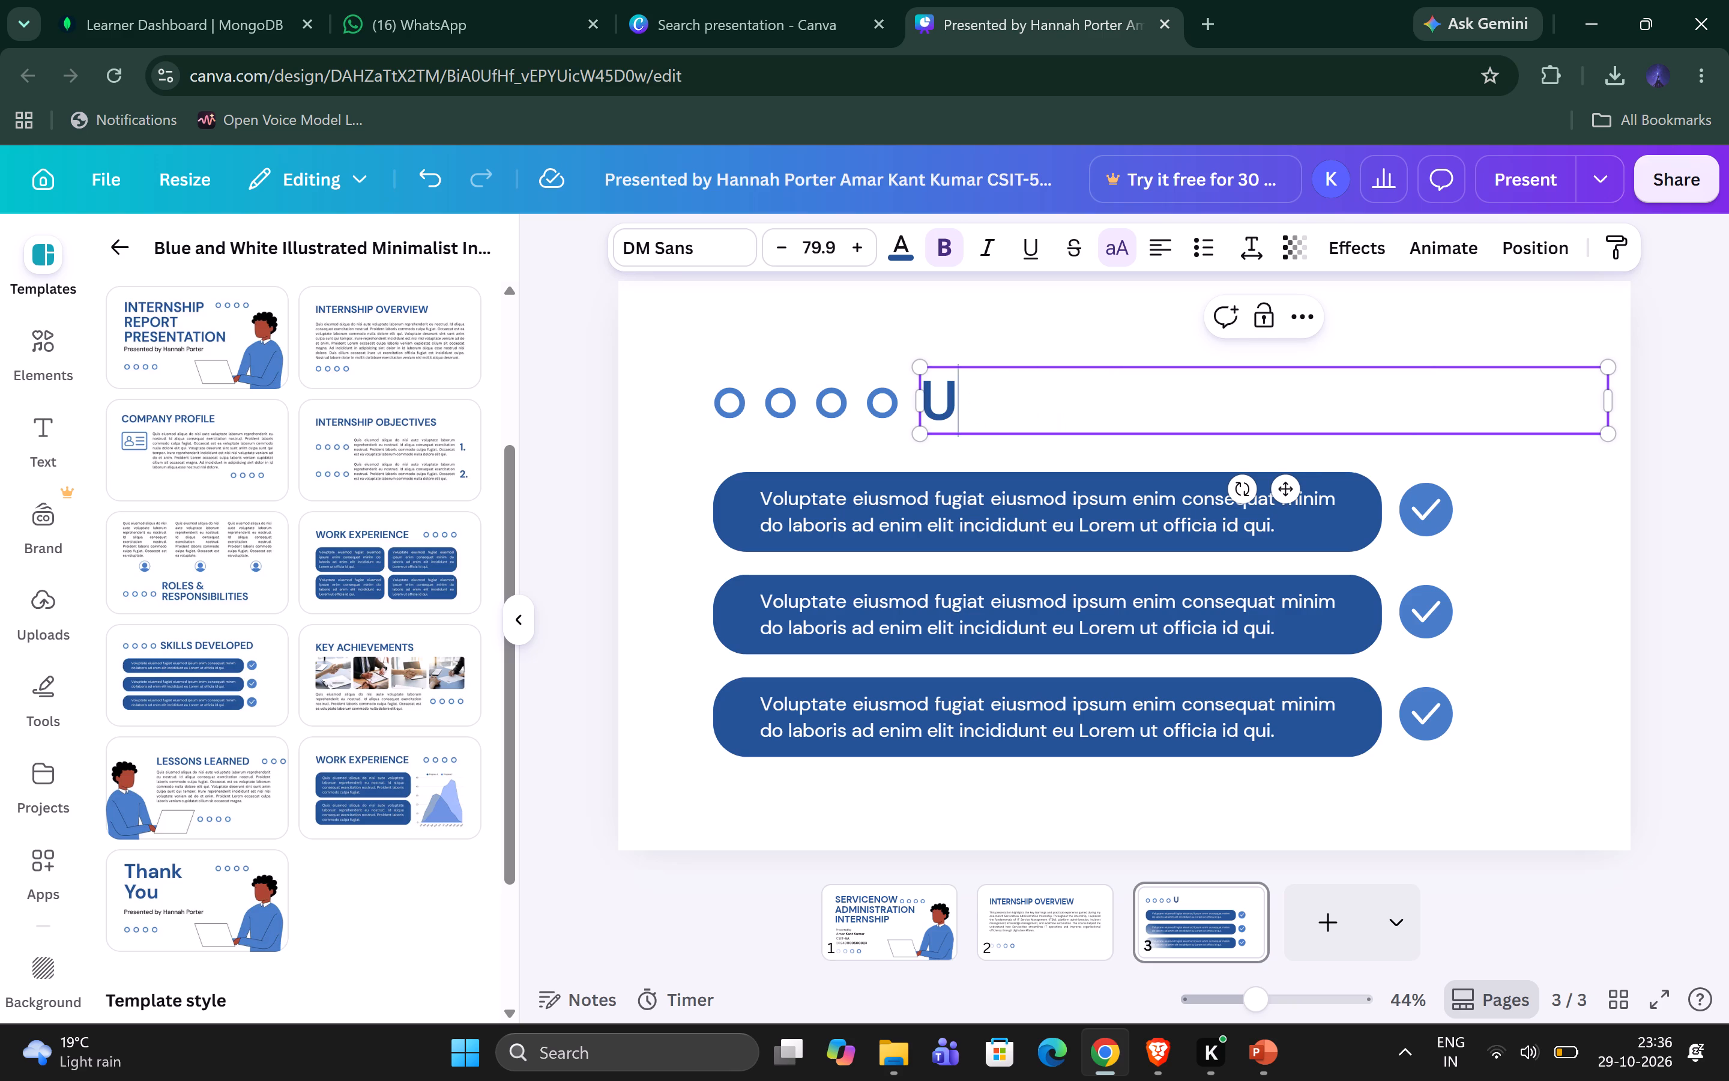
{"action": "key", "text": "n"}
{"action": "key", "text": "d"}
{"action": "key", "text": "e"}
{"action": "key", "text": "r"}
{"action": "type", "text": "st"}
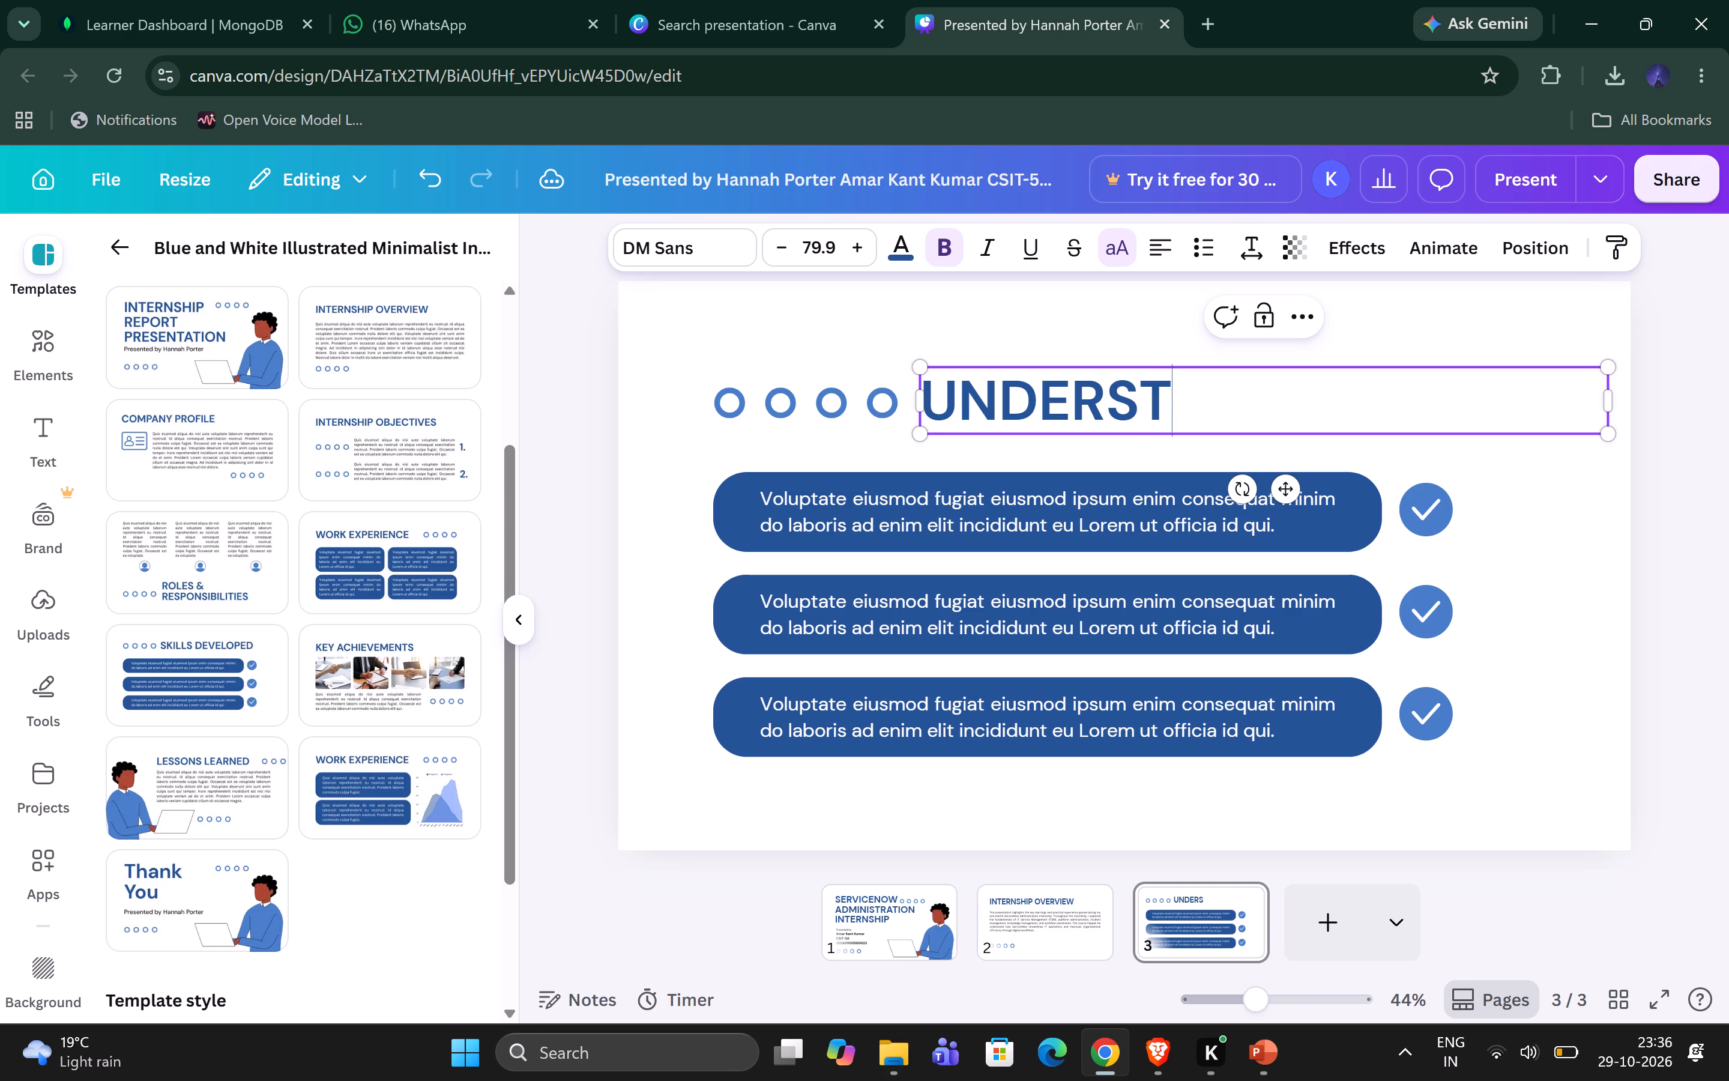
{"action": "type", "text": "anding"}
{"action": "key", "text": "space"}
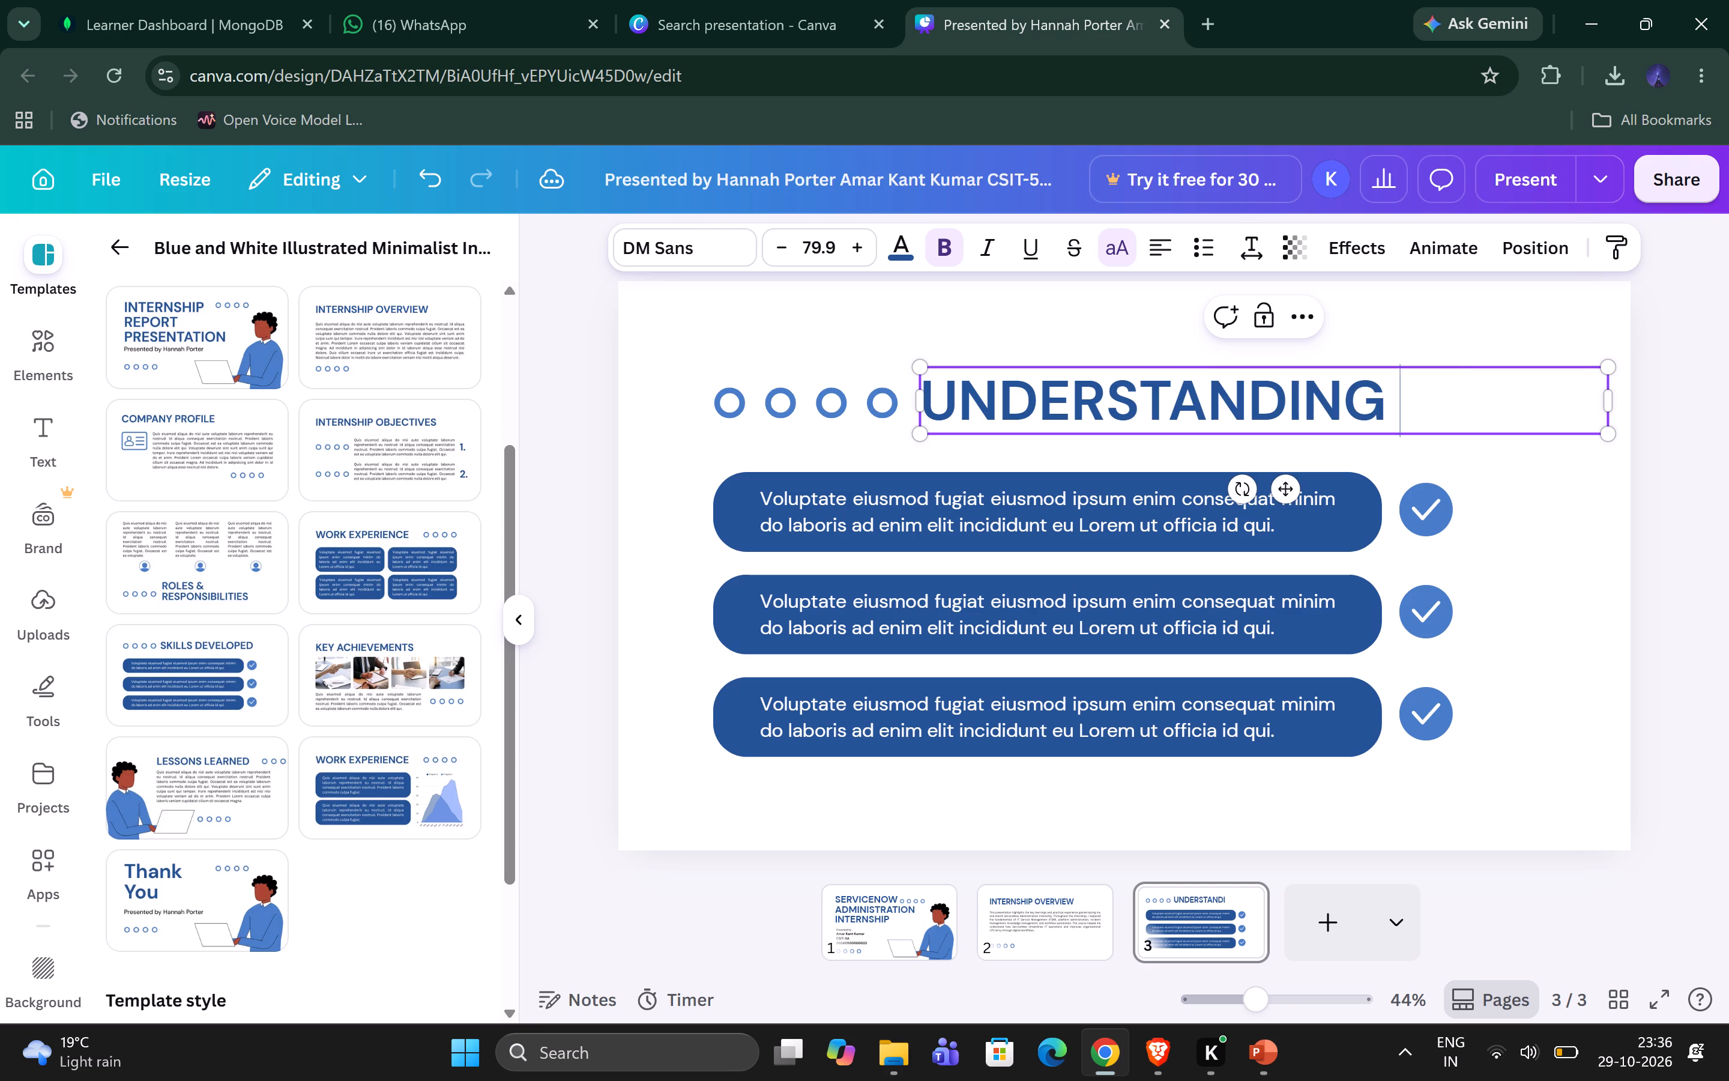
{"action": "key", "text": "s"}
{"action": "type", "text": "ervice"}
{"action": "key", "text": "shift+n"}
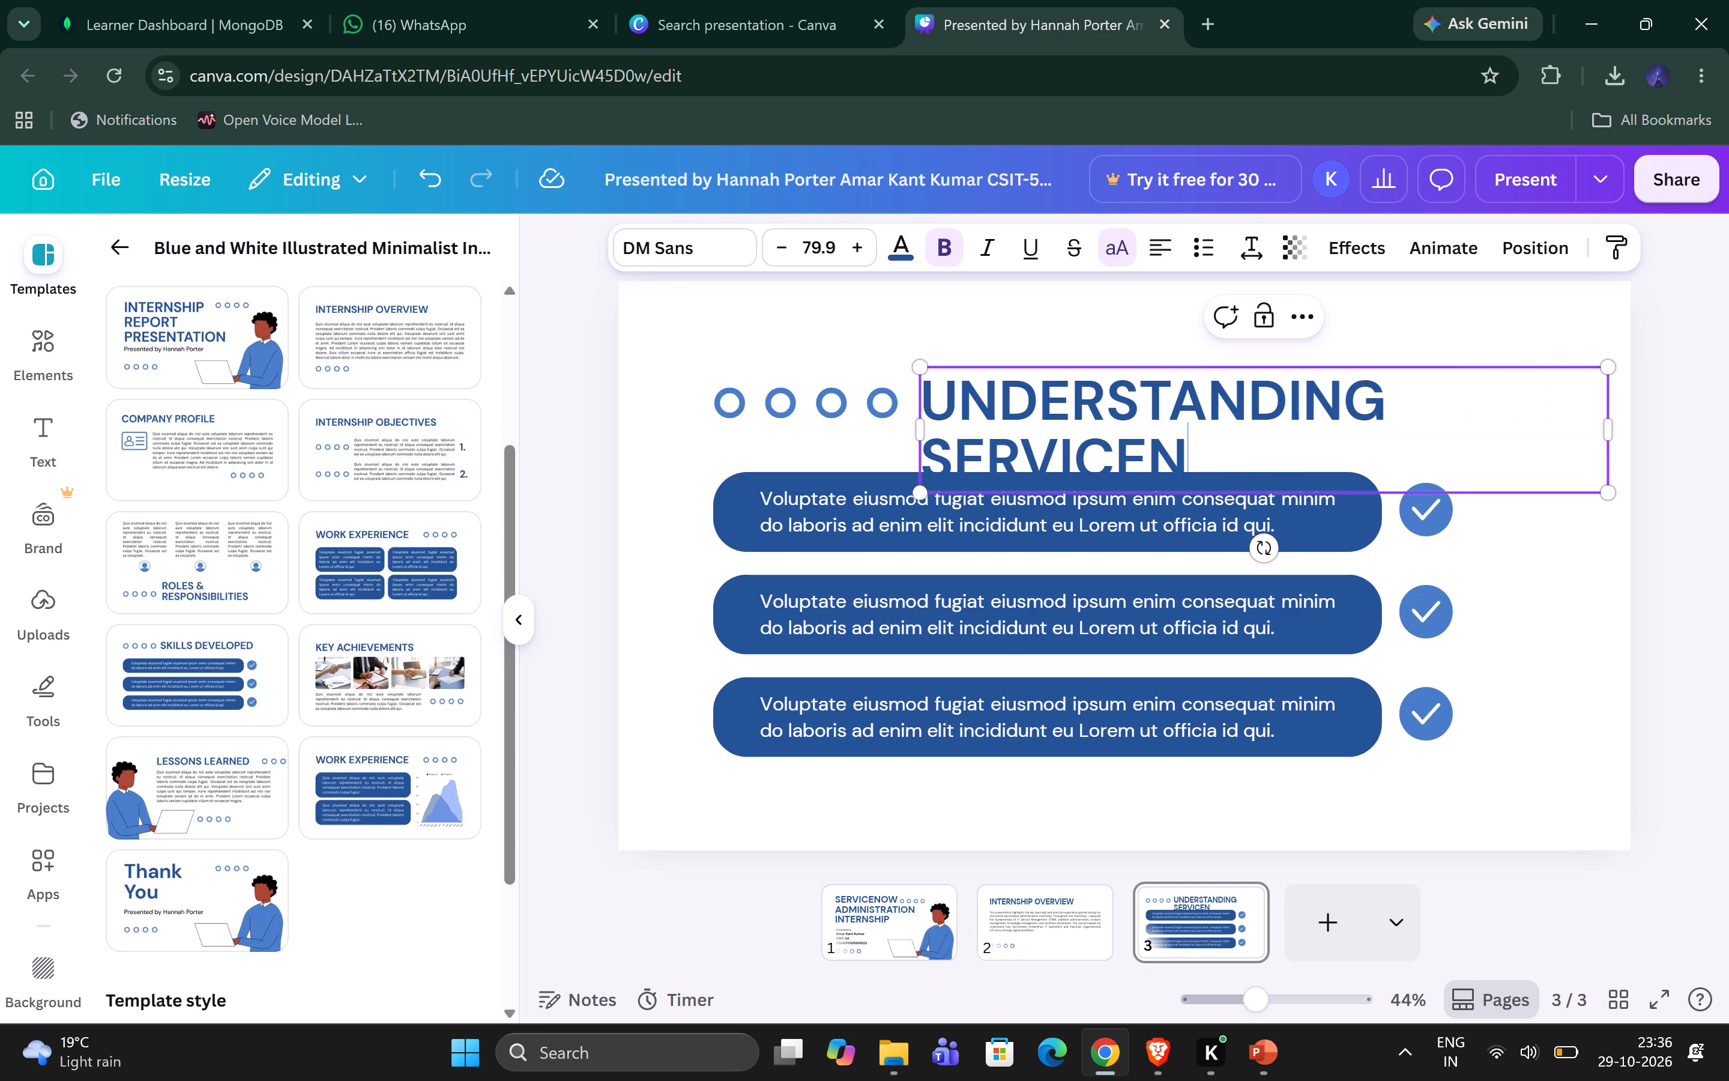
{"action": "type", "text": "ow"}
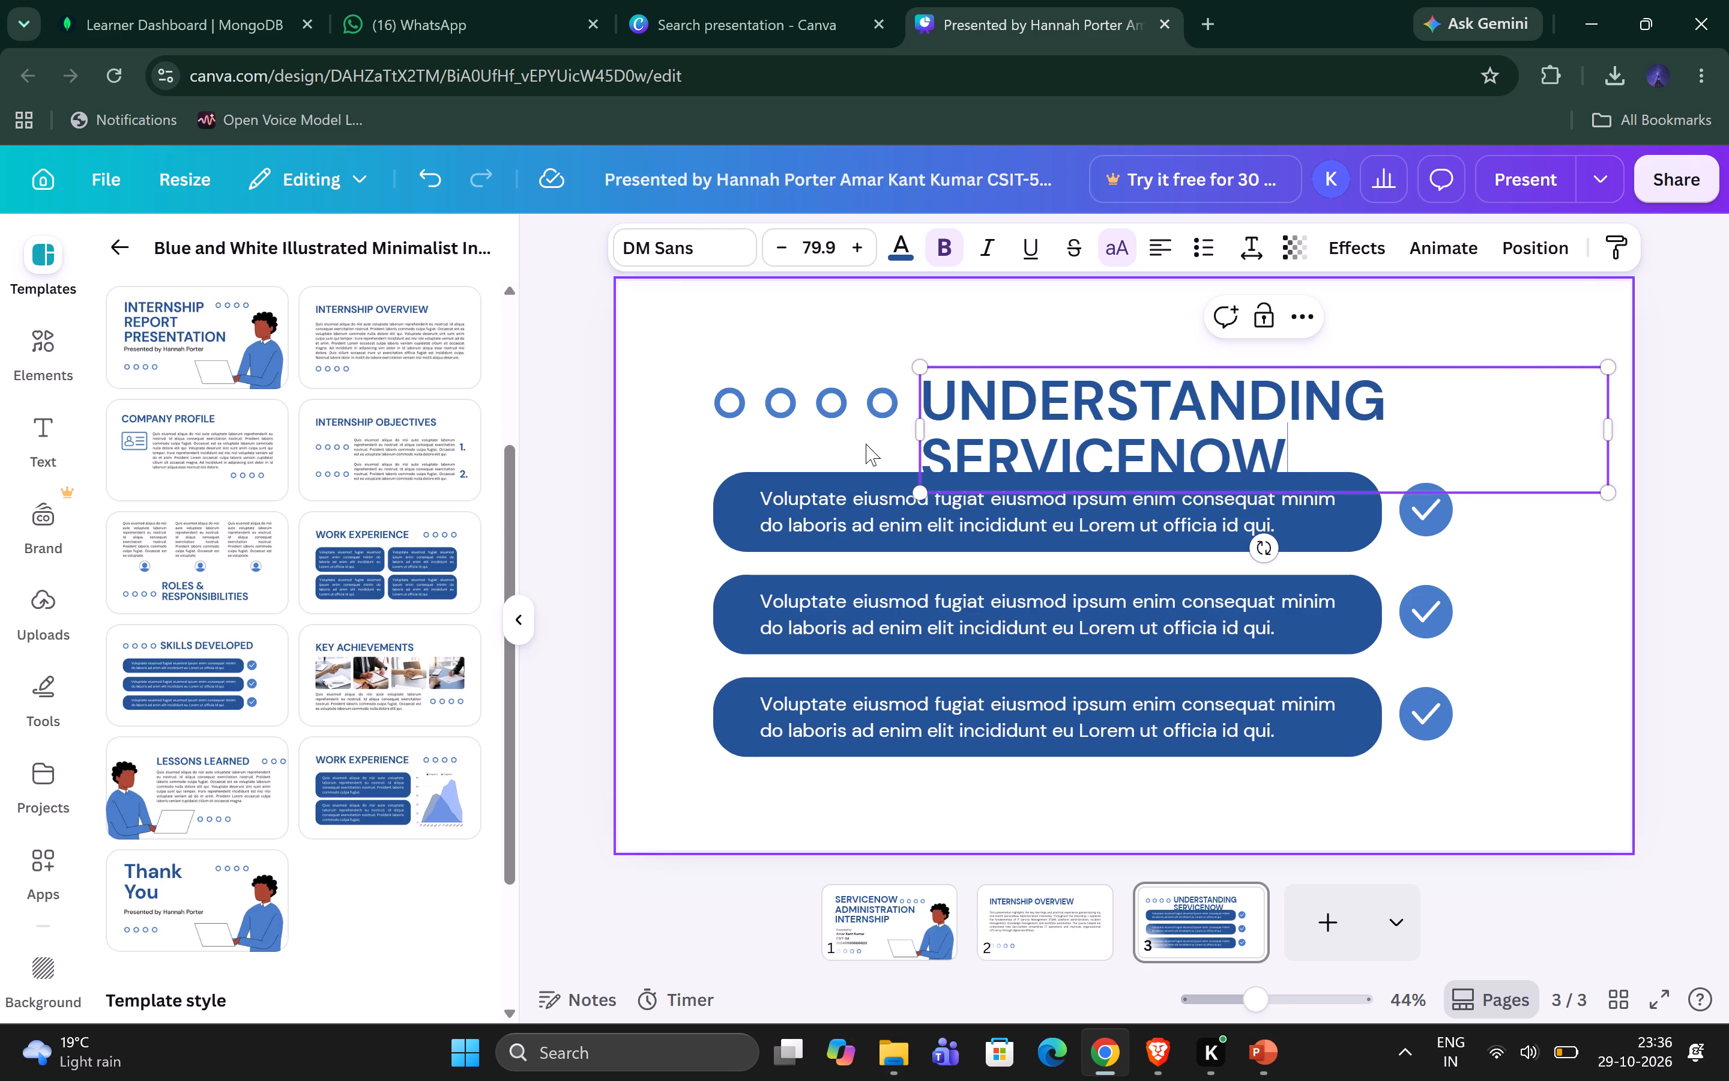
Reduce the "Internship Overview" heading on page 2 to font size 67.9.
{"action": "left_click", "coordinate": [1045, 925]}
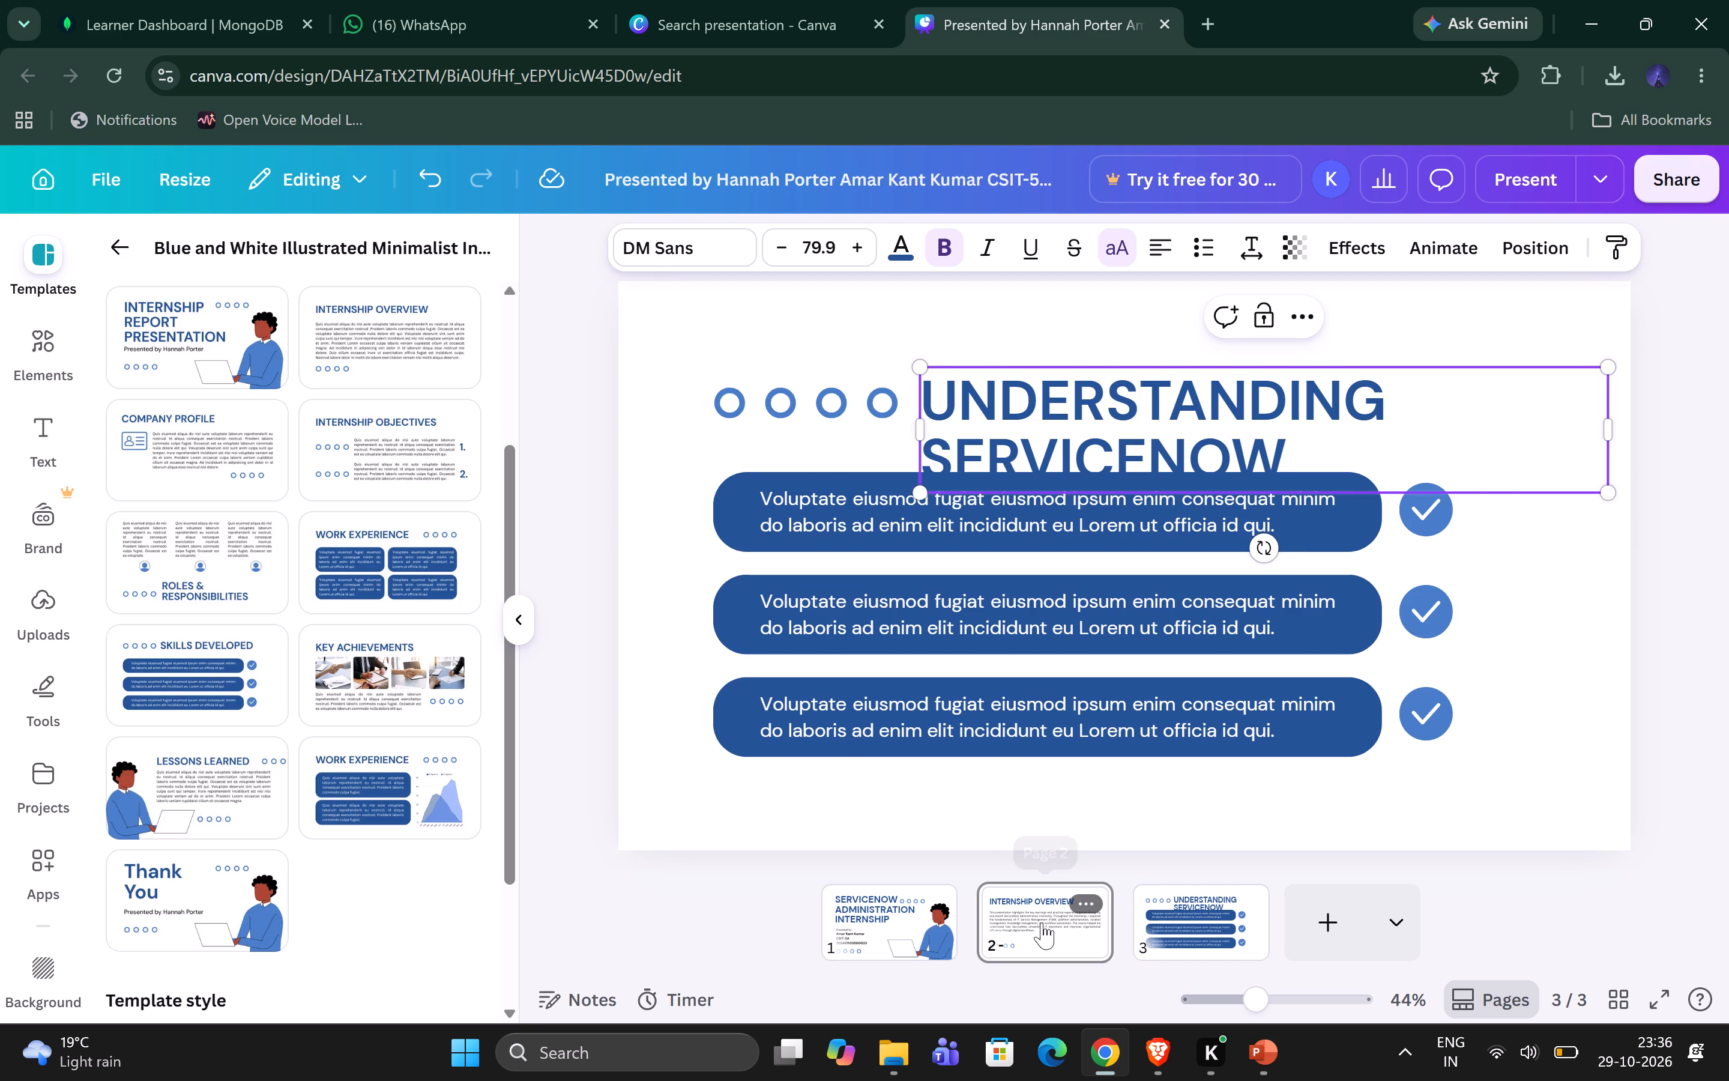
{"action": "left_click", "coordinate": [1074, 428]}
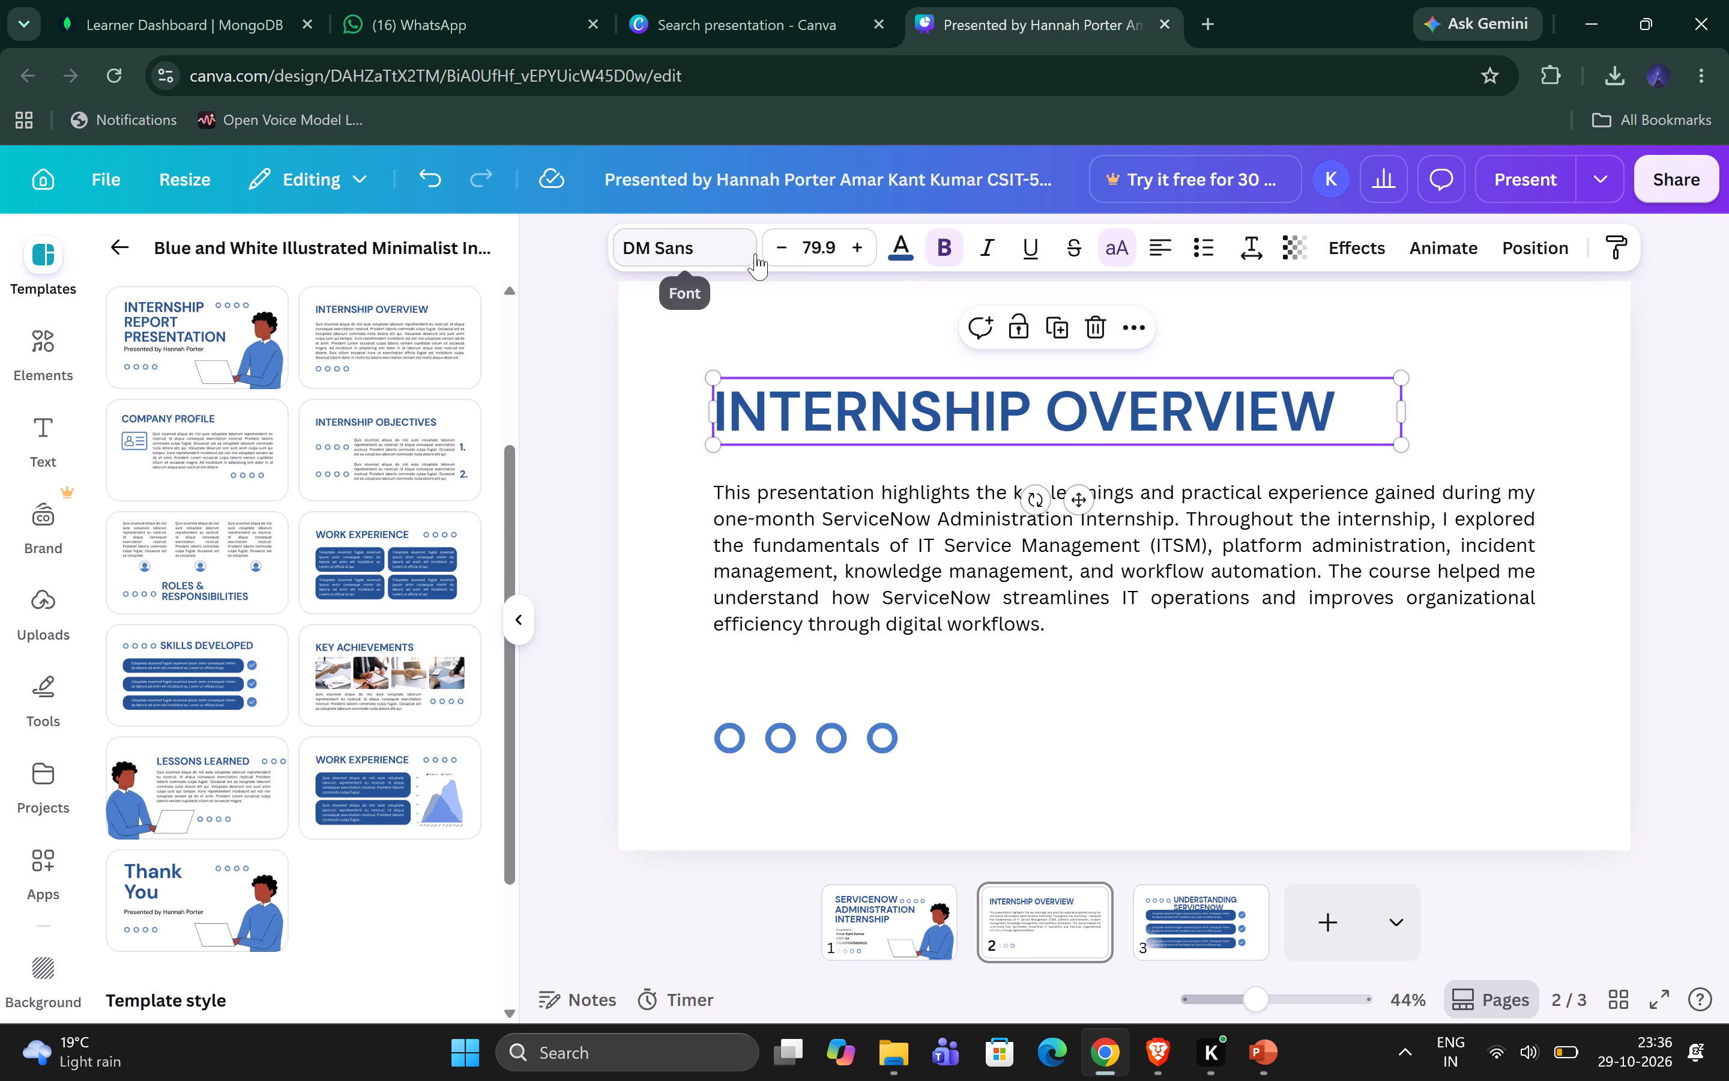
{"action": "triple_click", "coordinate": [792, 243]}
{"action": "triple_click", "coordinate": [792, 243]}
{"action": "triple_click", "coordinate": [792, 244]}
{"action": "double_click", "coordinate": [791, 244]}
{"action": "left_click", "coordinate": [787, 247]}
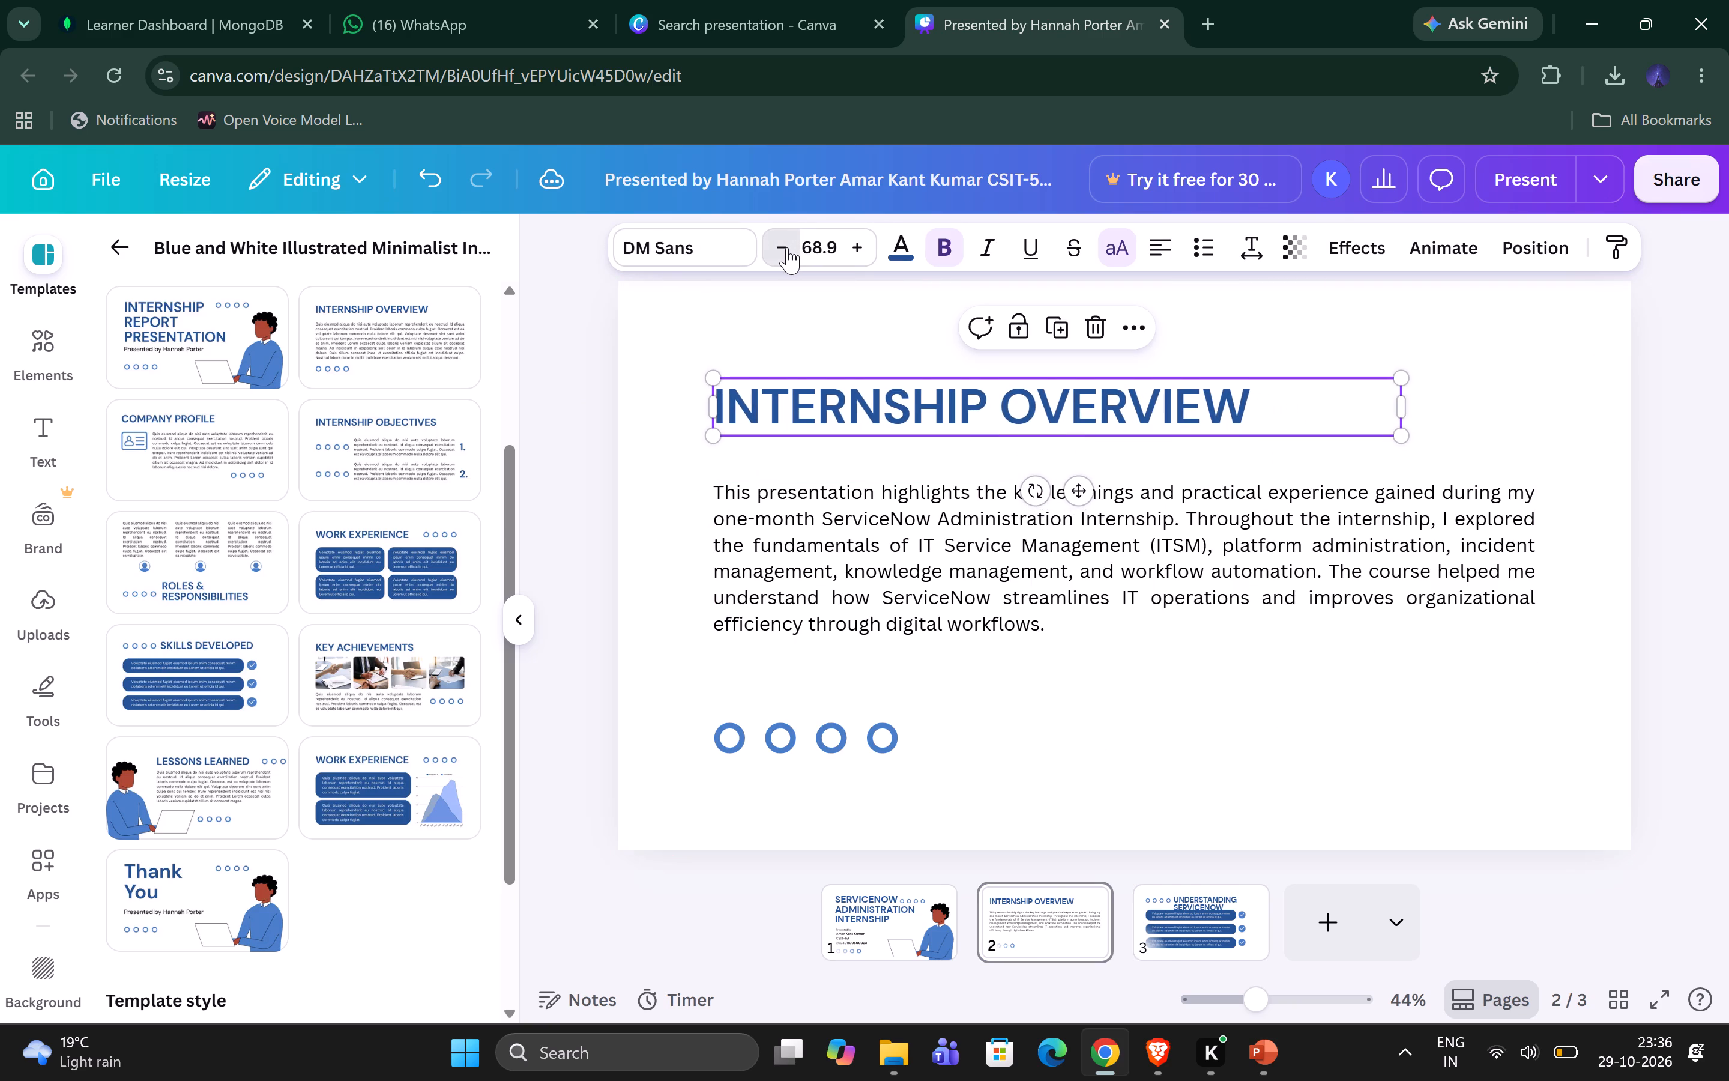
Reduce the "Understanding ServiceNow" heading on page 3 to the matching font size of 67.9.
{"action": "left_click", "coordinate": [1180, 889]}
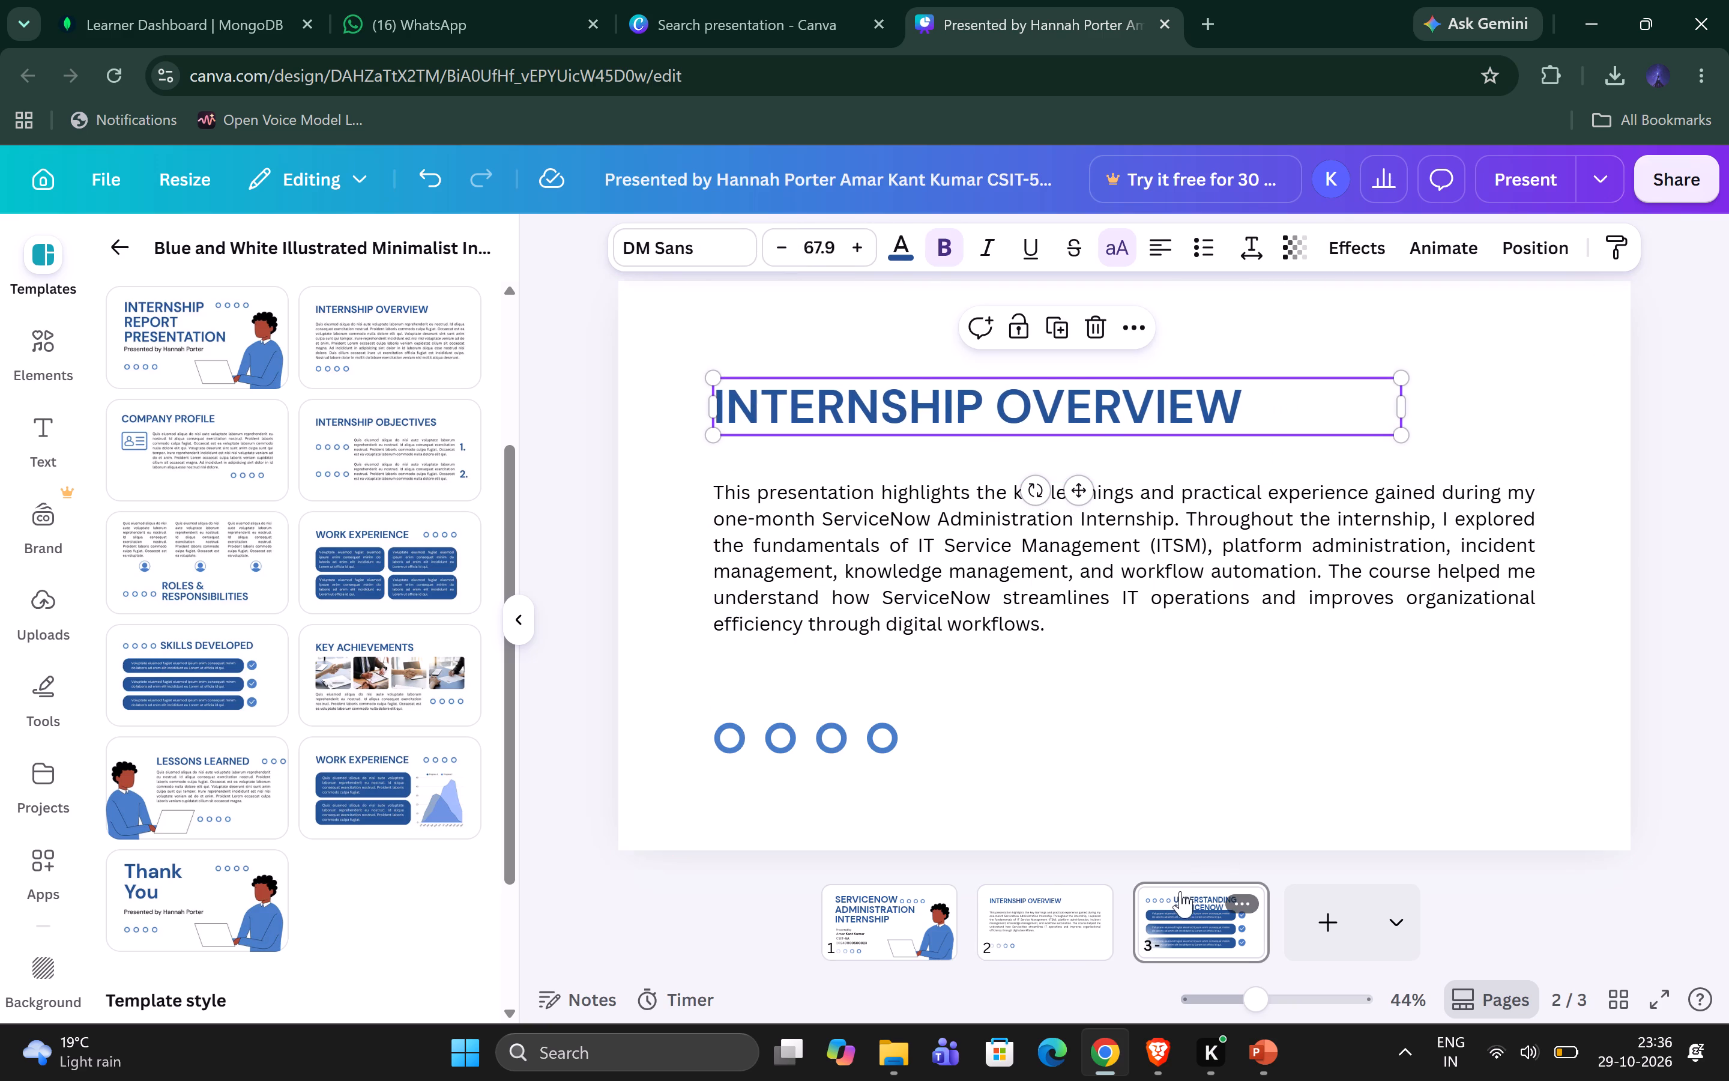
{"action": "left_click", "coordinate": [1147, 416]}
{"action": "double_click", "coordinate": [795, 250]}
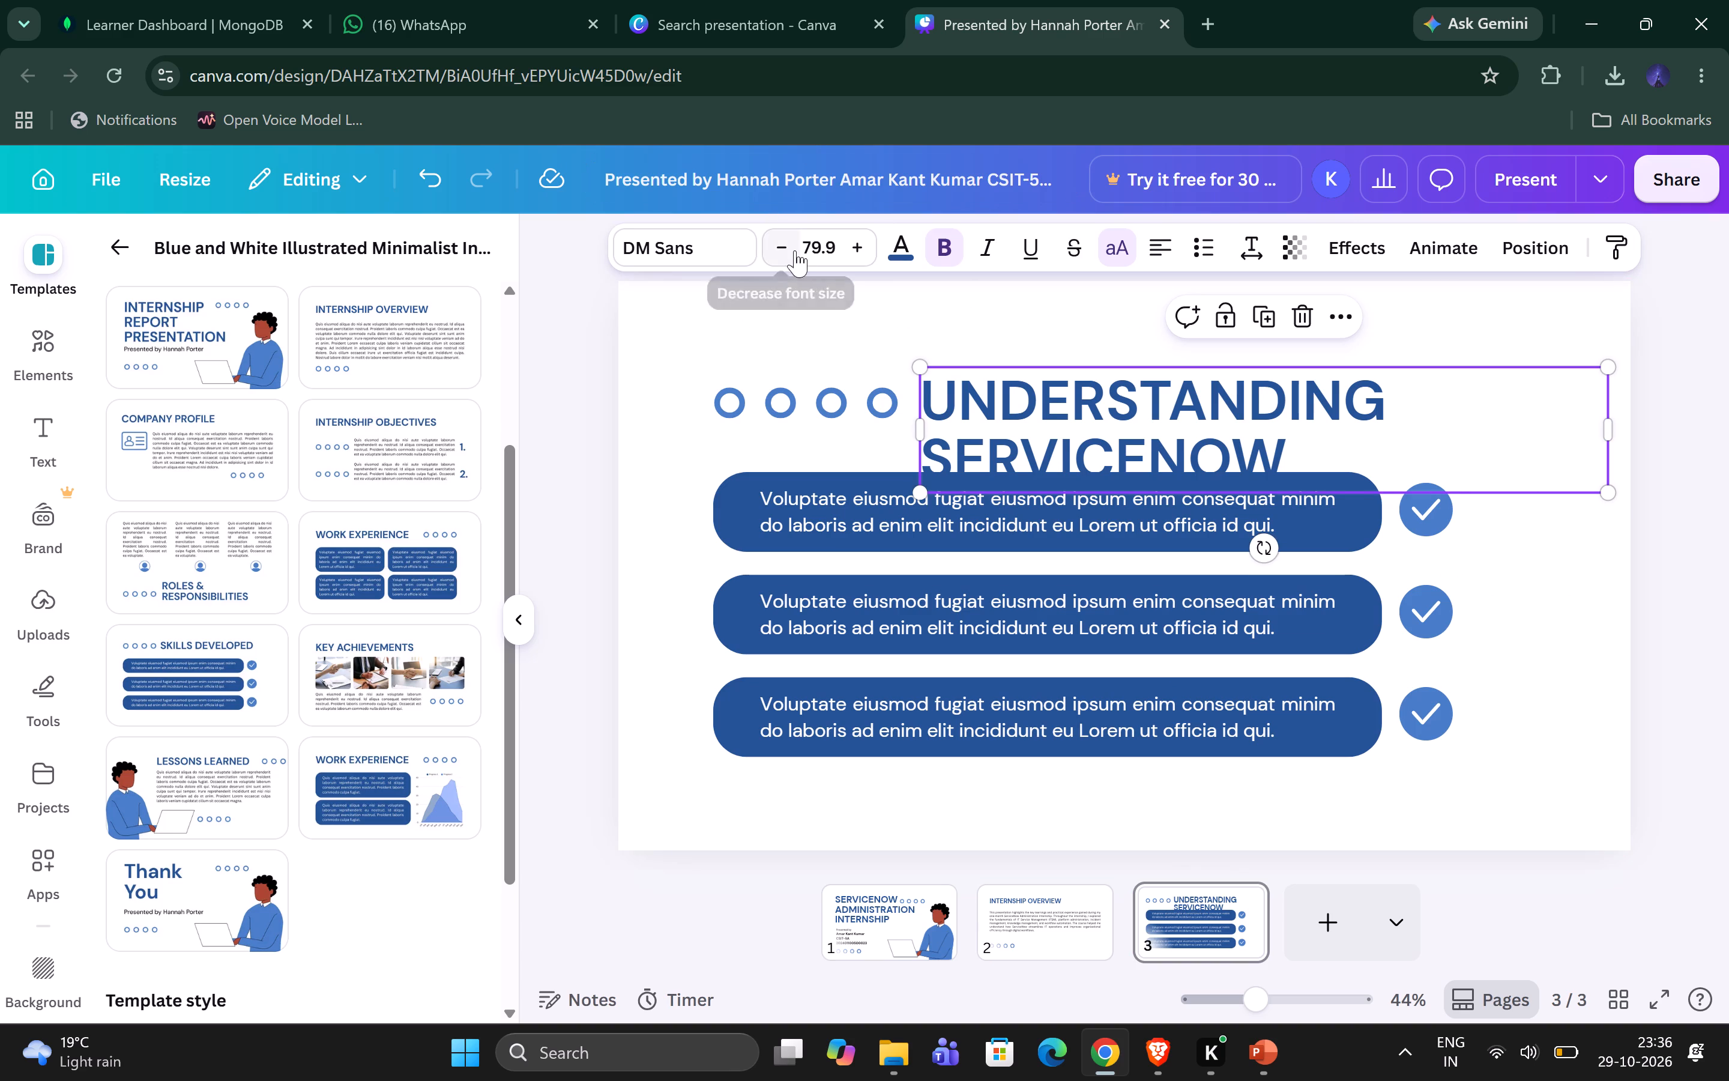
{"action": "triple_click", "coordinate": [794, 247]}
{"action": "triple_click", "coordinate": [793, 244]}
{"action": "triple_click", "coordinate": [792, 243]}
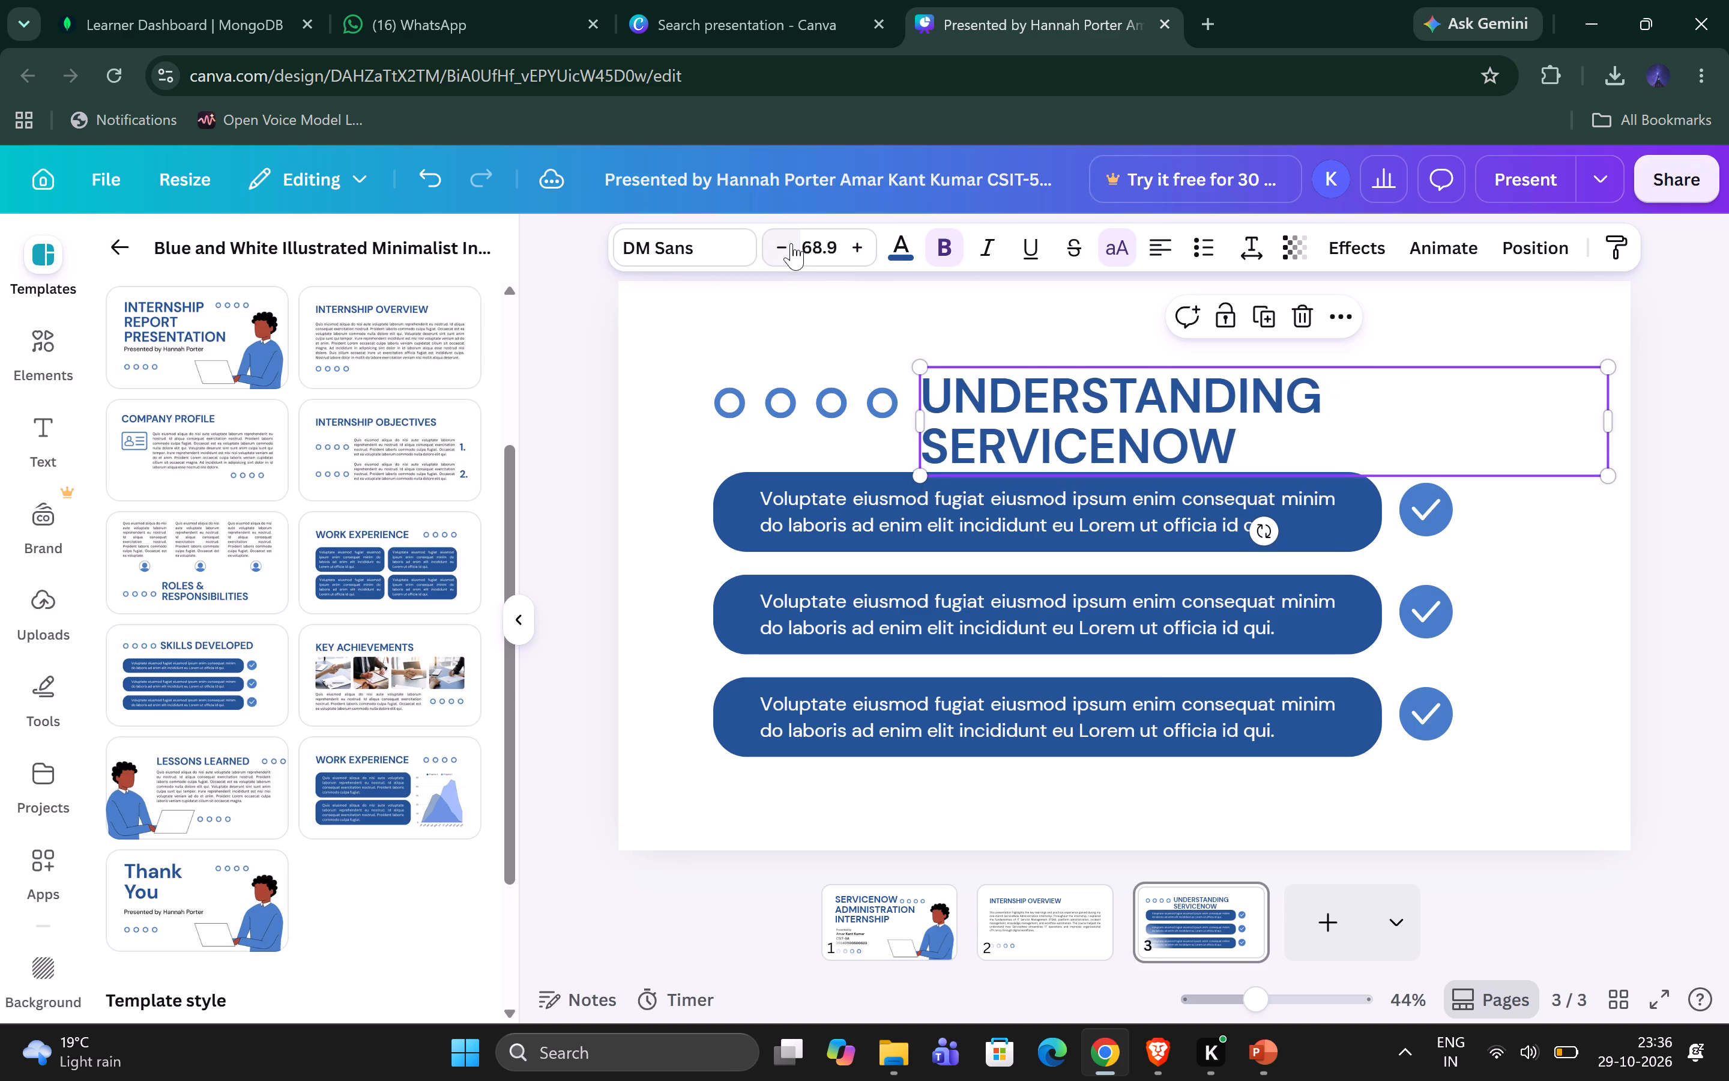
{"action": "left_click", "coordinate": [791, 243]}
Move the two-line page 3 heading slightly upward so it clears the first blue bar.
{"action": "left_click", "coordinate": [1254, 443]}
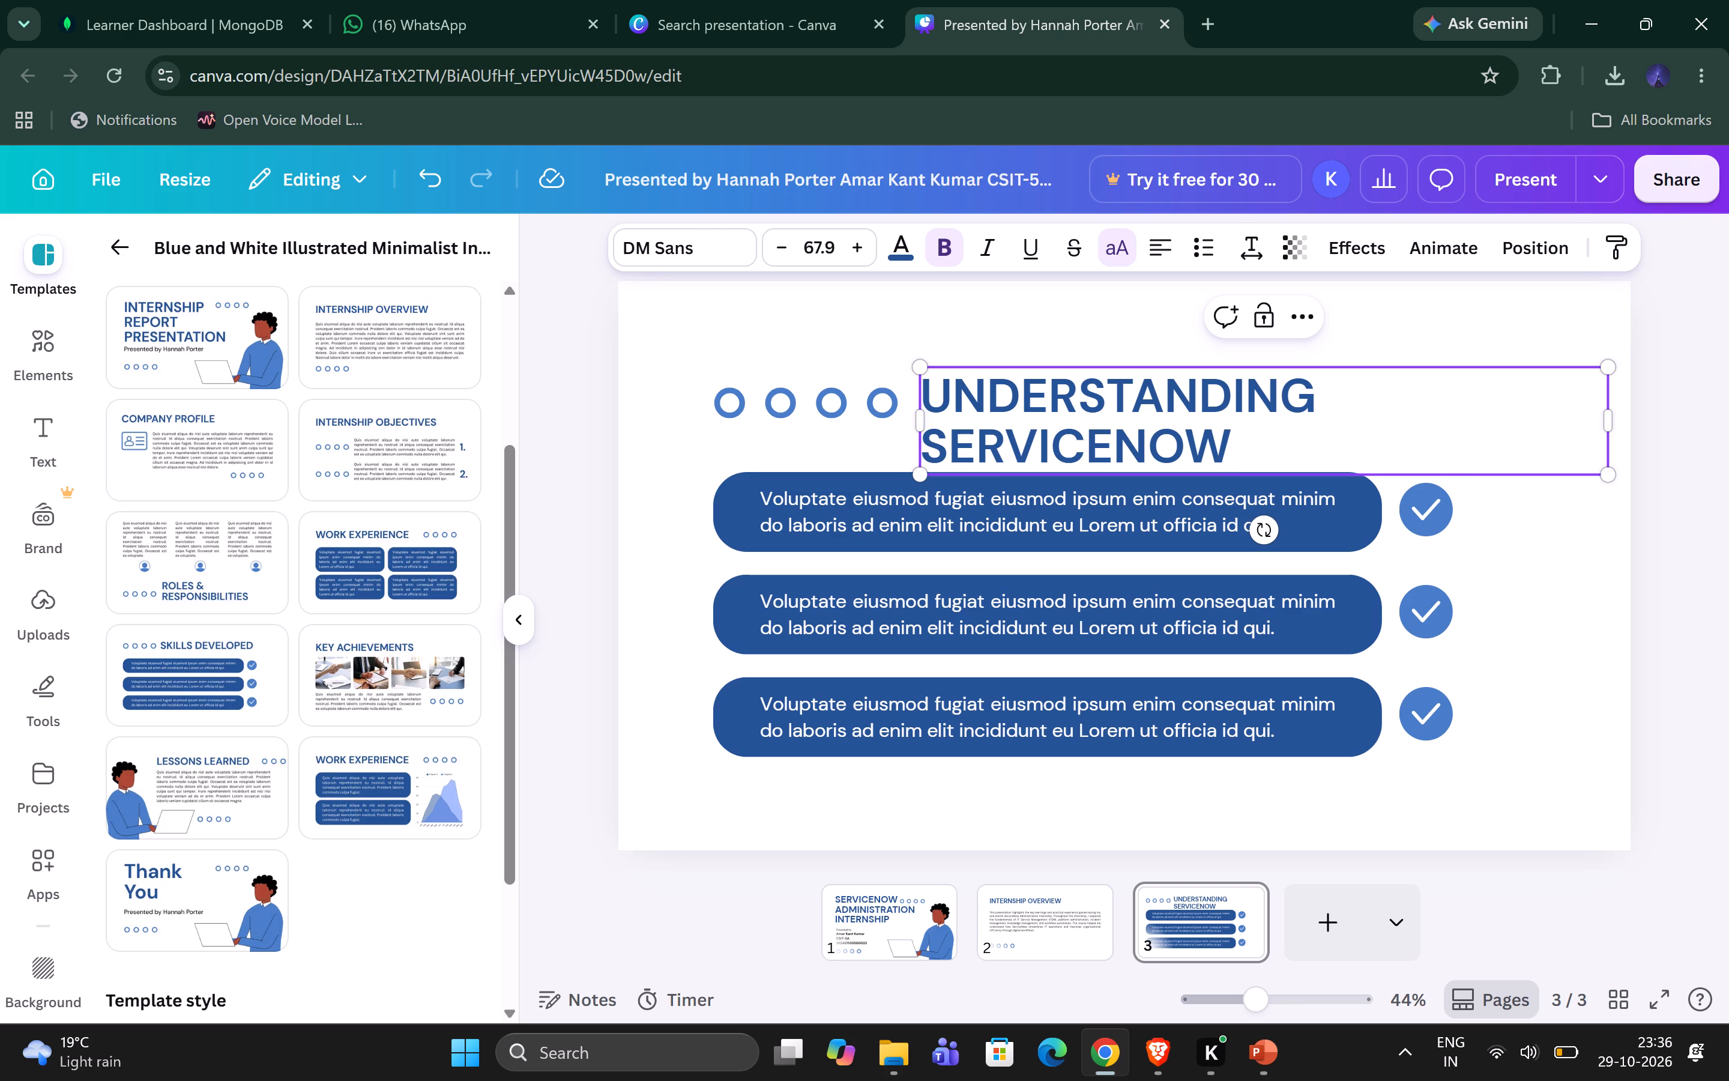
{"action": "left_click_drag", "start_coordinate": [1355, 366], "coordinate": [1351, 347]}
Check the Slide 2 title in ChatGPT and append "& ITSM" to the page 3 heading in Canva.
{"action": "left_click", "coordinate": [1326, 414]}
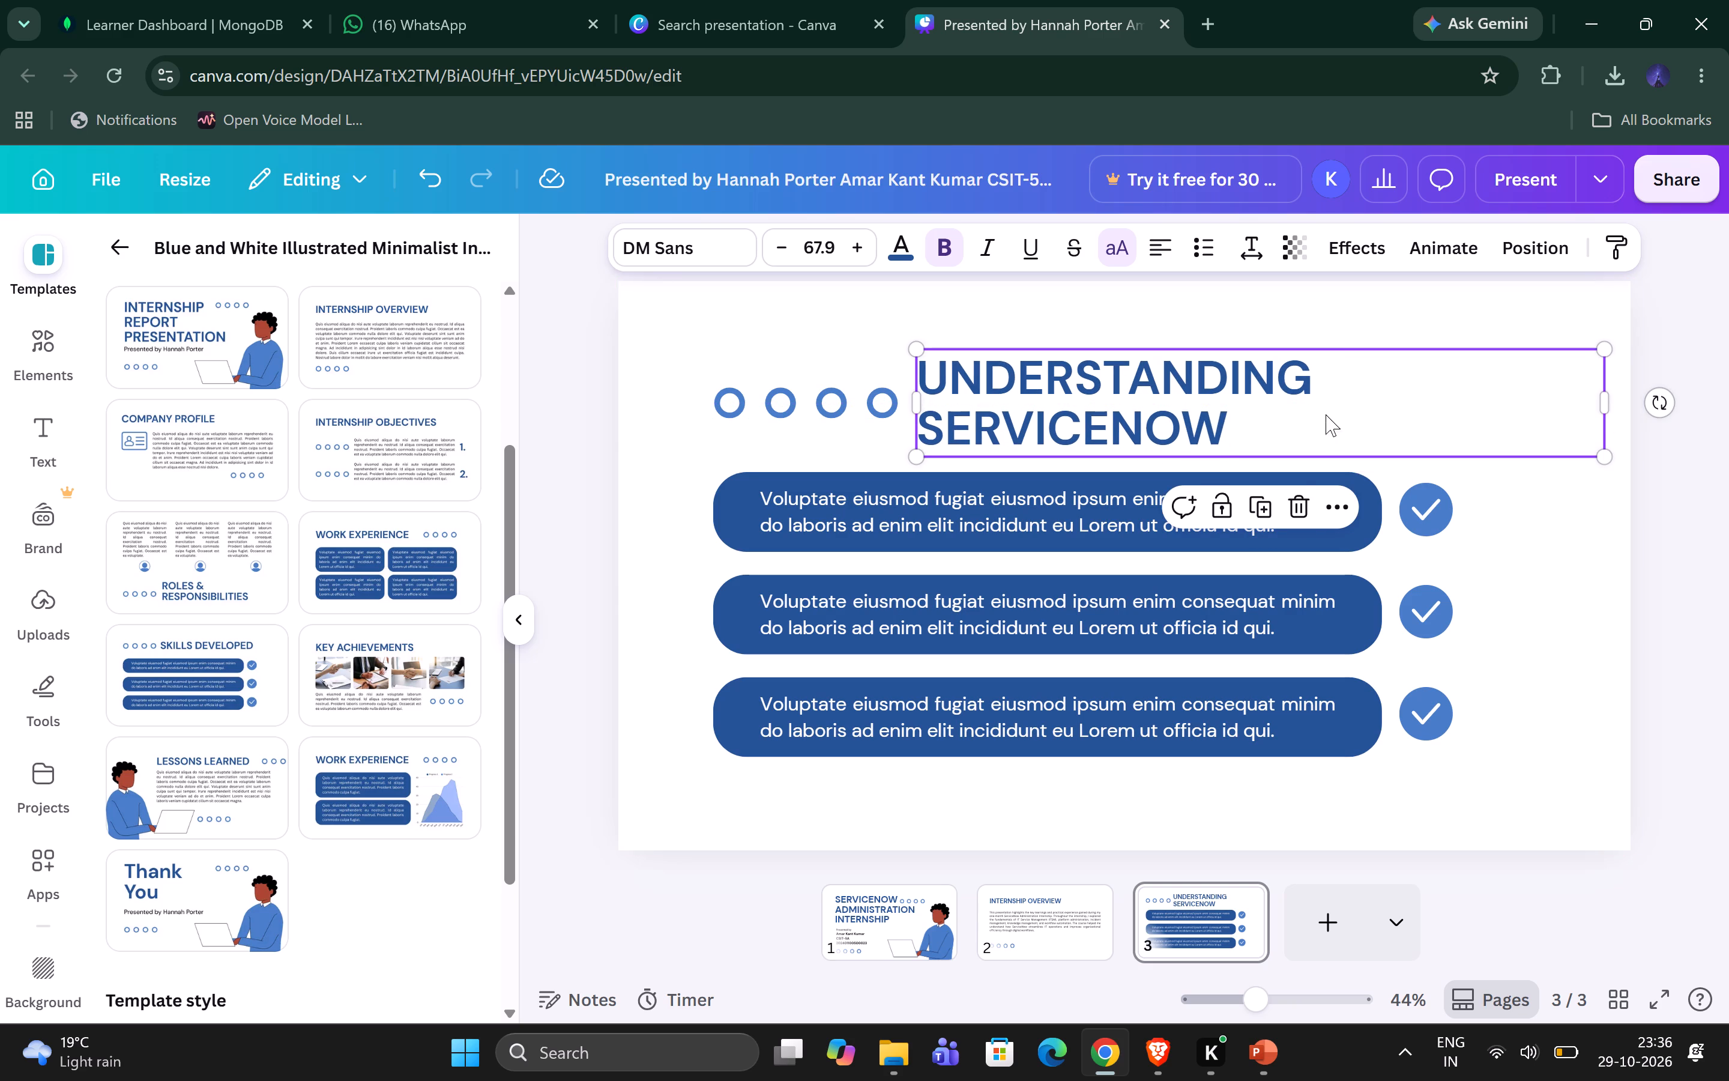
{"action": "left_click", "coordinate": [1142, 1065]}
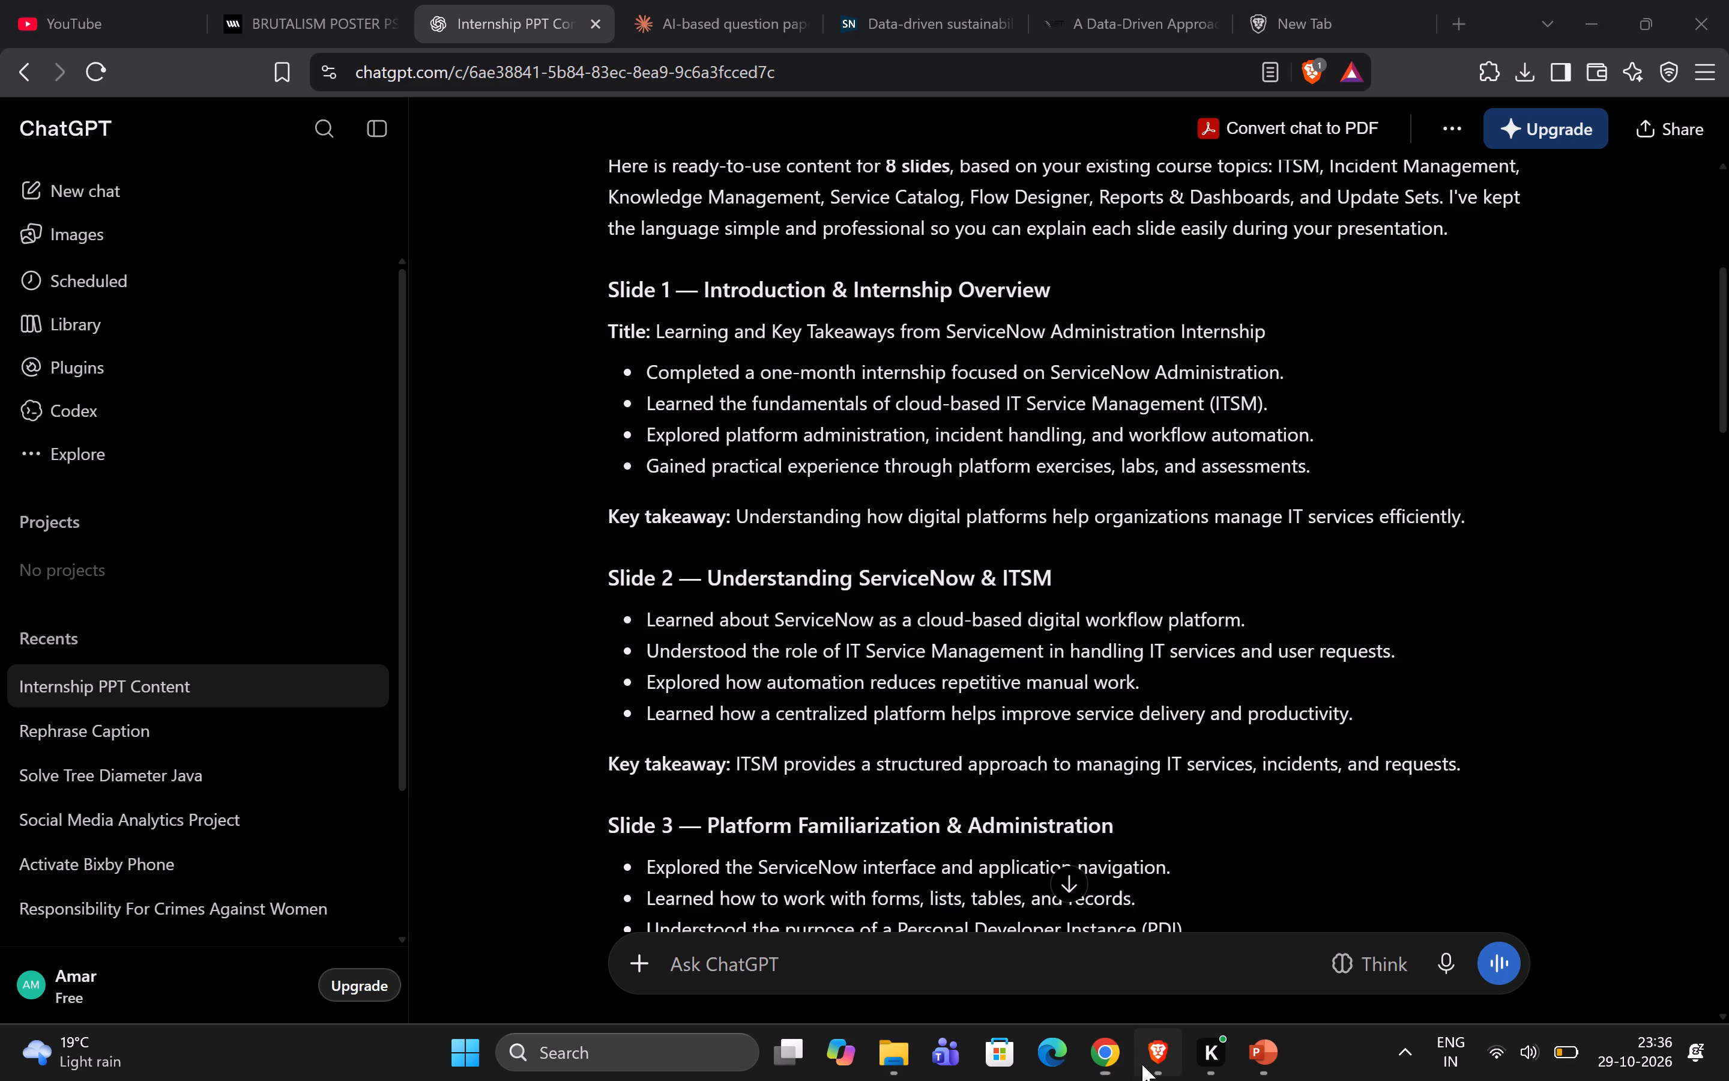
{"action": "left_click", "coordinate": [1142, 1064]}
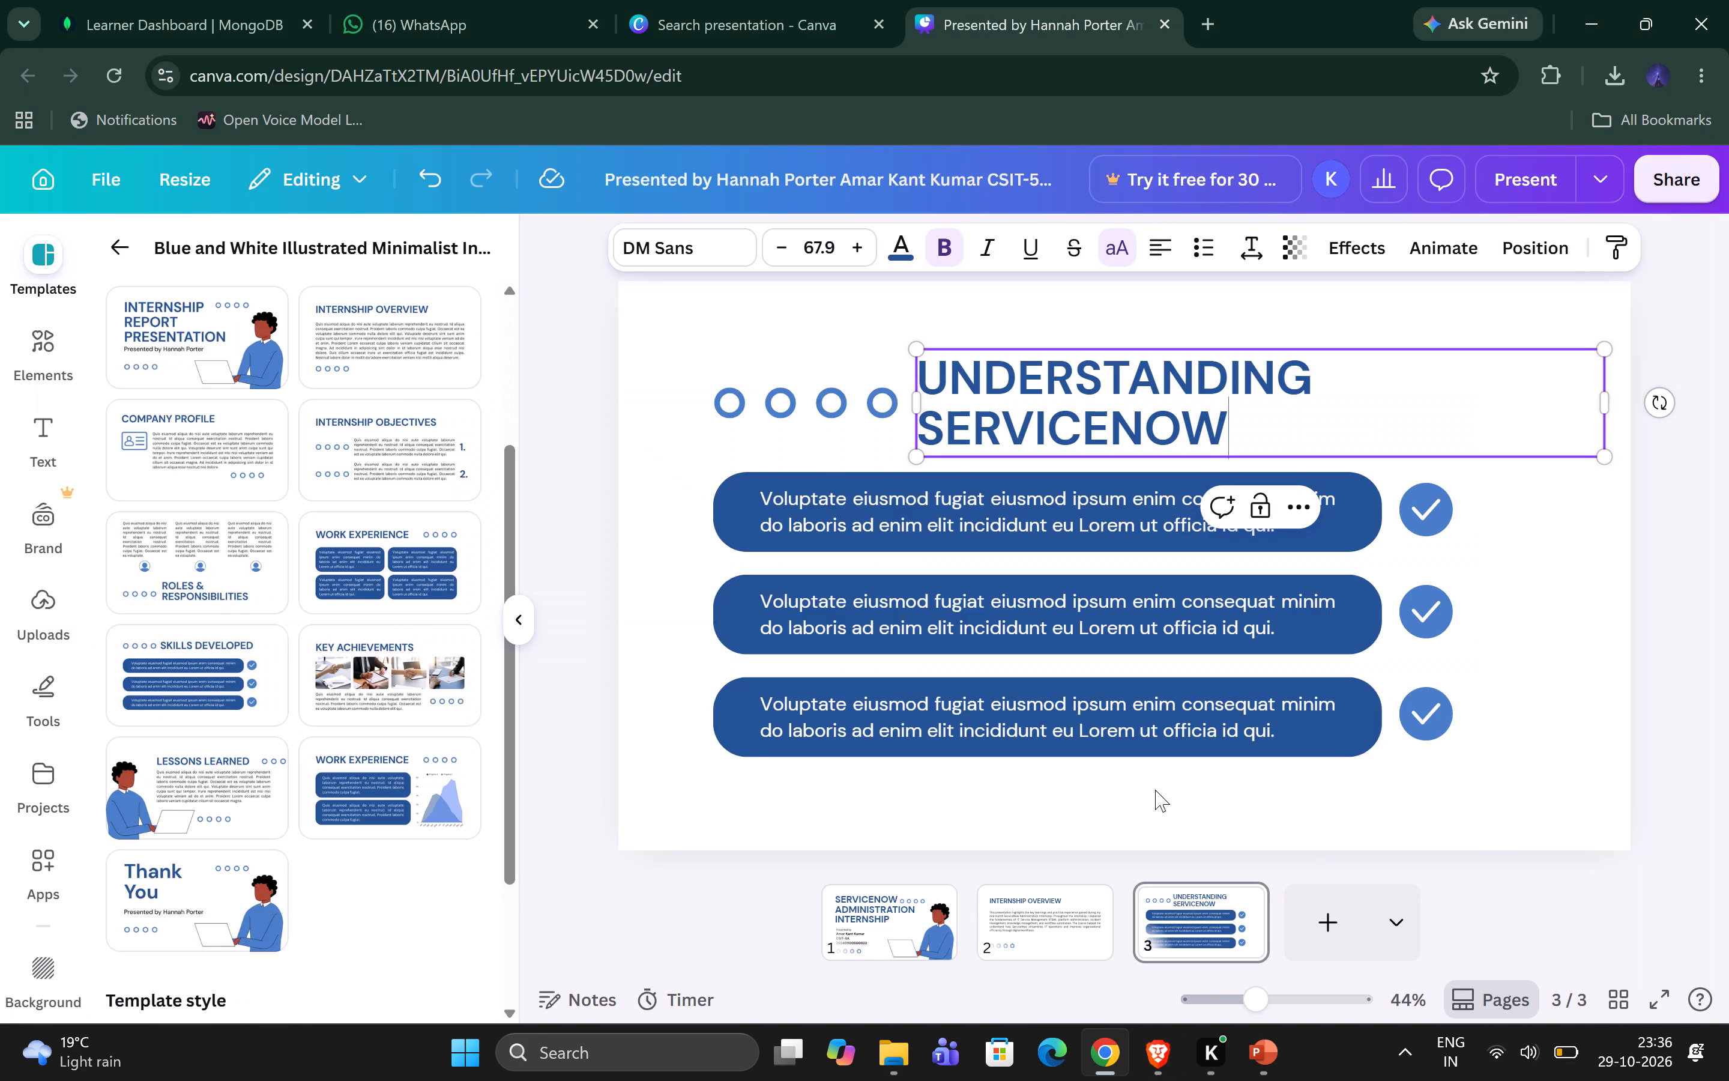
{"action": "key", "text": "space"}
{"action": "type", "text": "& I"}
{"action": "type", "text": "TSM"}
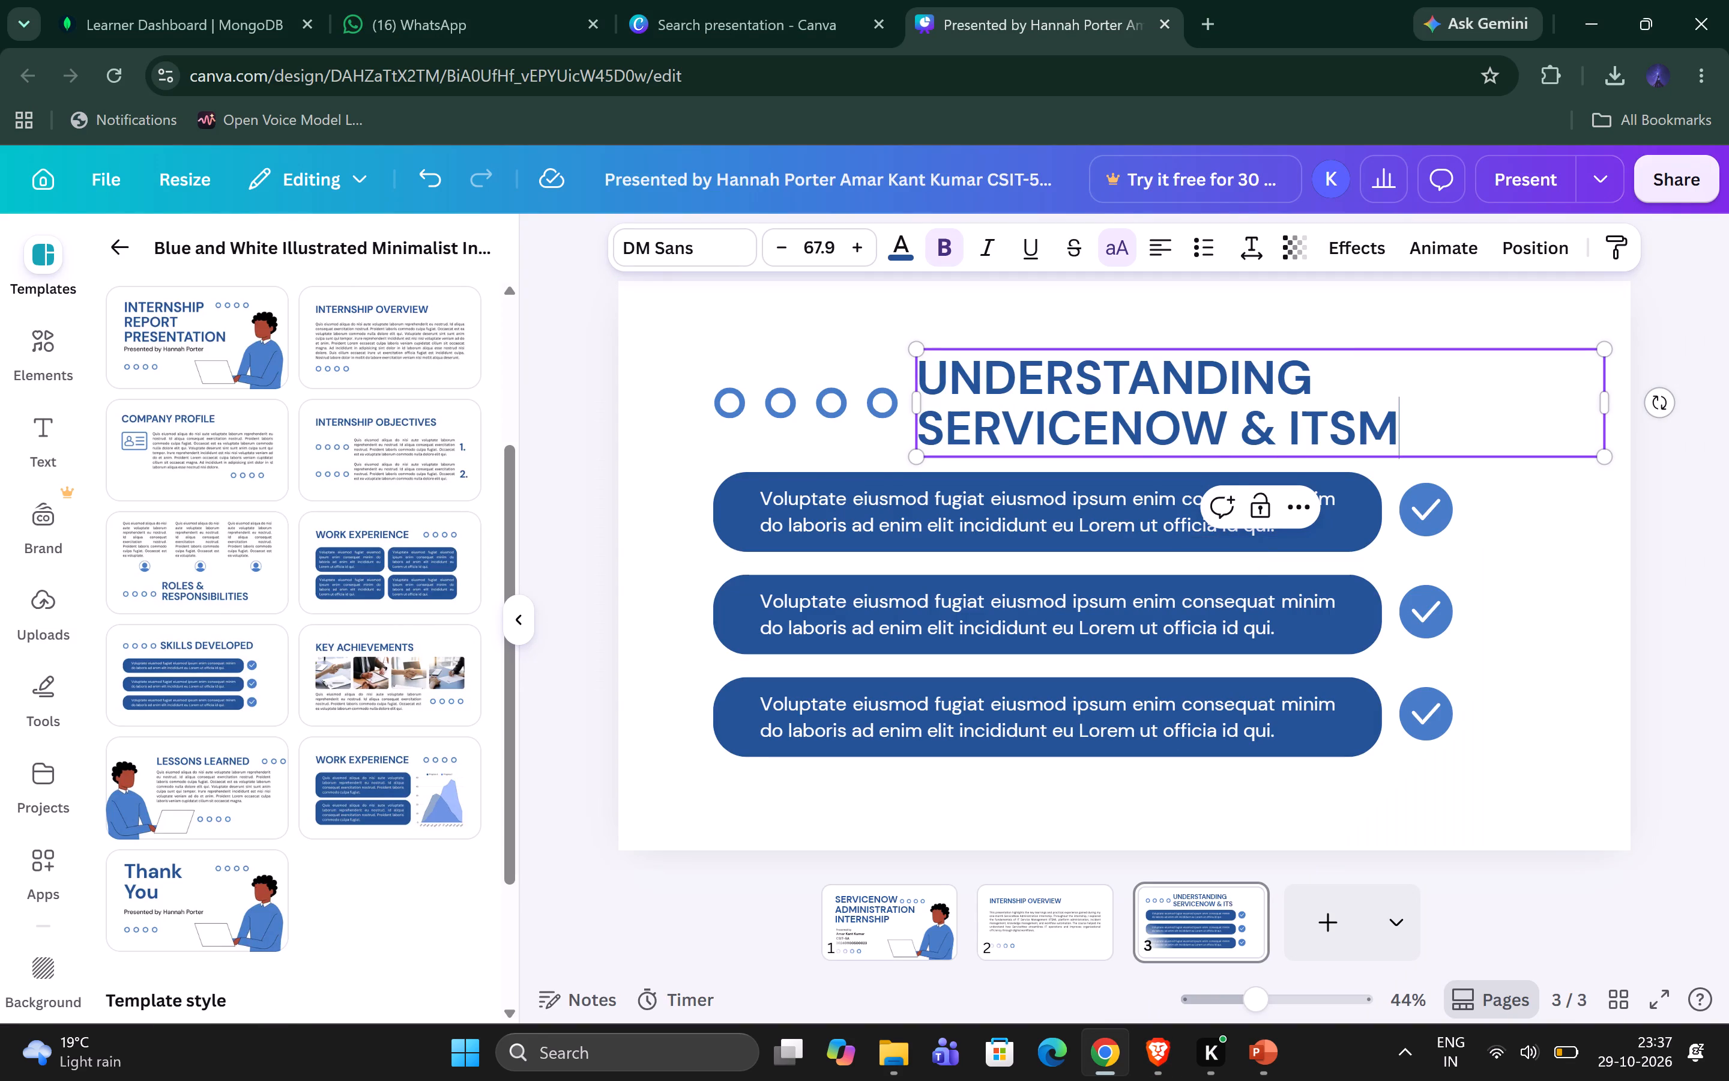
{"action": "left_click", "coordinate": [1706, 503]}
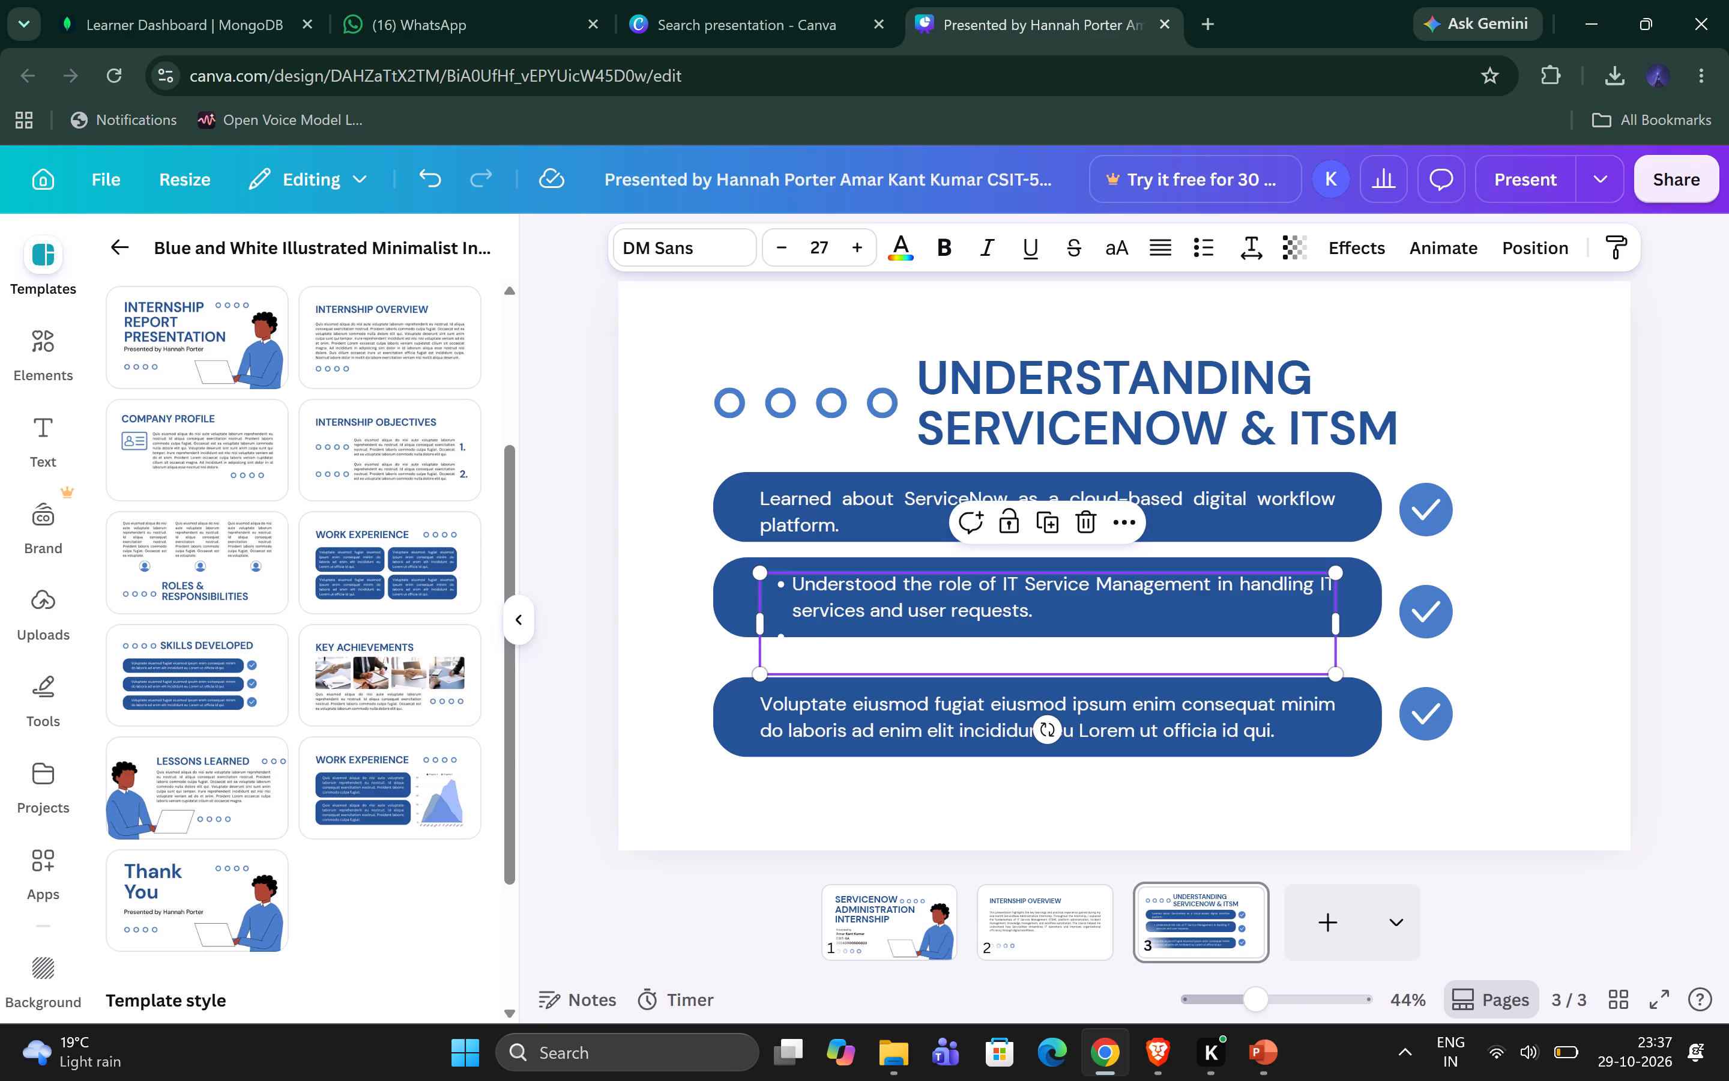
{"action": "key", "text": "BackSpace"}
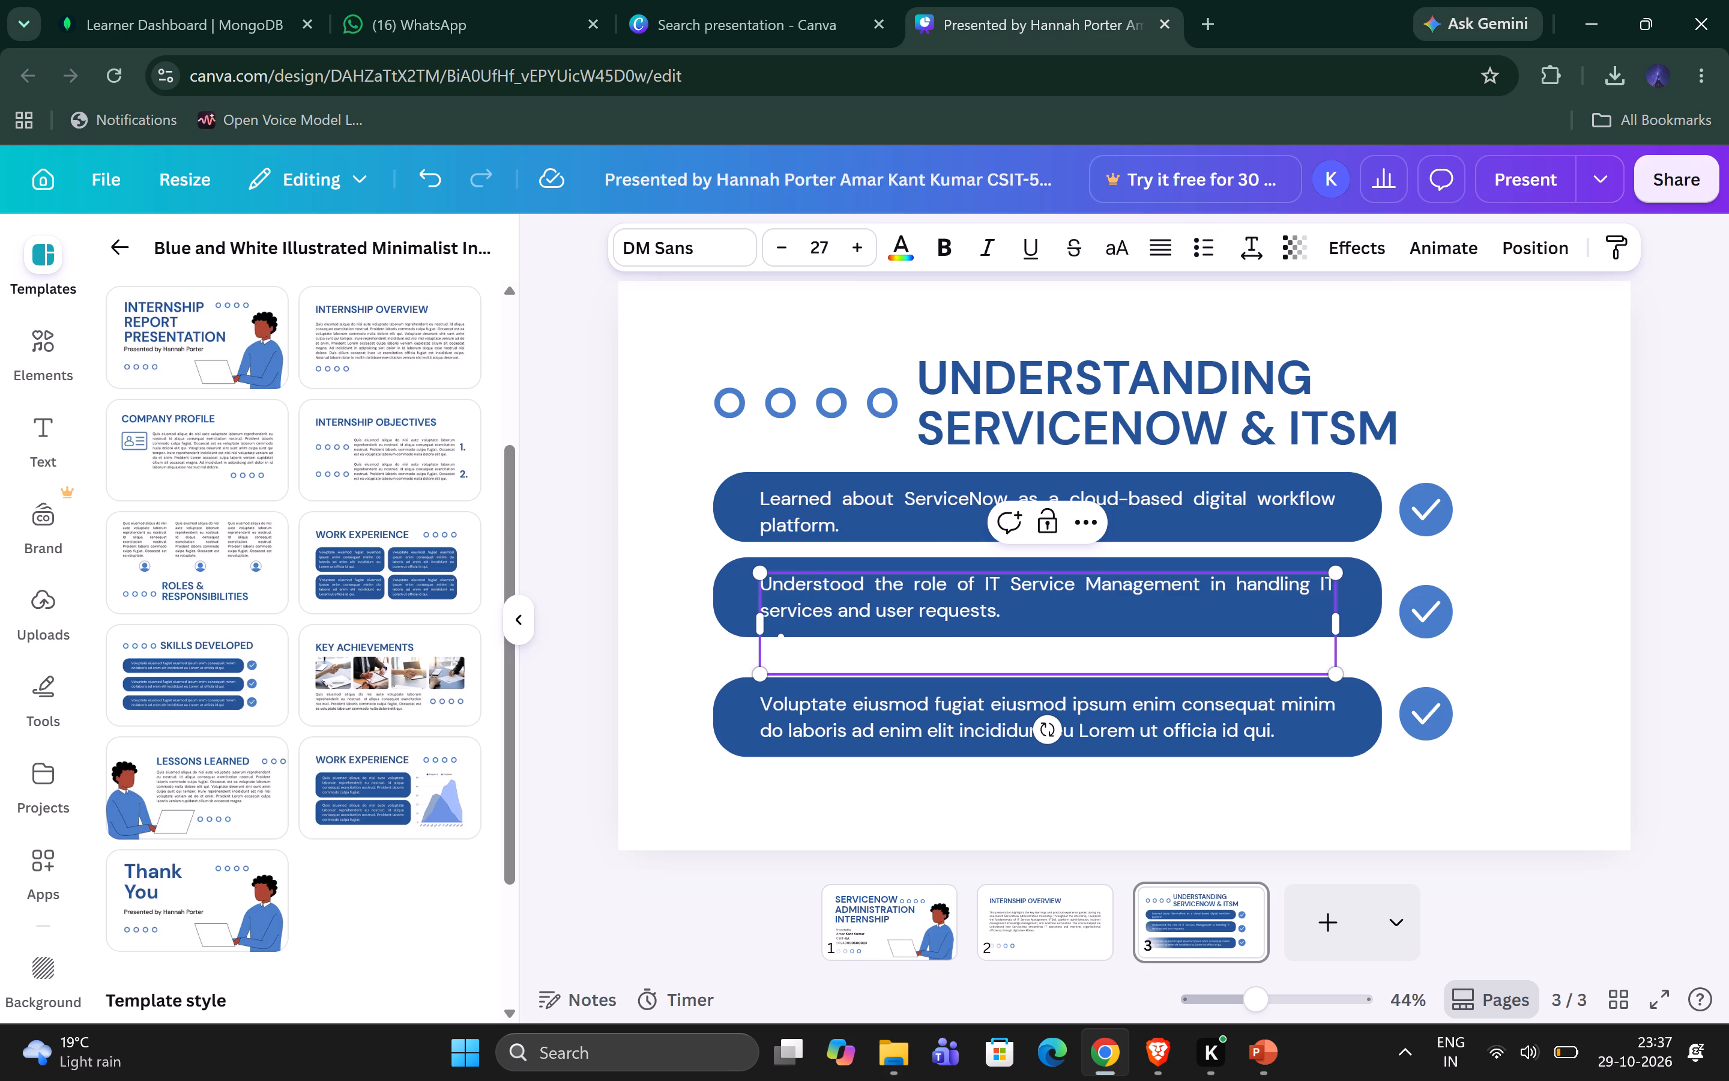
Slightly reduce the height of the second blue bar on page 3 to about 130, keeping its width.
{"action": "left_click", "coordinate": [1370, 607]}
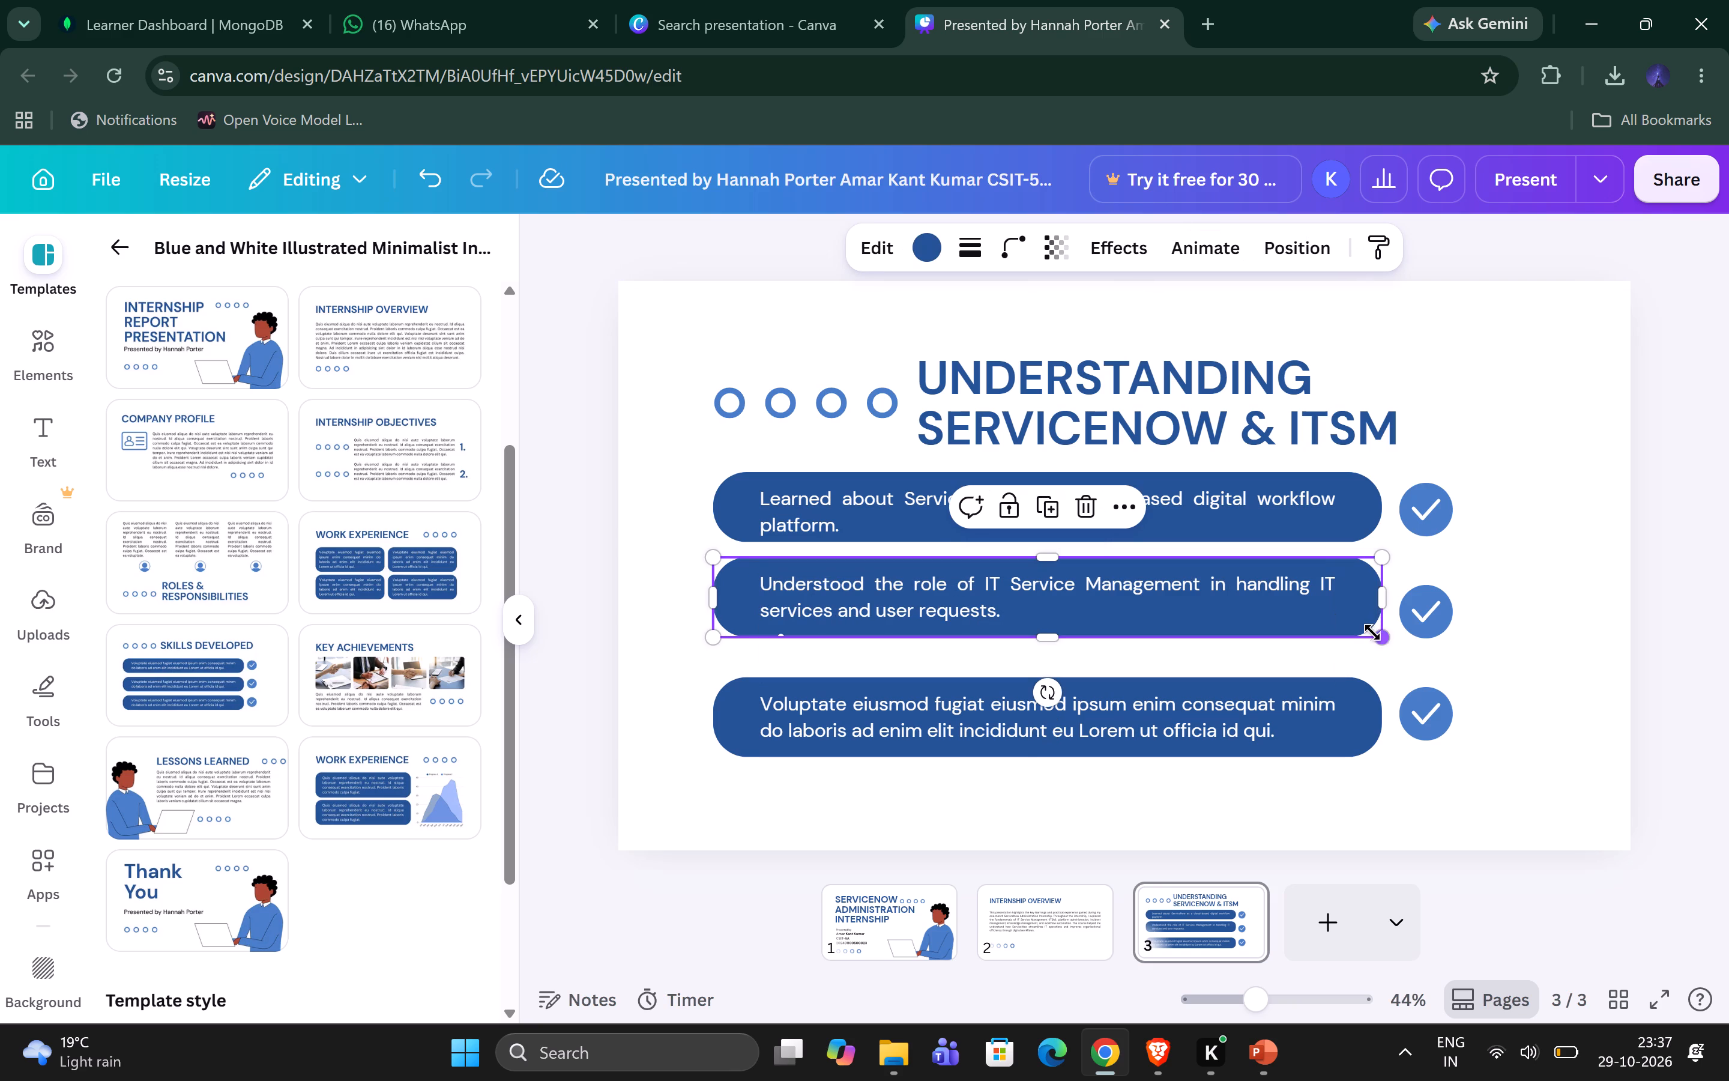
{"action": "left_click_drag", "start_coordinate": [1376, 634], "coordinate": [1375, 620]}
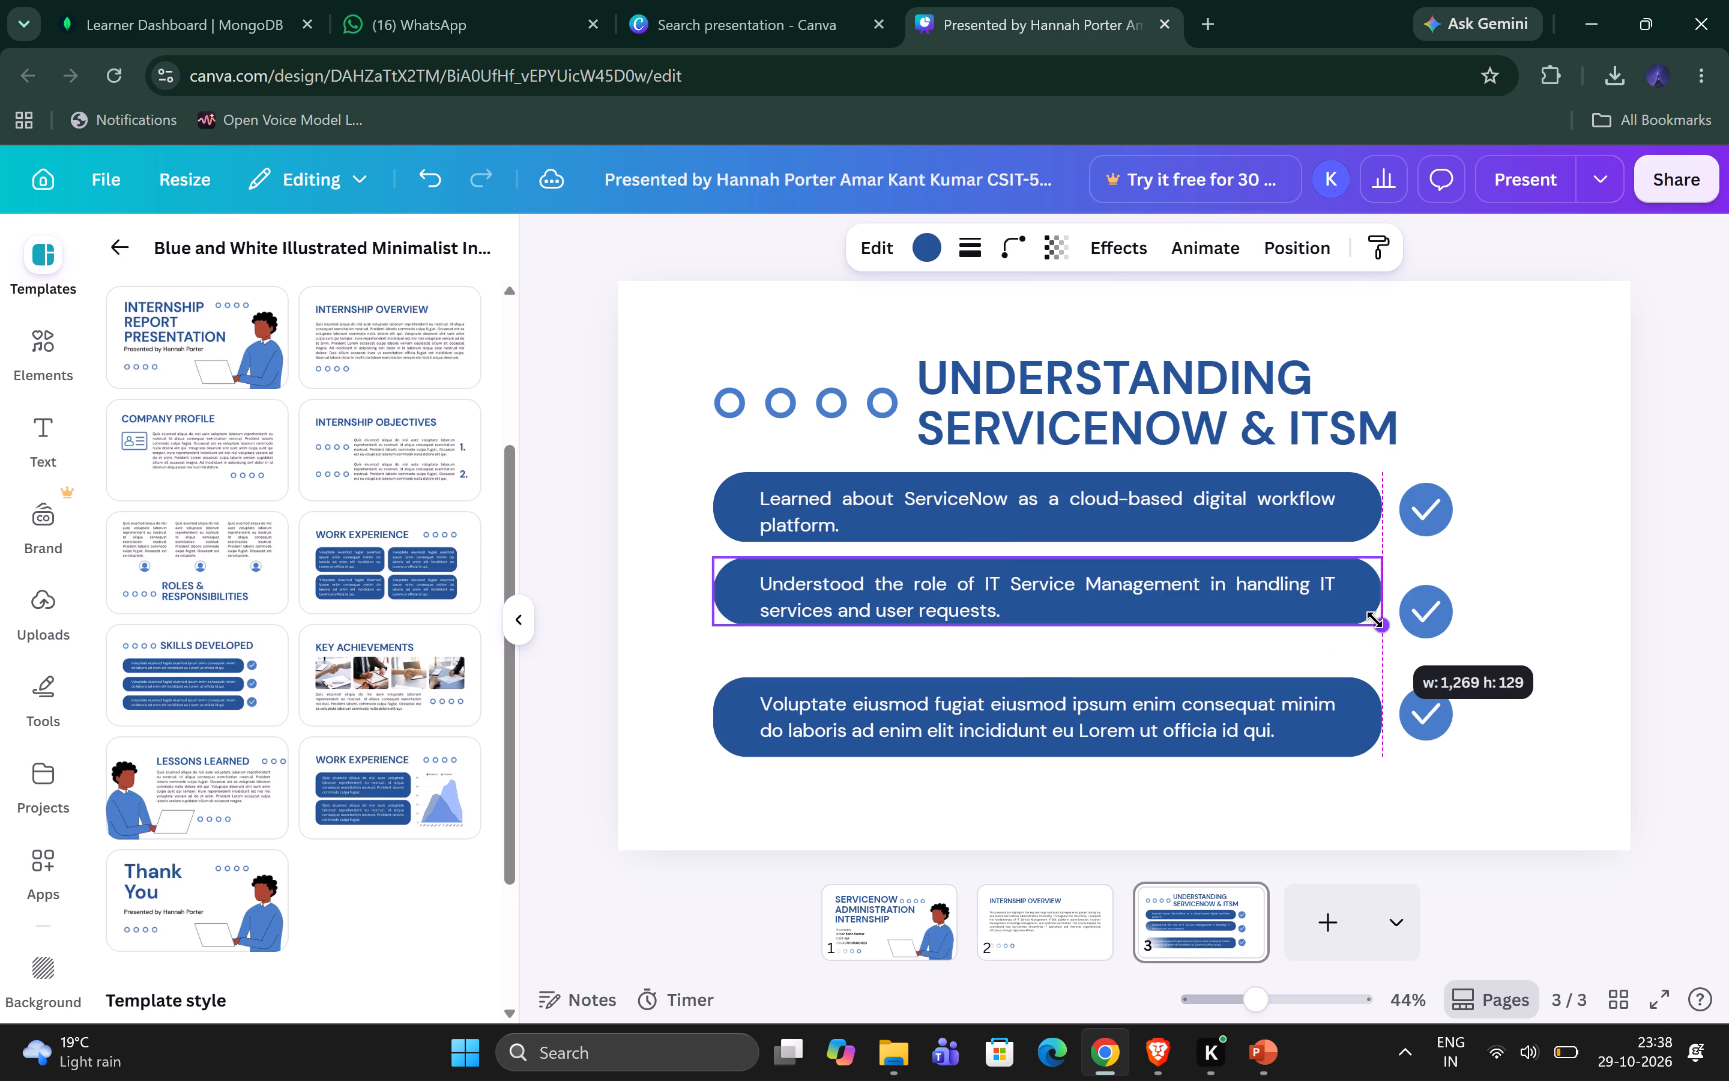
{"action": "left_click_drag", "start_coordinate": [1375, 620], "coordinate": [1378, 623]}
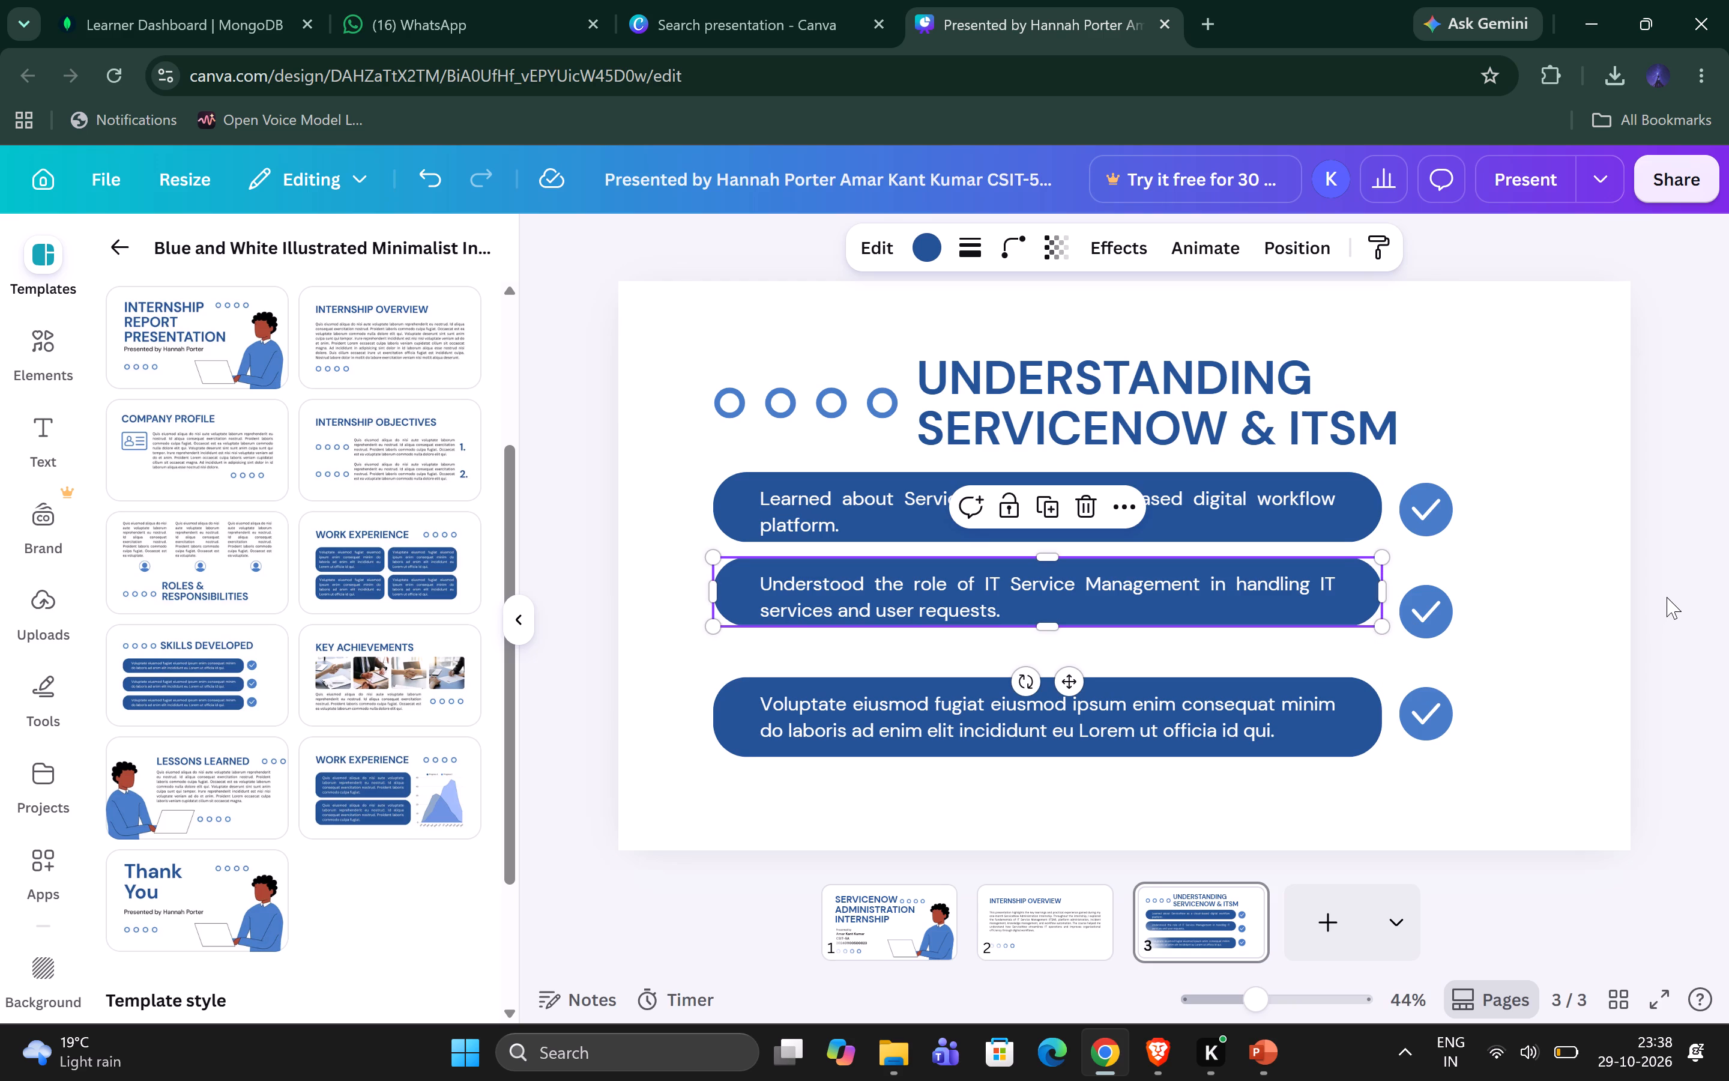
{"action": "left_click", "coordinate": [1667, 597]}
Shrink the check mark beside the first bar and centre it vertically on that bar.
{"action": "left_click", "coordinate": [1441, 517]}
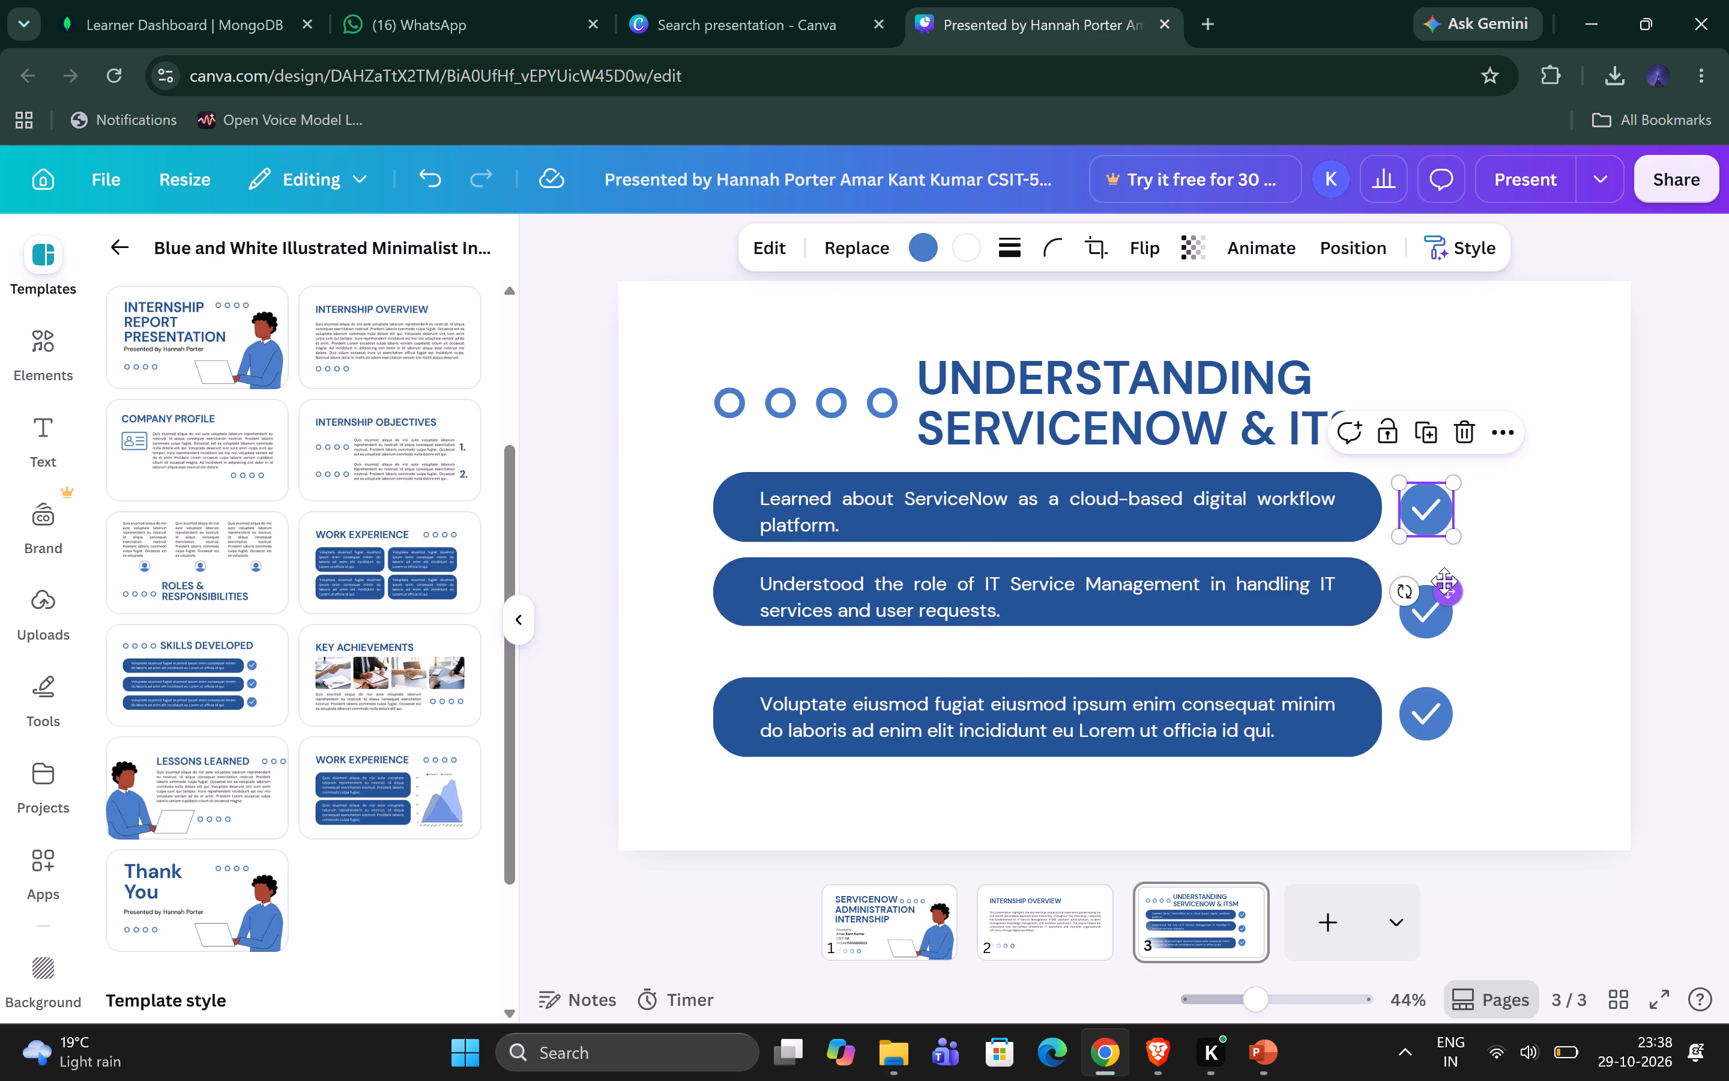
{"action": "left_click_drag", "start_coordinate": [1444, 581], "coordinate": [1443, 572]}
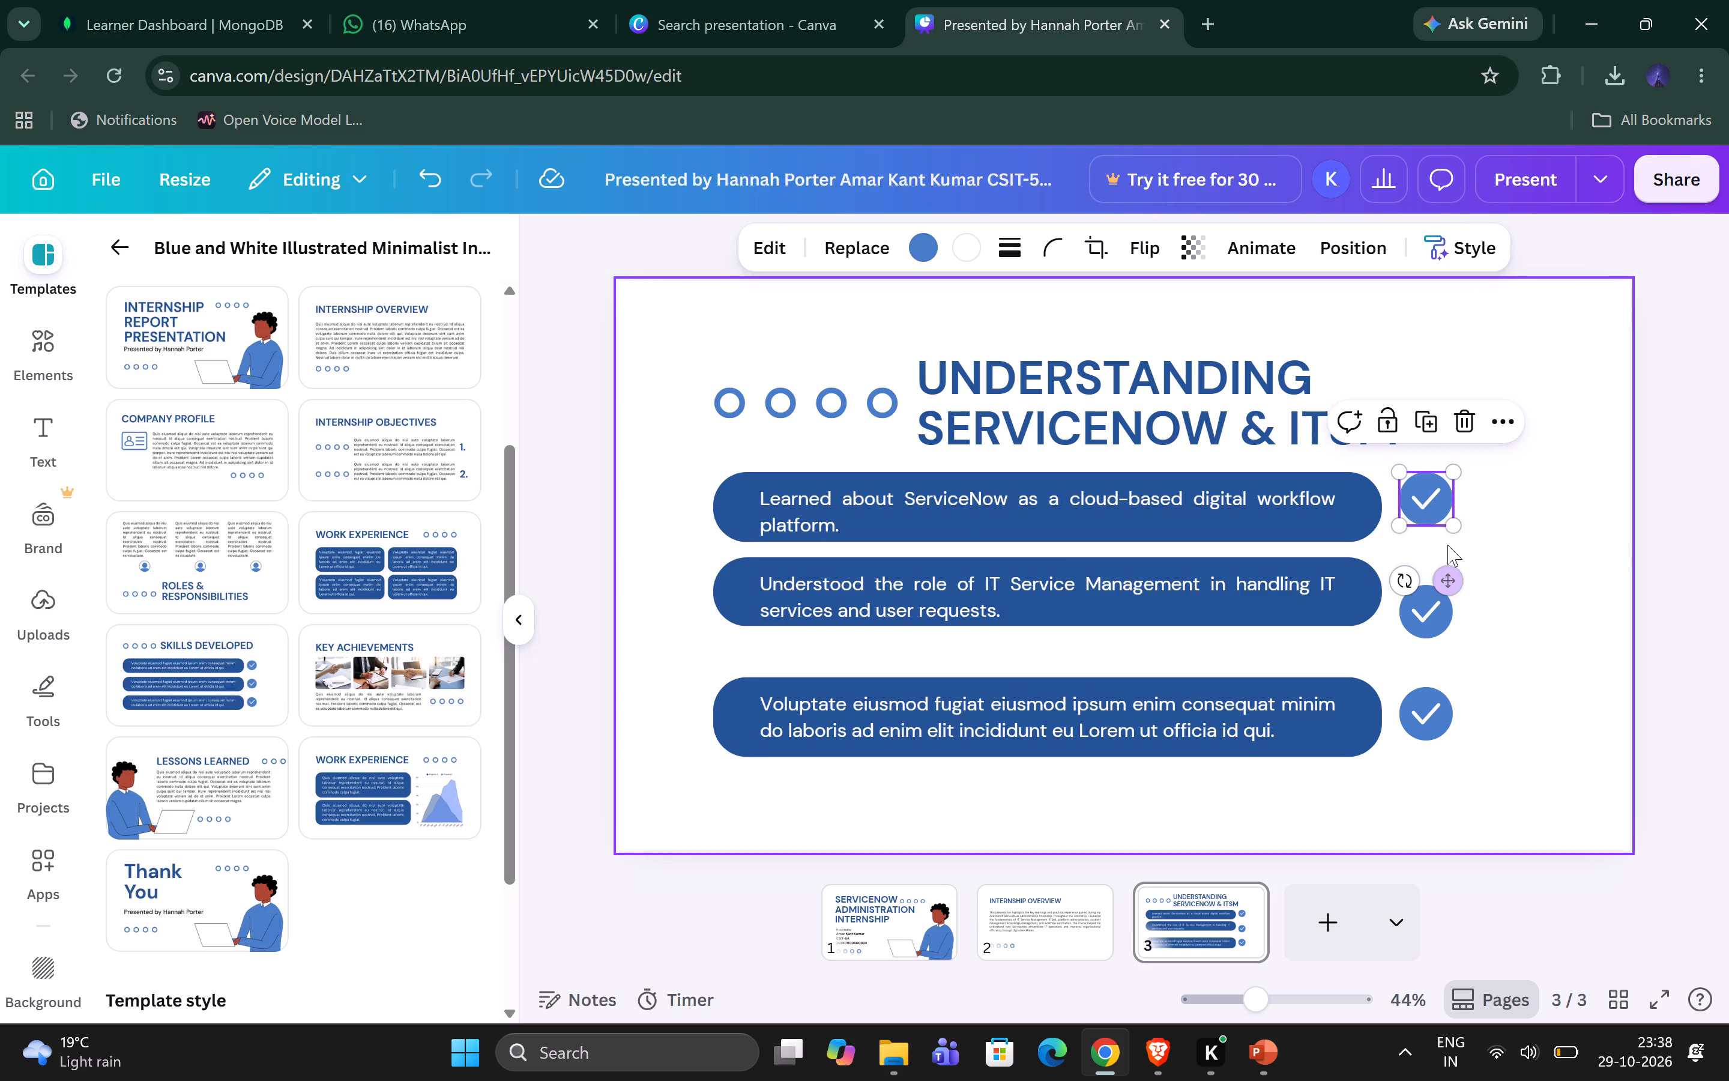
{"action": "left_click_drag", "start_coordinate": [1450, 527], "coordinate": [1441, 516]}
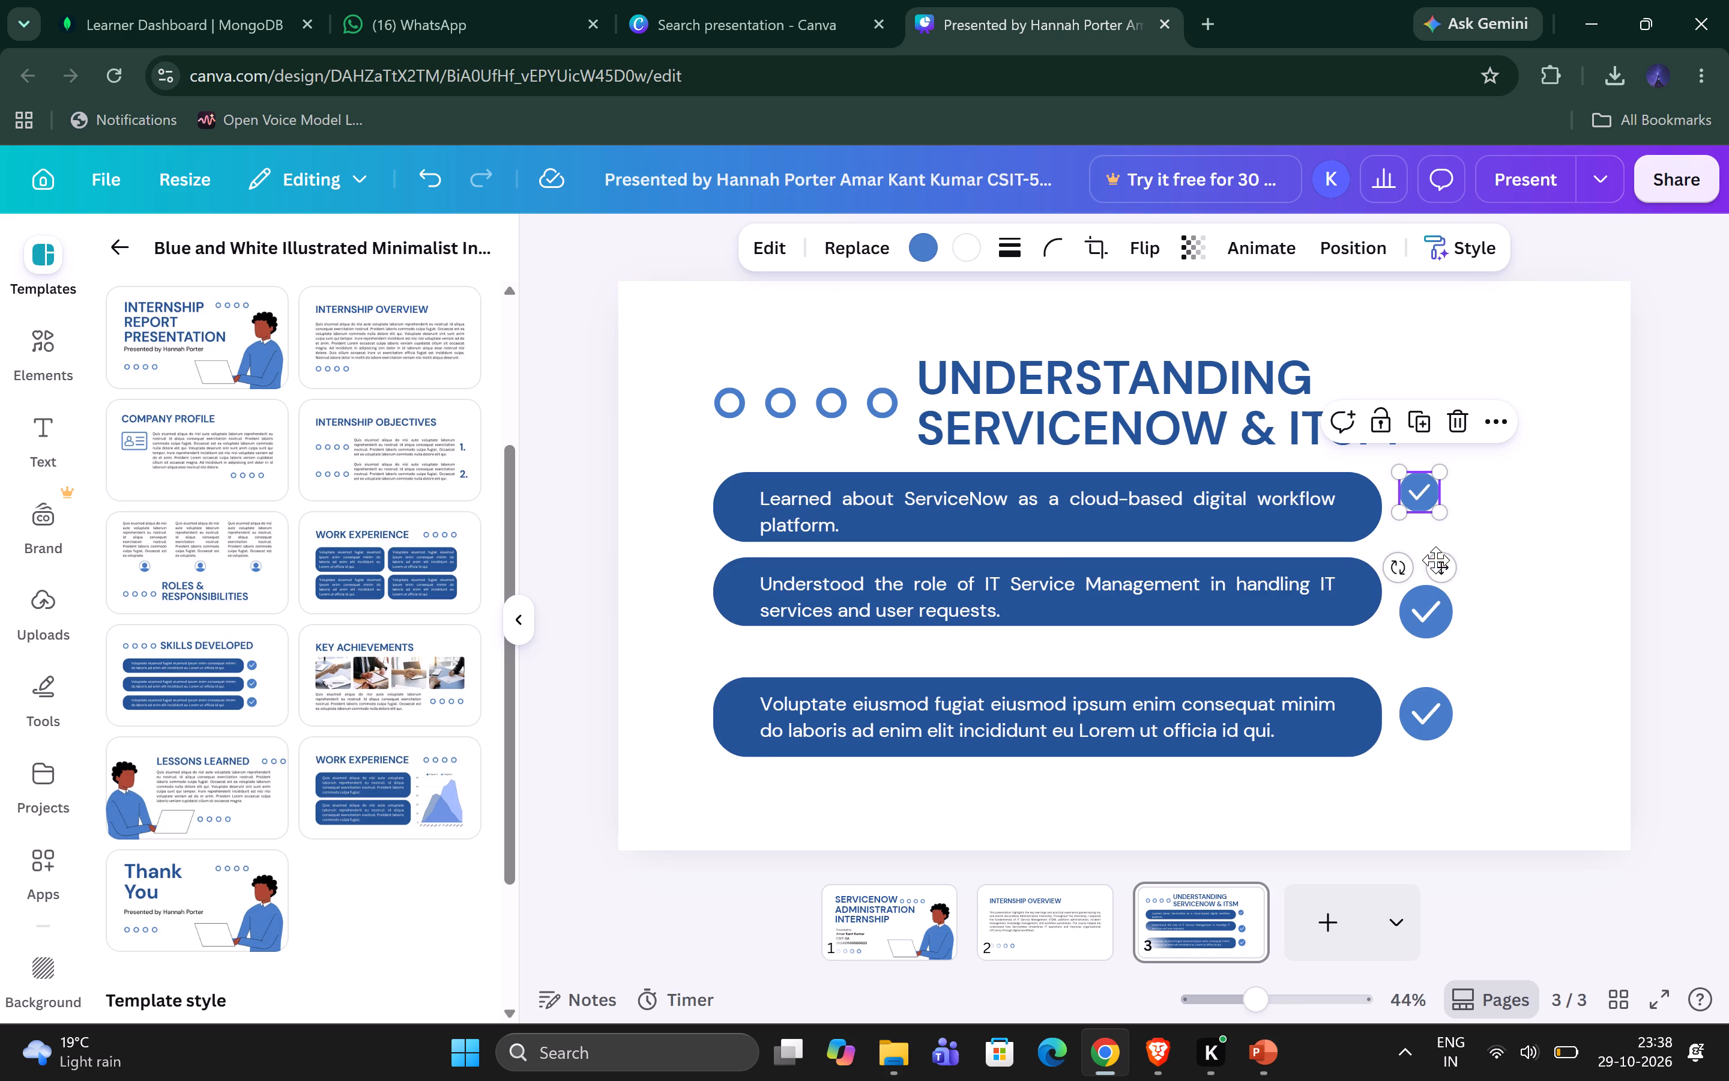
{"action": "left_click_drag", "start_coordinate": [1435, 560], "coordinate": [1439, 573]}
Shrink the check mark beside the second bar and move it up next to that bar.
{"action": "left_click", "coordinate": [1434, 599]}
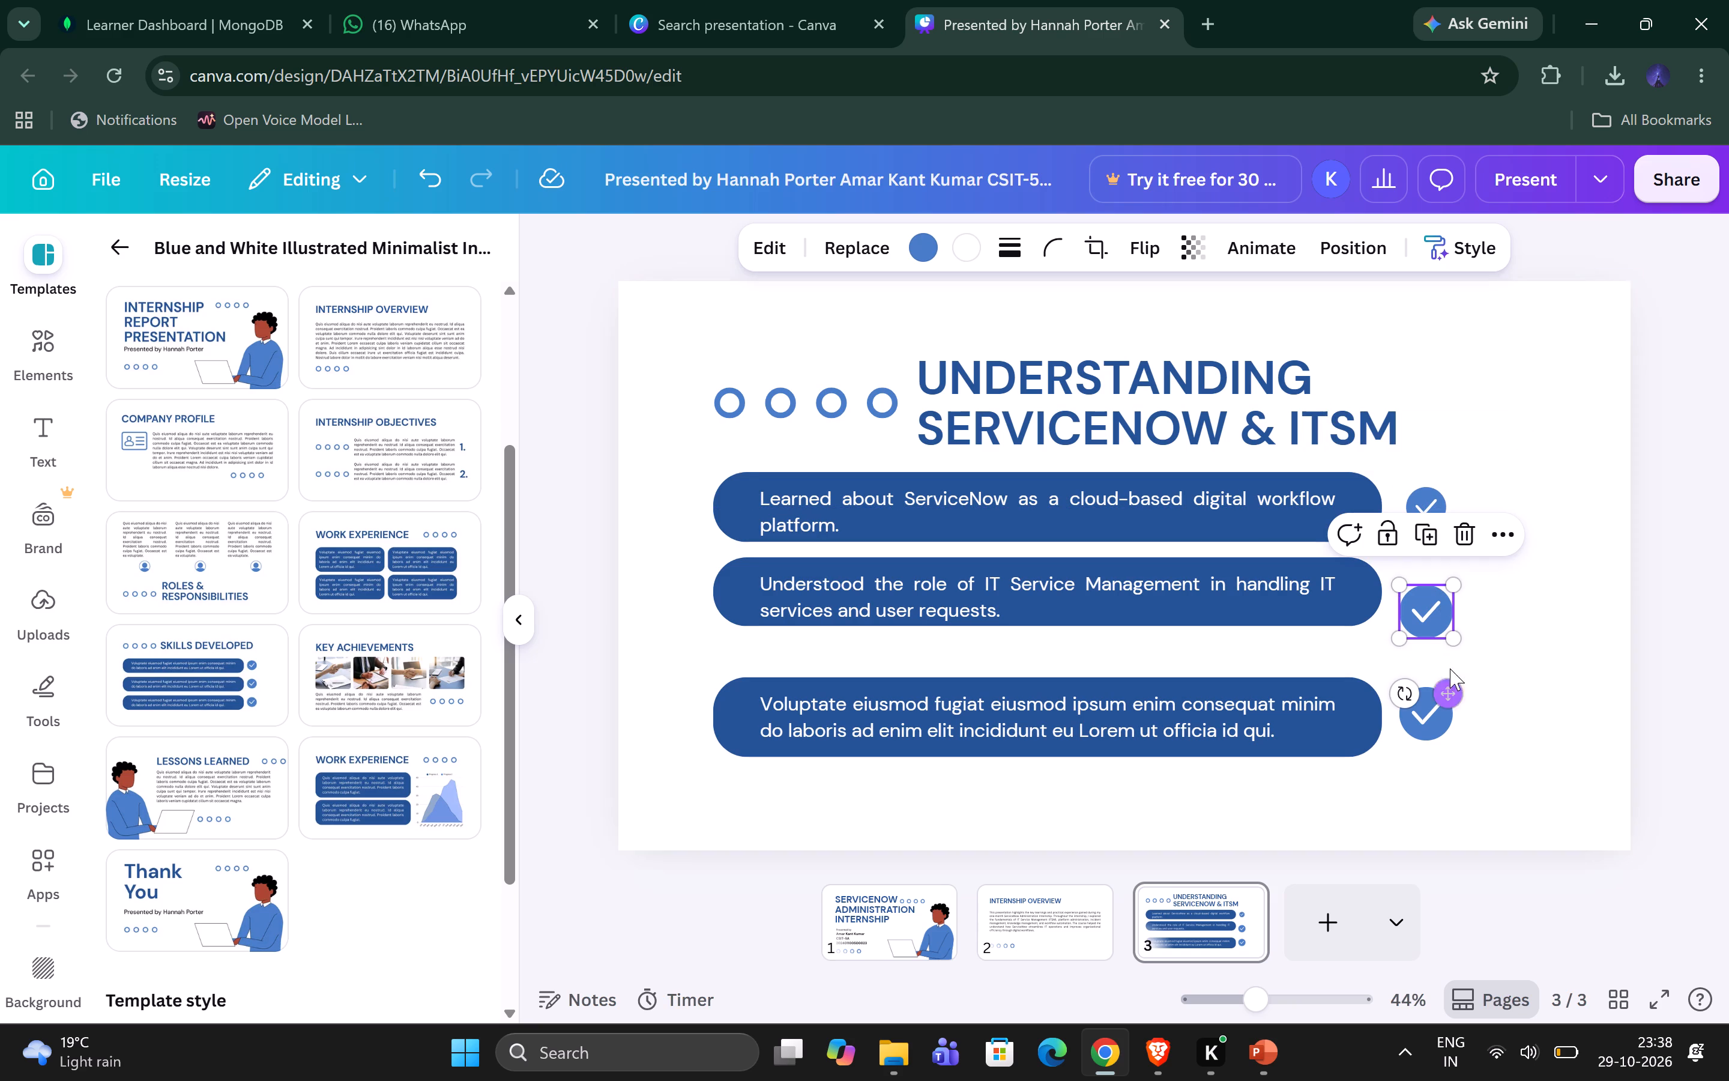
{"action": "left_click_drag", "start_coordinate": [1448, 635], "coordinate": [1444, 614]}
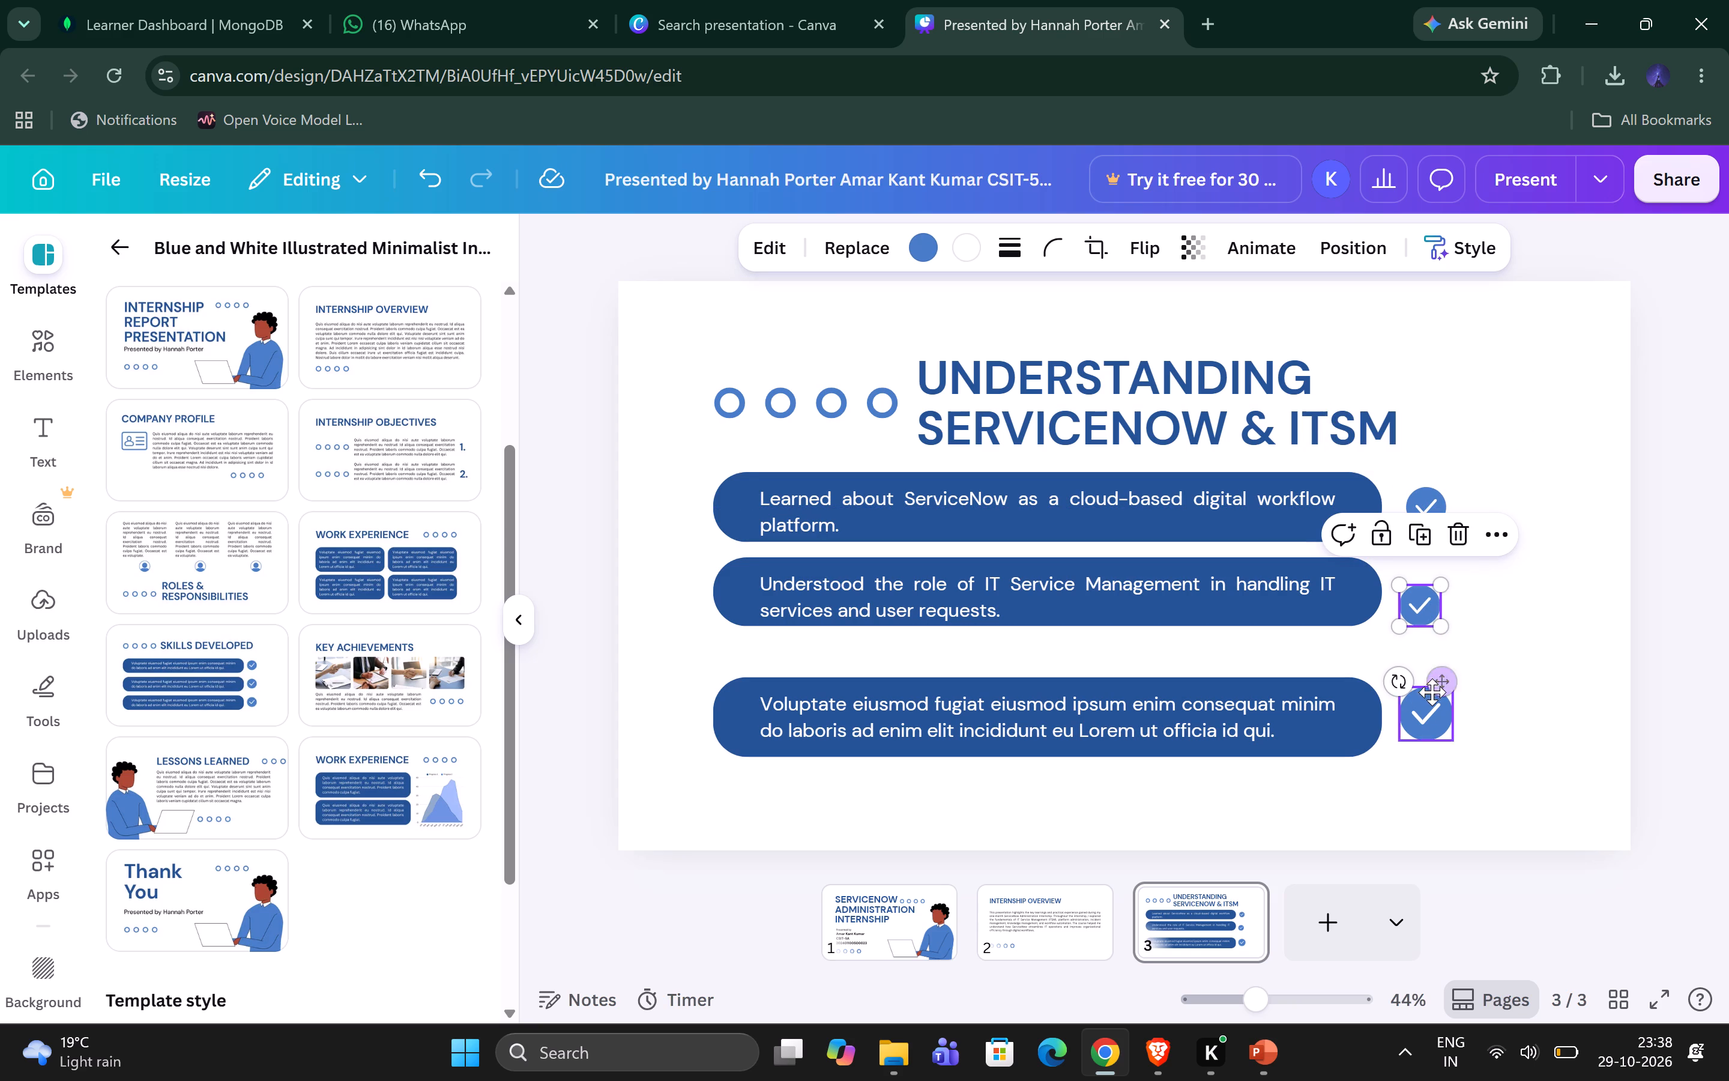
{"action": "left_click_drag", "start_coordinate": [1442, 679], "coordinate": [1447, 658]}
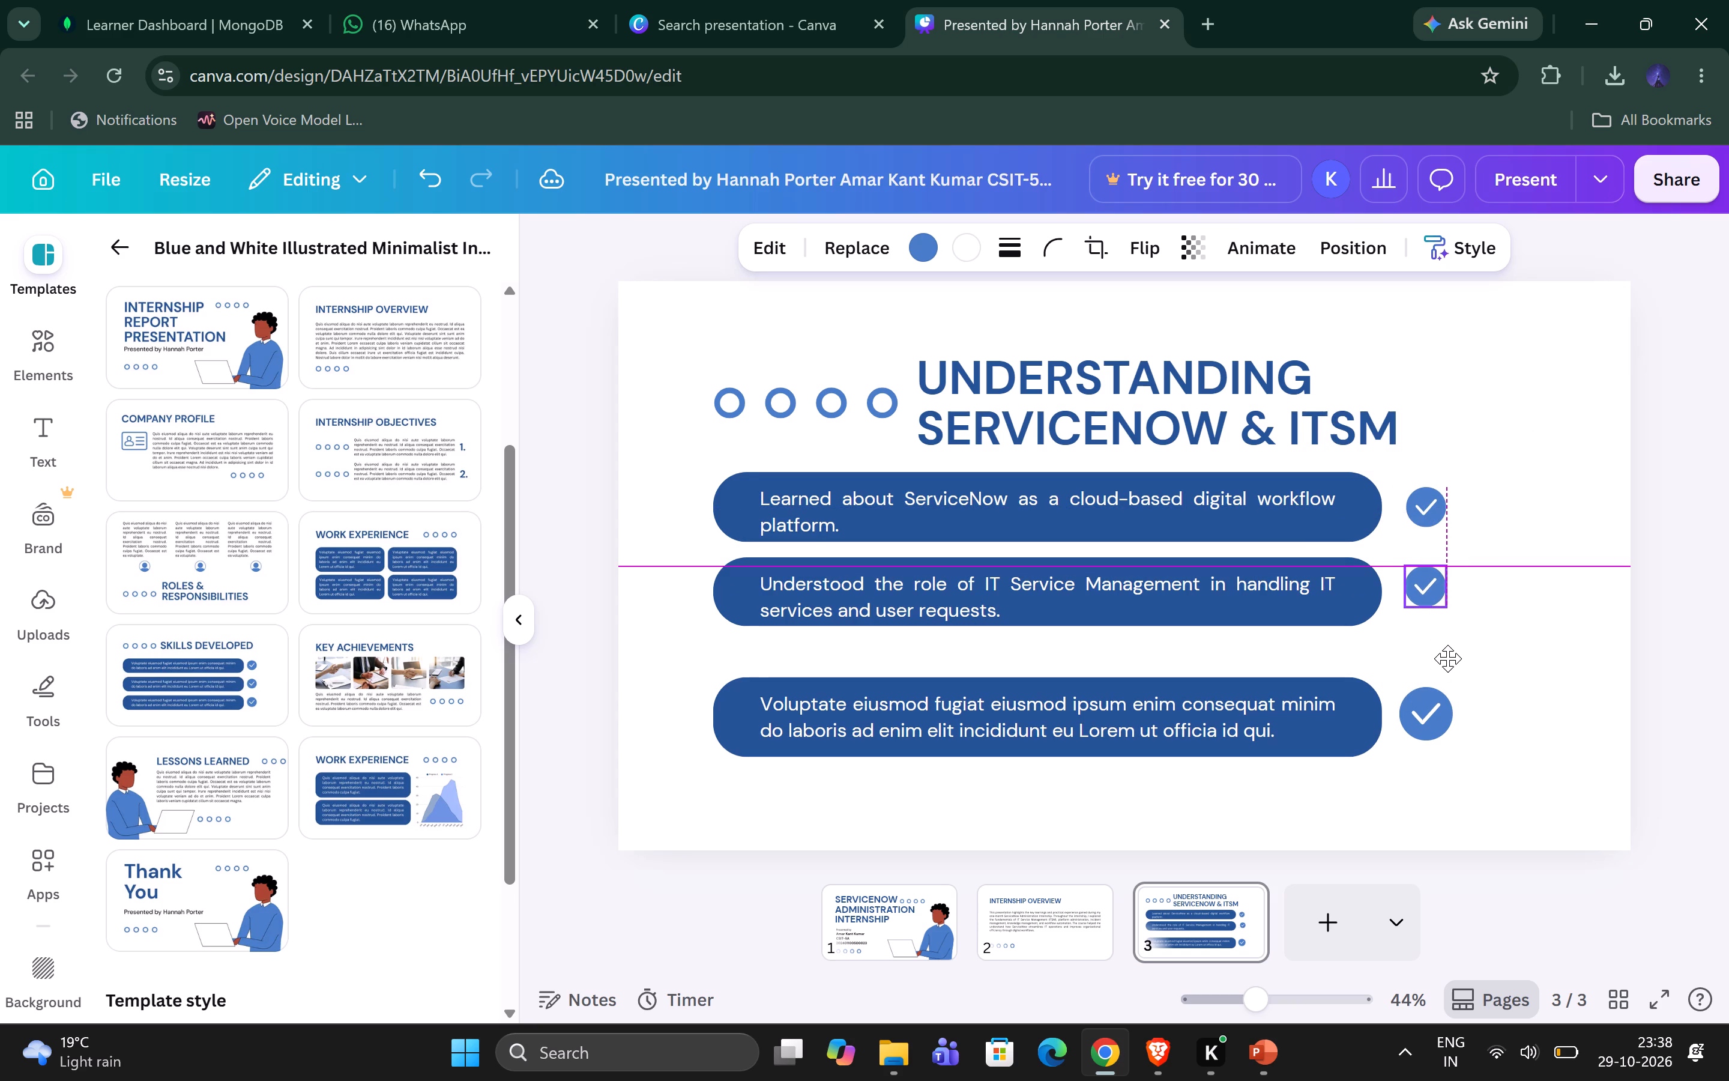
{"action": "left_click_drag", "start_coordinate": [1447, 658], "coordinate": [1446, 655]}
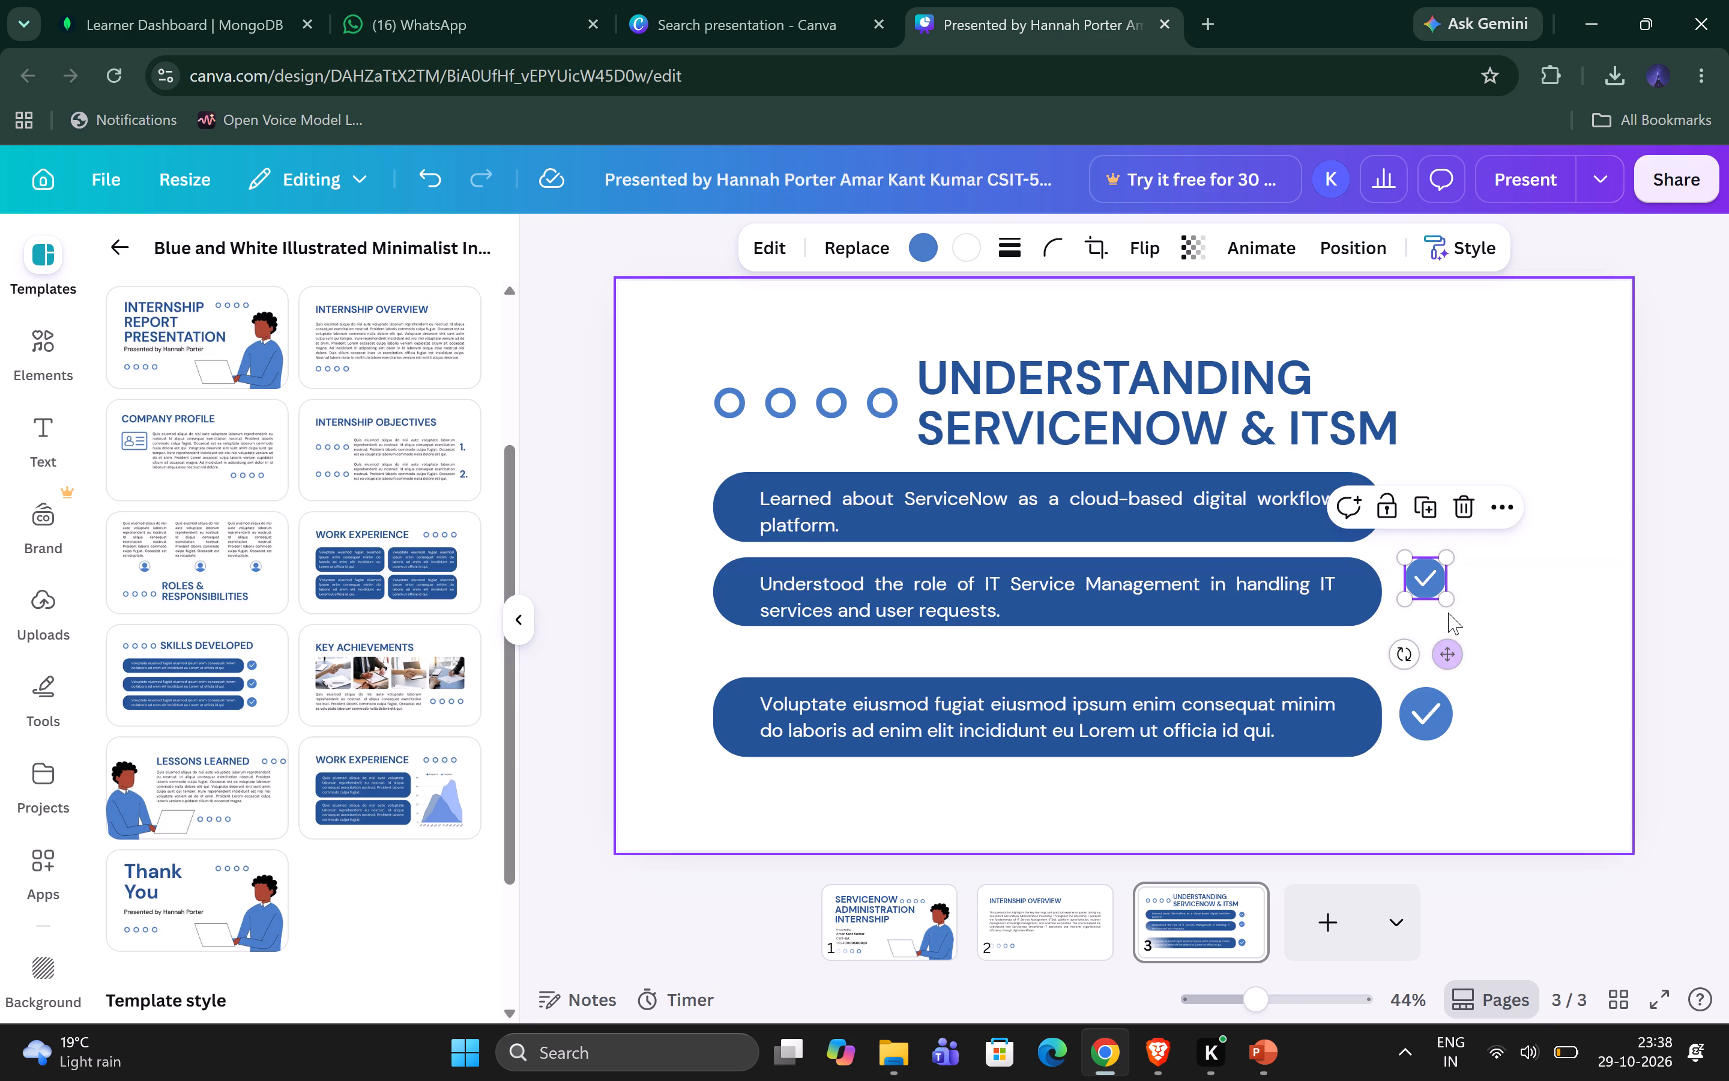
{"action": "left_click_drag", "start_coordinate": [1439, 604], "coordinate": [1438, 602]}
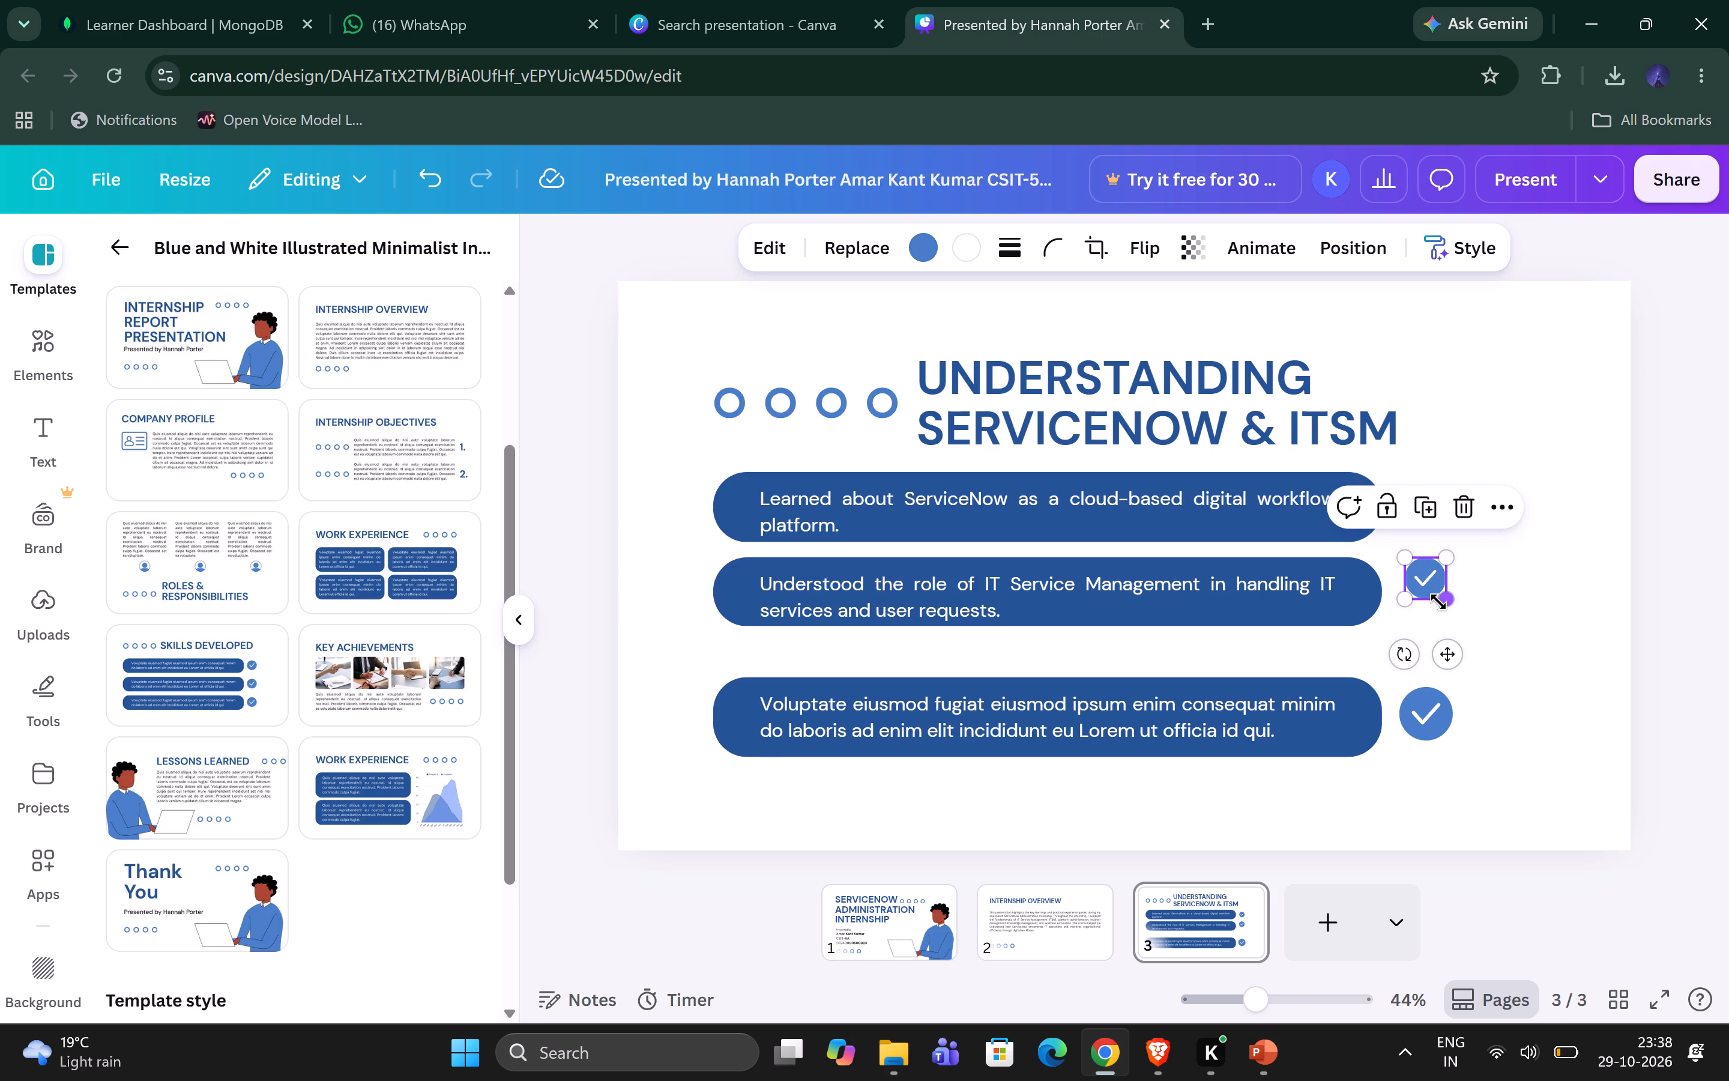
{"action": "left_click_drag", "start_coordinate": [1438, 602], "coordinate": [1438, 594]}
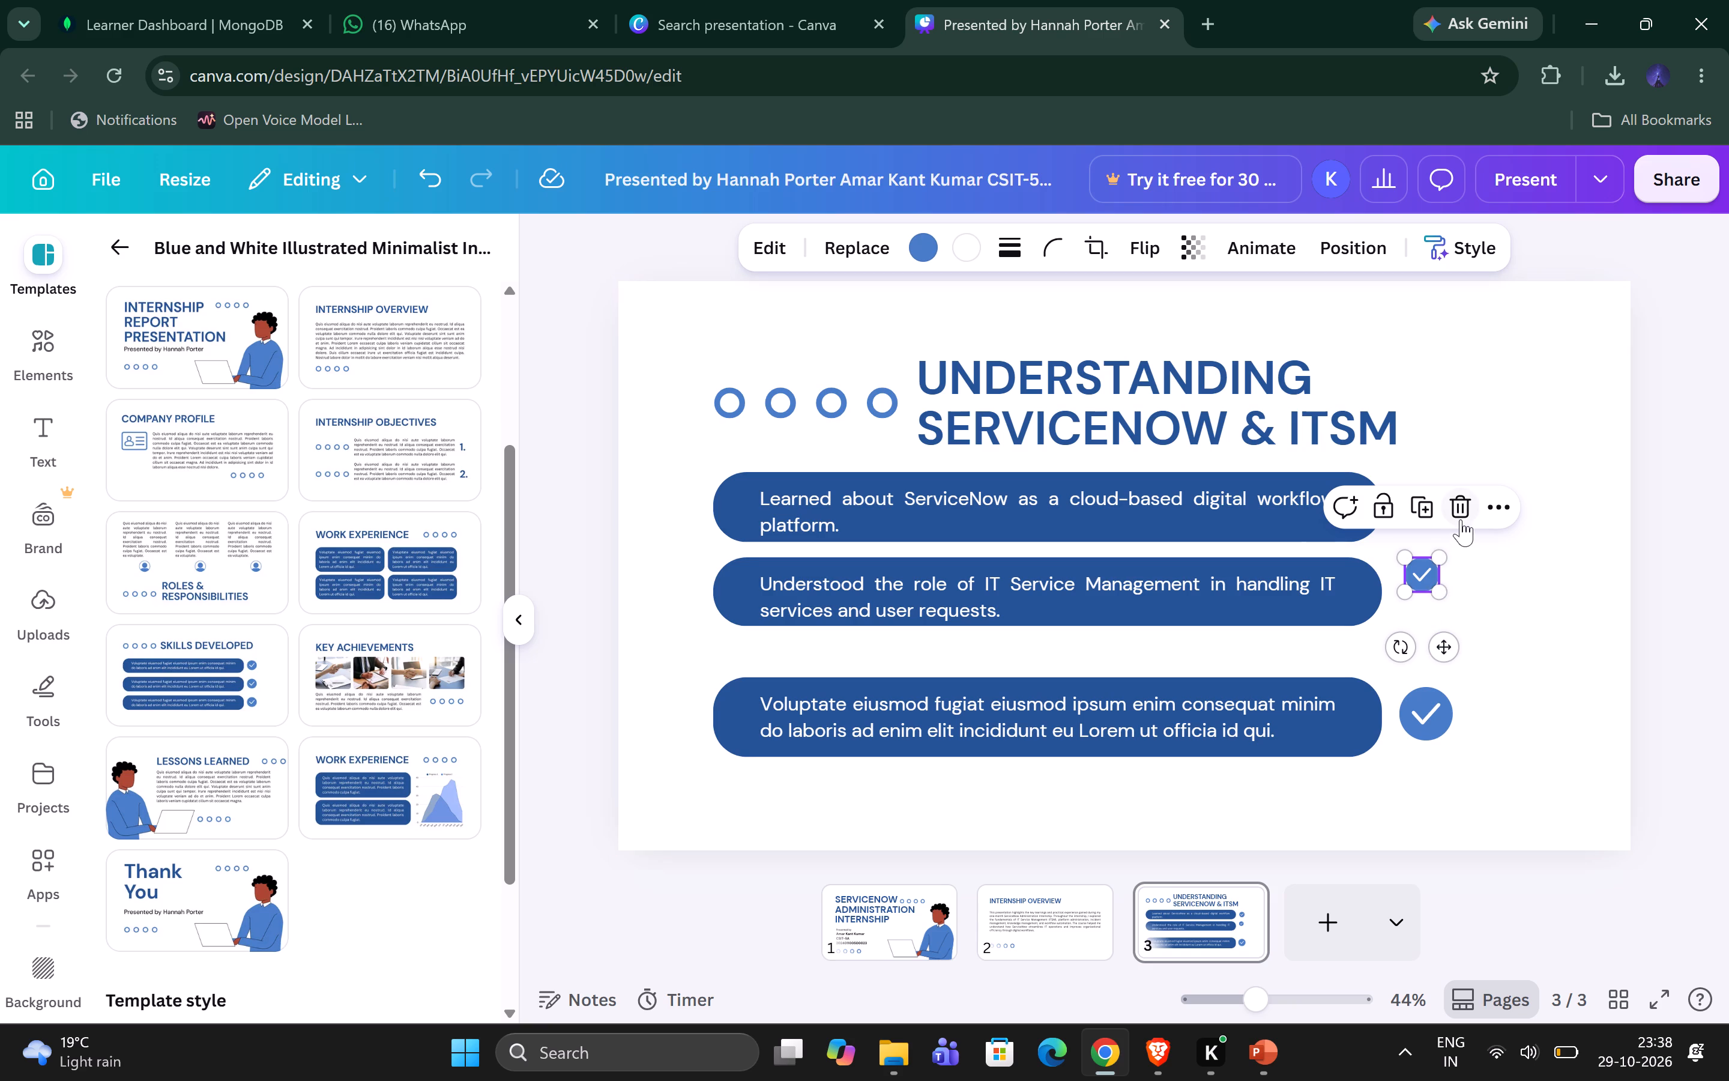
Replace the second check mark with a duplicate of the first one, placed directly below it and centred beside the second bar.
{"action": "left_click", "coordinate": [1460, 518]}
{"action": "left_click", "coordinate": [1438, 516]}
{"action": "right_click", "coordinate": [1438, 516]}
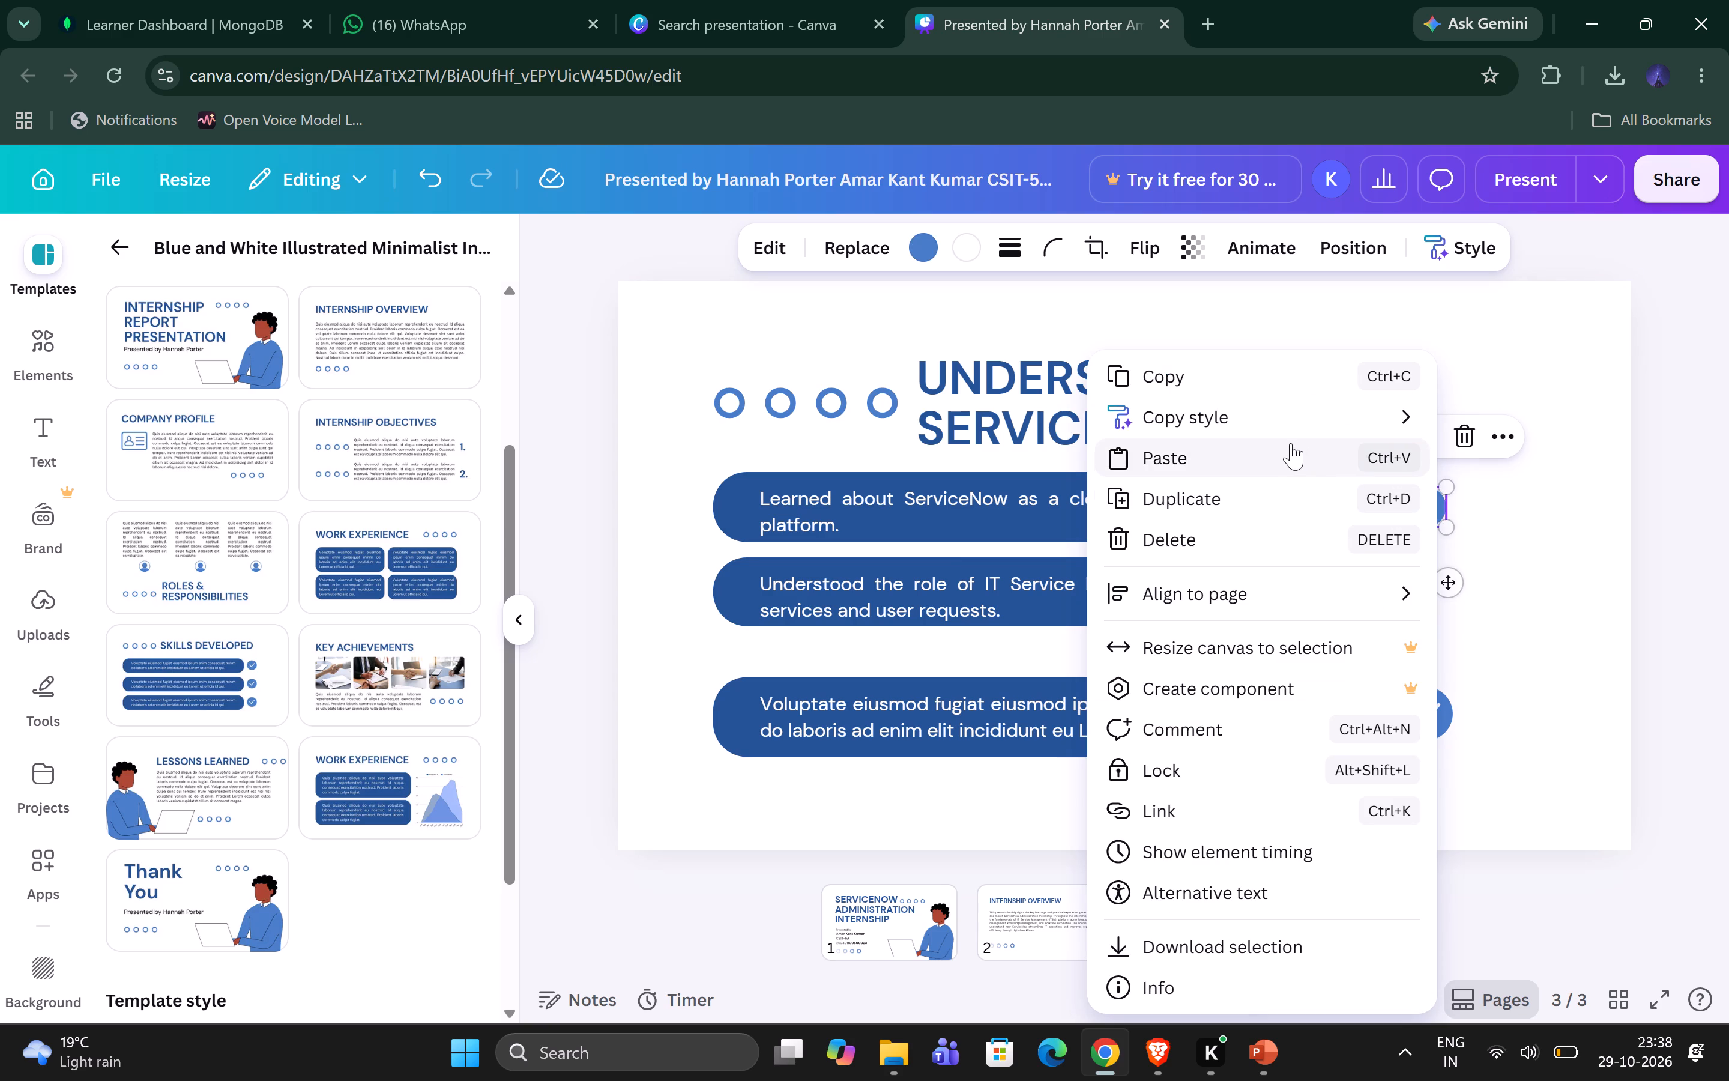
{"action": "left_click", "coordinate": [1234, 494]}
{"action": "left_click_drag", "start_coordinate": [1452, 586], "coordinate": [1445, 641]}
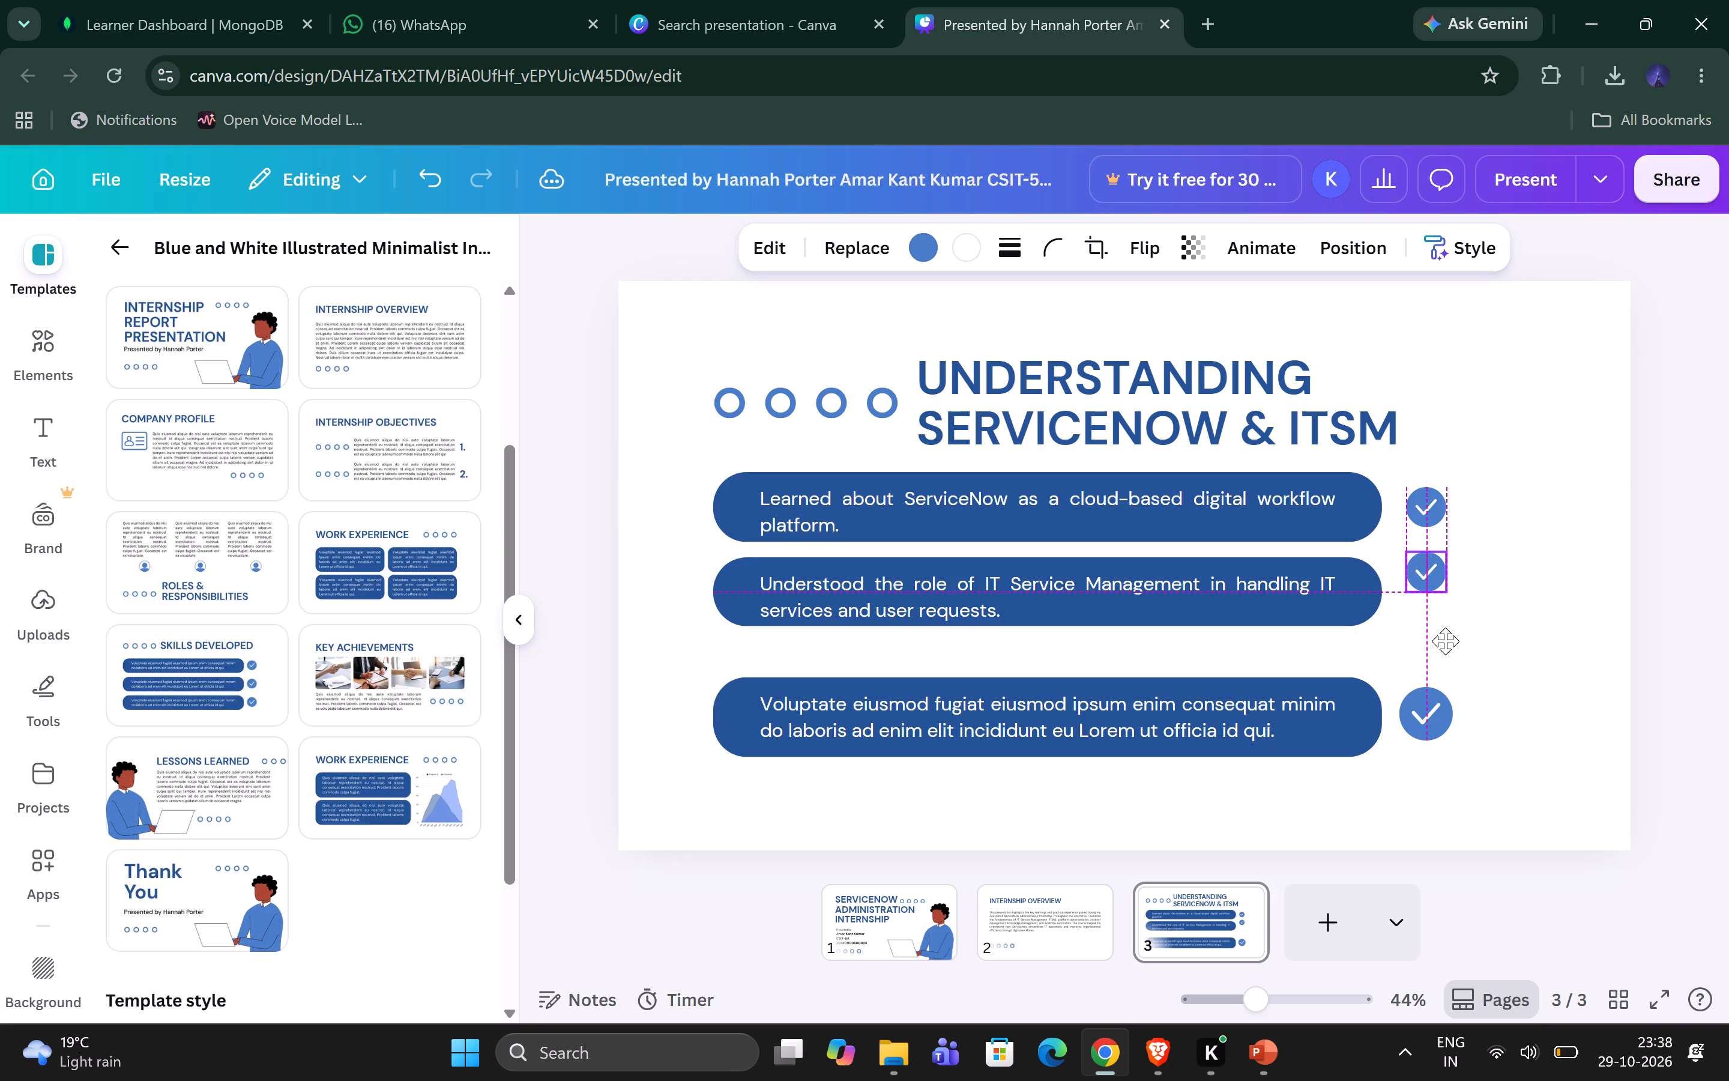
{"action": "left_click_drag", "start_coordinate": [1445, 641], "coordinate": [1447, 652]}
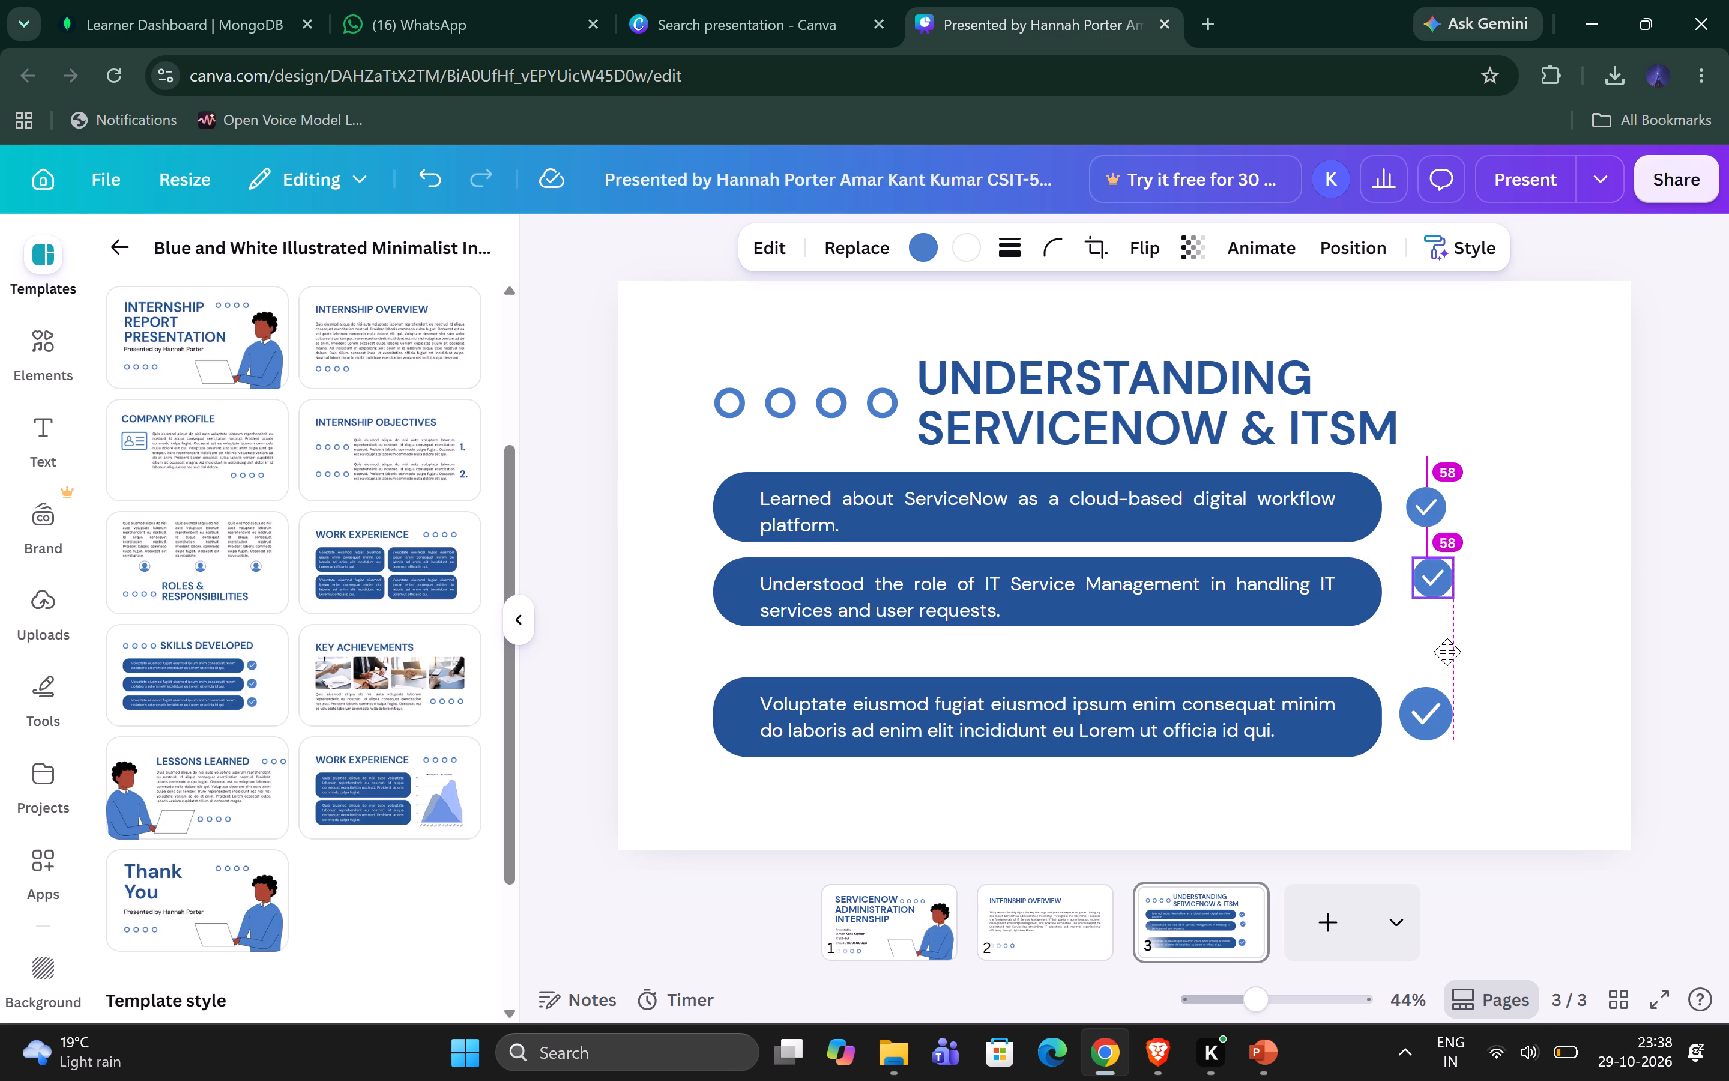
{"action": "left_click_drag", "start_coordinate": [1447, 652], "coordinate": [1443, 652]}
{"action": "left_click", "coordinate": [1655, 586]}
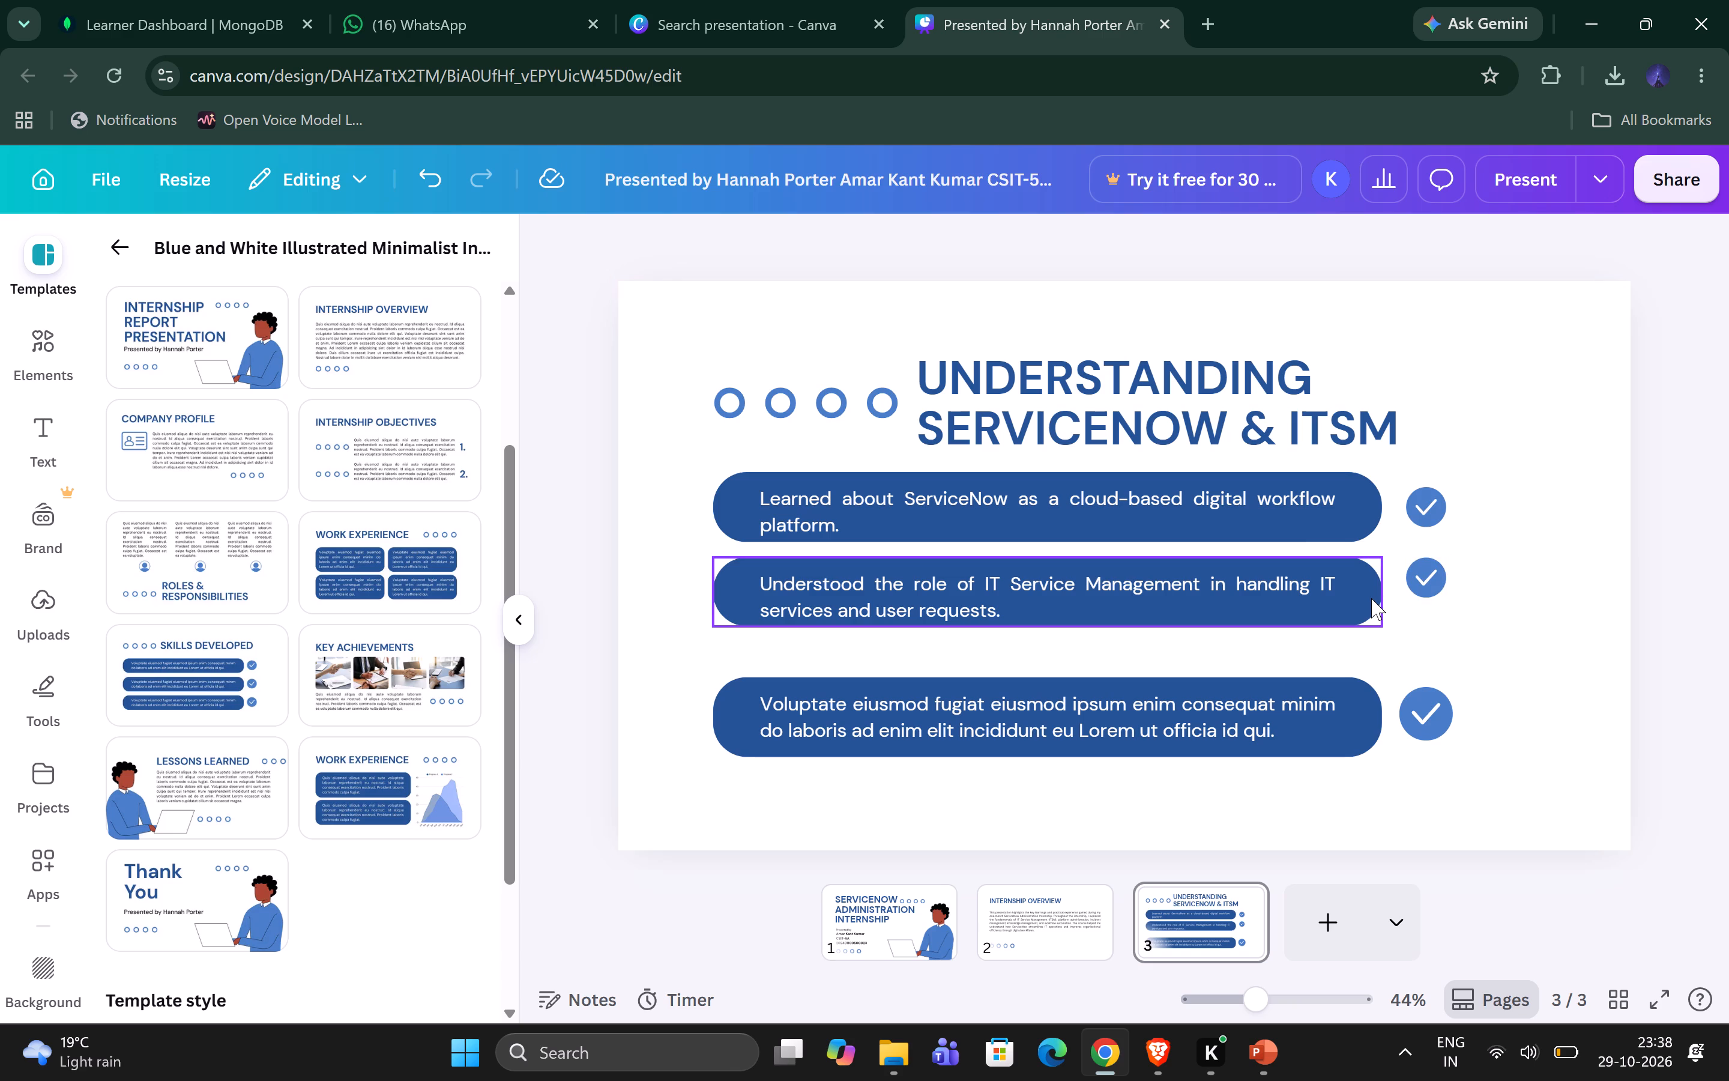
{"action": "left_click", "coordinate": [1428, 575]}
{"action": "left_click_drag", "start_coordinate": [1447, 646], "coordinate": [1447, 656]}
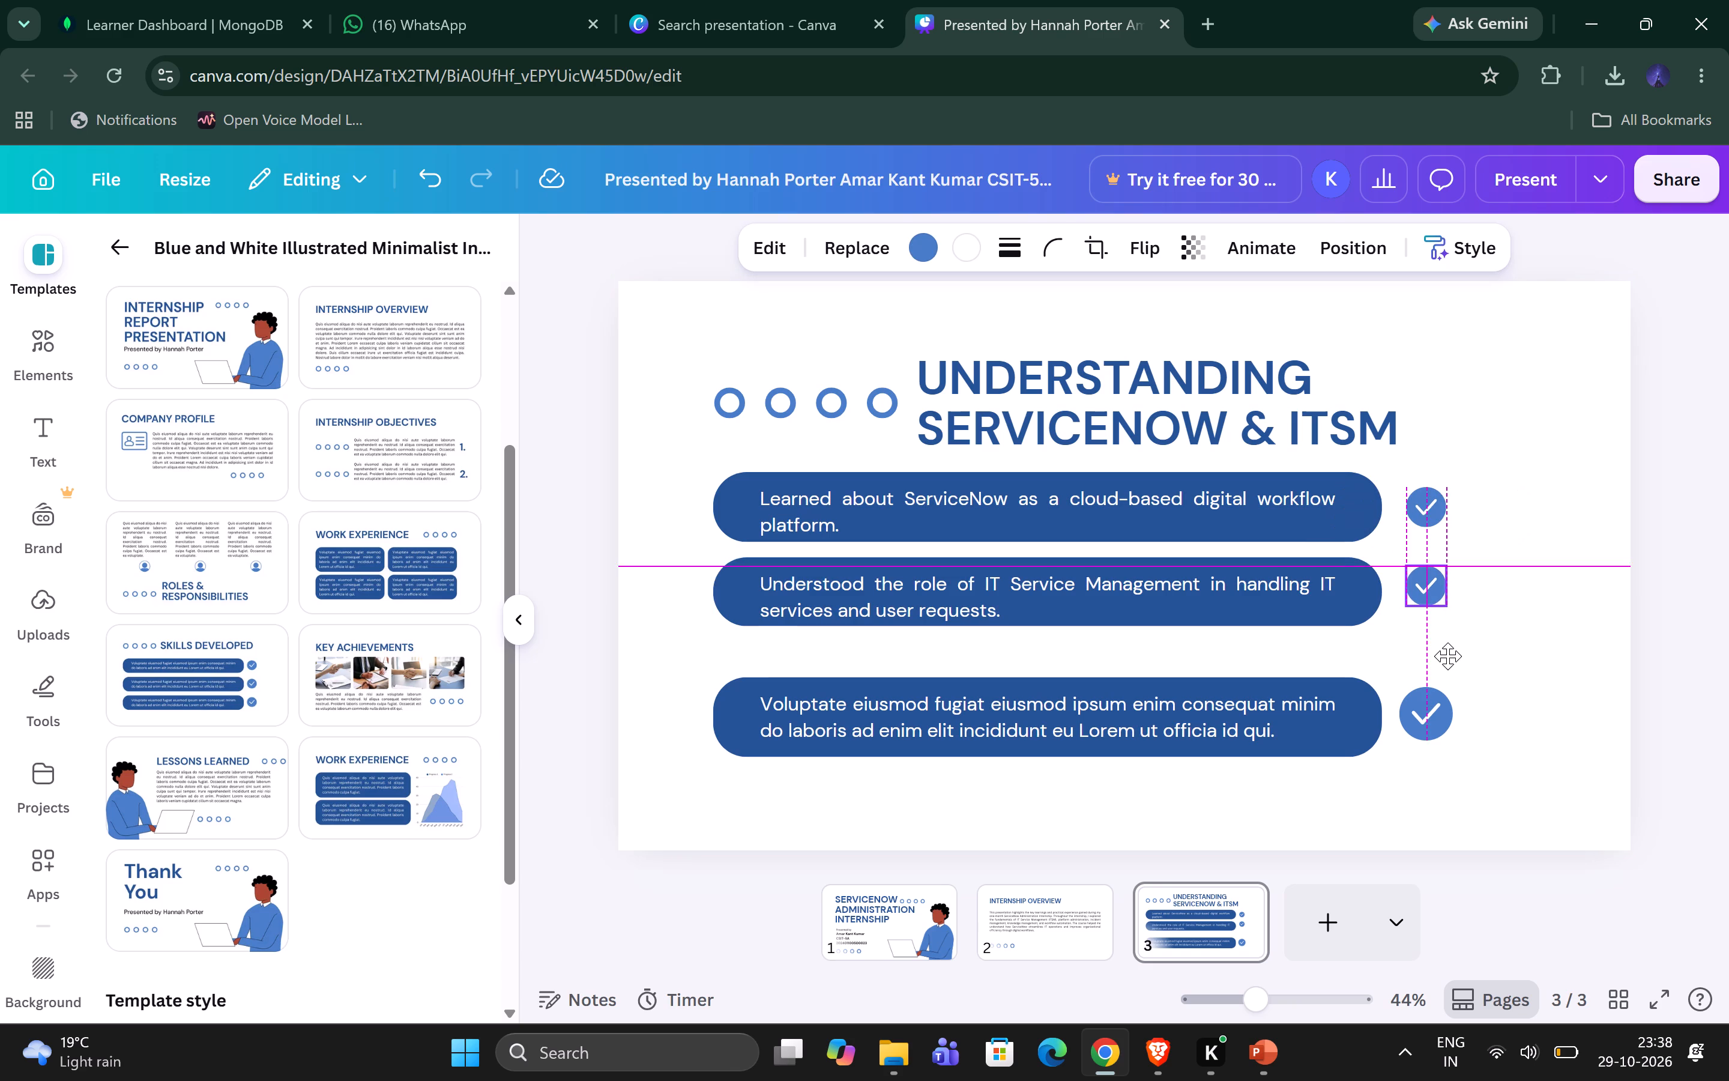
{"action": "left_click_drag", "start_coordinate": [1447, 656], "coordinate": [1449, 664]}
{"action": "left_click", "coordinate": [1682, 540]}
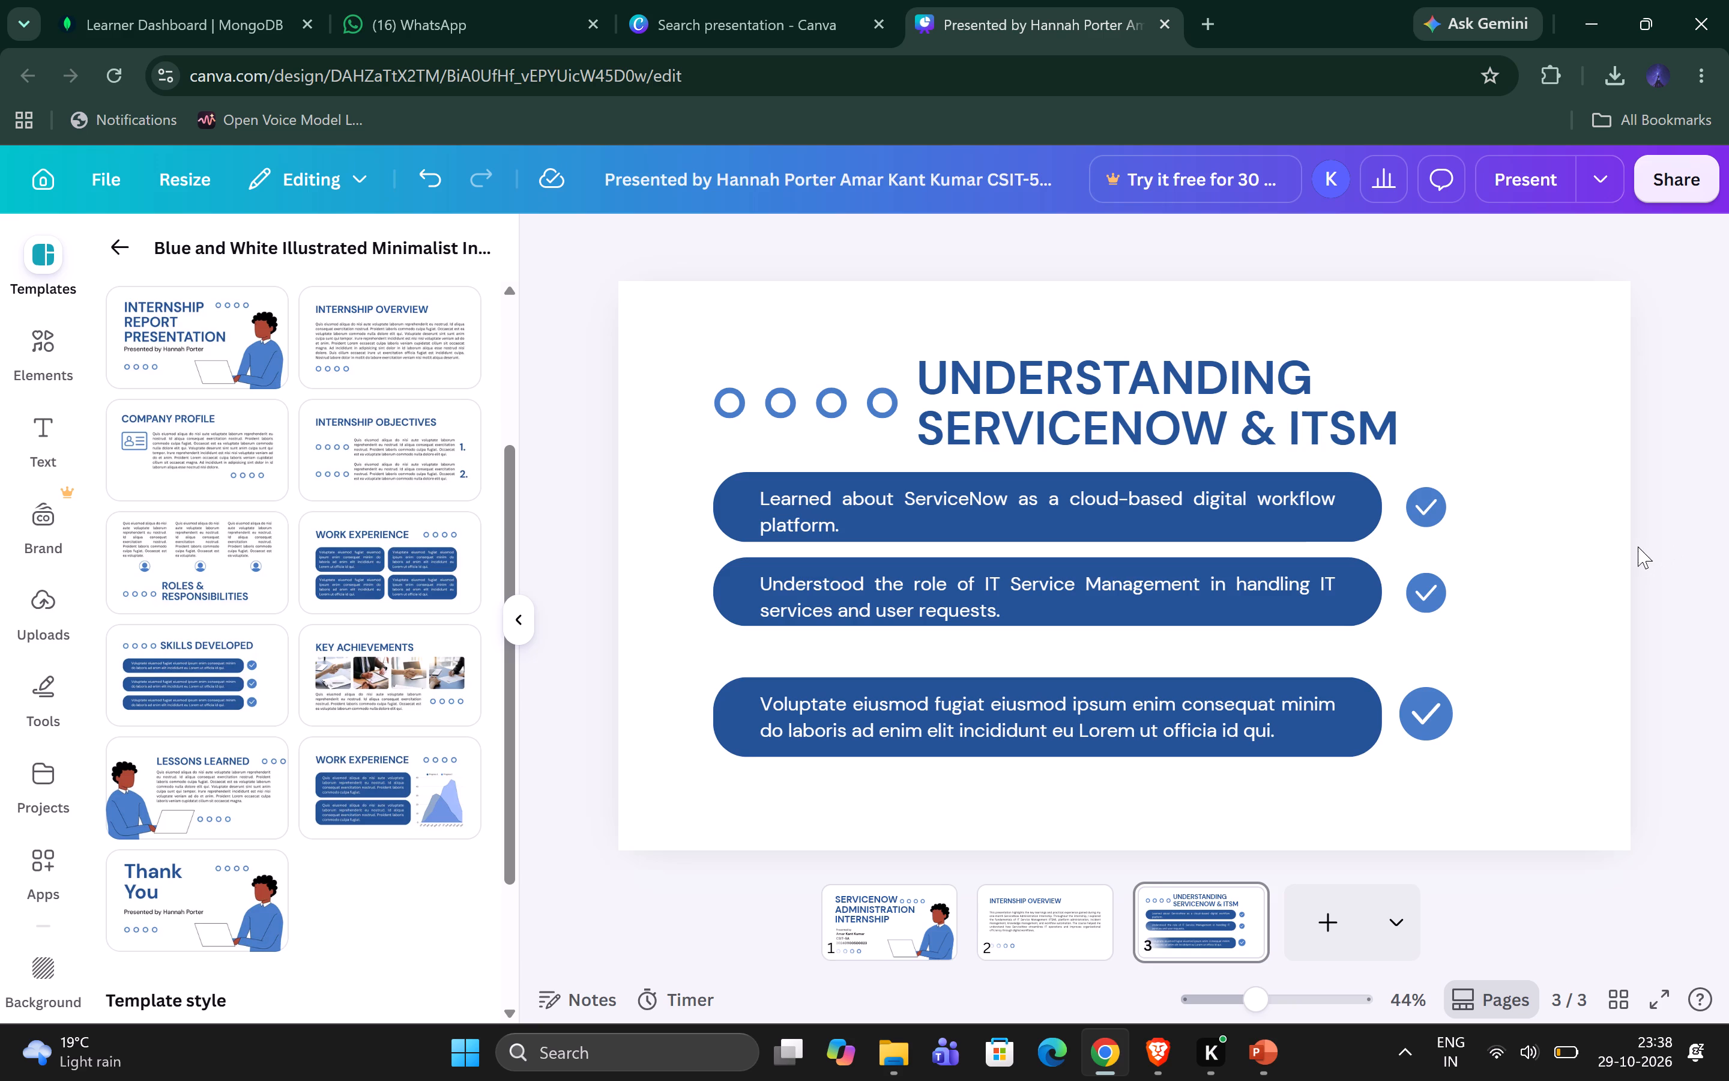
Move the third blue bar's shape on page 3 up closer to the second bar.
{"action": "left_click", "coordinate": [1348, 688]}
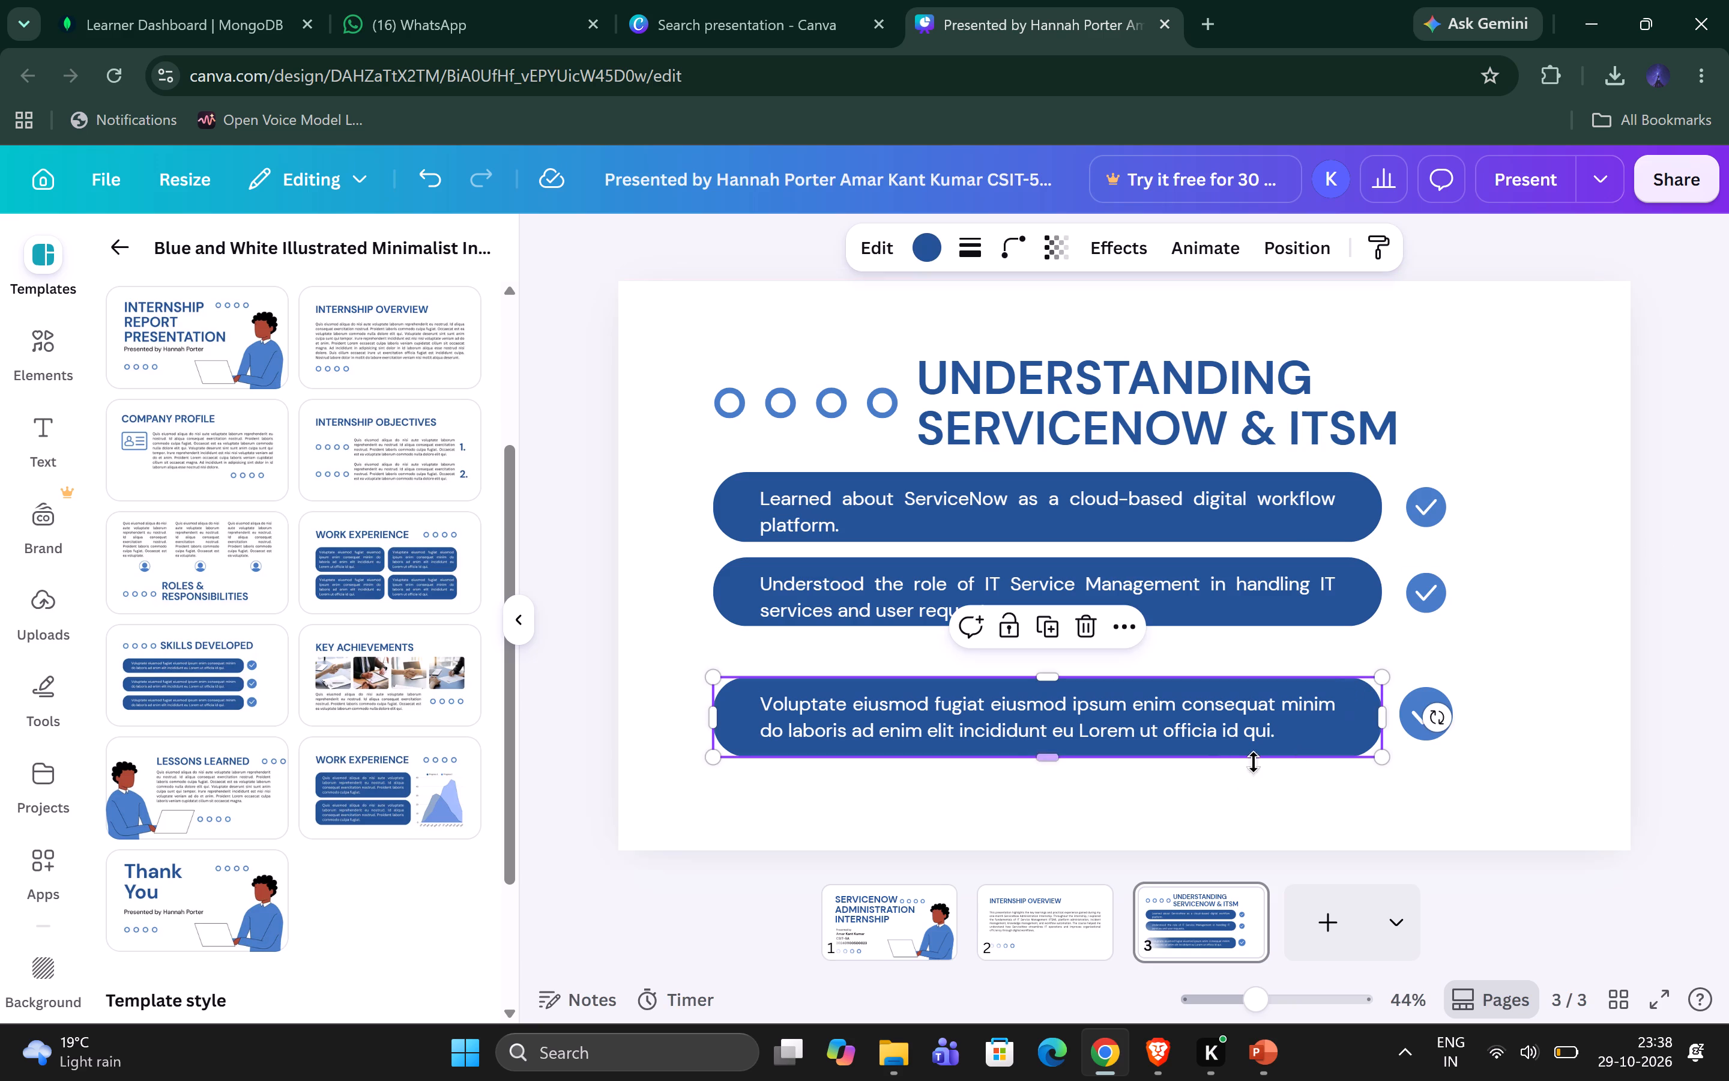
{"action": "left_click_drag", "start_coordinate": [1355, 736], "coordinate": [1350, 717]}
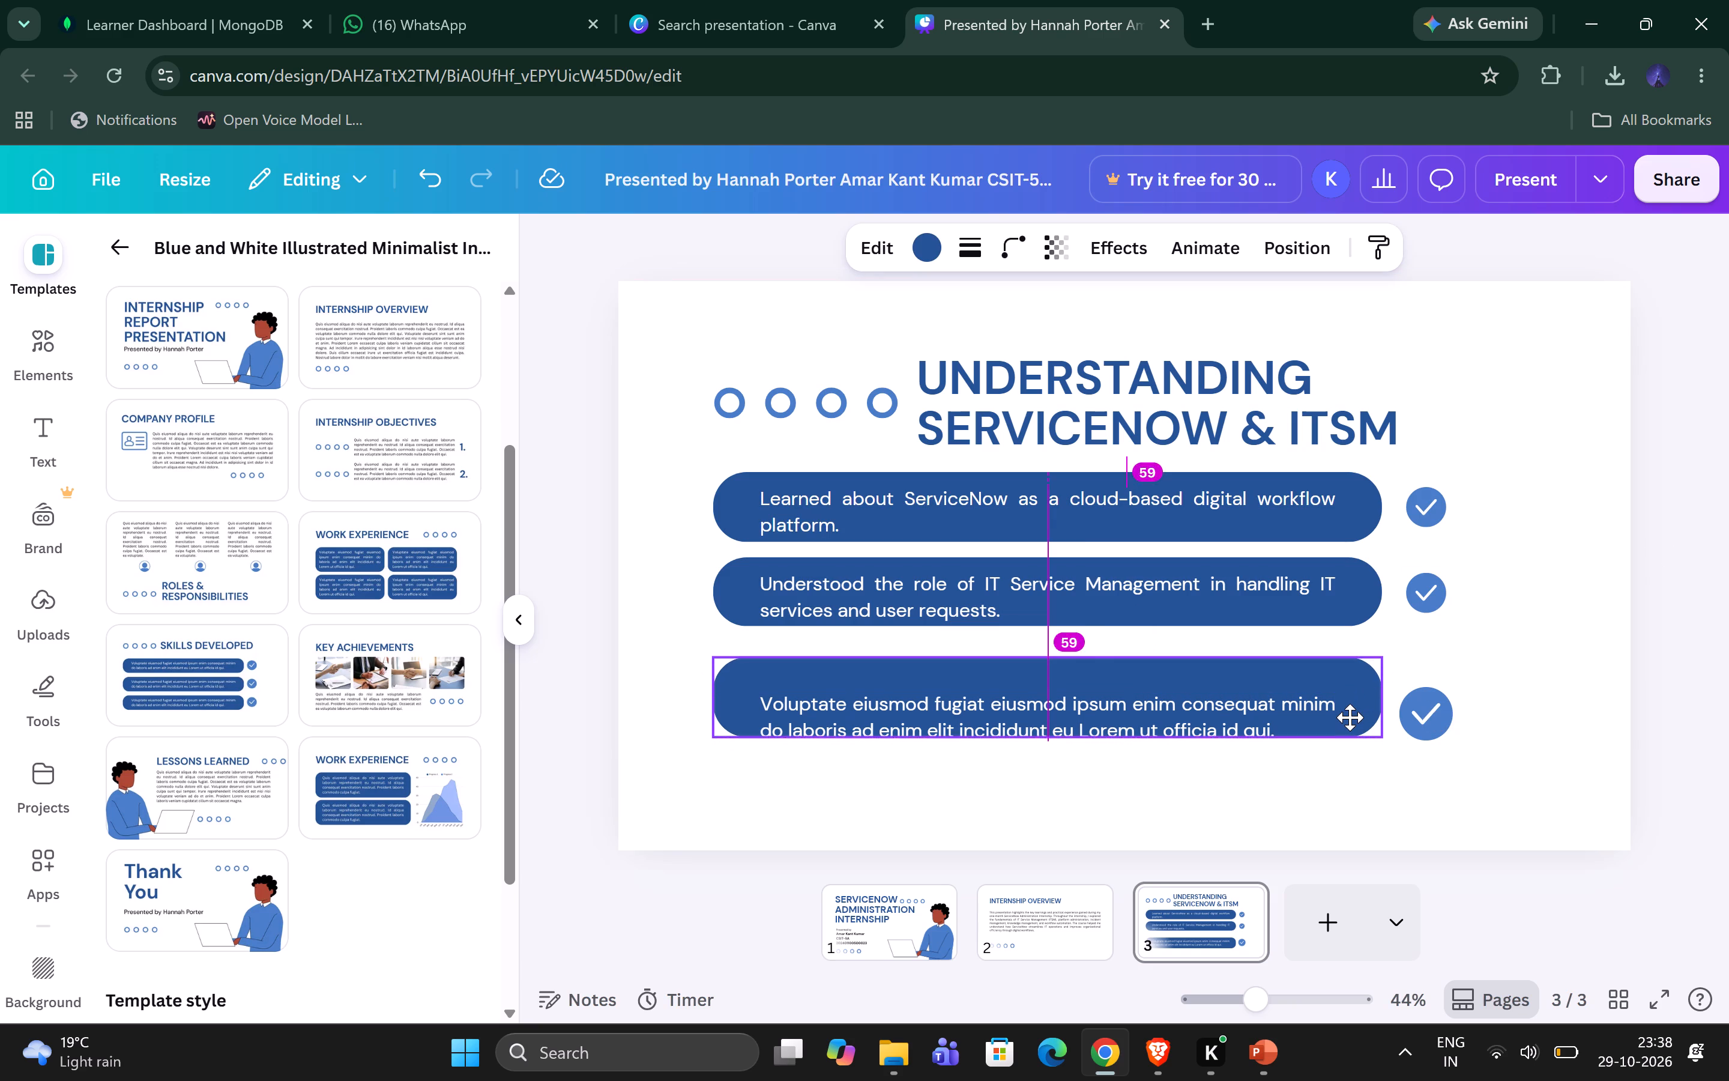
{"action": "left_click_drag", "start_coordinate": [1350, 717], "coordinate": [1351, 702]}
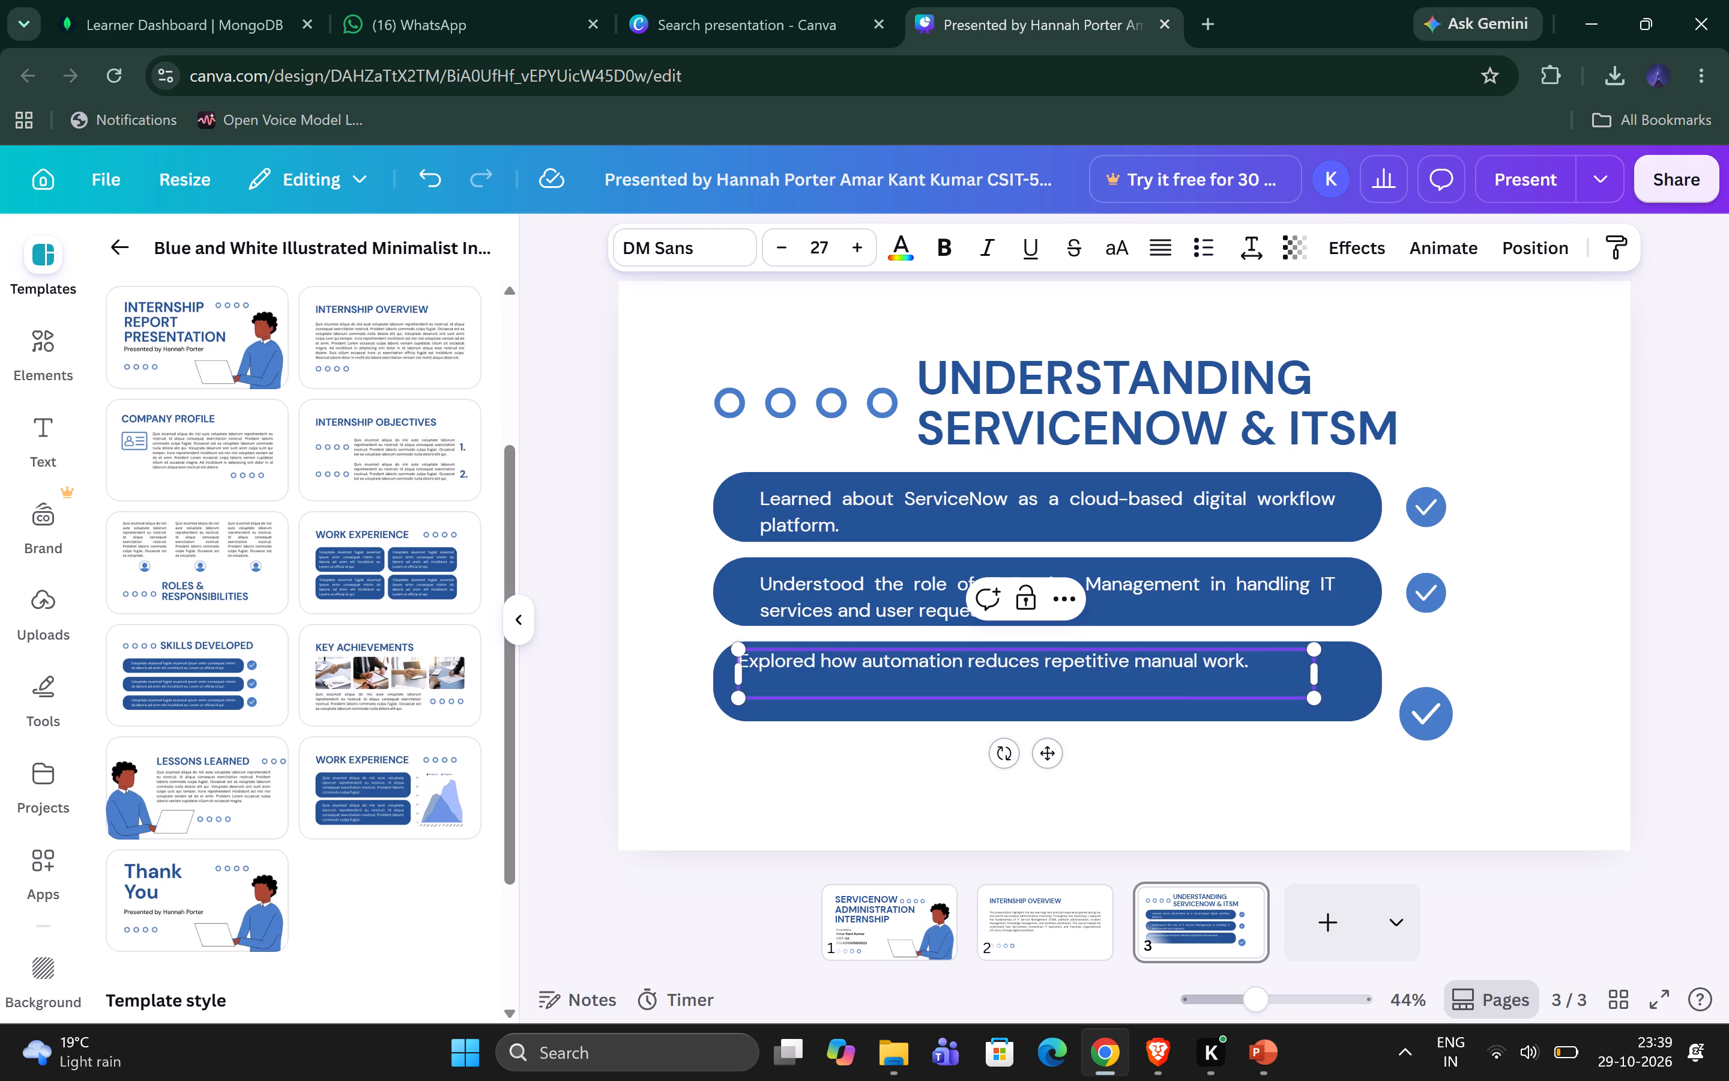
{"action": "left_click", "coordinate": [1699, 610]}
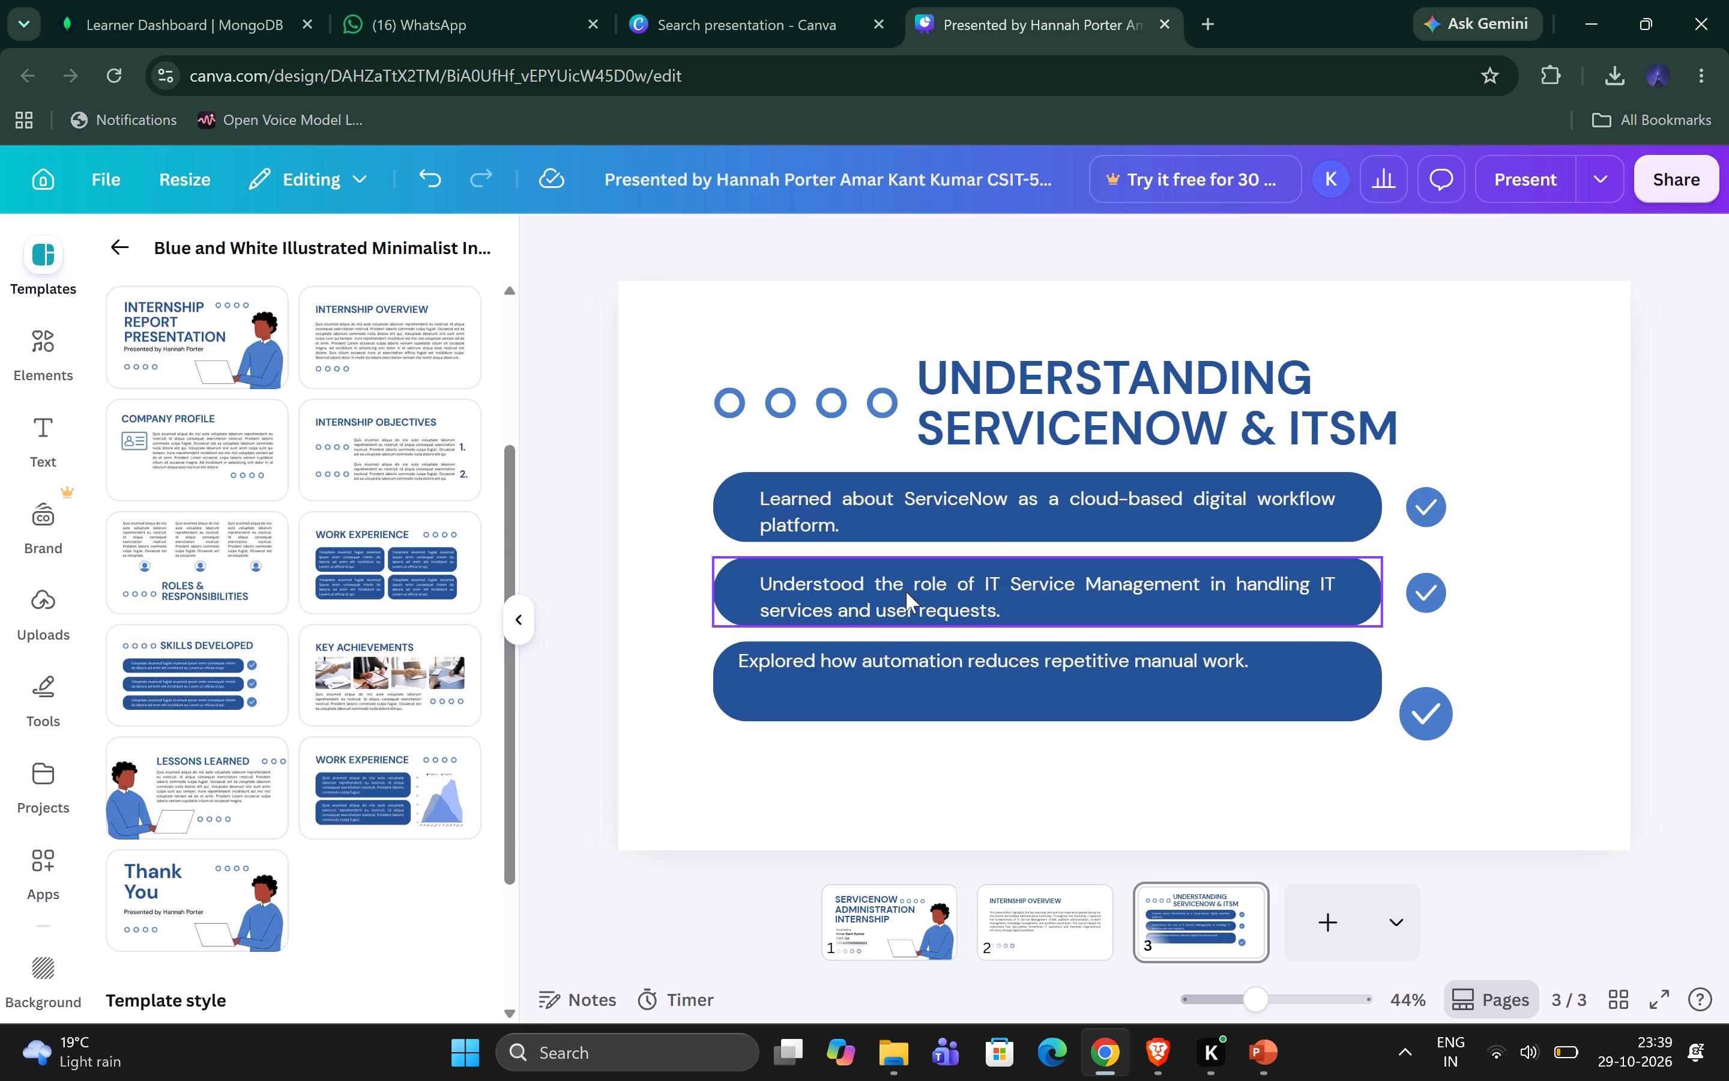
{"action": "left_click", "coordinate": [892, 668]}
{"action": "left_click_drag", "start_coordinate": [1046, 750], "coordinate": [1058, 752]}
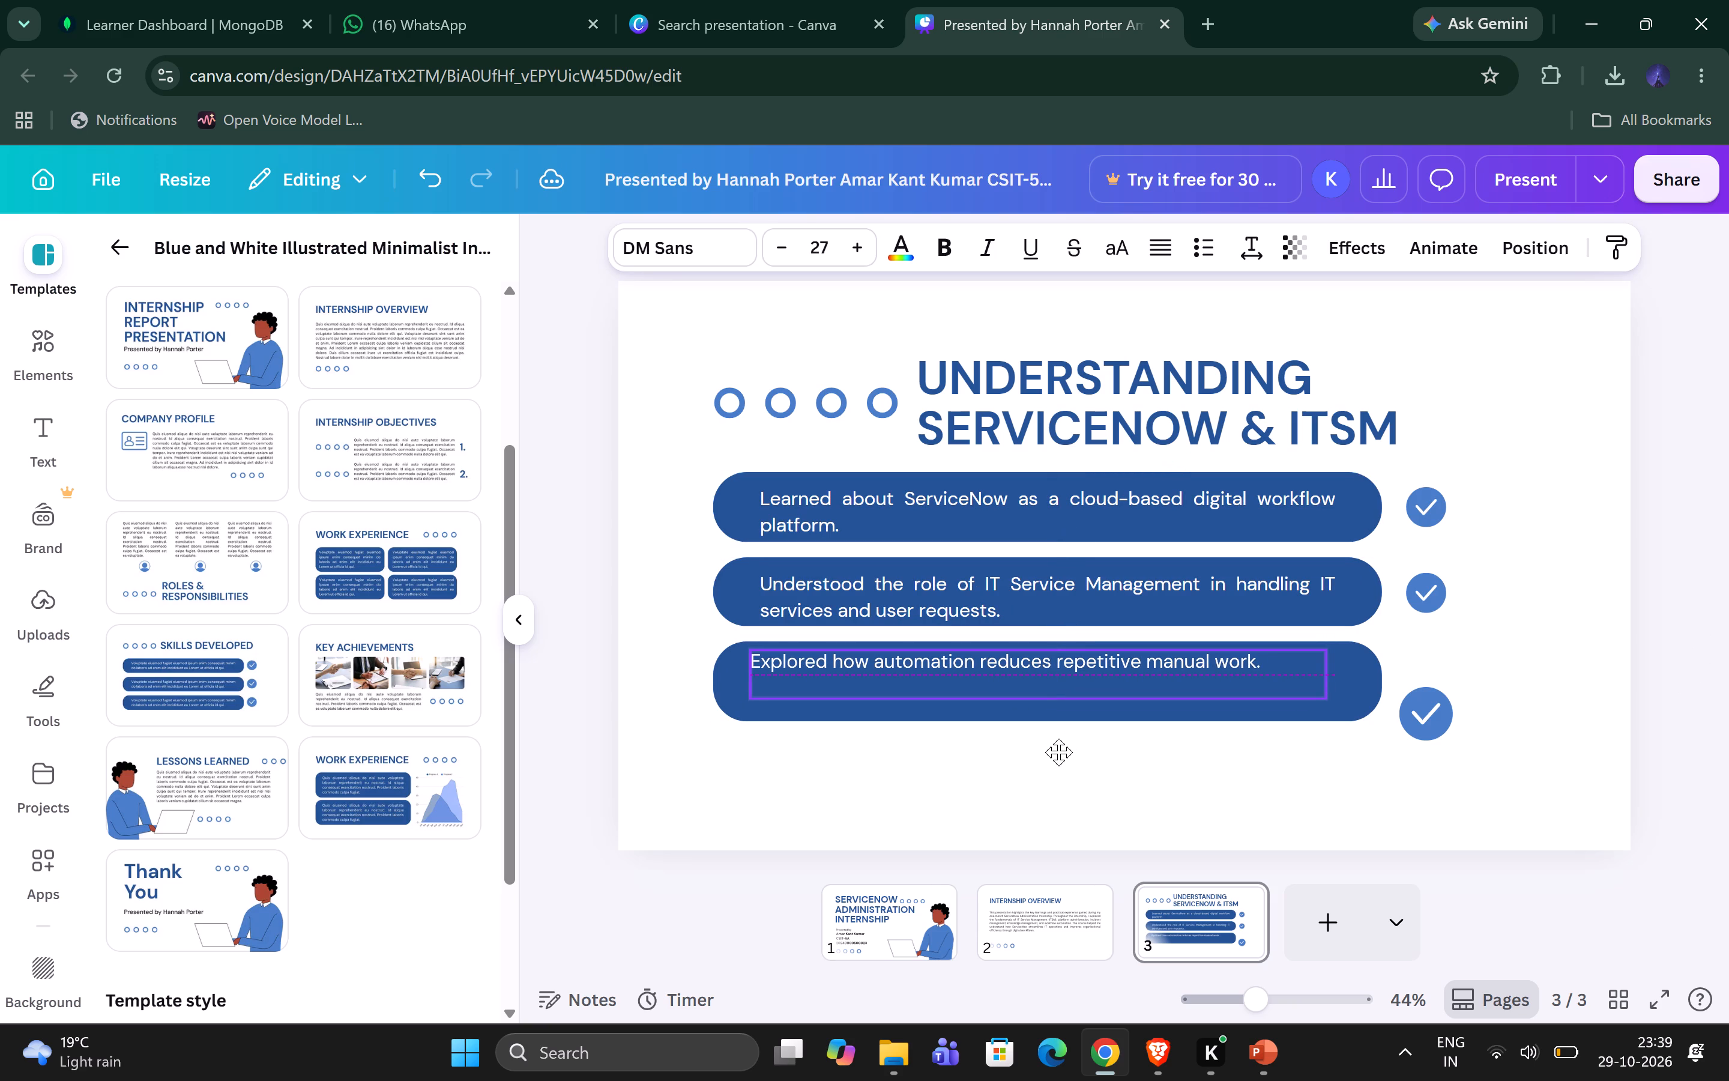
{"action": "left_click_drag", "start_coordinate": [1058, 752], "coordinate": [1060, 752]}
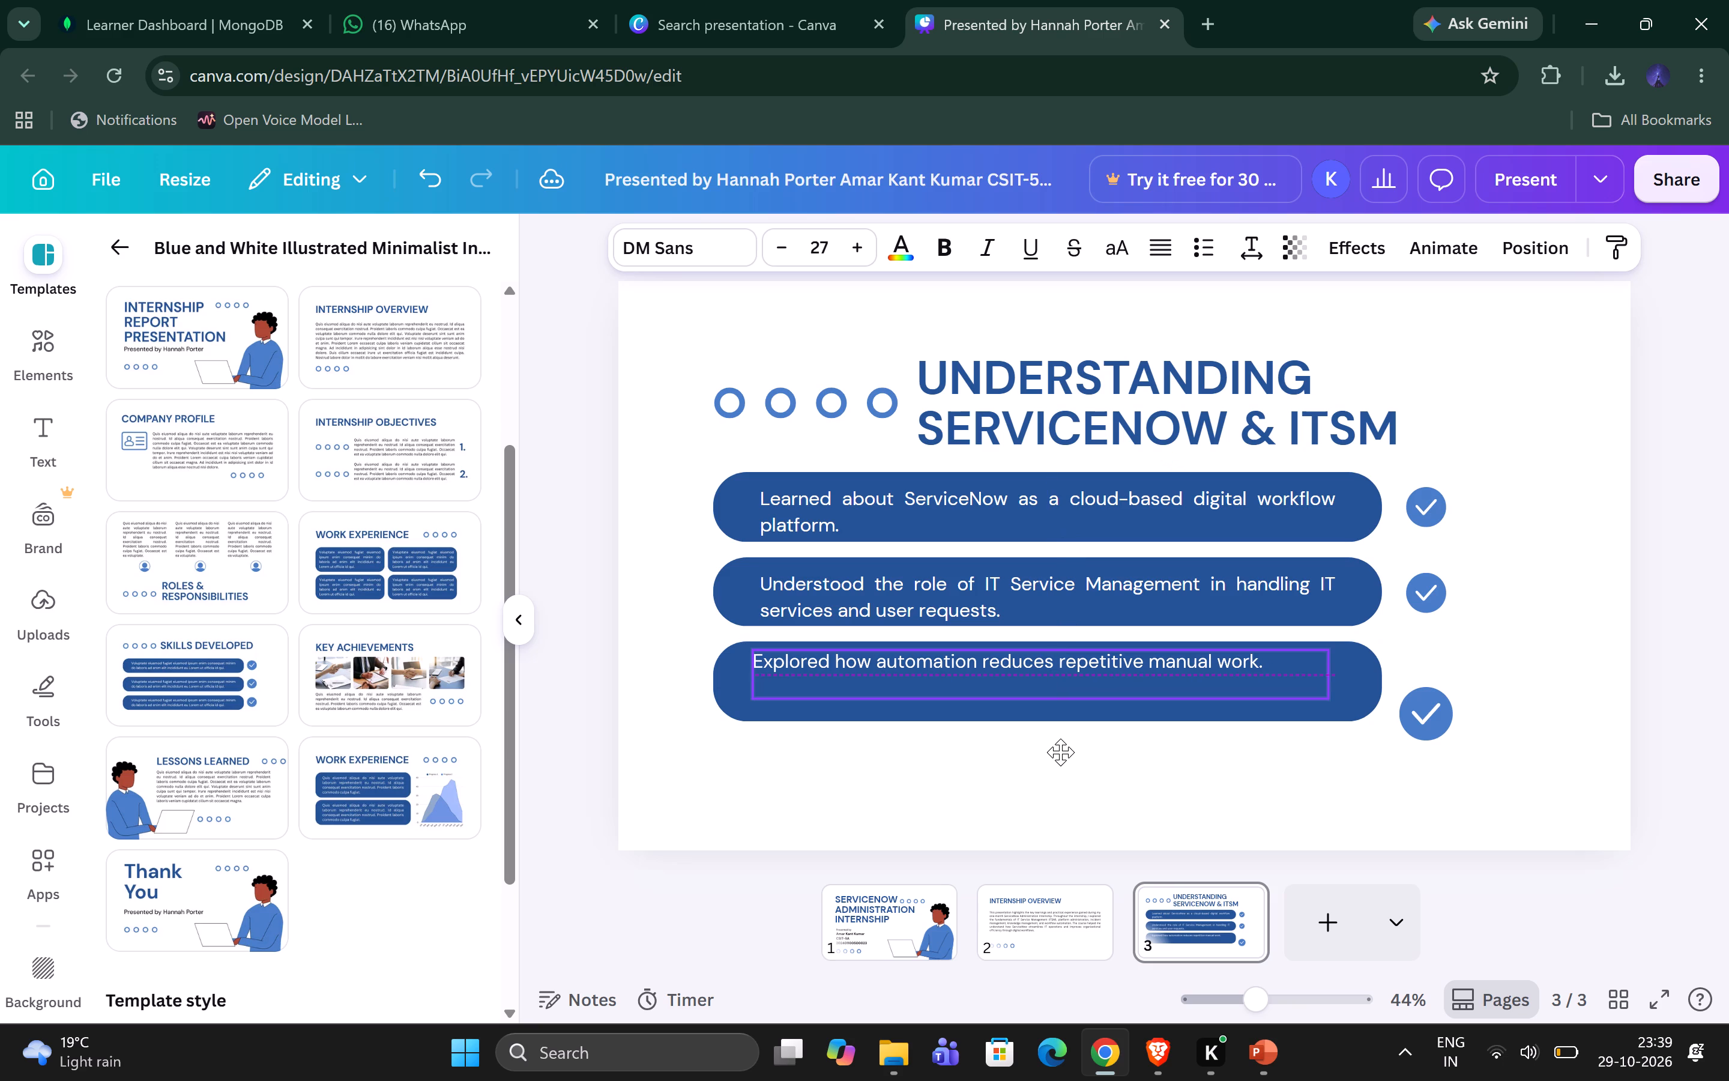
{"action": "left_click_drag", "start_coordinate": [1060, 752], "coordinate": [1049, 759]}
Shift the second and first bars' texts left to align with the third bar's text, and slightly up within their bars.
{"action": "left_click", "coordinate": [1234, 604]}
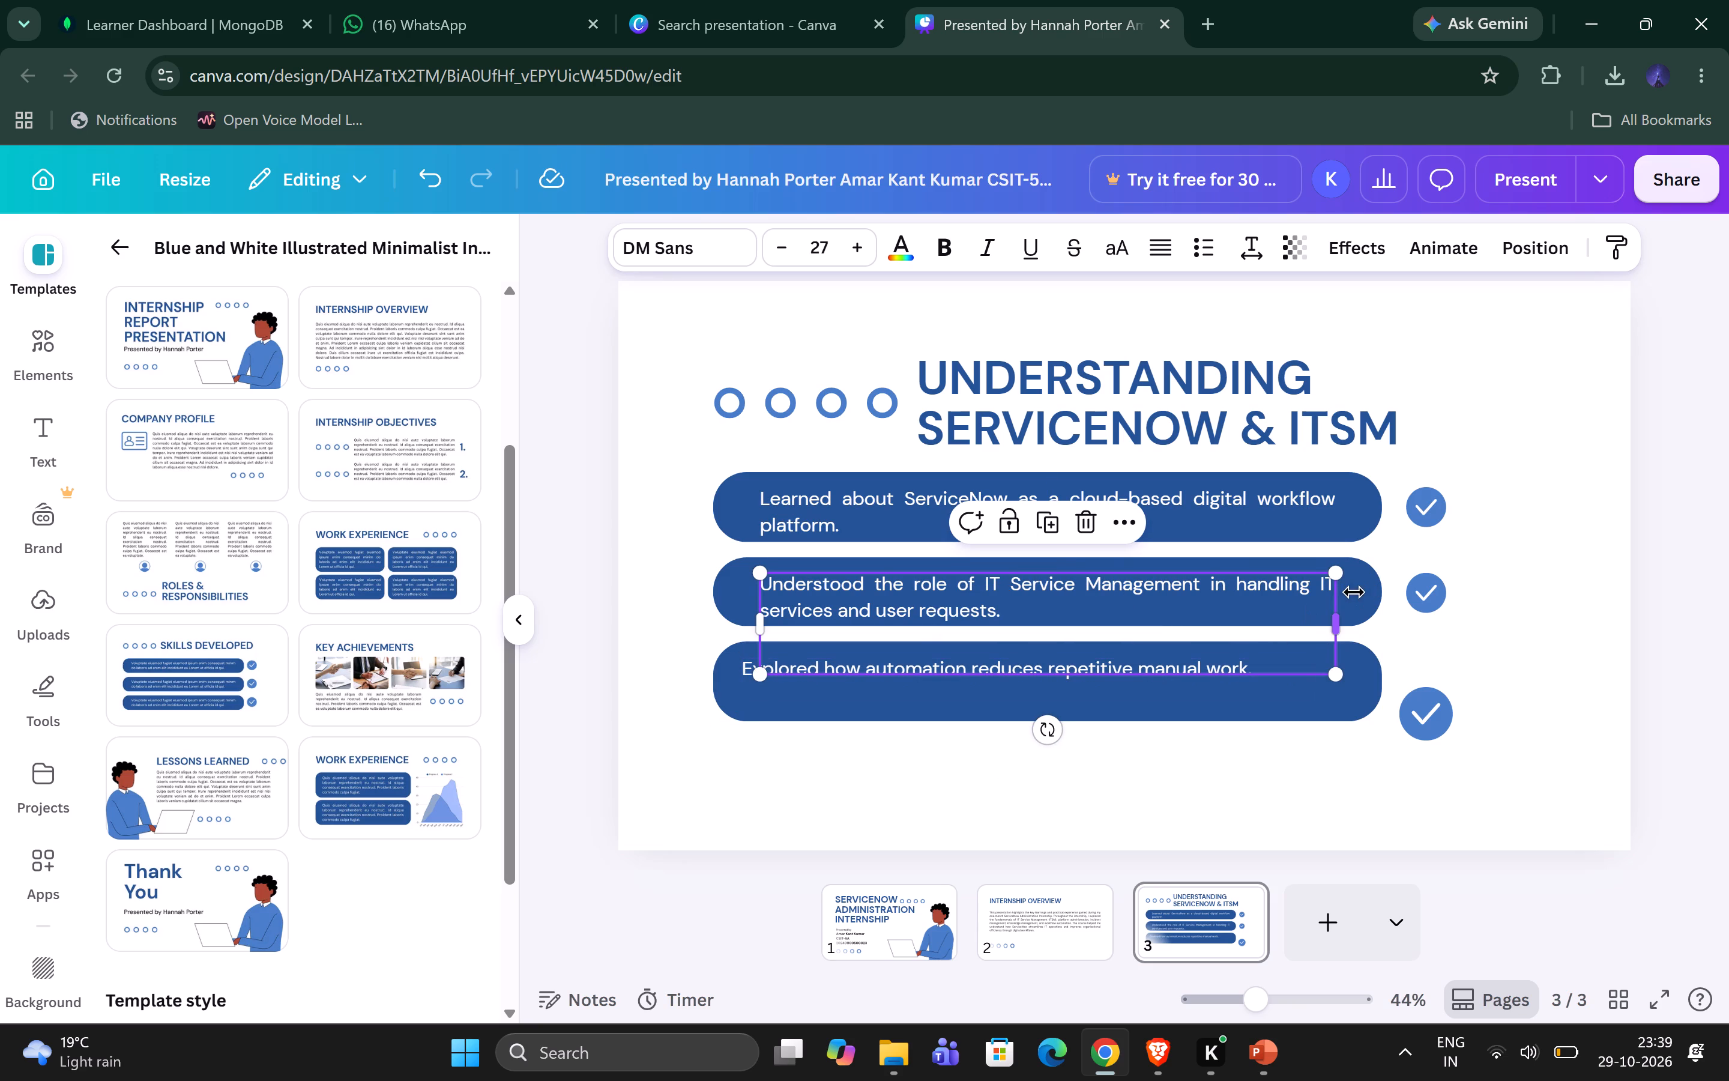
{"action": "left_click_drag", "start_coordinate": [1303, 601], "coordinate": [1281, 598]}
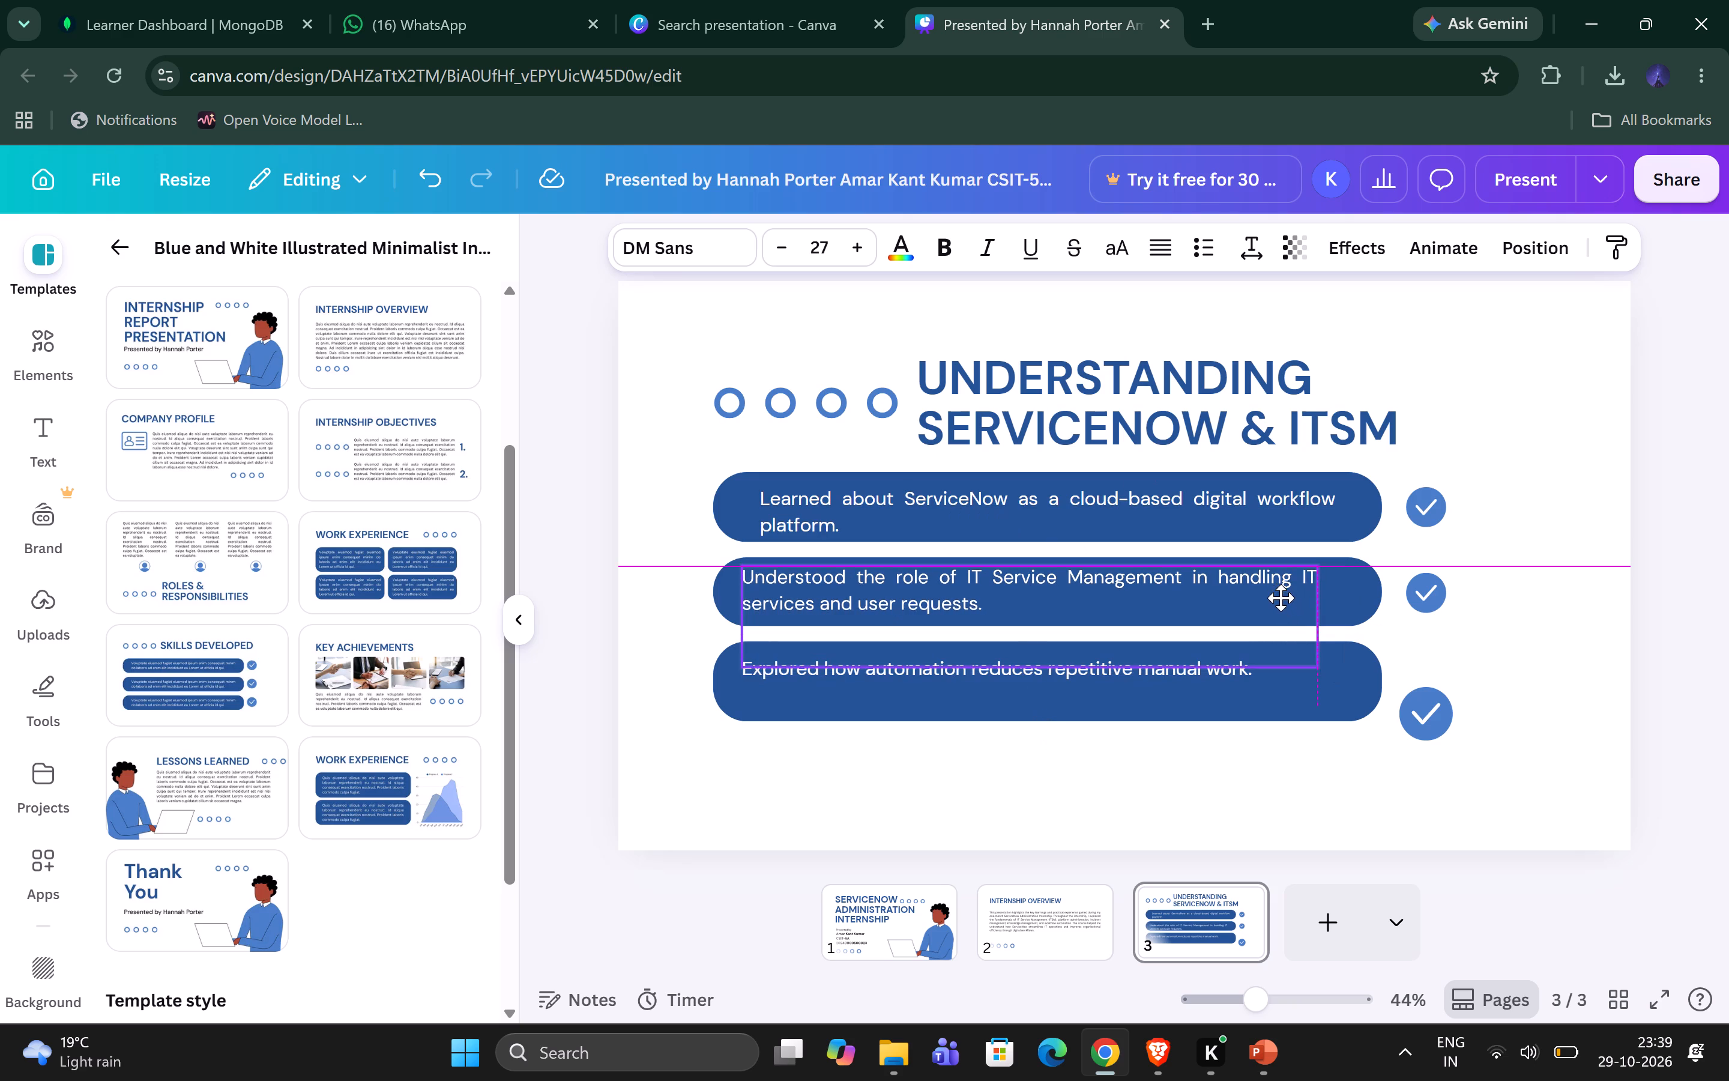
{"action": "left_click_drag", "start_coordinate": [1281, 598], "coordinate": [1282, 598]}
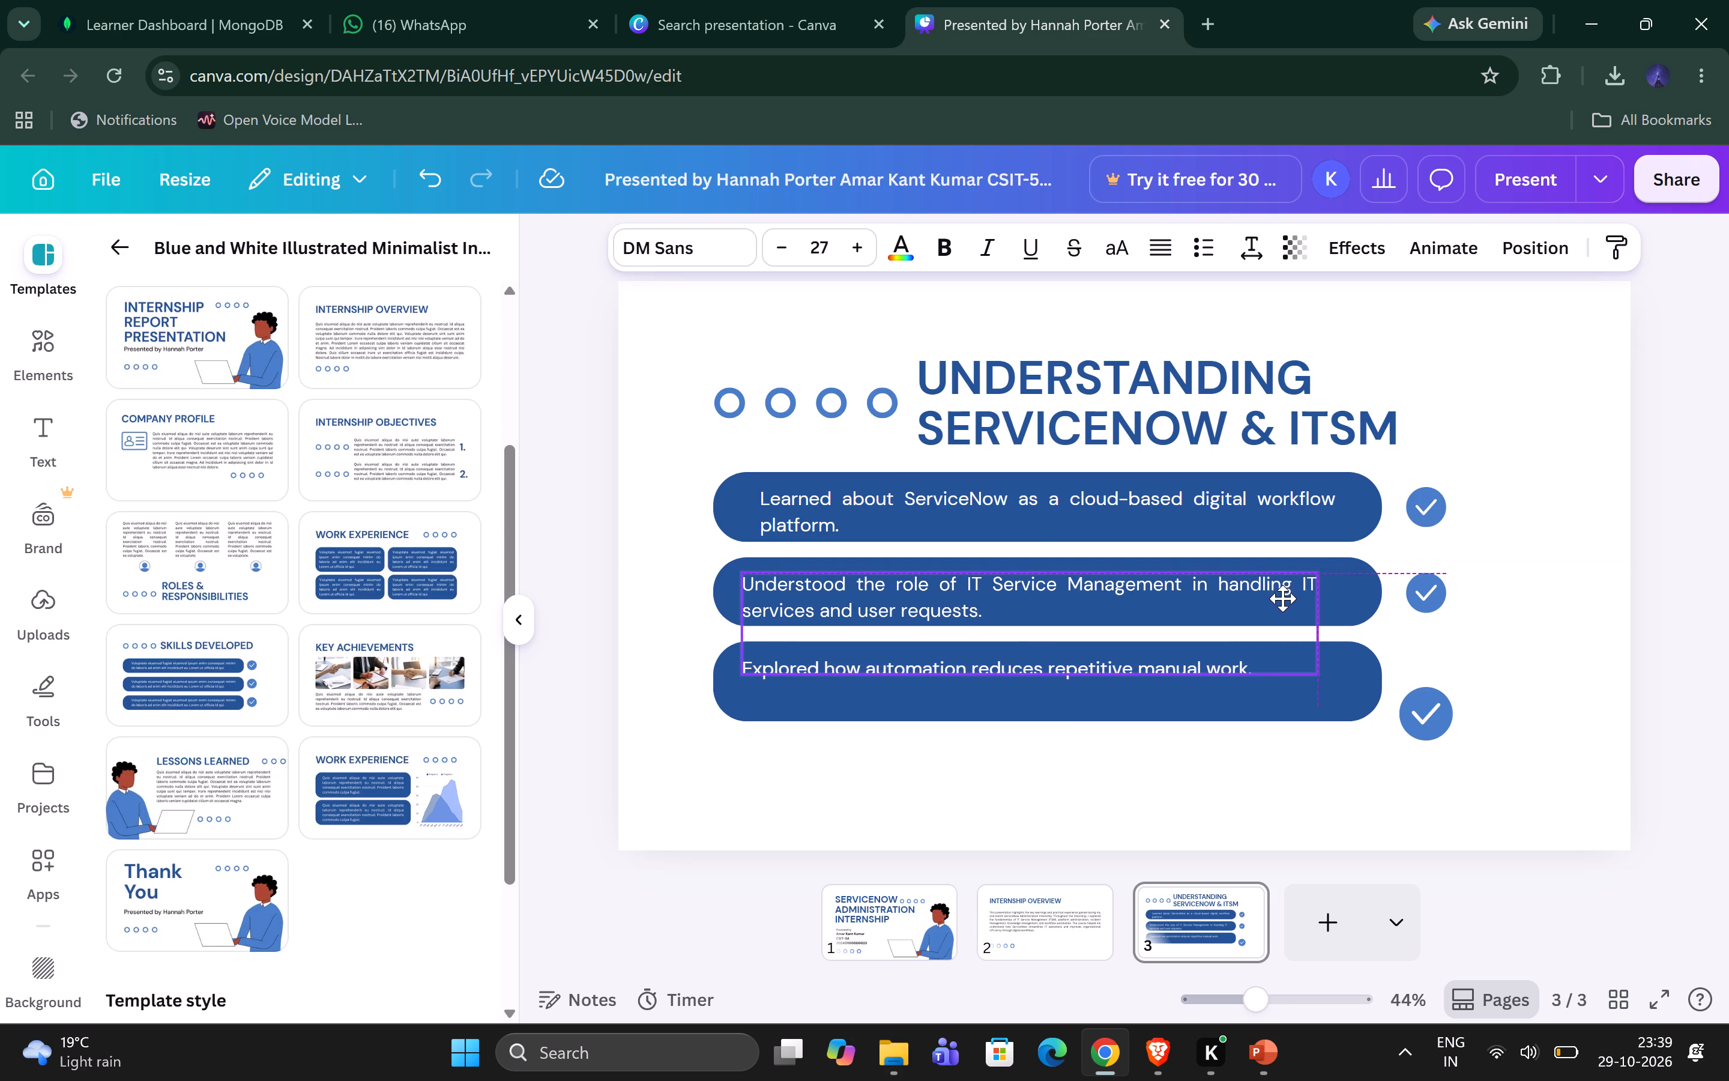
{"action": "left_click_drag", "start_coordinate": [1282, 598], "coordinate": [1283, 598]}
{"action": "left_click", "coordinate": [1264, 509]}
{"action": "left_click_drag", "start_coordinate": [1260, 510], "coordinate": [1259, 510]}
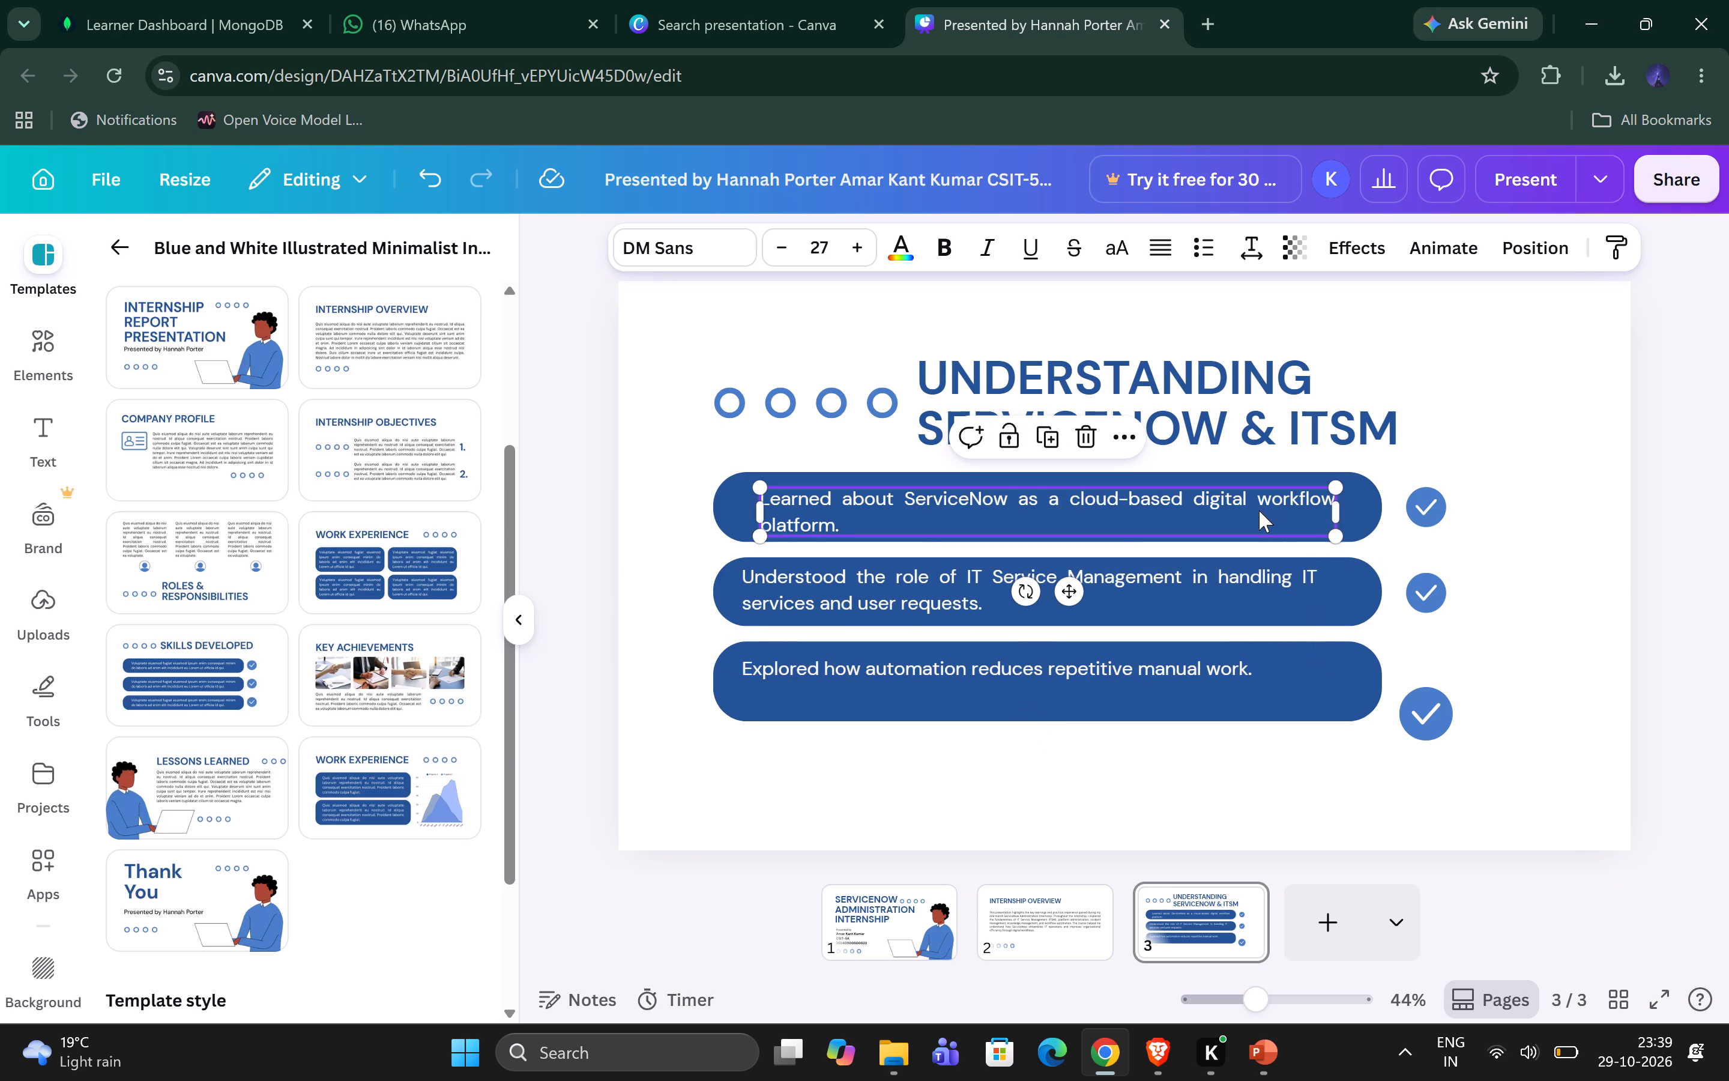
{"action": "left_click_drag", "start_coordinate": [1259, 510], "coordinate": [1247, 513]}
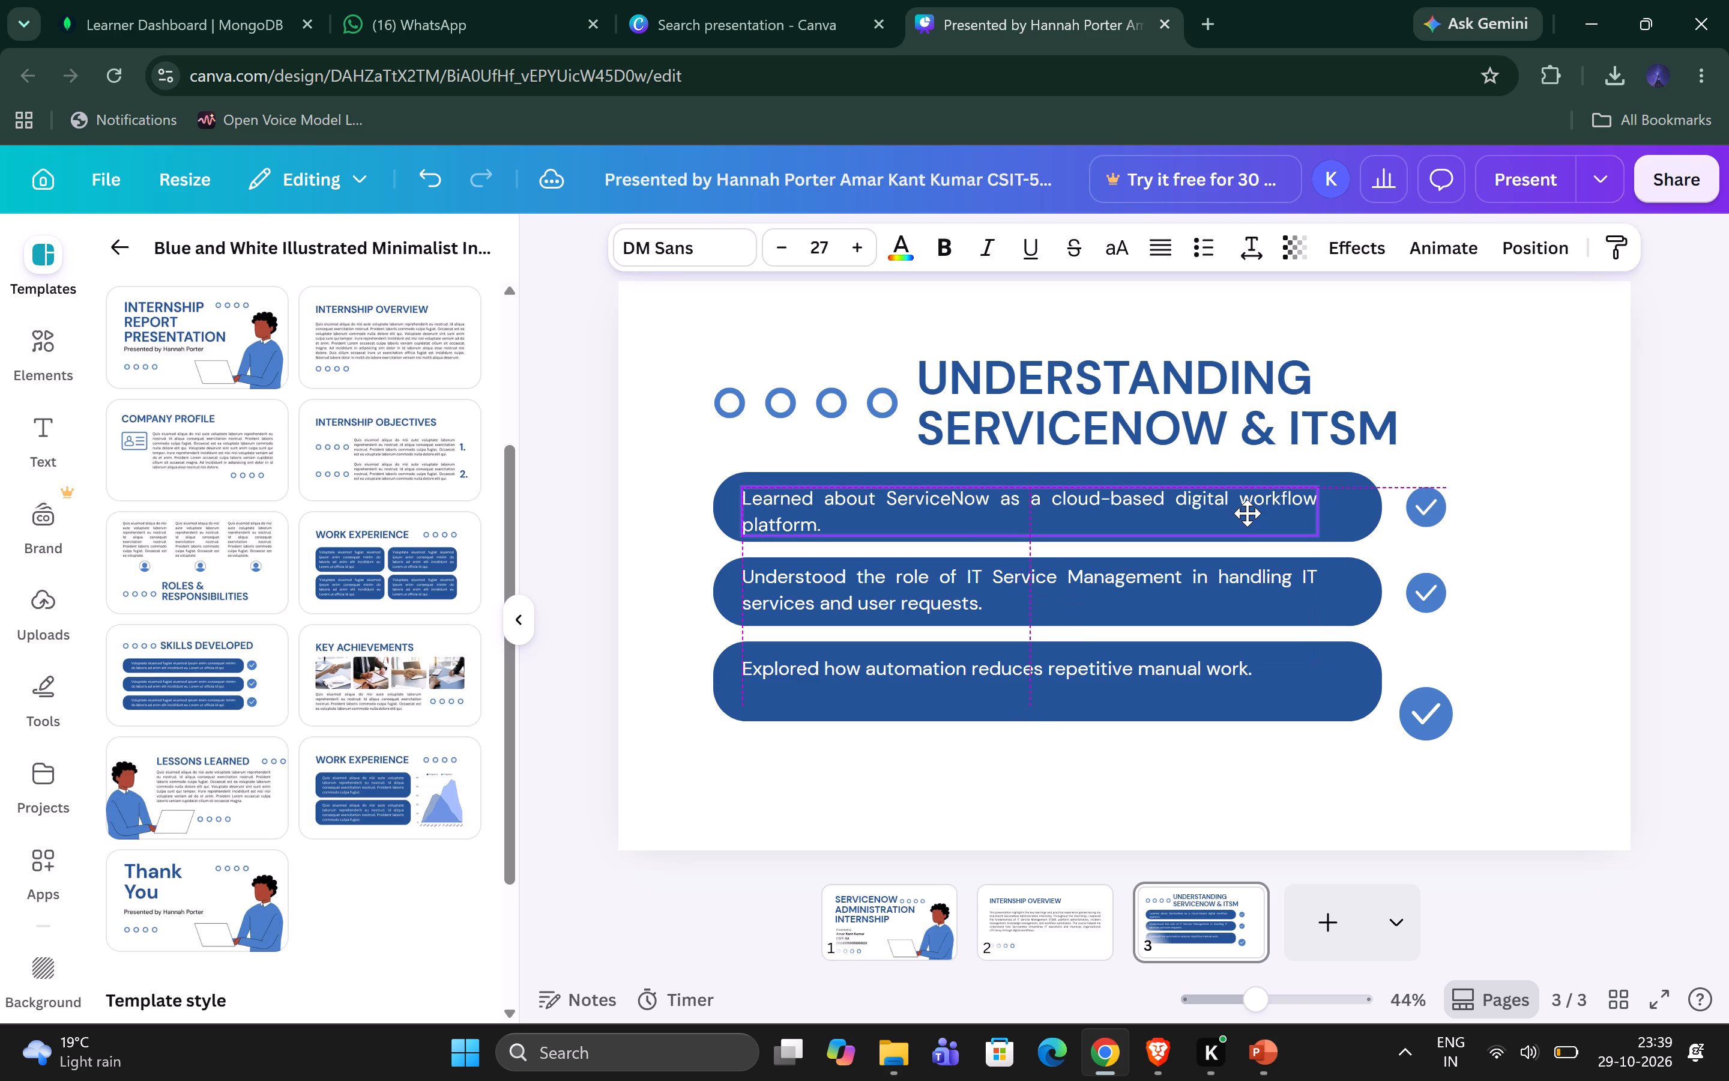
{"action": "left_click_drag", "start_coordinate": [1247, 513], "coordinate": [1246, 503]}
{"action": "left_click", "coordinate": [1687, 463]}
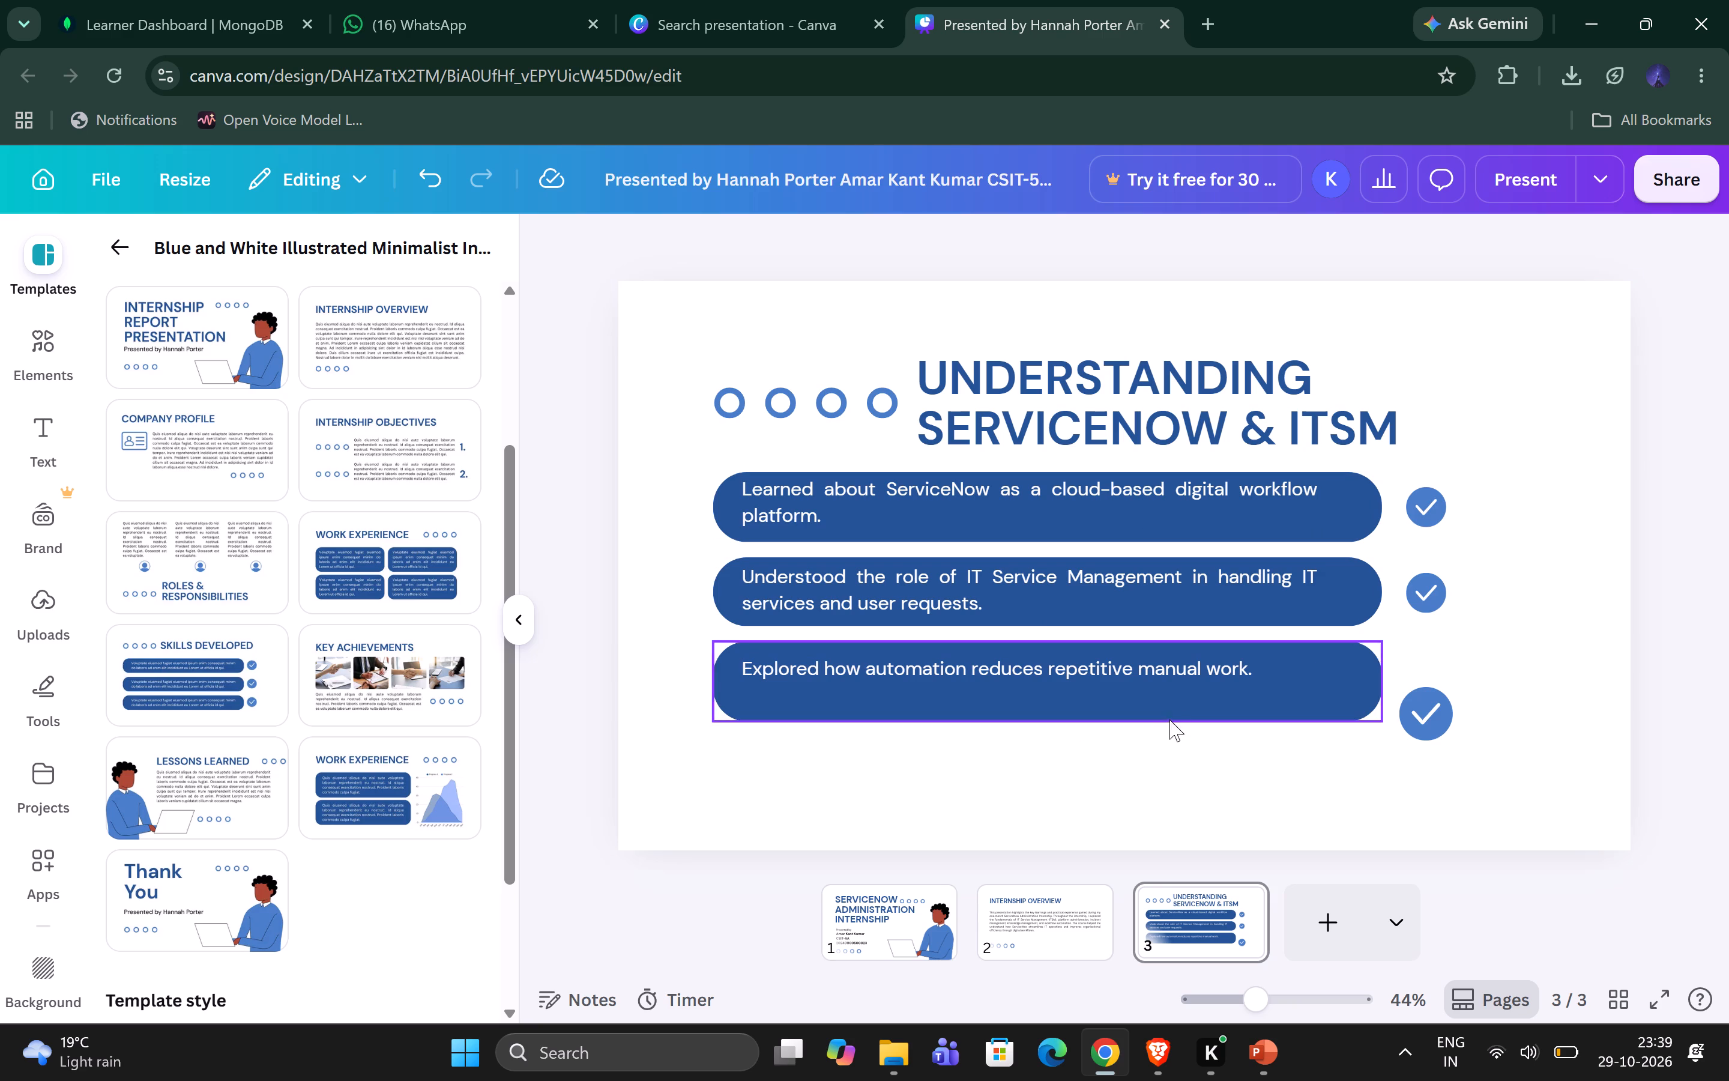
Reduce the third blue bar's height to suit its single line, keeping its width matched to the bars above.
{"action": "left_click", "coordinate": [1262, 711]}
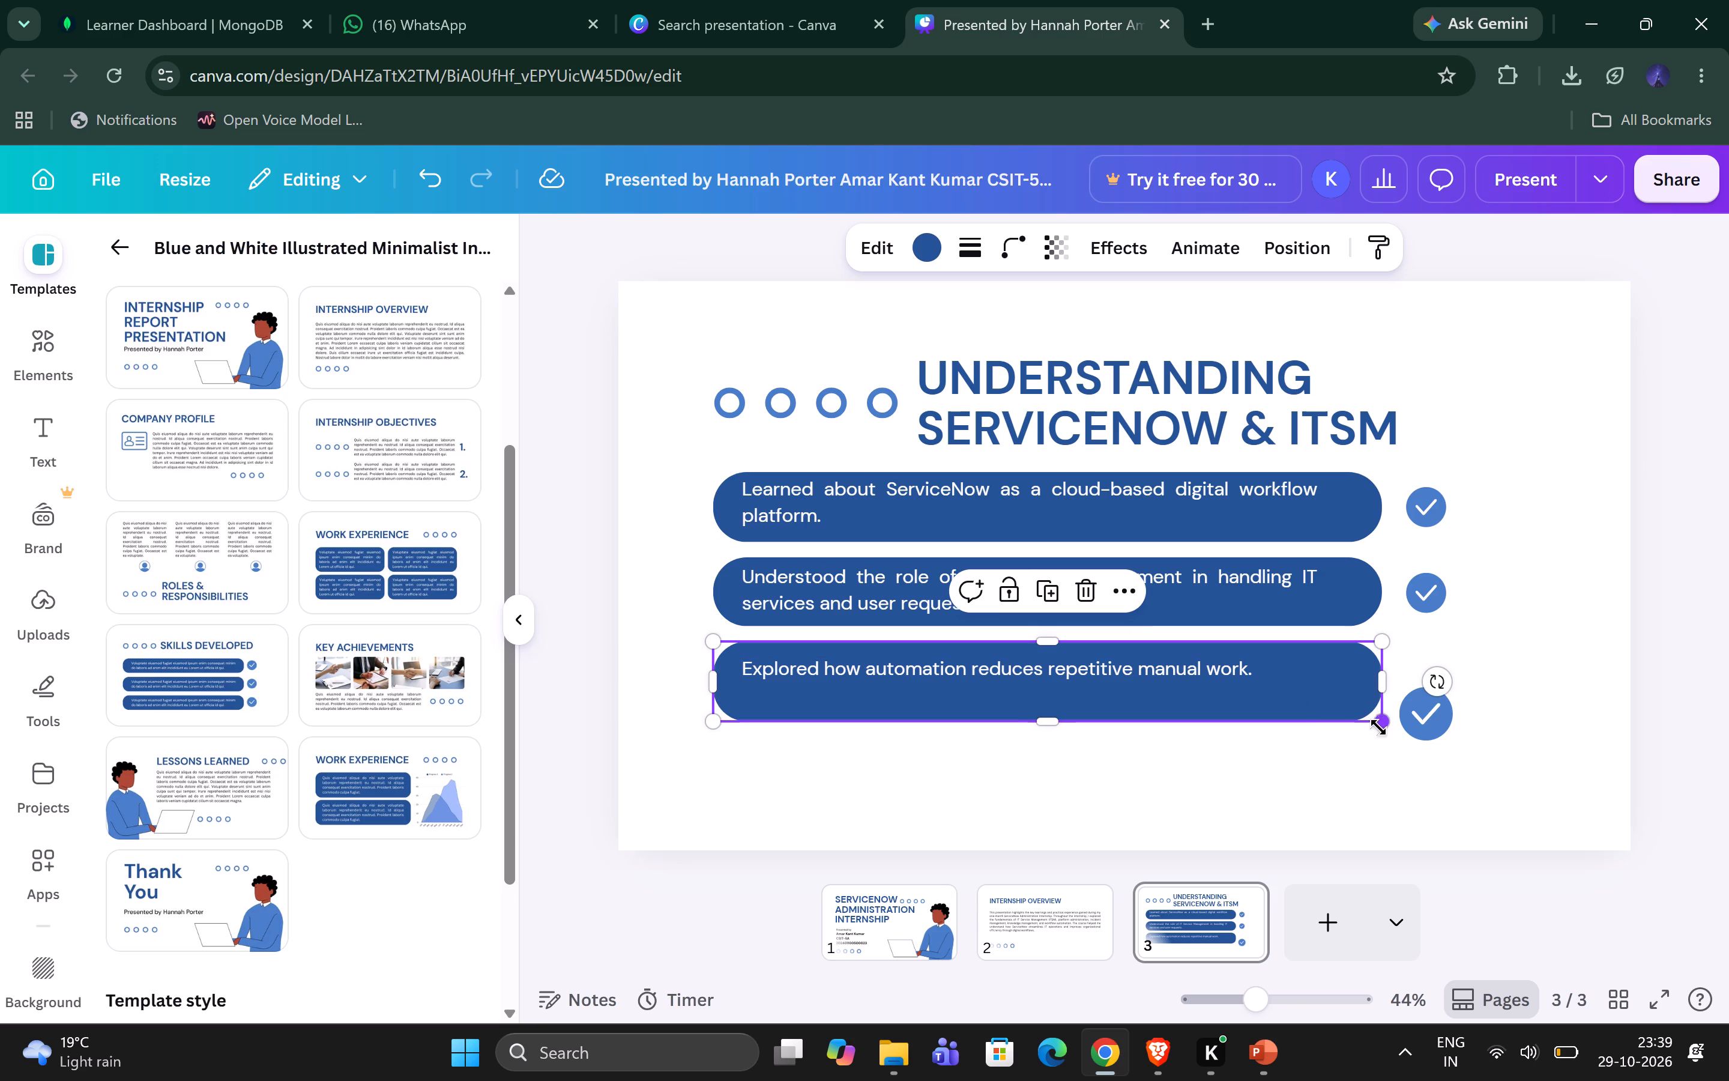
{"action": "left_click_drag", "start_coordinate": [1384, 724], "coordinate": [1375, 698]}
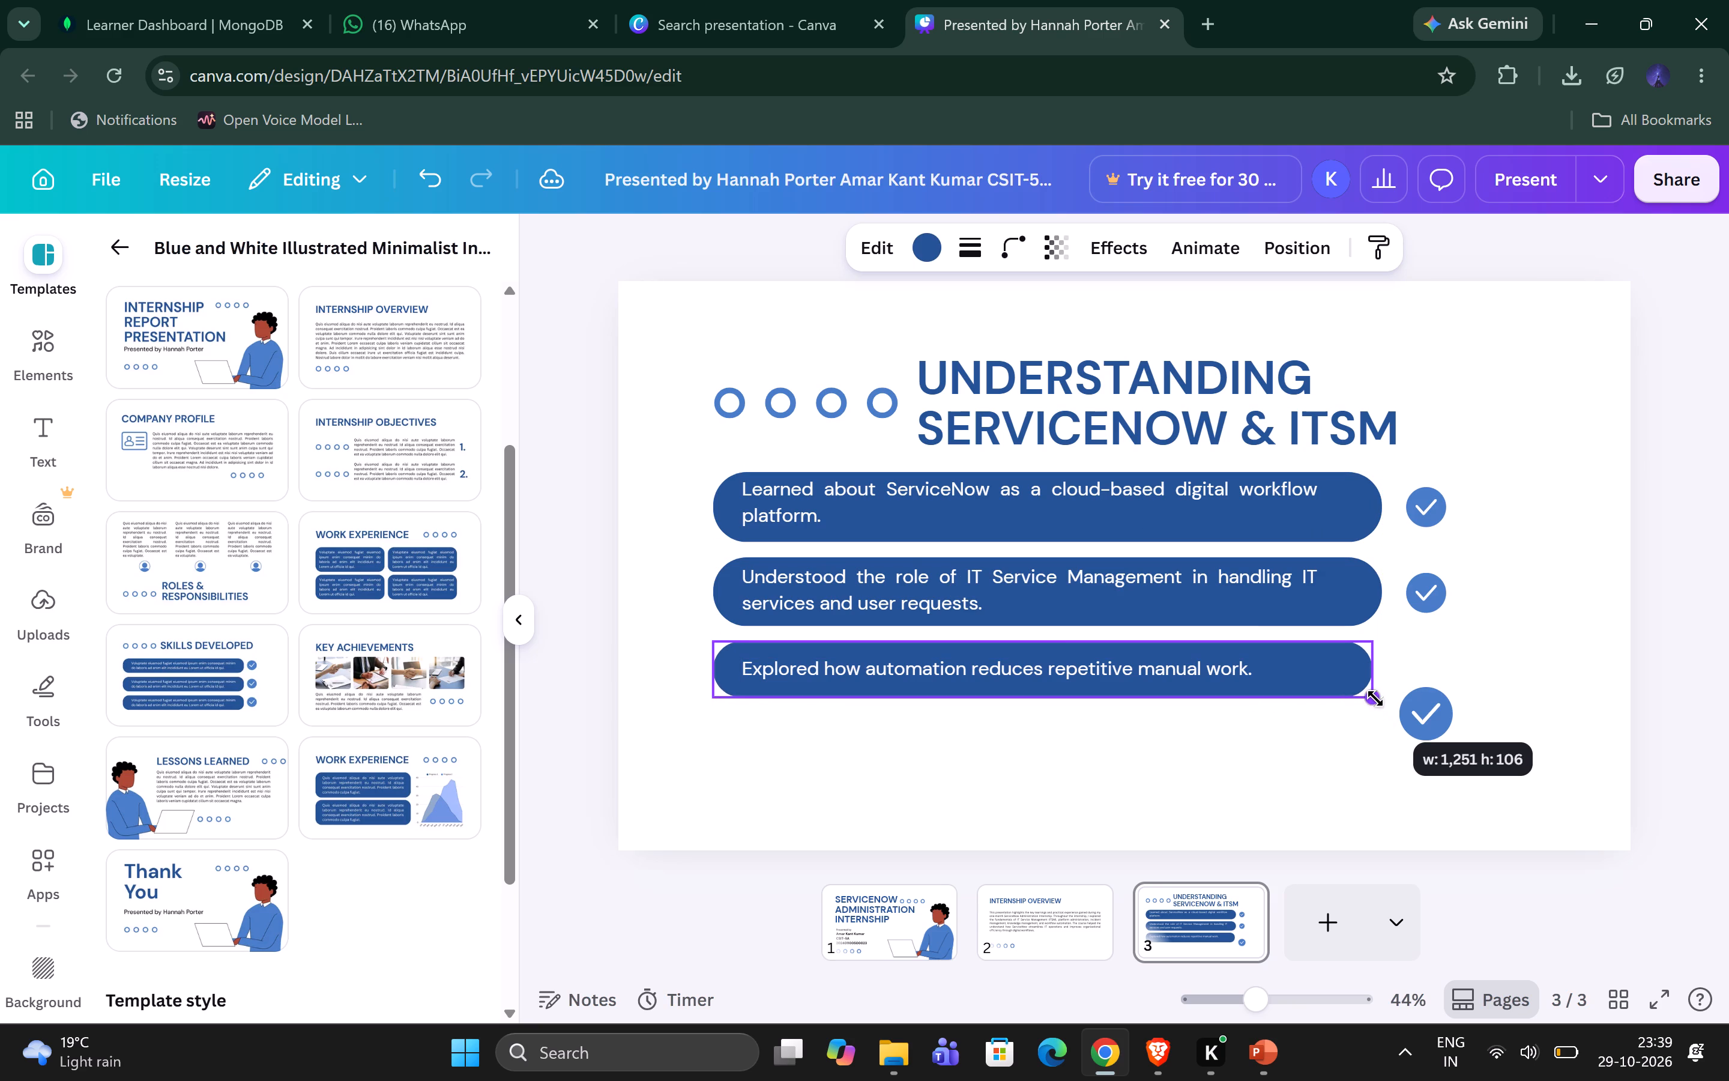
{"action": "left_click_drag", "start_coordinate": [1375, 698], "coordinate": [1379, 697]}
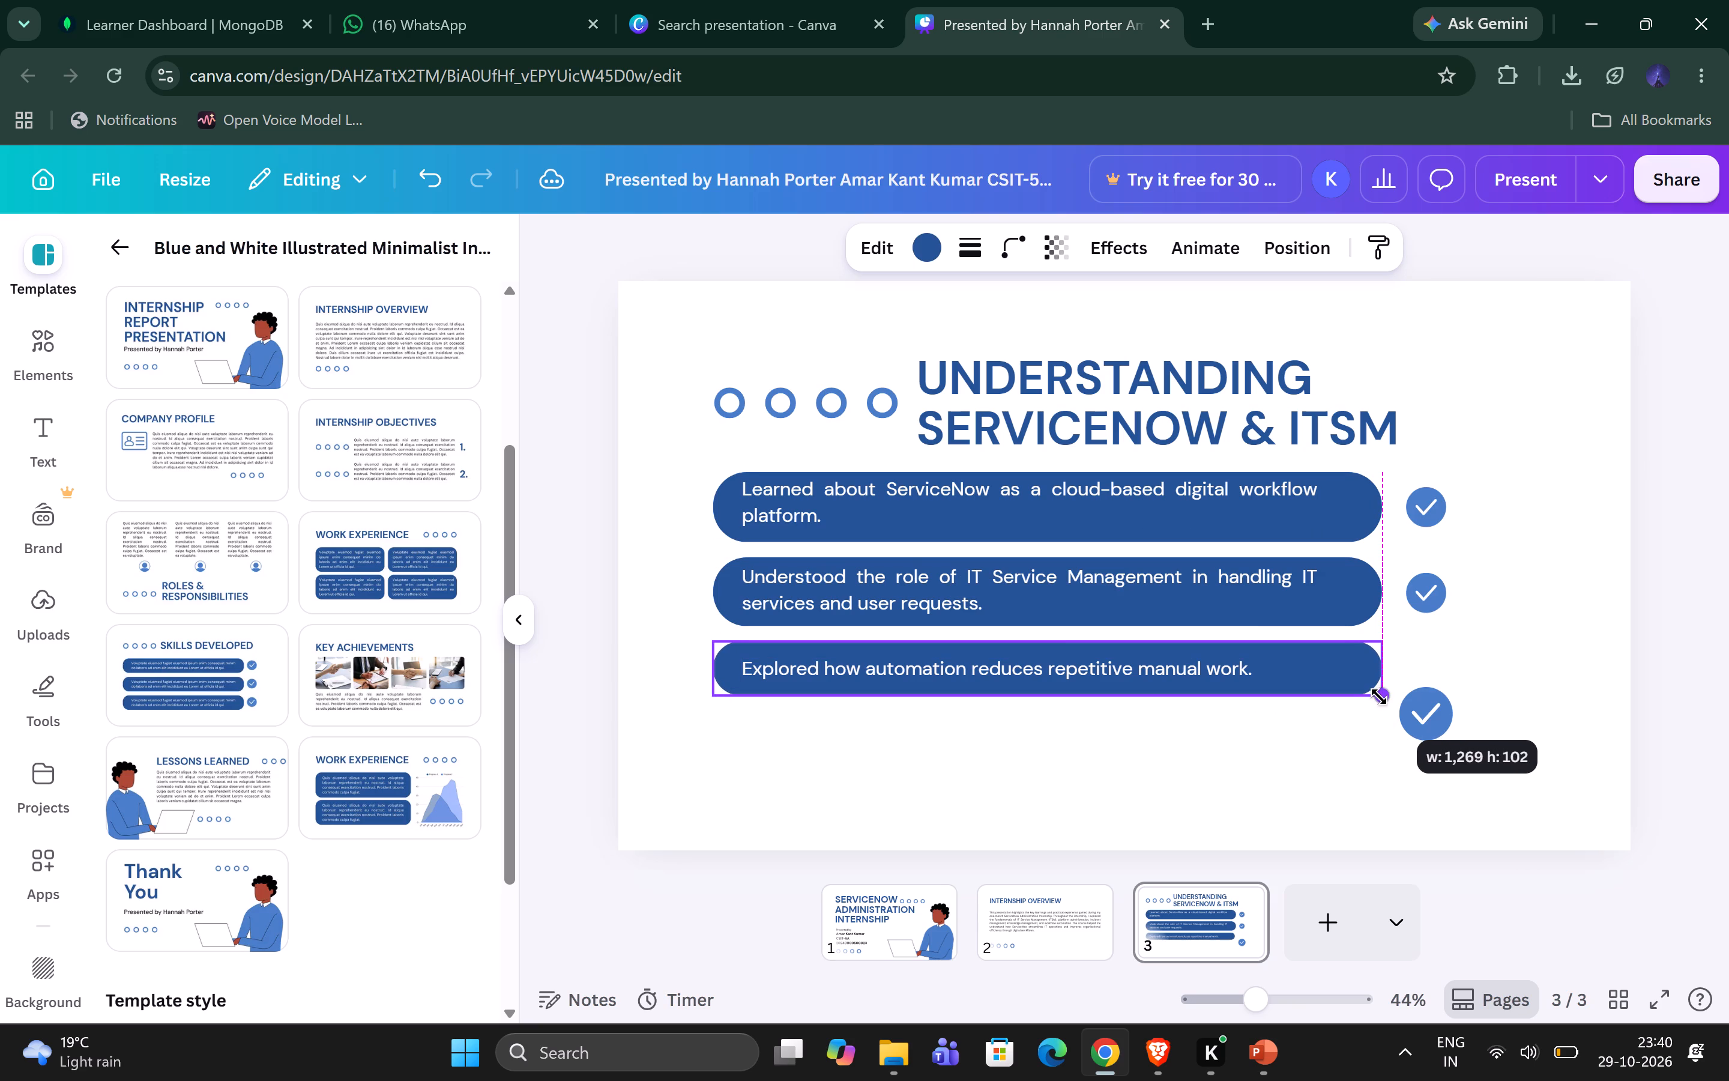
{"action": "left_click_drag", "start_coordinate": [1379, 697], "coordinate": [1387, 706]}
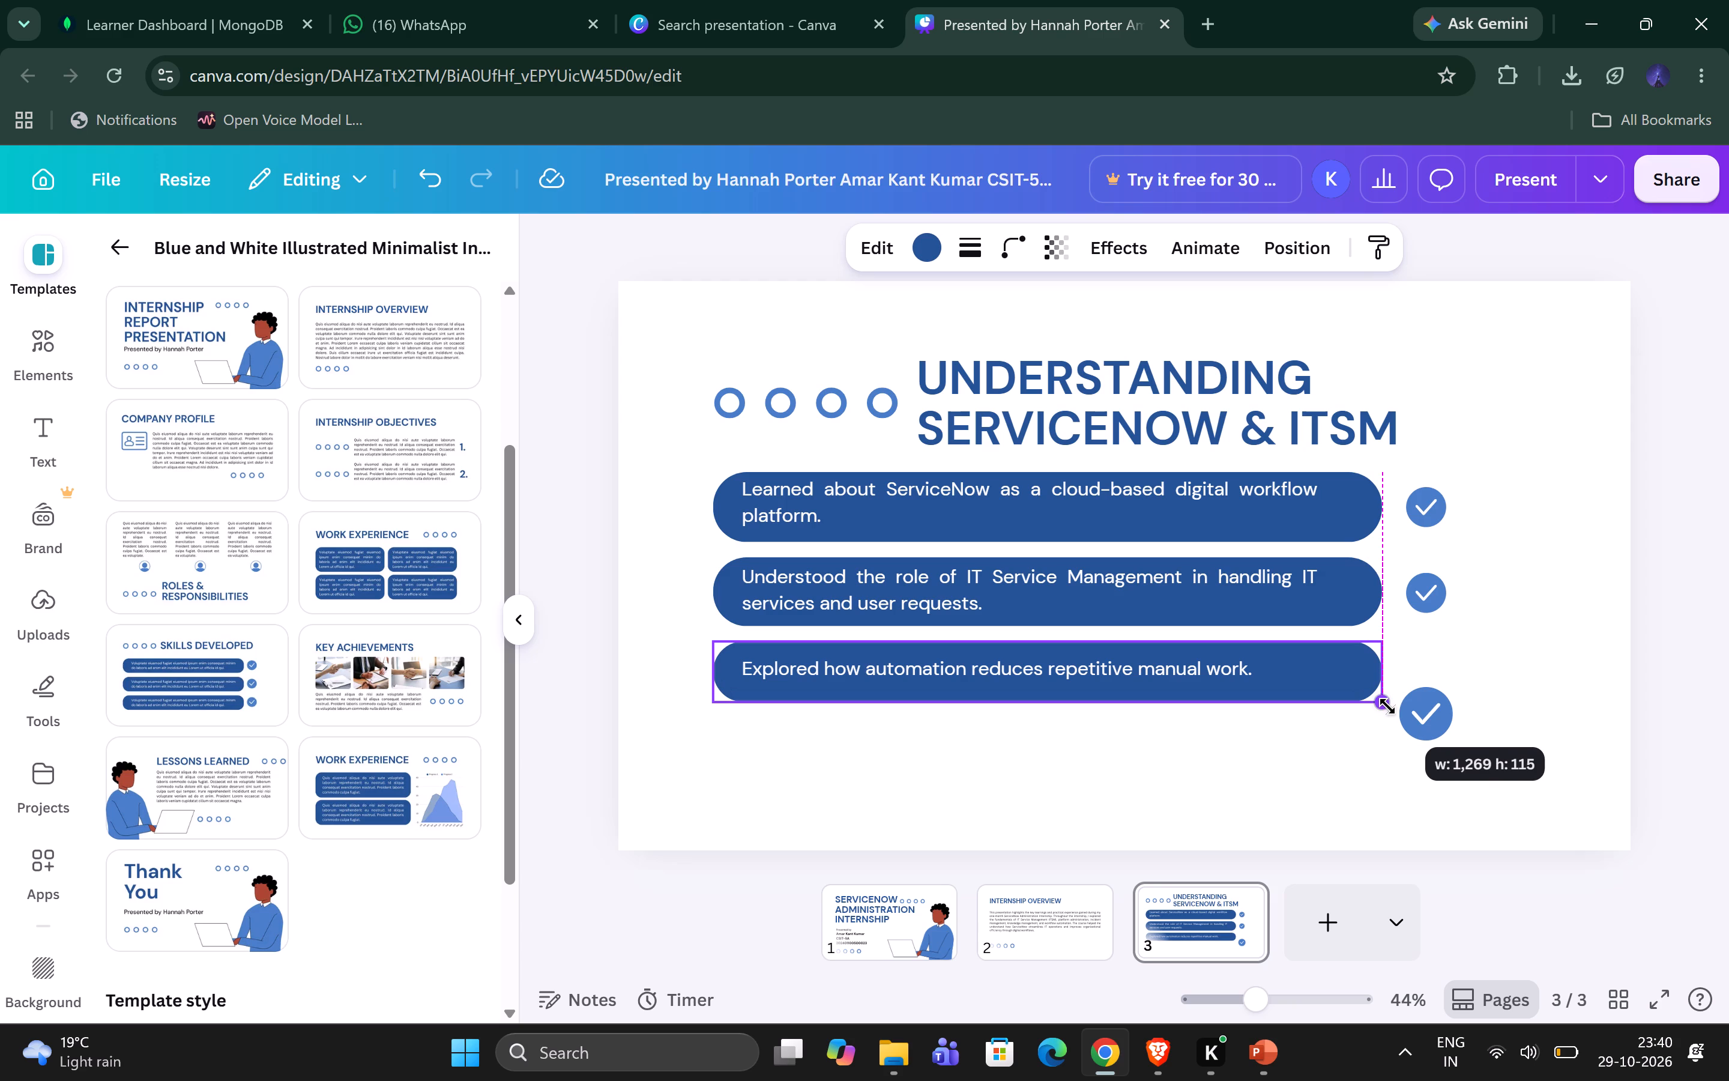
{"action": "left_click_drag", "start_coordinate": [1387, 706], "coordinate": [1390, 710]}
Duplicate the third blue bar and place the copy below it as a fourth bar, aligned with the others at a 29 spacing.
{"action": "right_click", "coordinate": [1336, 708]}
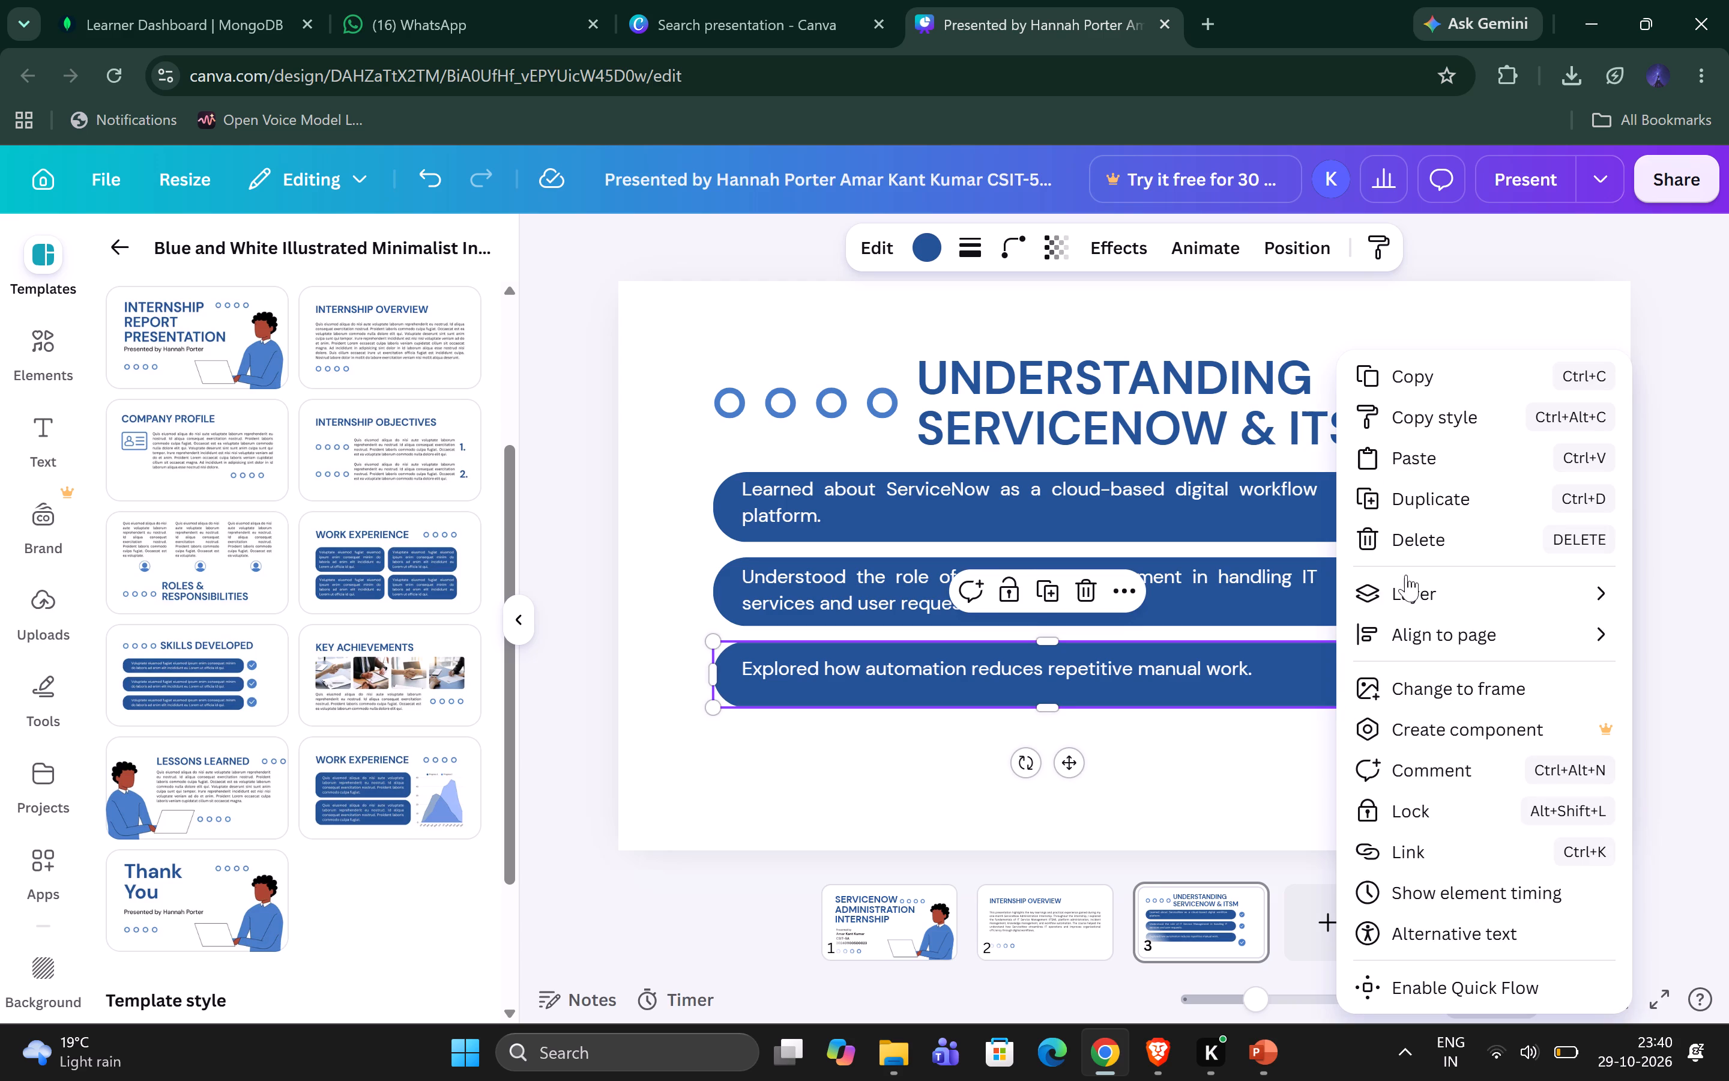
{"action": "left_click", "coordinate": [1408, 497]}
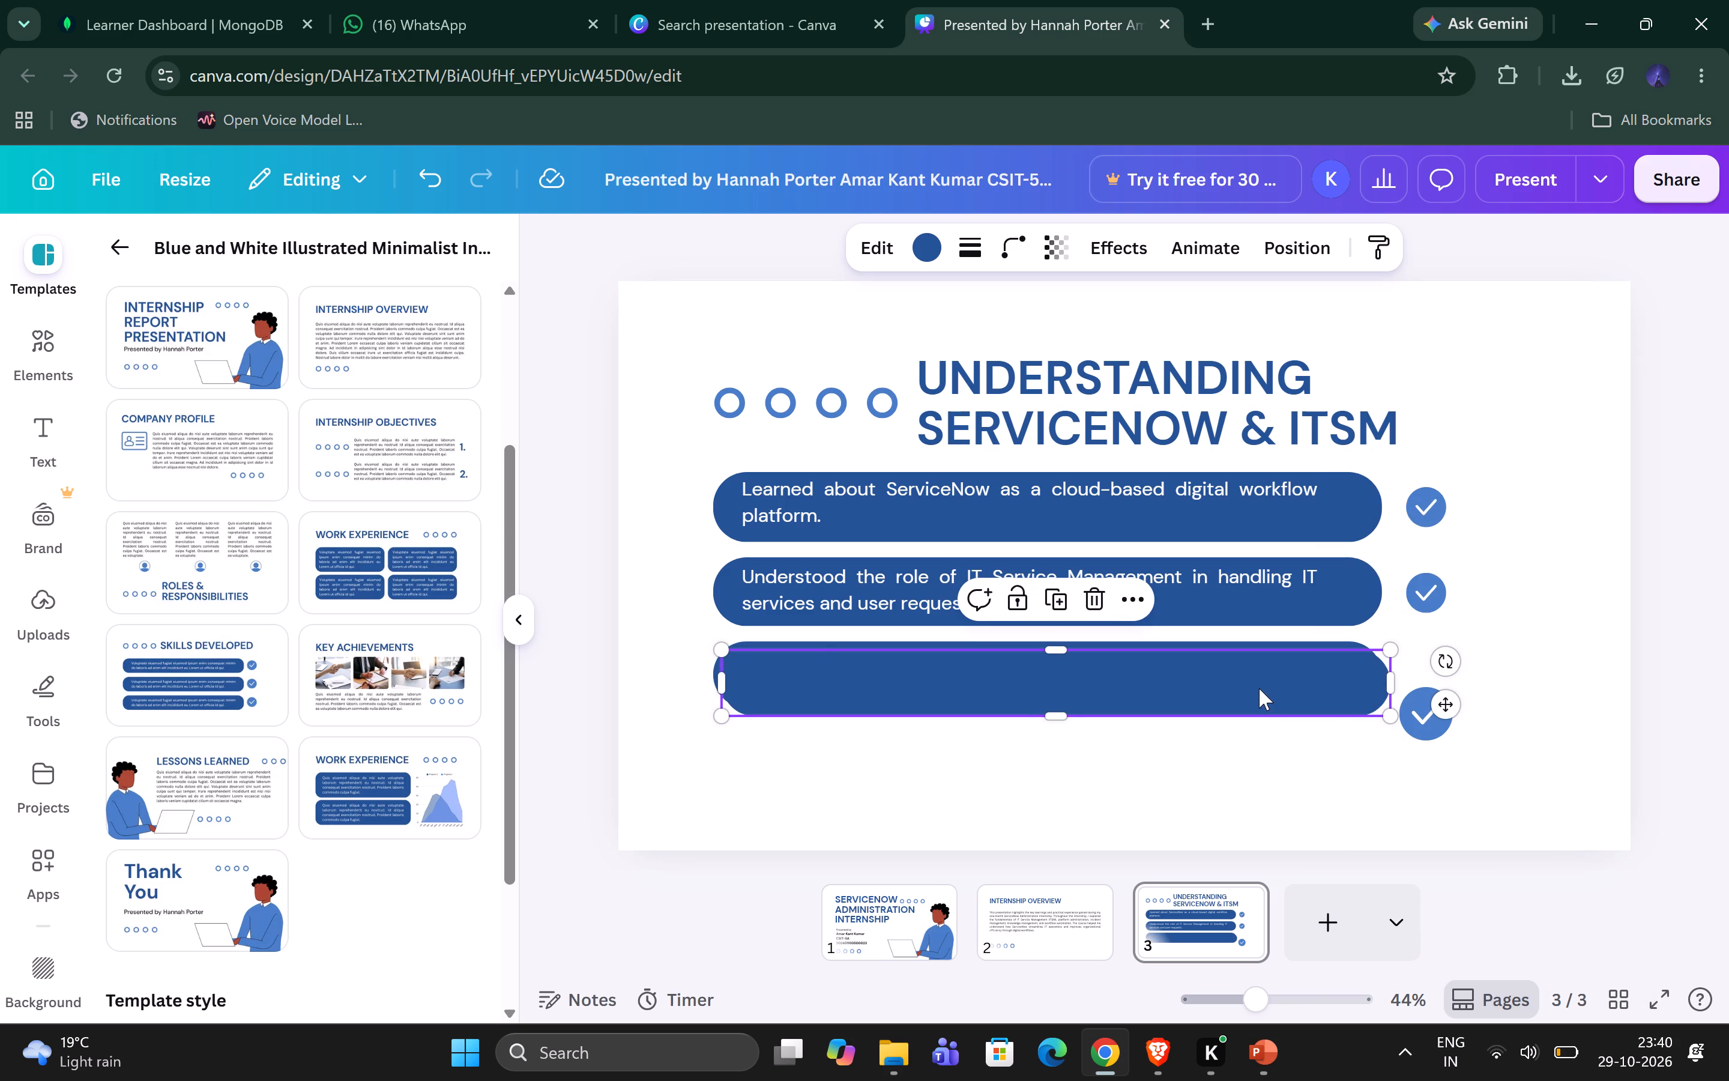
{"action": "left_click_drag", "start_coordinate": [1258, 688], "coordinate": [1253, 747]}
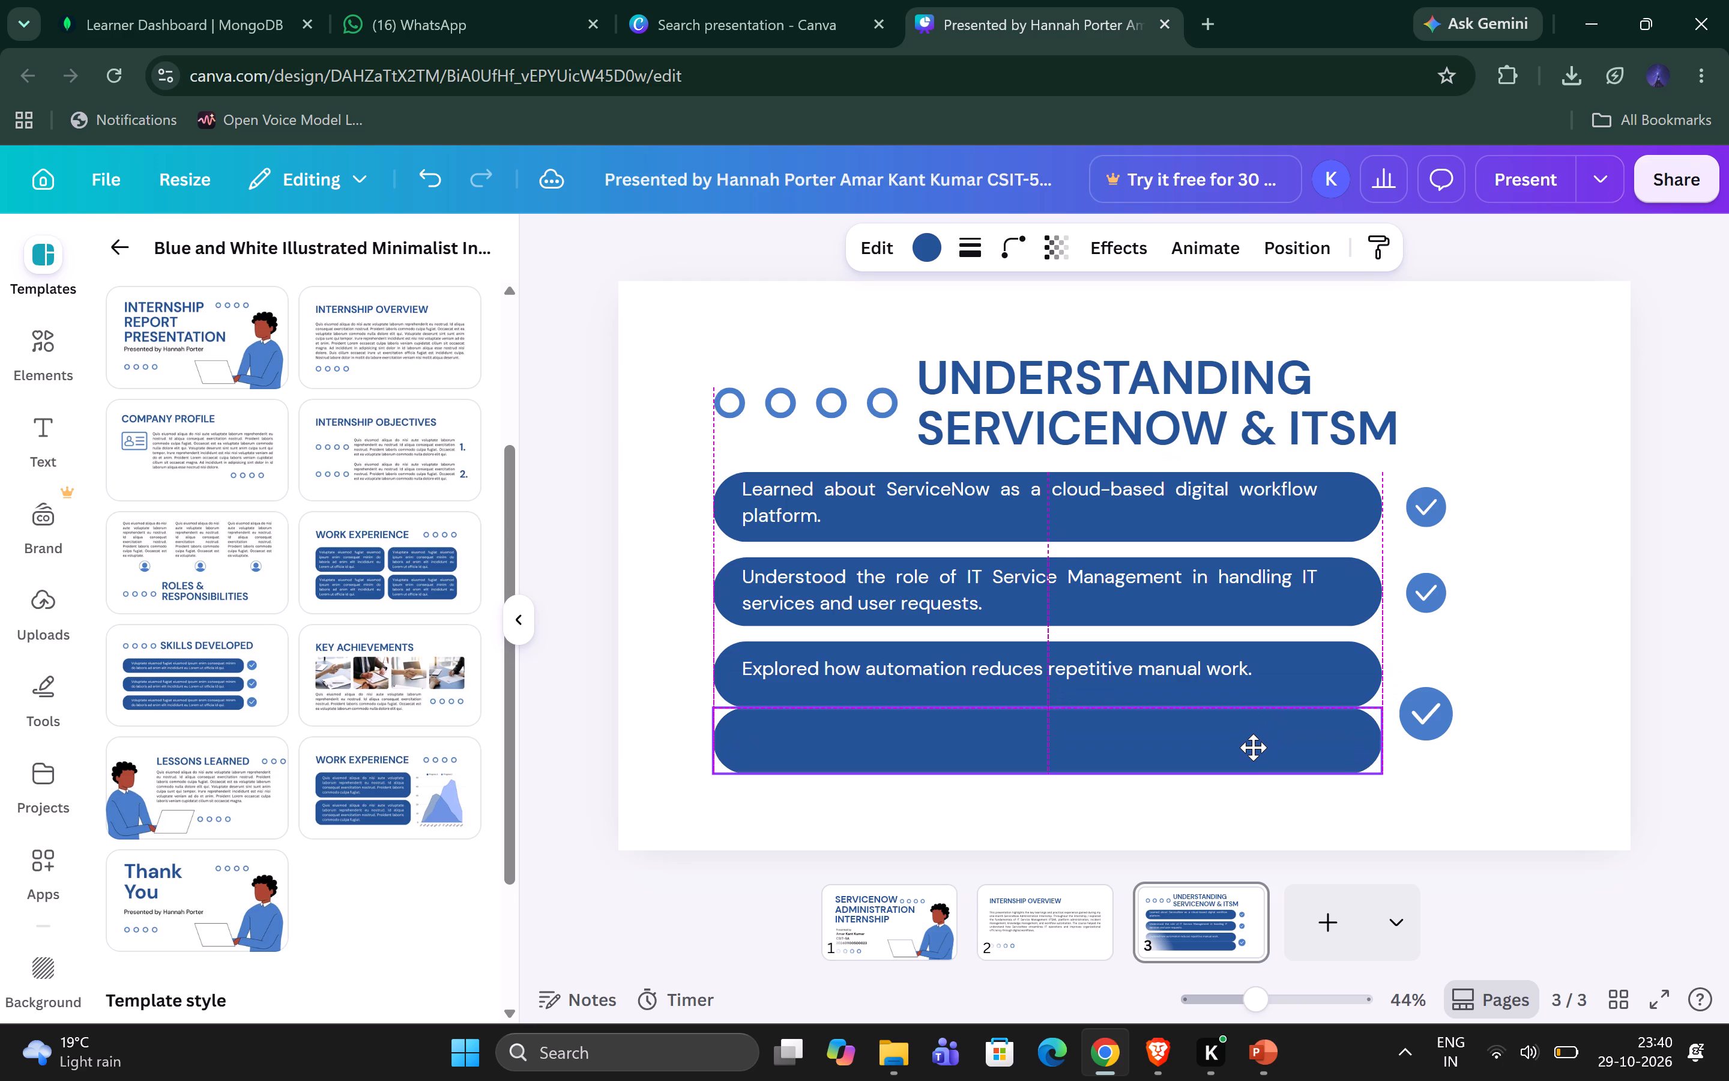
{"action": "left_click_drag", "start_coordinate": [1253, 747], "coordinate": [1259, 758]}
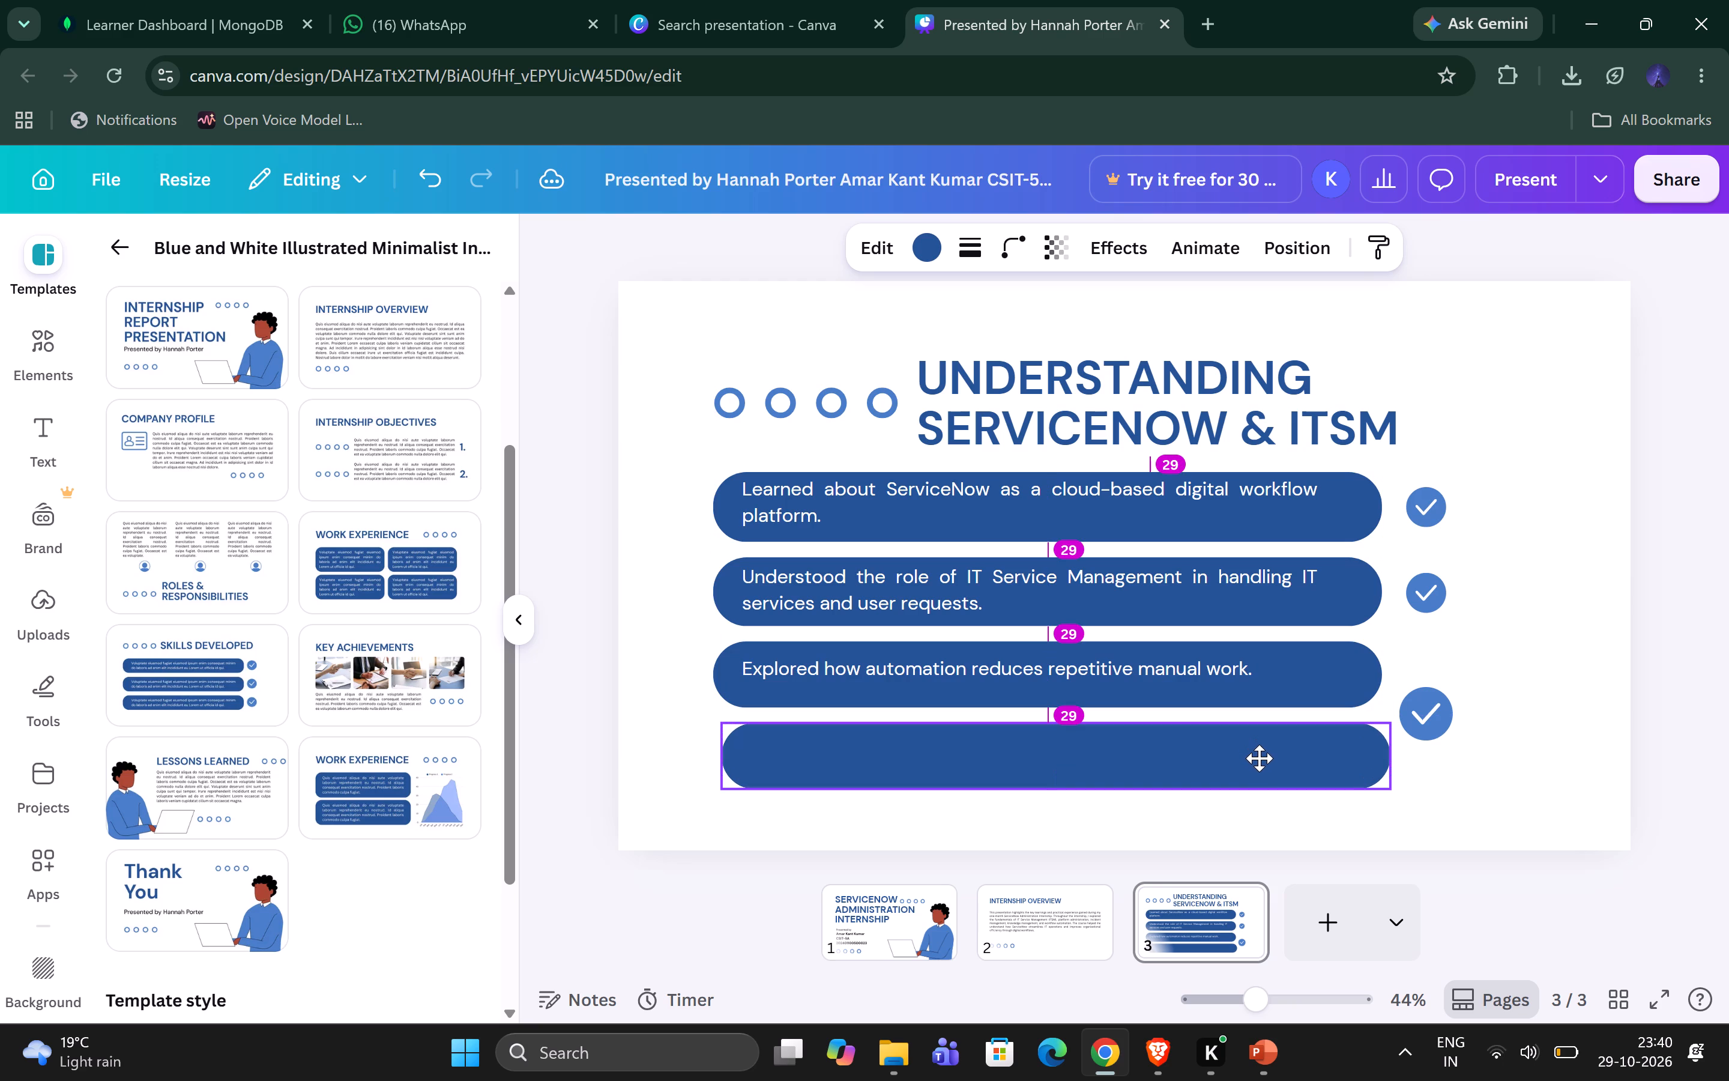
{"action": "left_click_drag", "start_coordinate": [1259, 758], "coordinate": [1253, 758]}
Replace the large third check mark with a duplicate of the second one, aligned below it beside the third bar.
{"action": "left_click", "coordinate": [1408, 715]}
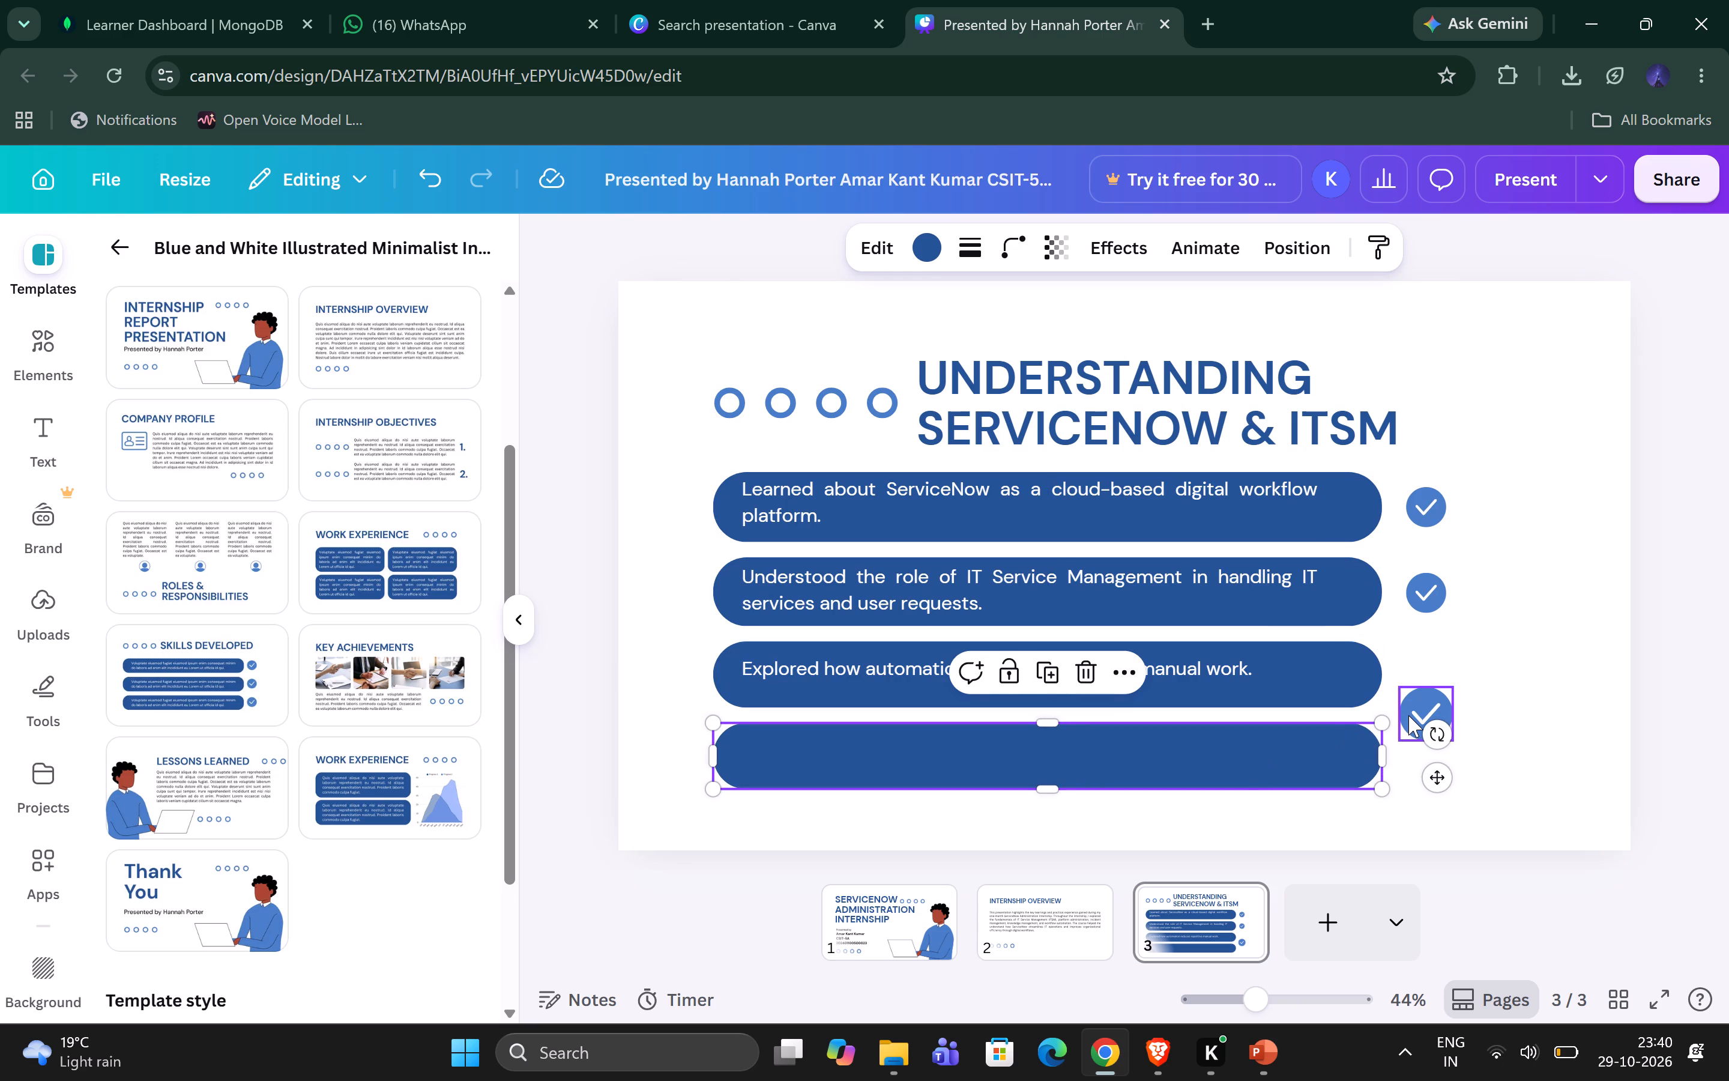
{"action": "key", "text": "Delete"}
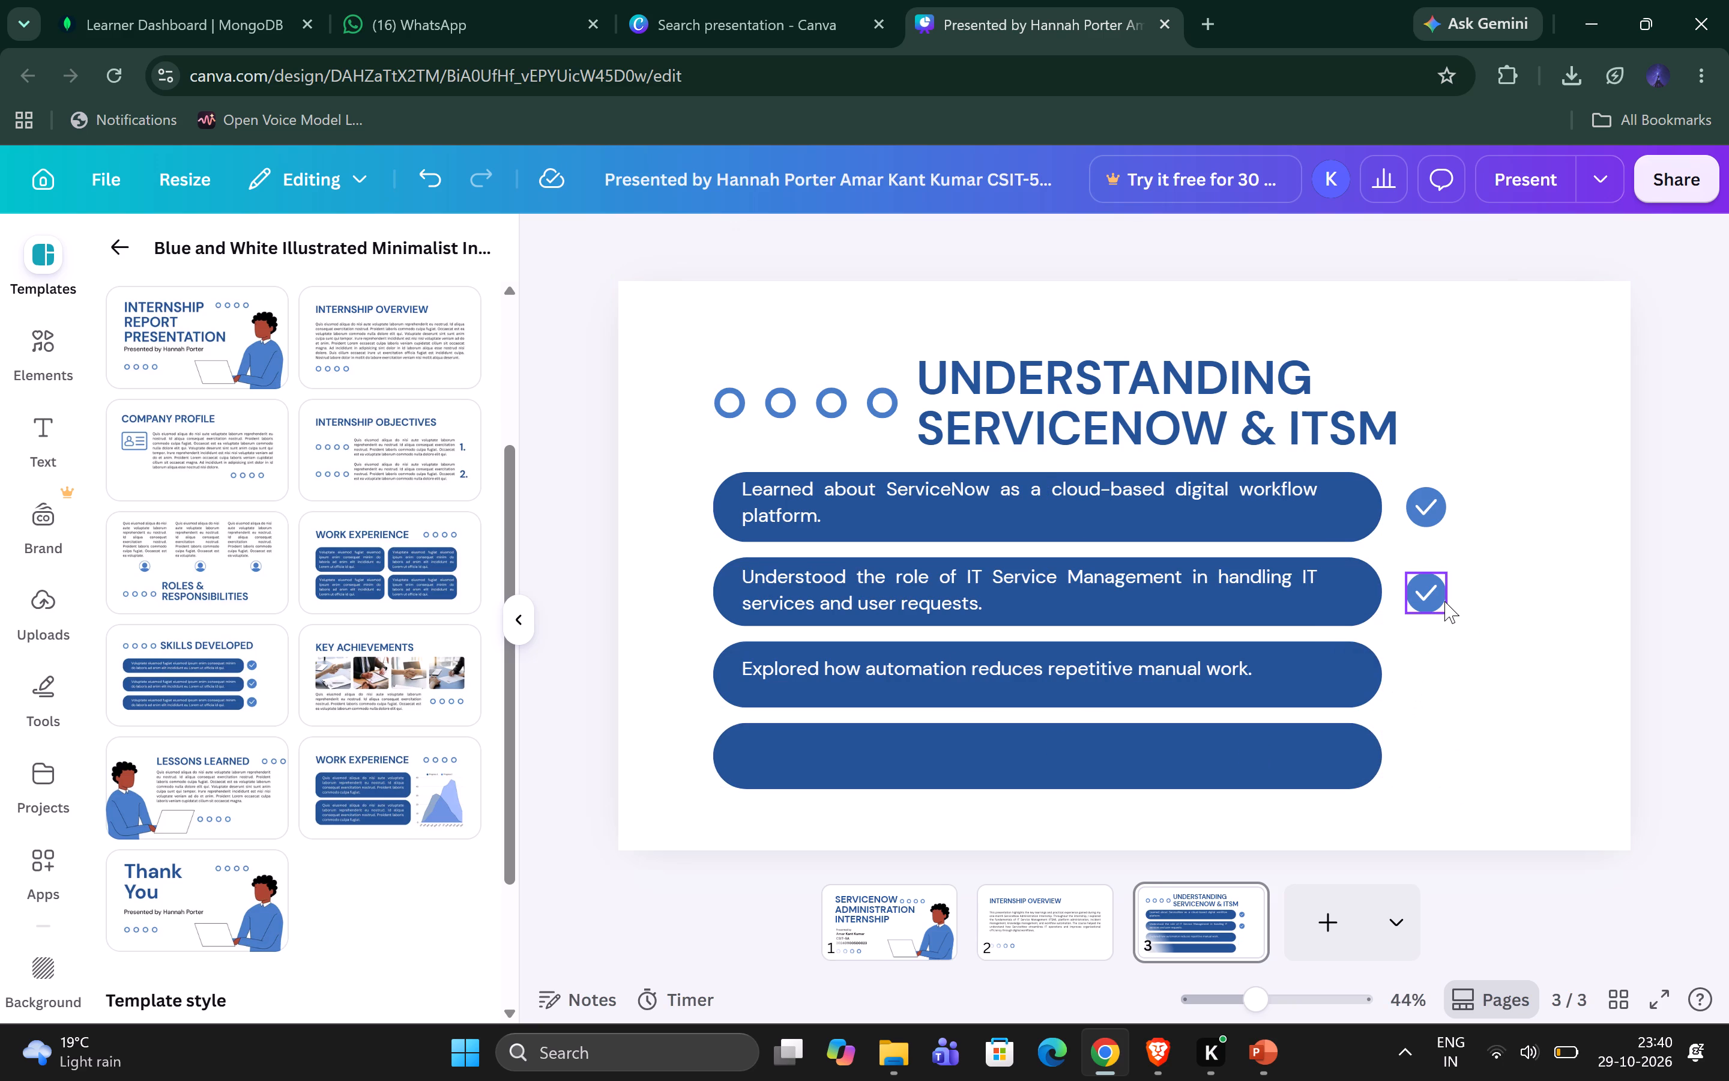
{"action": "left_click", "coordinate": [1444, 601]}
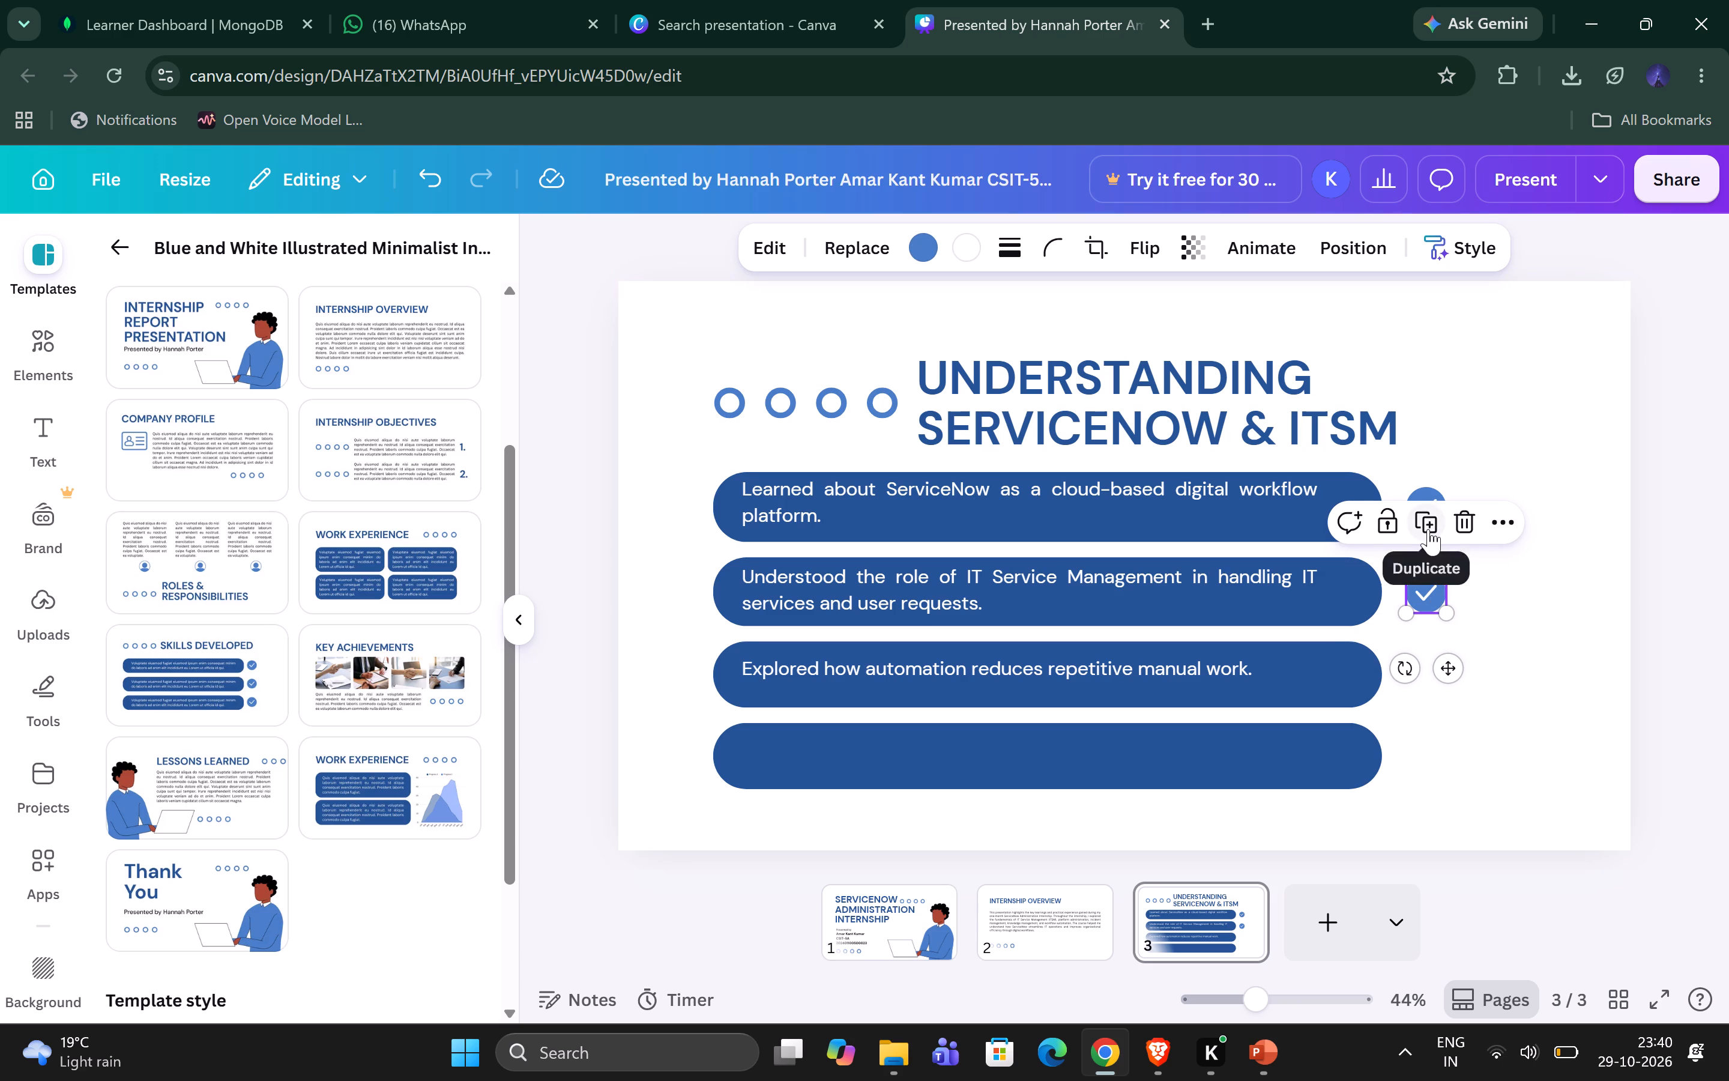
{"action": "left_click", "coordinate": [1428, 529]}
{"action": "left_click_drag", "start_coordinate": [1467, 674], "coordinate": [1456, 698]}
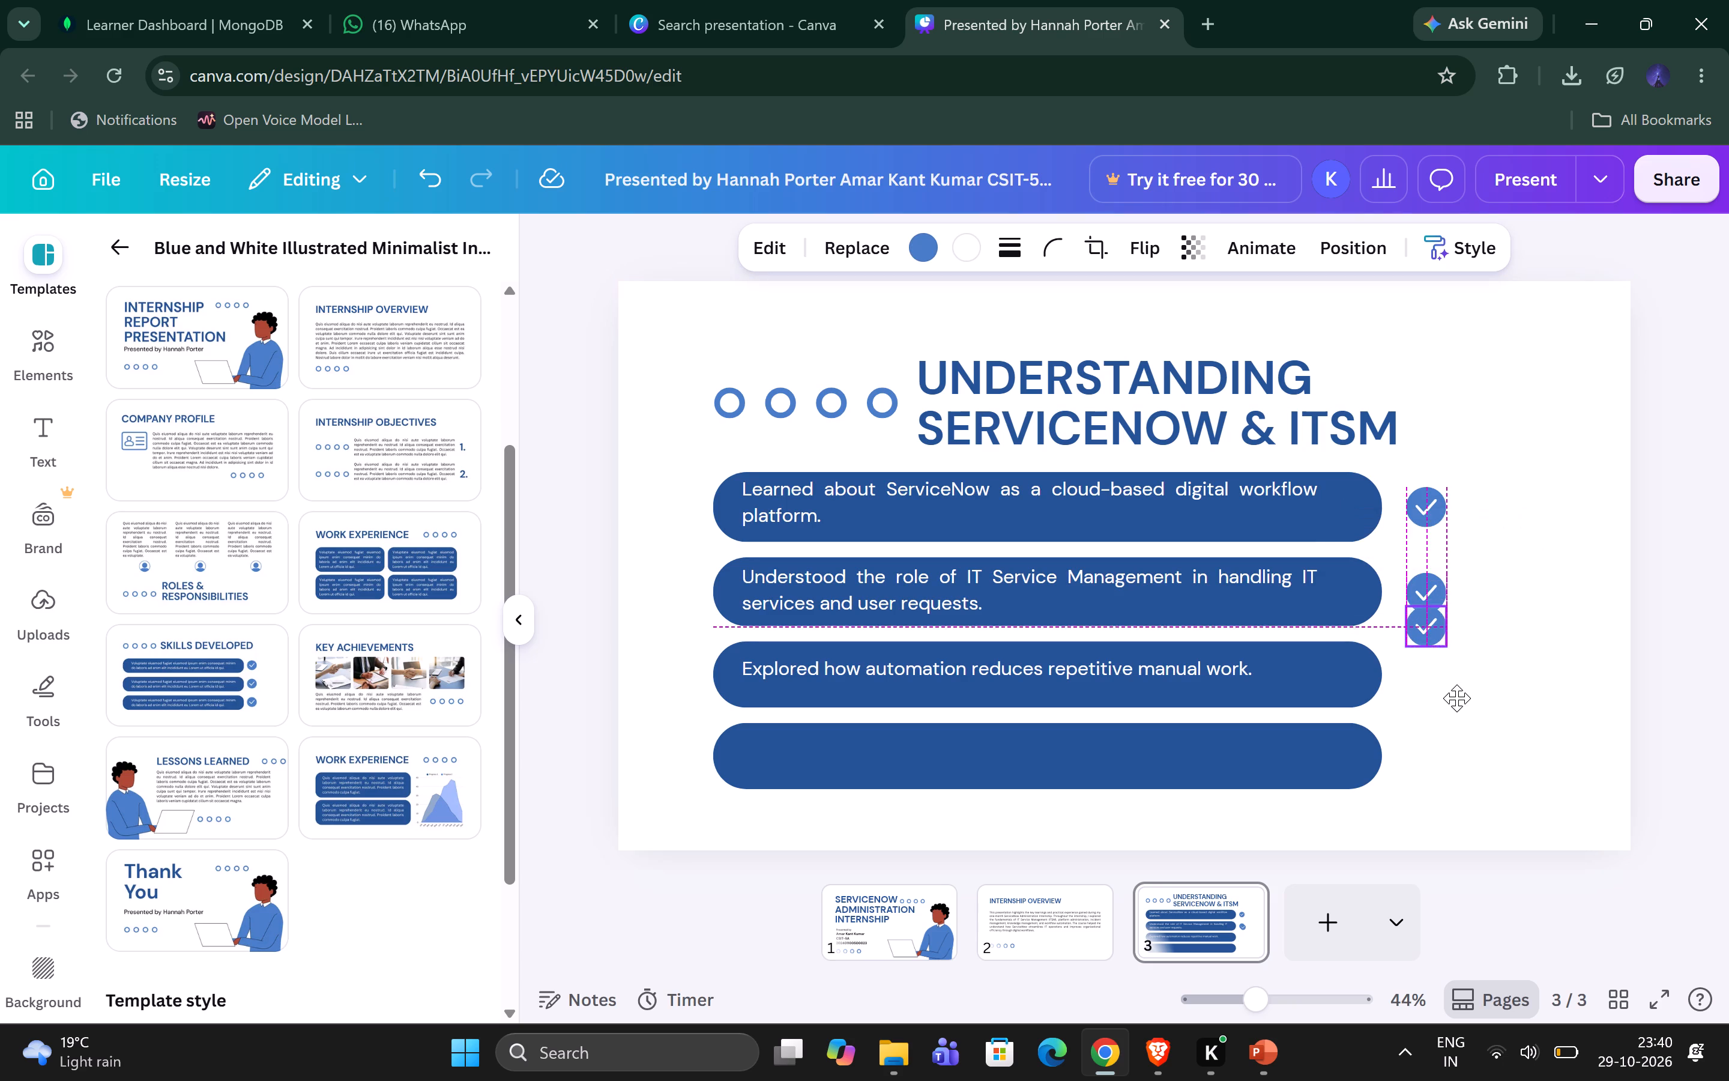
{"action": "left_click_drag", "start_coordinate": [1456, 698], "coordinate": [1453, 744]}
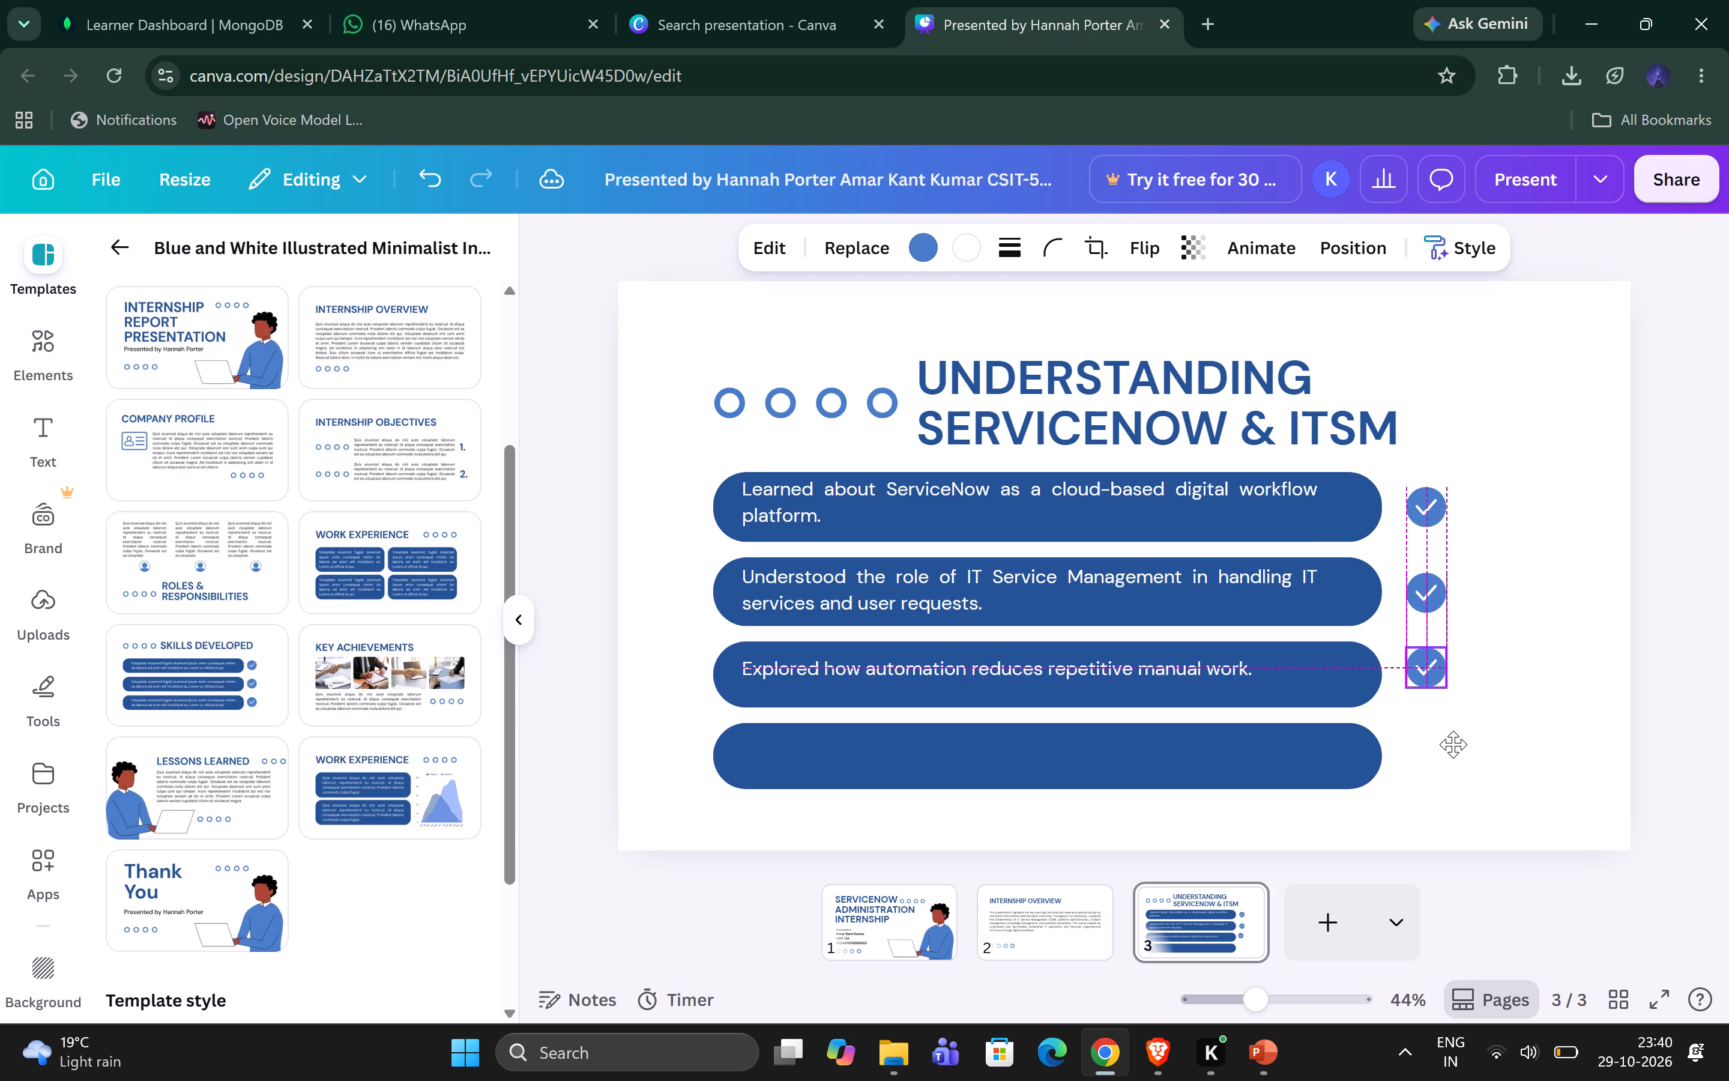
{"action": "left_click_drag", "start_coordinate": [1453, 744], "coordinate": [1454, 742]}
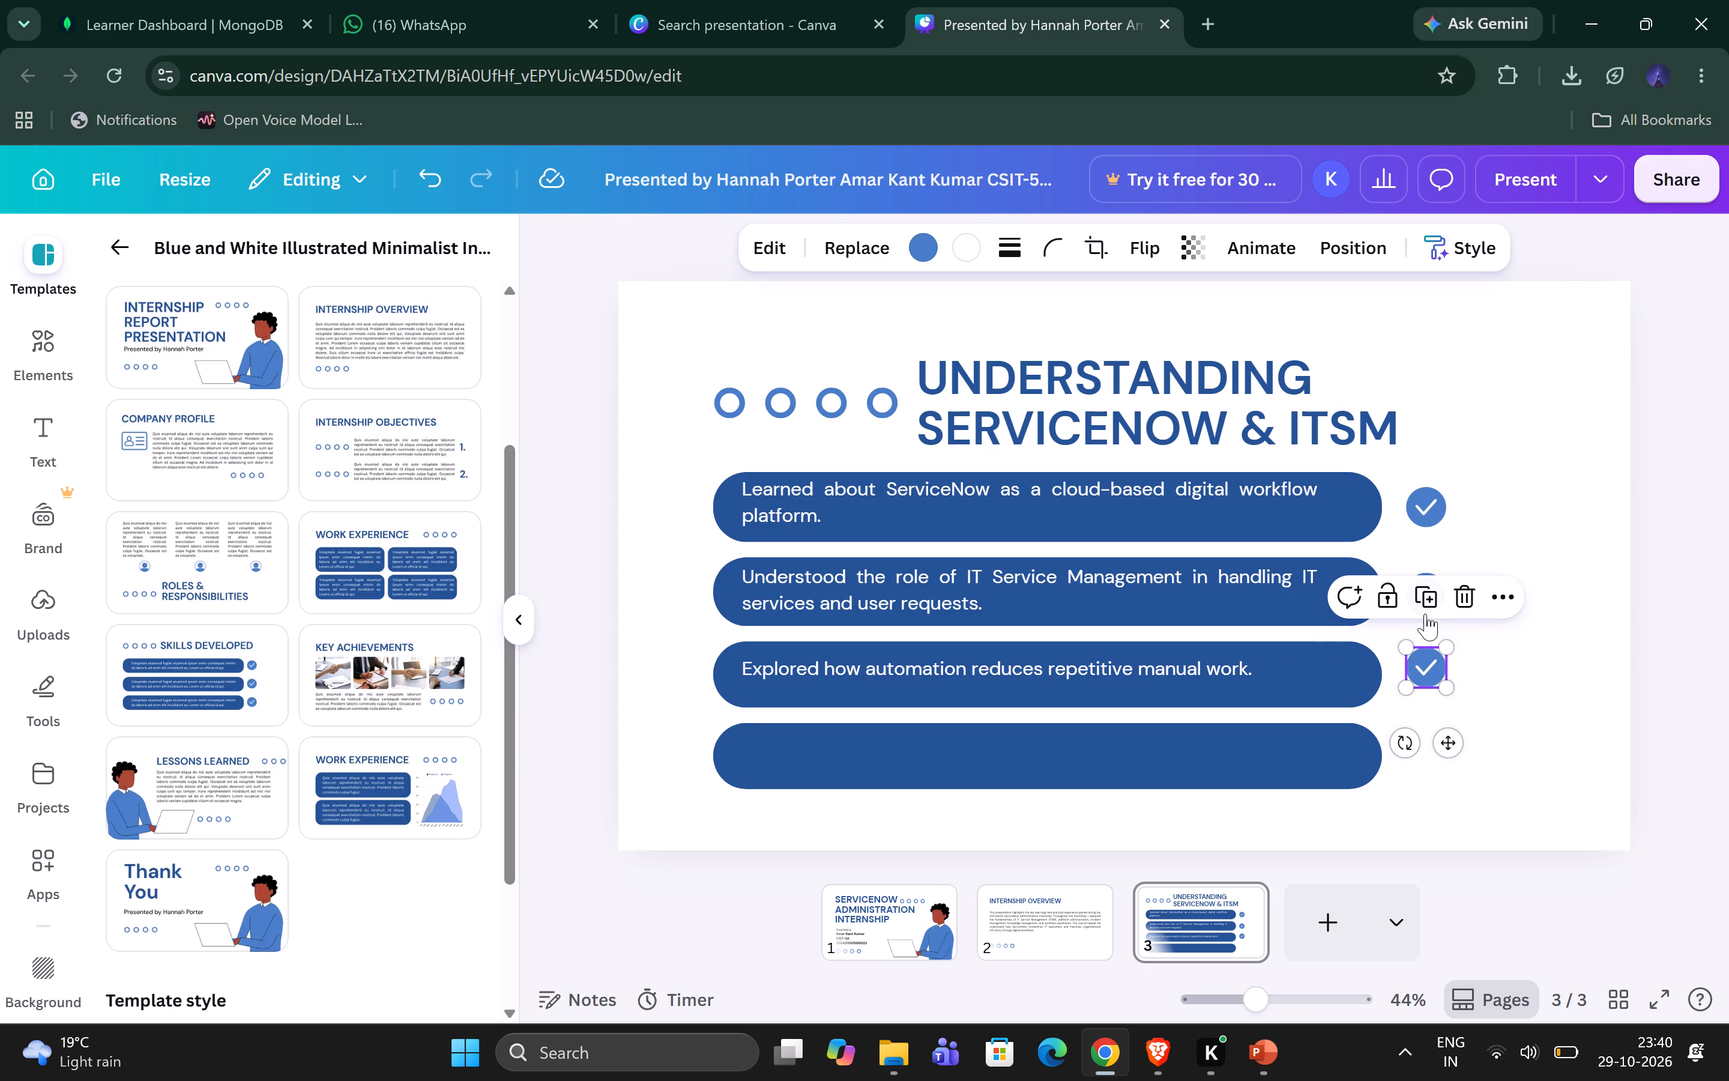
Duplicate the third check mark for the fourth bar, spaced at 87 in line with the others, and nudge the third one slightly down.
{"action": "left_click", "coordinate": [1425, 613]}
{"action": "left_click_drag", "start_coordinate": [1440, 810], "coordinate": [1442, 813]}
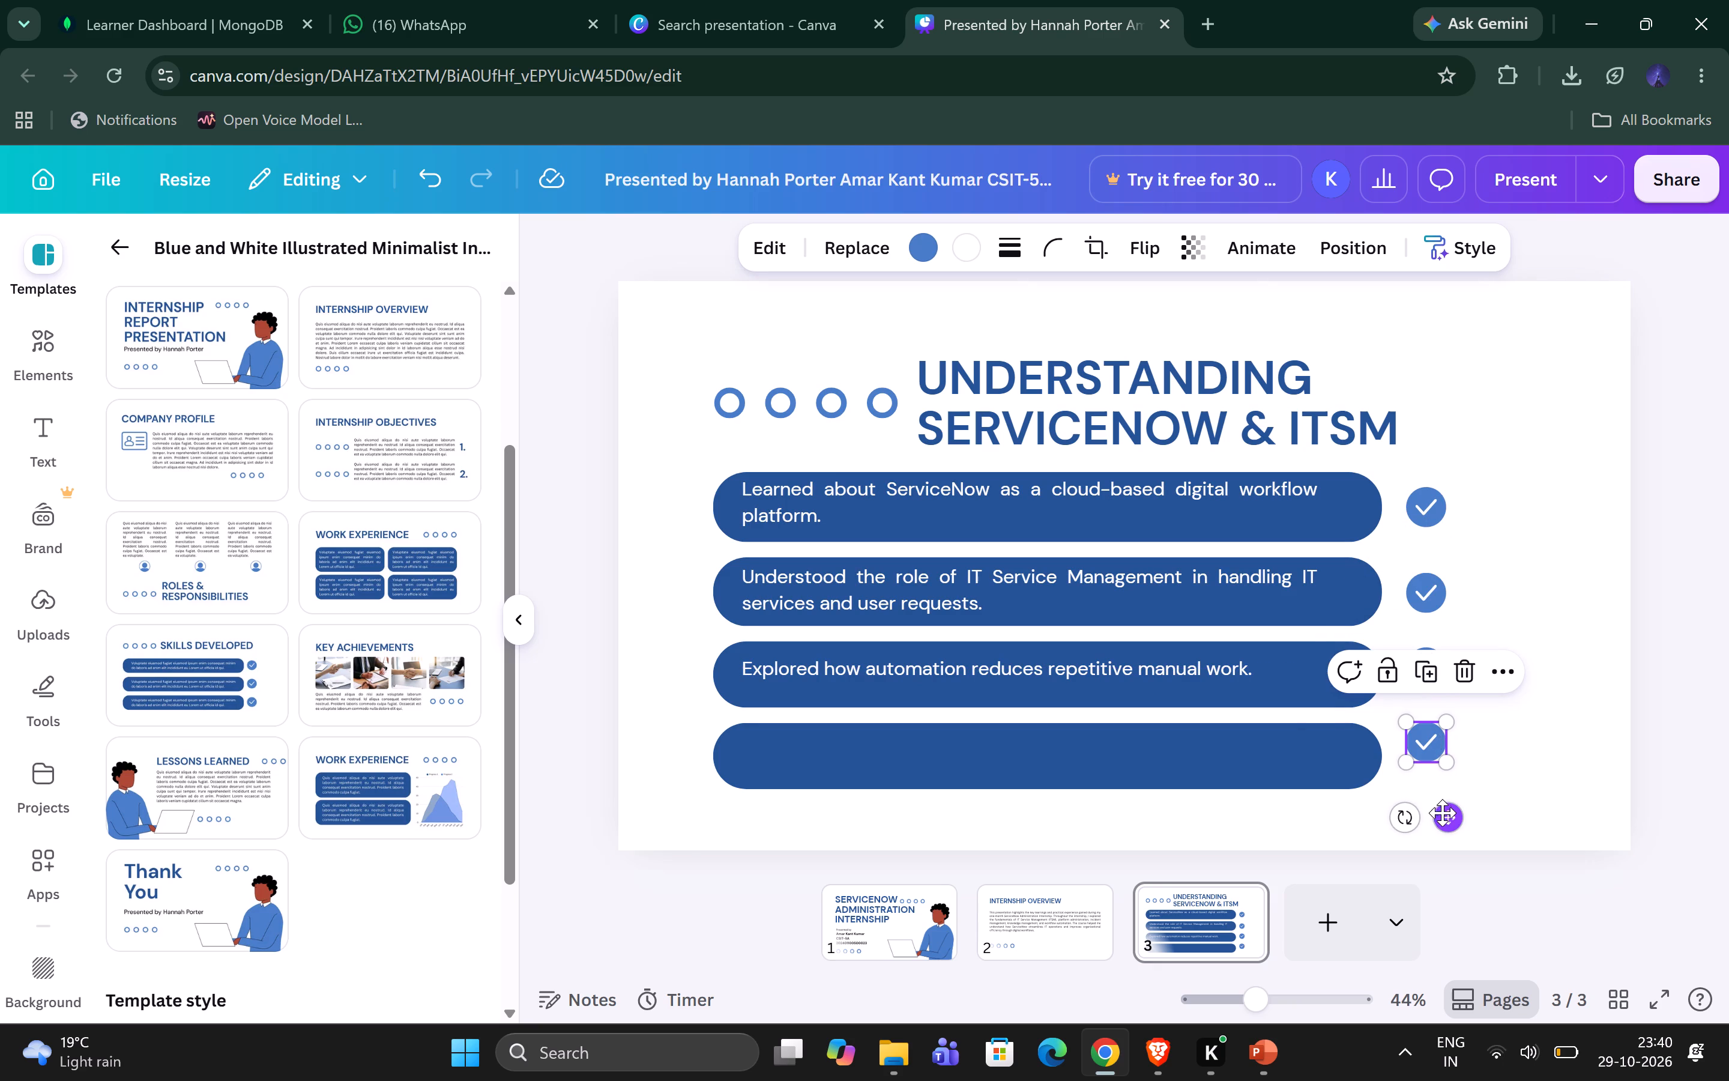
{"action": "left_click_drag", "start_coordinate": [1442, 813], "coordinate": [1435, 823]}
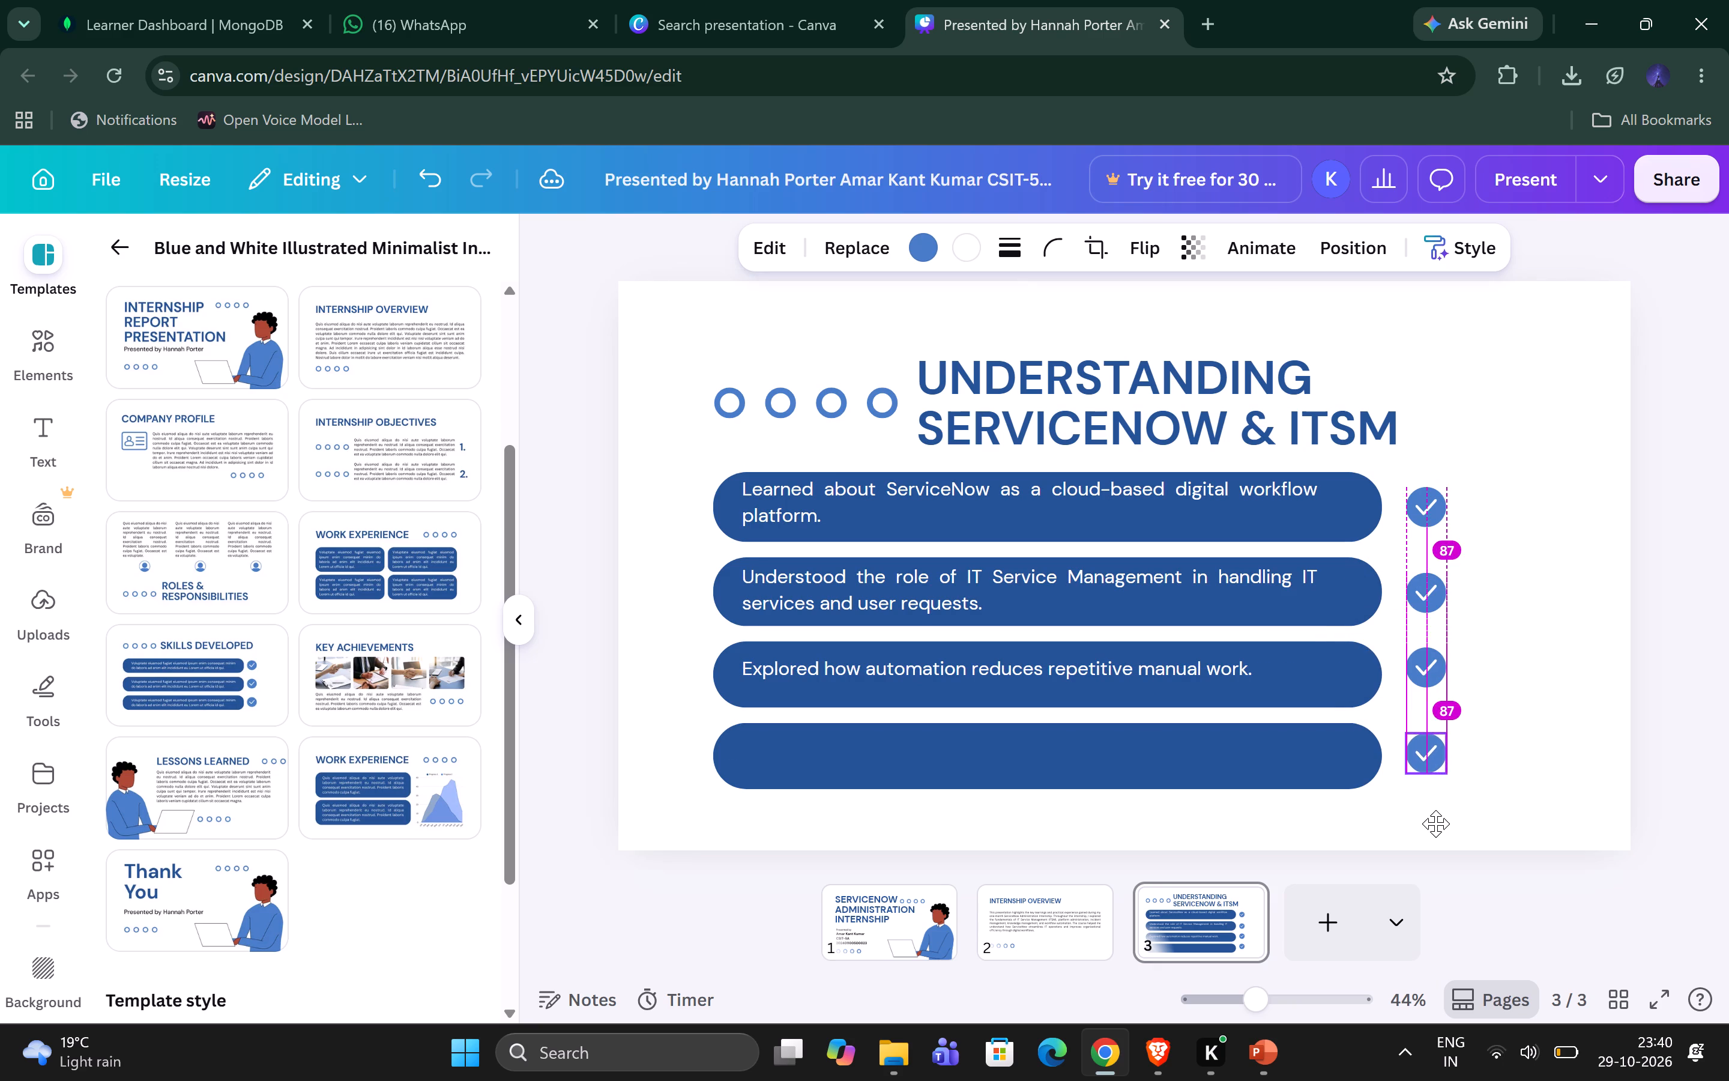
{"action": "left_click_drag", "start_coordinate": [1435, 823], "coordinate": [1435, 822]}
{"action": "left_click", "coordinate": [1691, 577]}
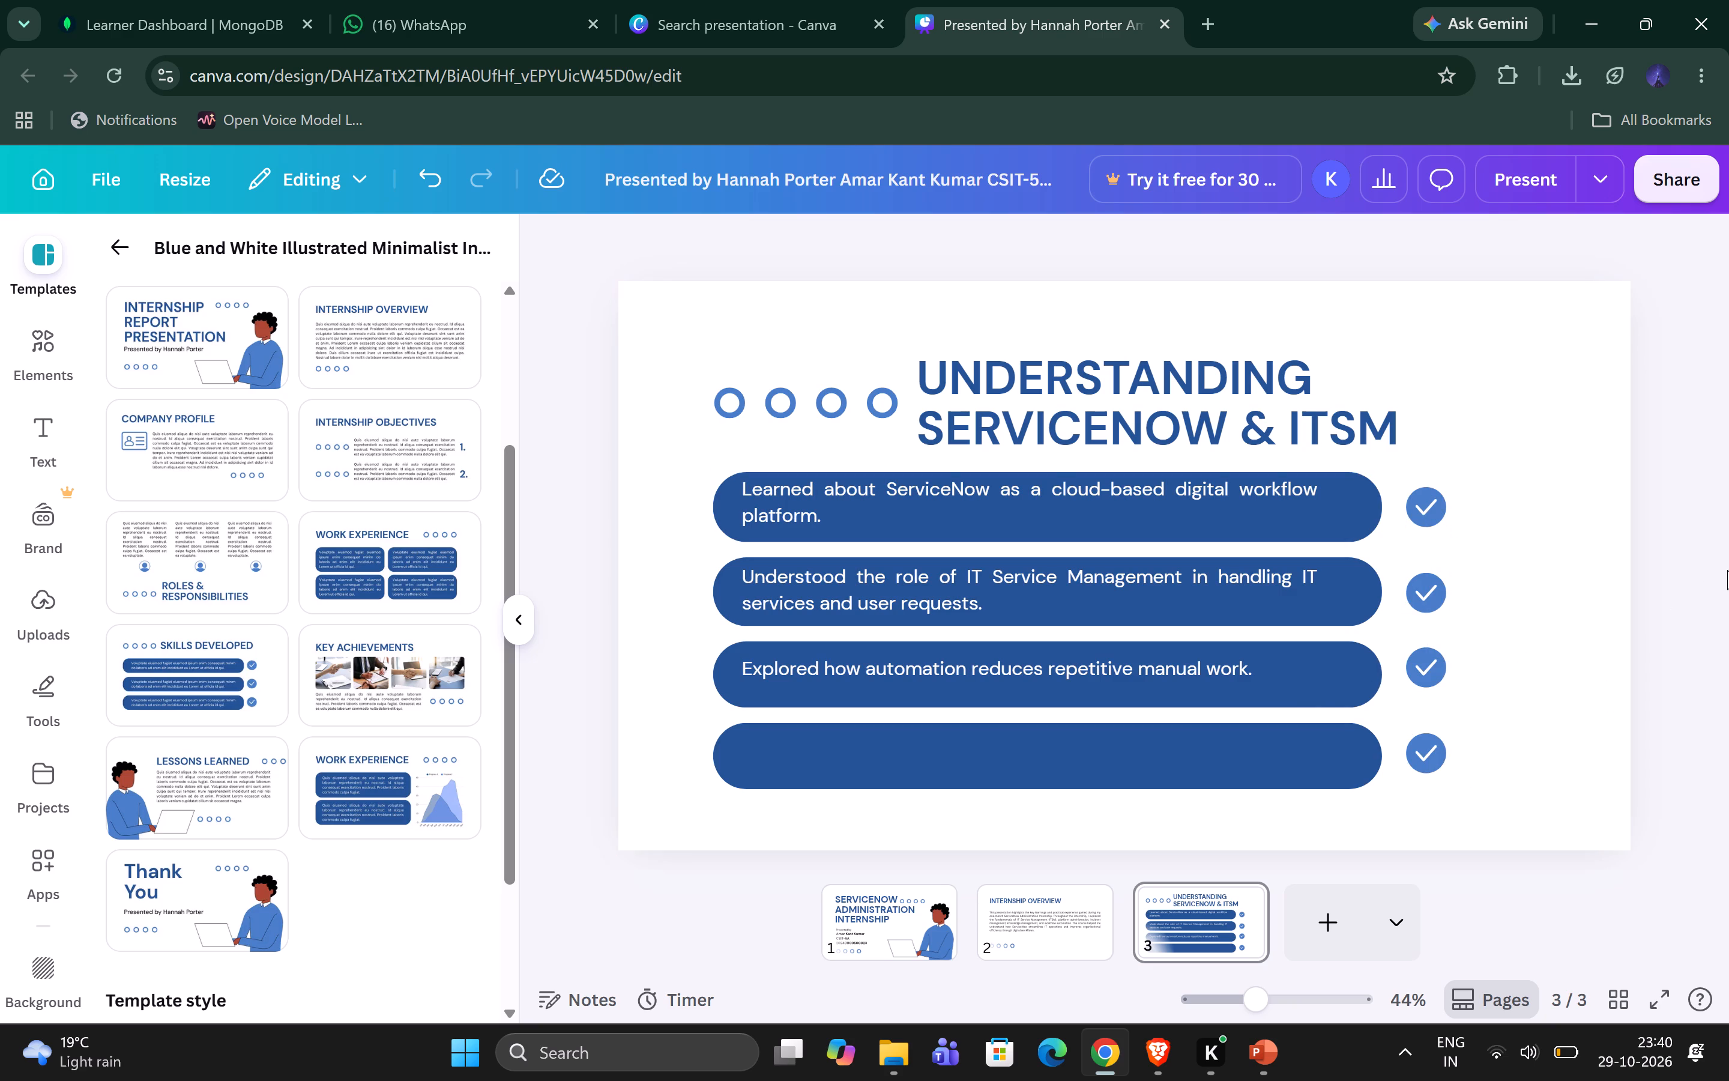
{"action": "left_click", "coordinate": [1411, 672]}
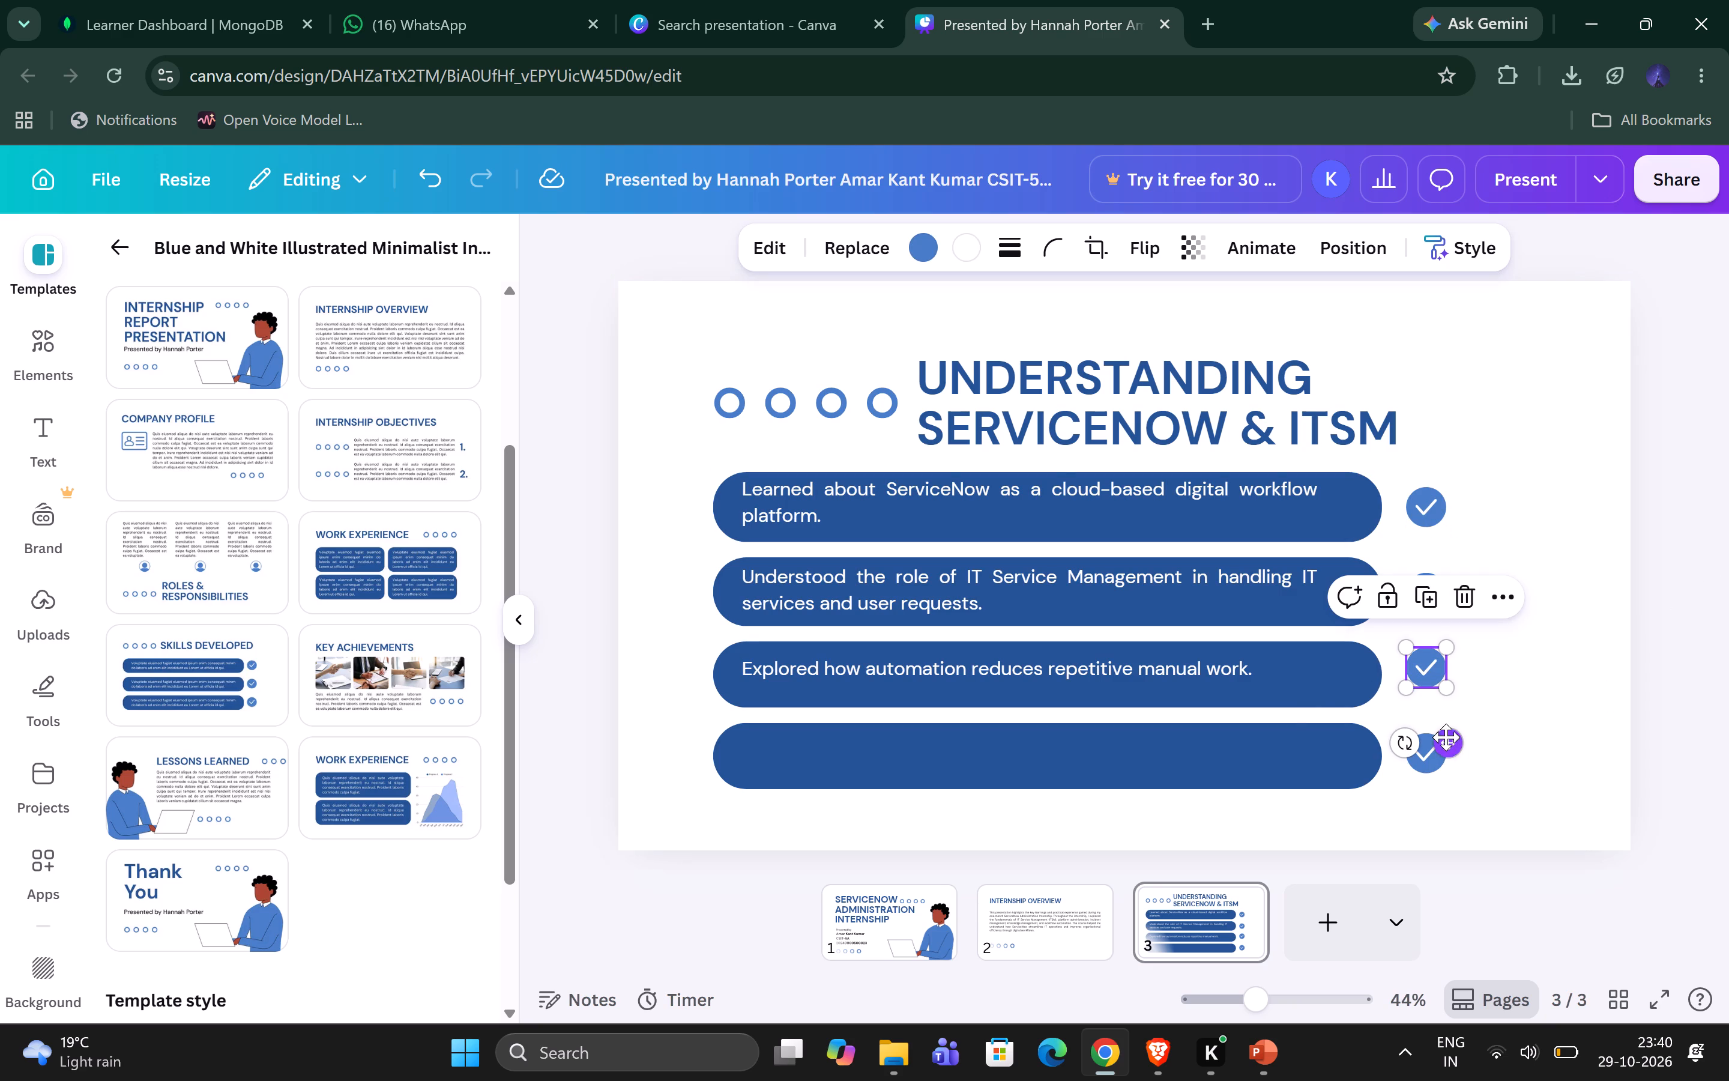
{"action": "left_click_drag", "start_coordinate": [1446, 737], "coordinate": [1447, 745]}
{"action": "left_click", "coordinate": [1157, 1044]}
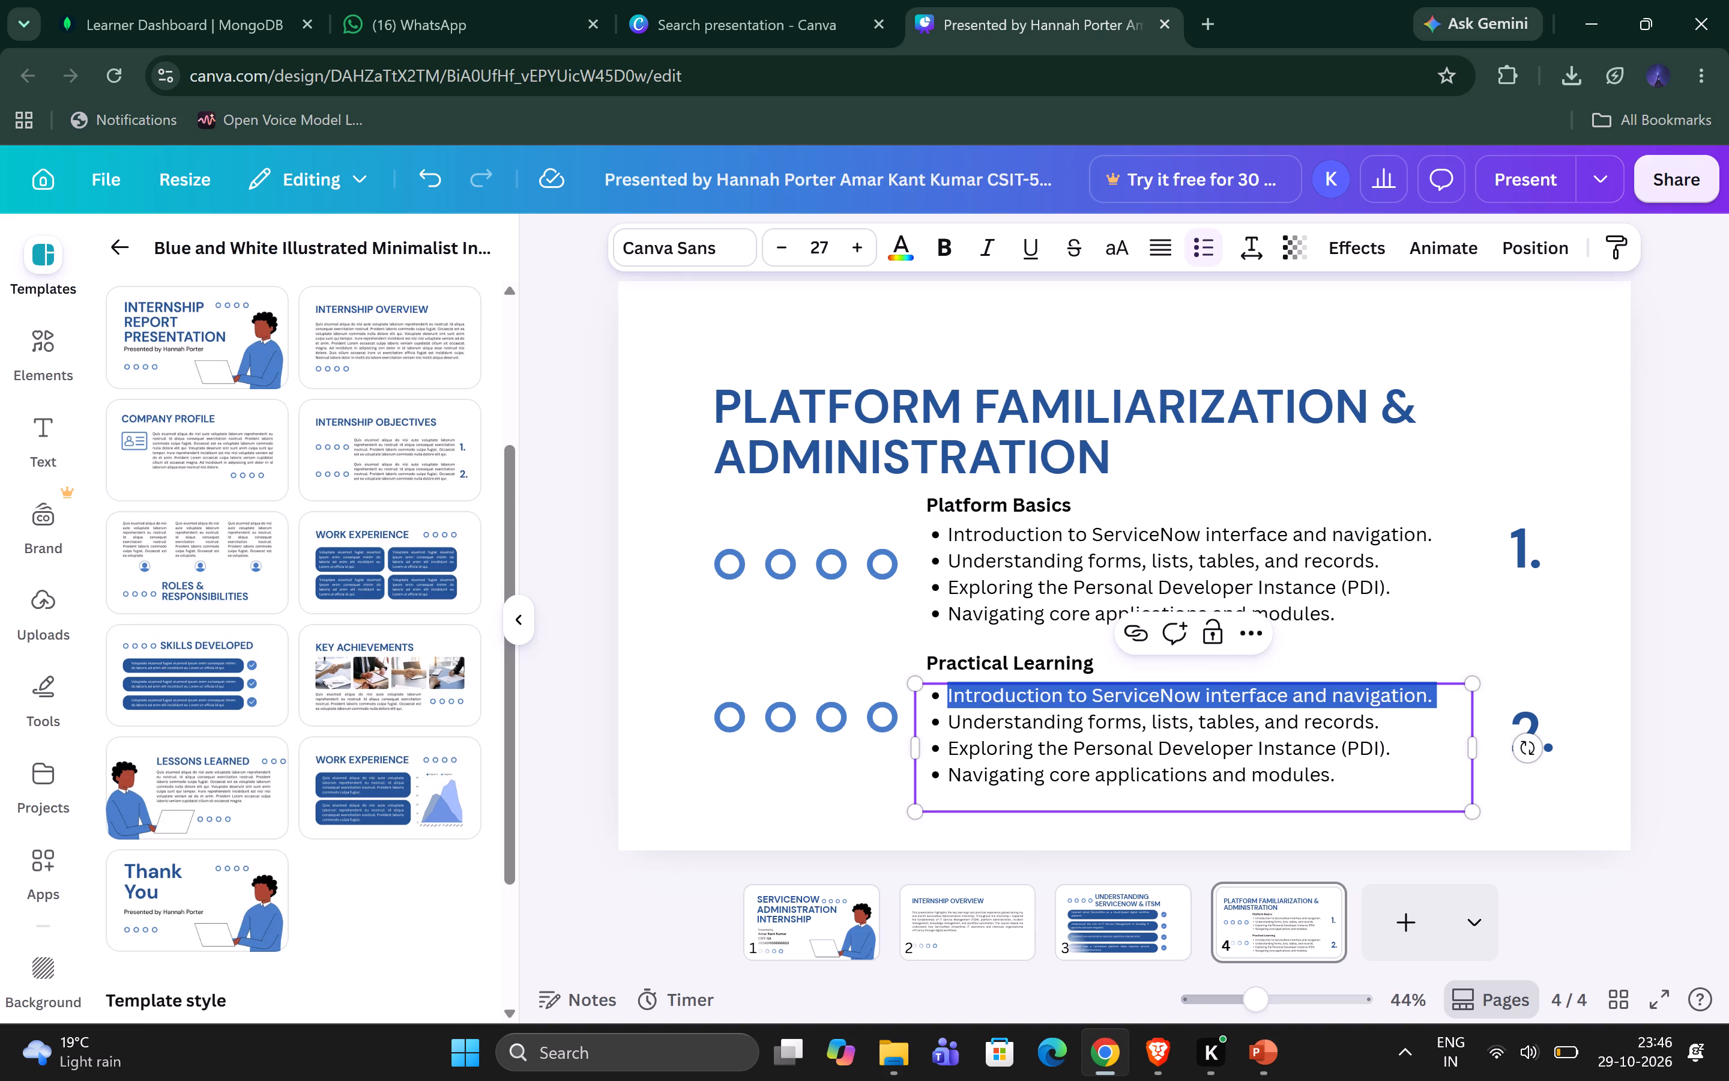
{"action": "triple_click", "coordinate": [1053, 727]}
{"action": "double_click", "coordinate": [1053, 727]}
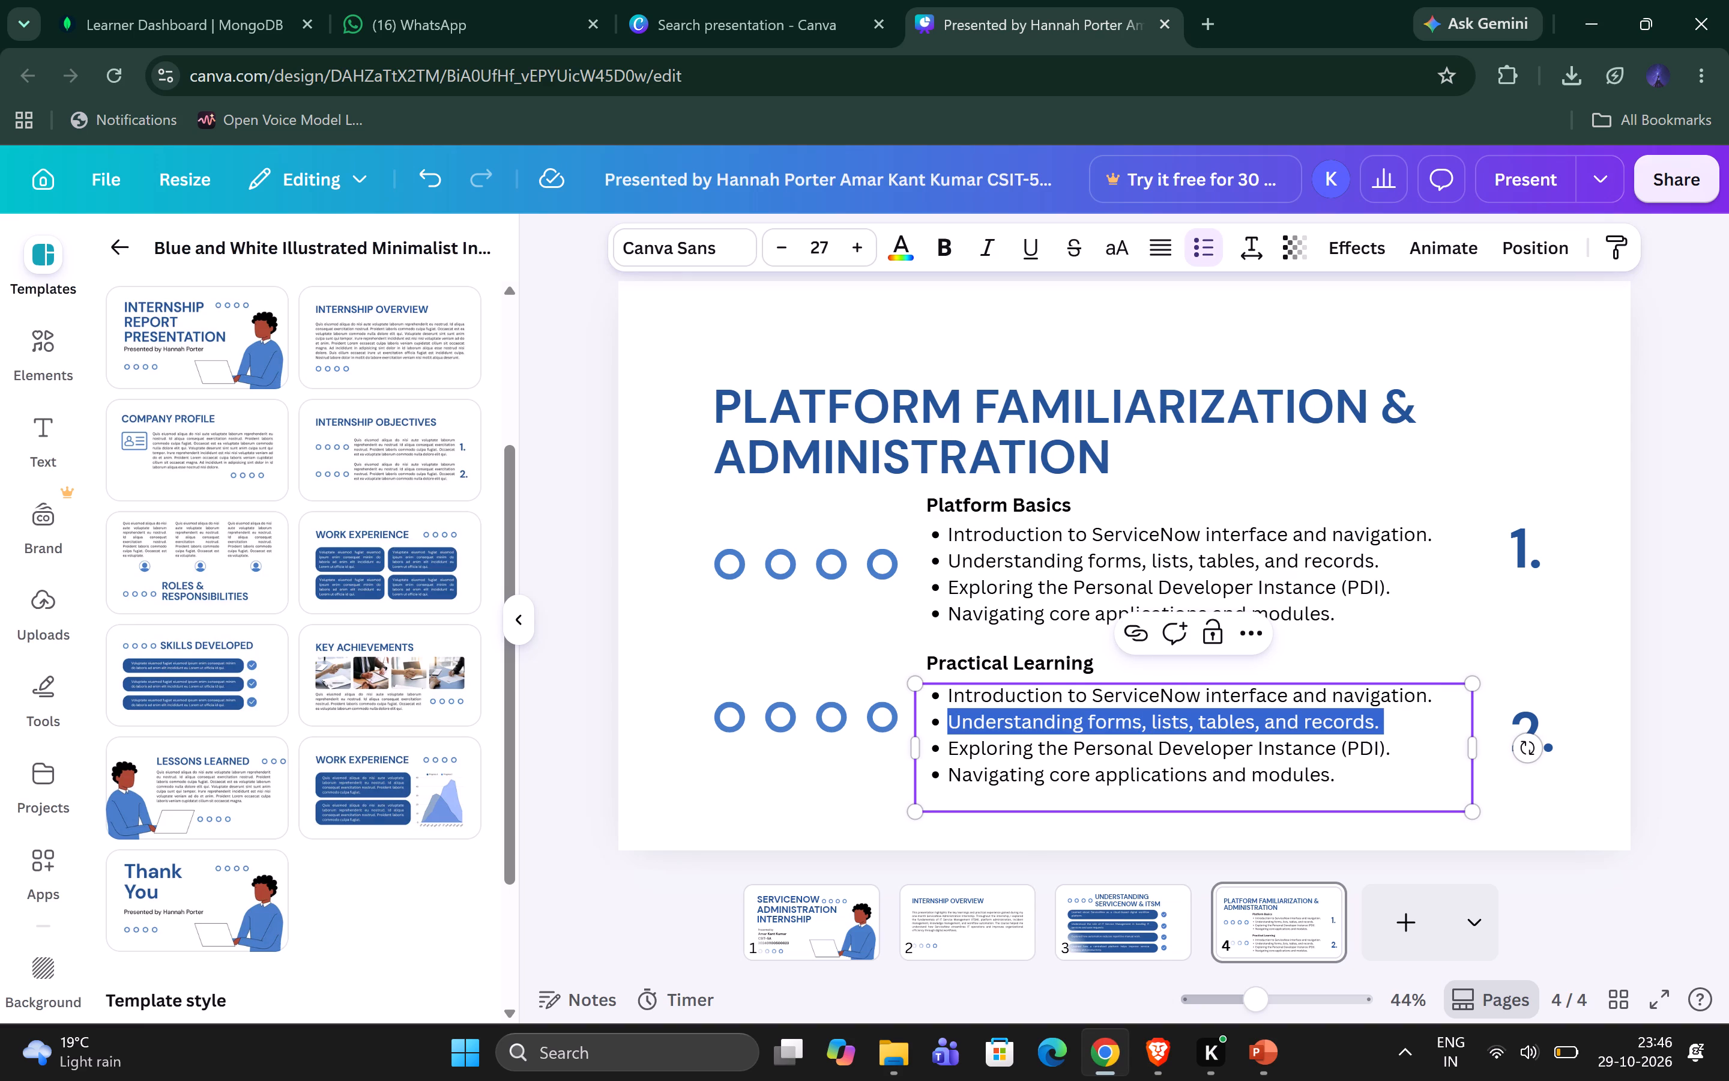
{"action": "left_click_drag", "start_coordinate": [1346, 793], "coordinate": [1001, 715]}
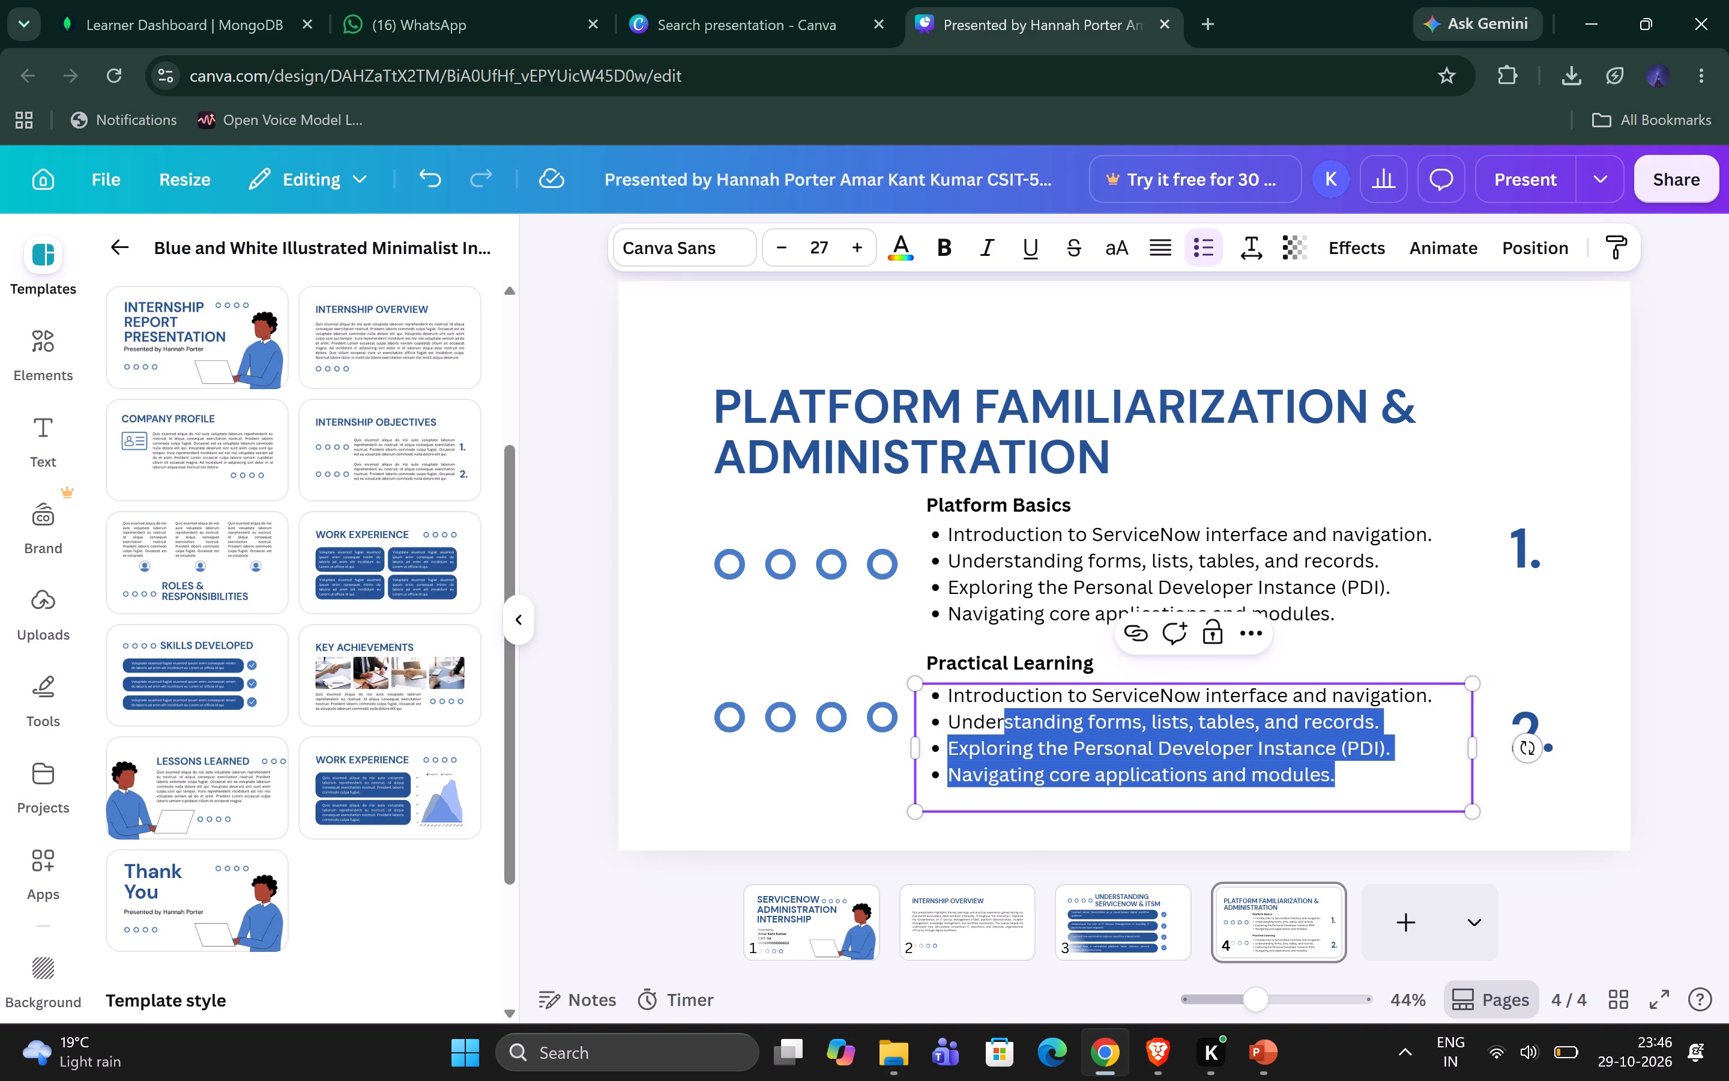
{"action": "left_click_drag", "start_coordinate": [1001, 715], "coordinate": [945, 698]}
{"action": "key", "text": "ctrl+v"}
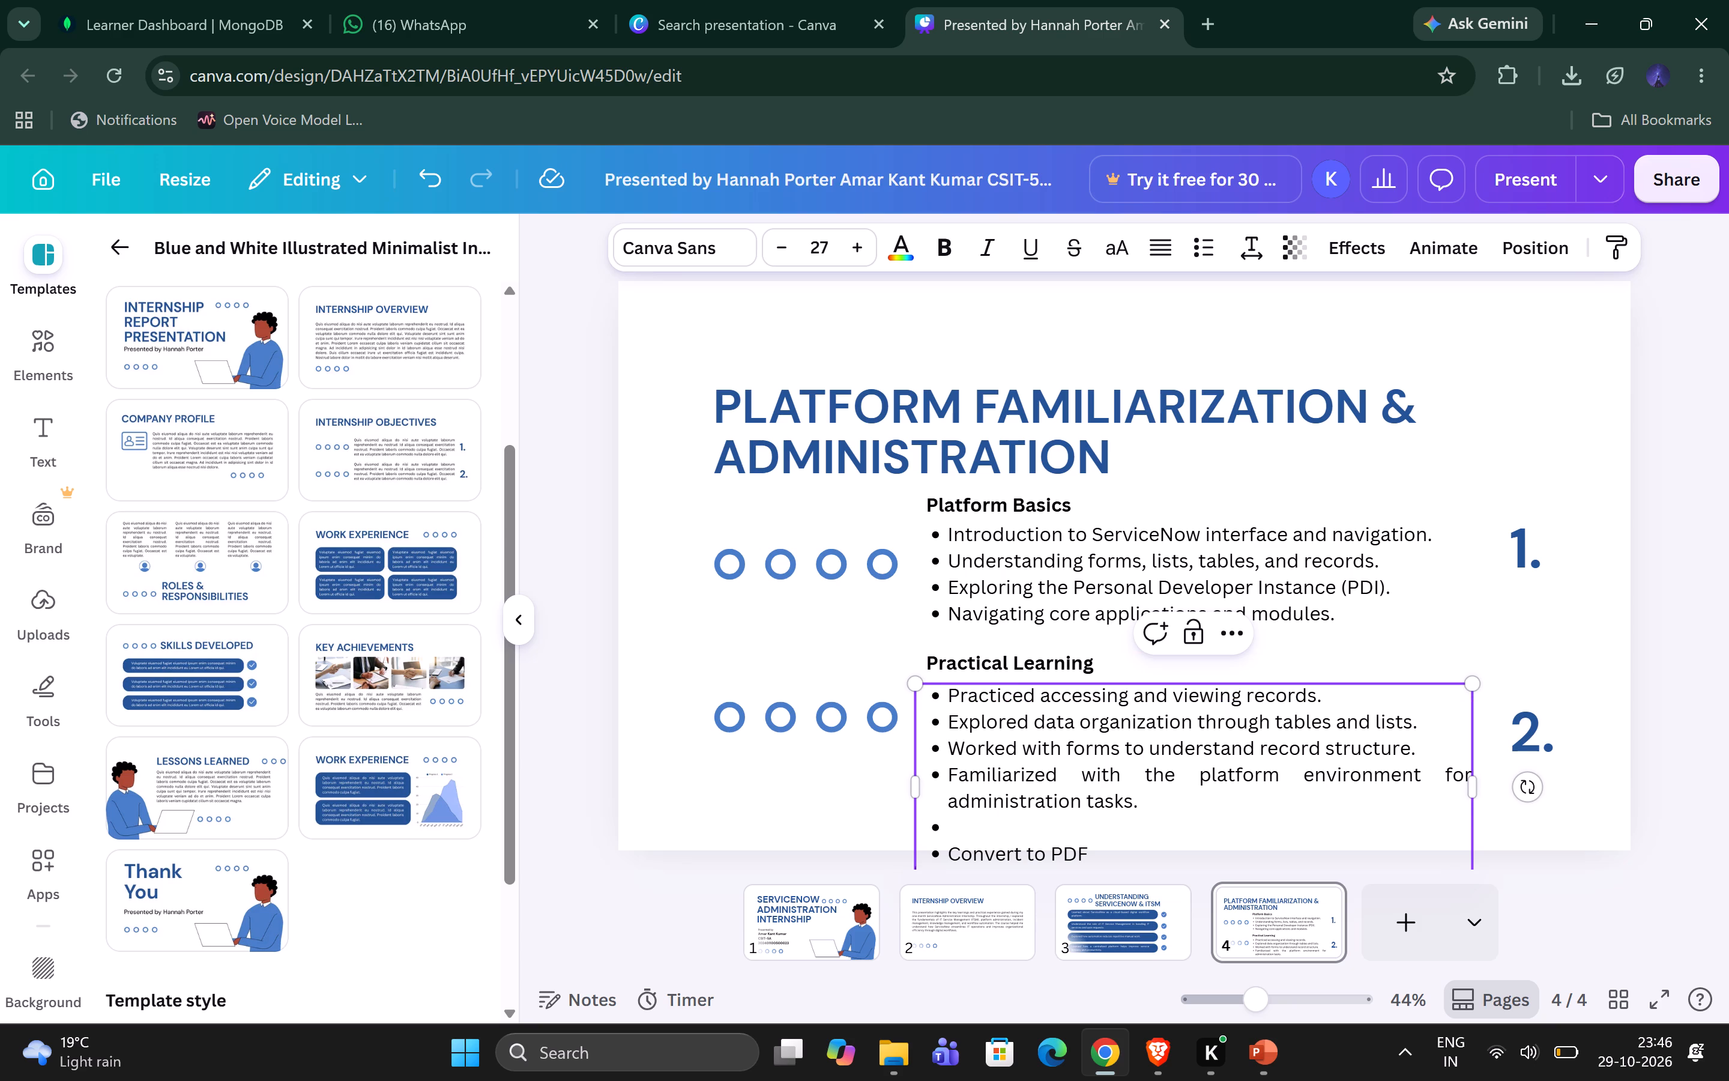
Delete the empty bullet between the "Familiarized with the platform environment" bullet and the "Convert to PDF" line.
{"action": "left_click", "coordinate": [1070, 831]}
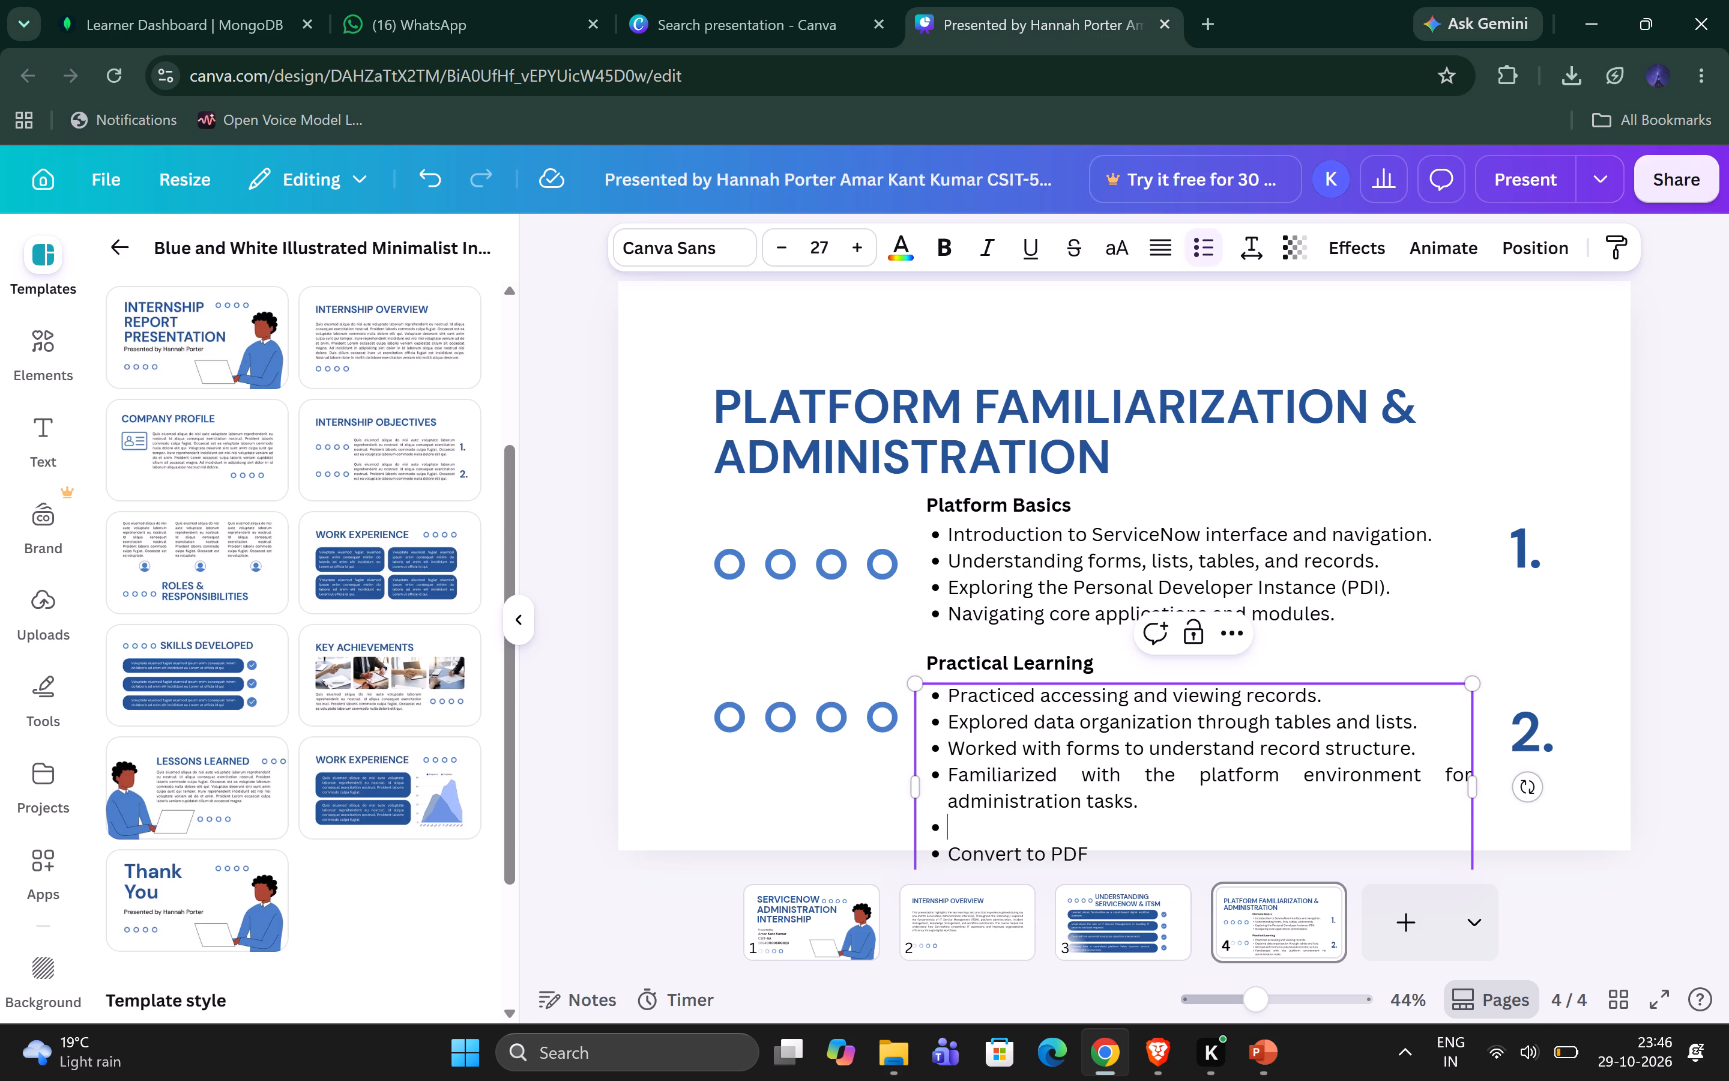
{"action": "key", "text": "BackSpace"}
{"action": "left_click", "coordinate": [1070, 831]}
{"action": "key", "text": "BackSpace"}
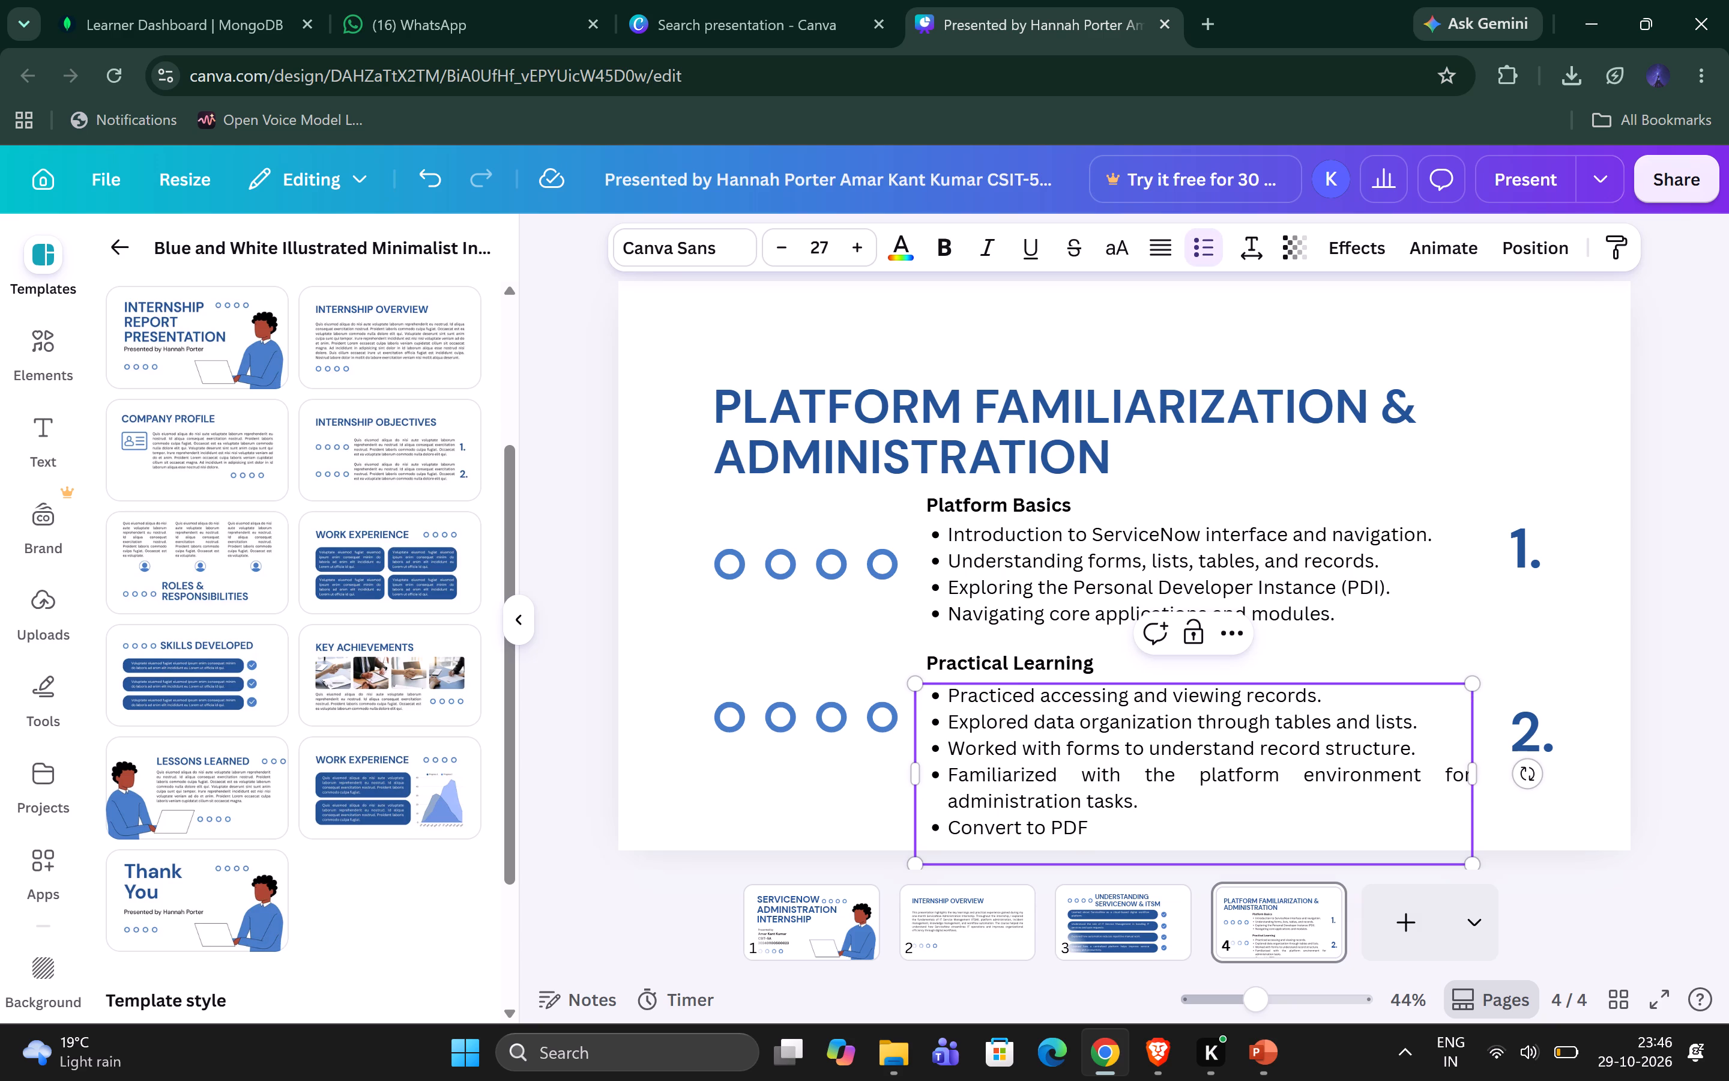
{"action": "left_click", "coordinate": [1702, 642]}
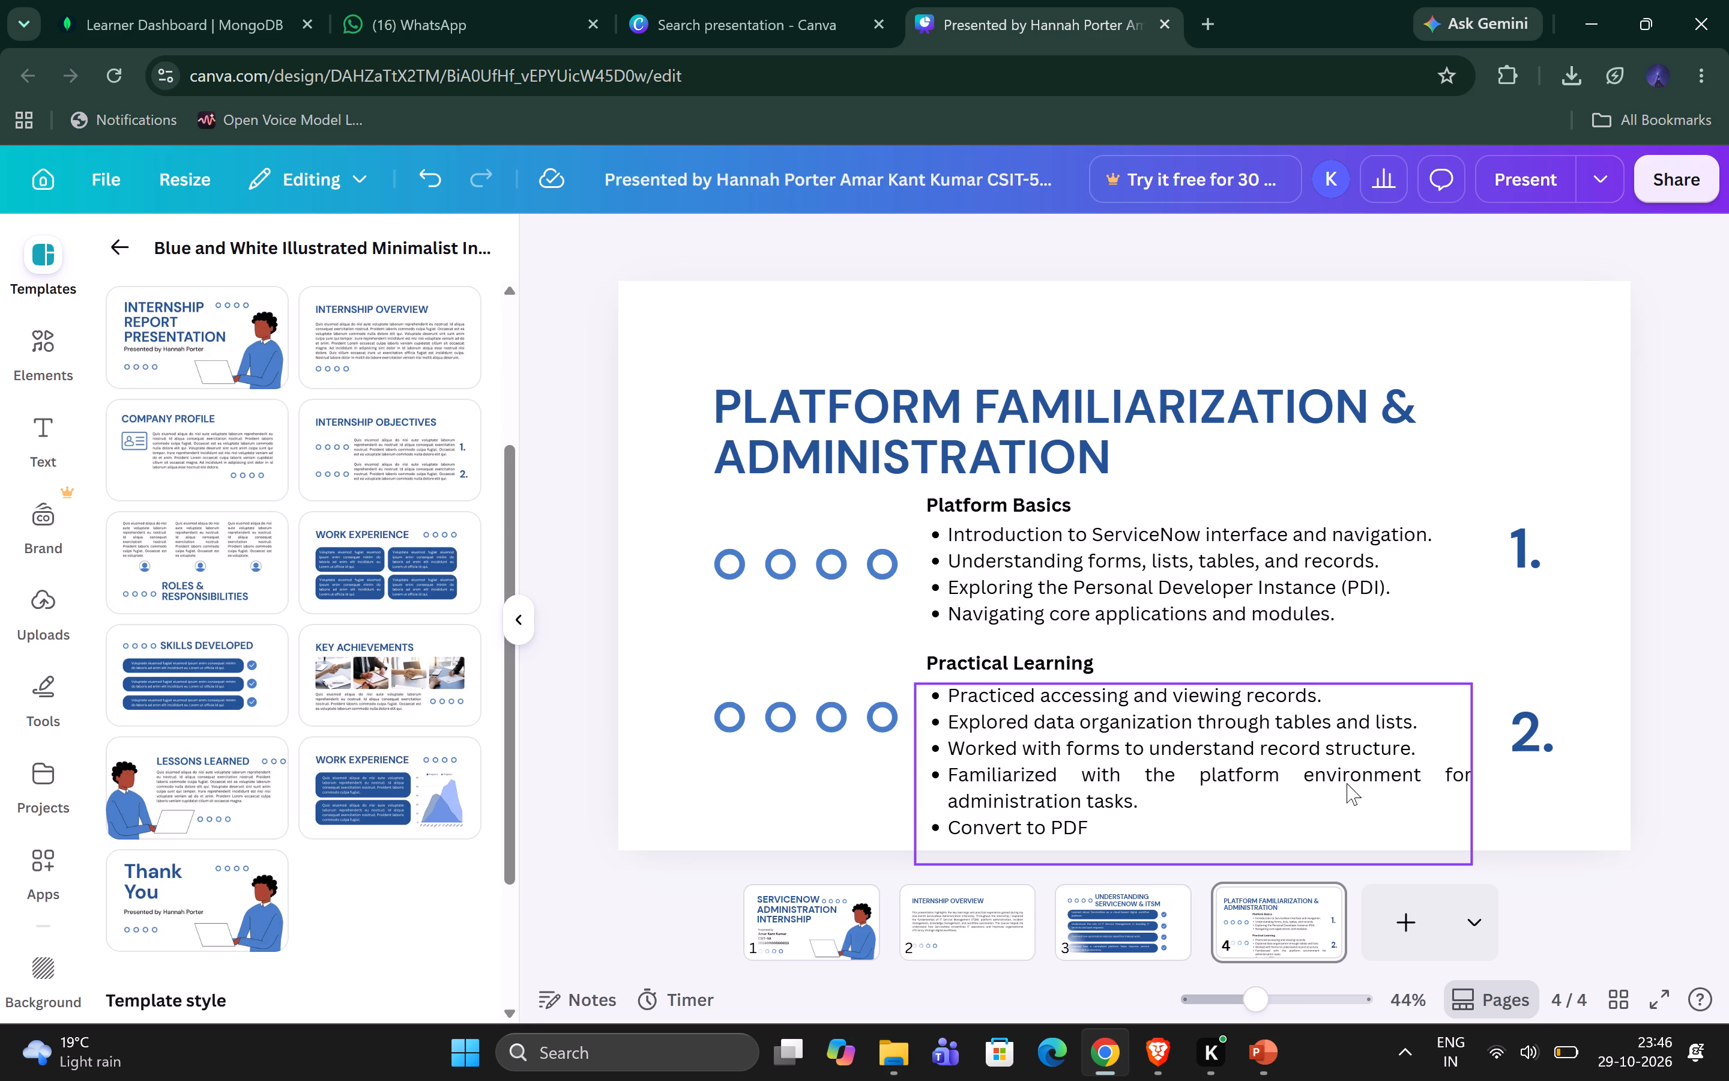
Delete the stray "Convert to PDF" bullet from the end of the Practical Learning list.
{"action": "left_click", "coordinate": [1237, 801]}
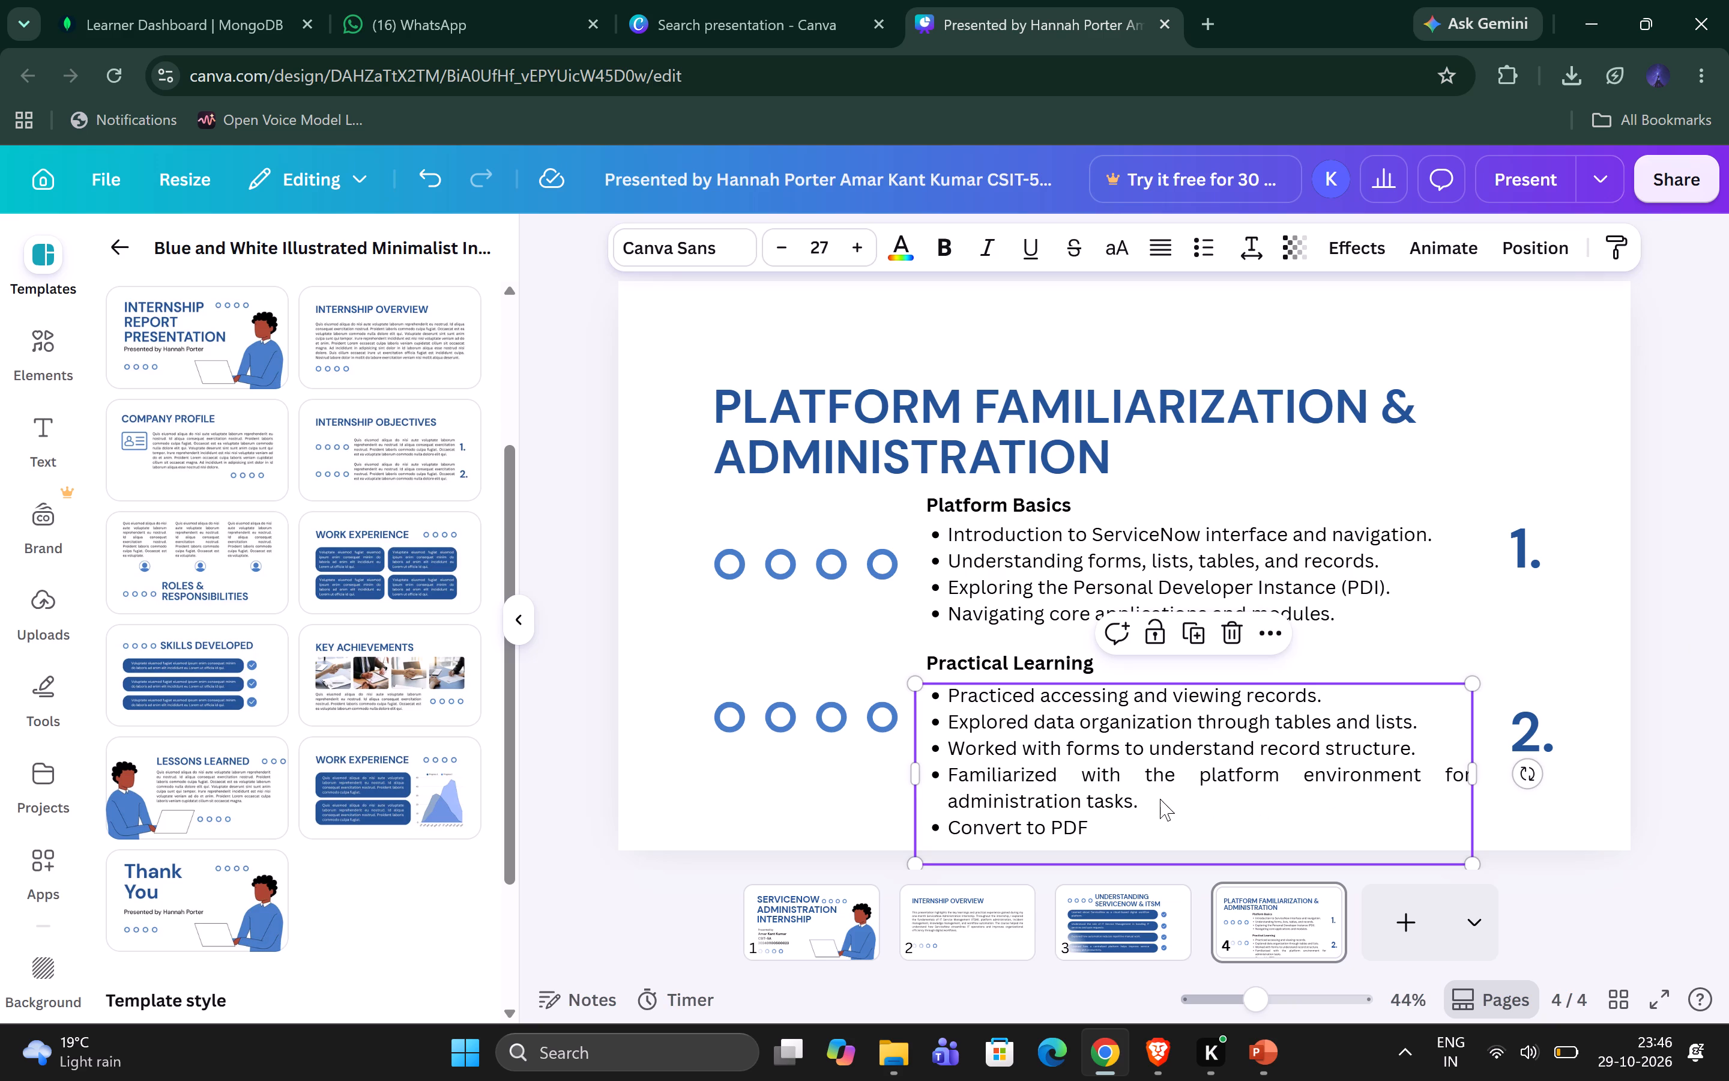
{"action": "left_click", "coordinate": [1161, 799]}
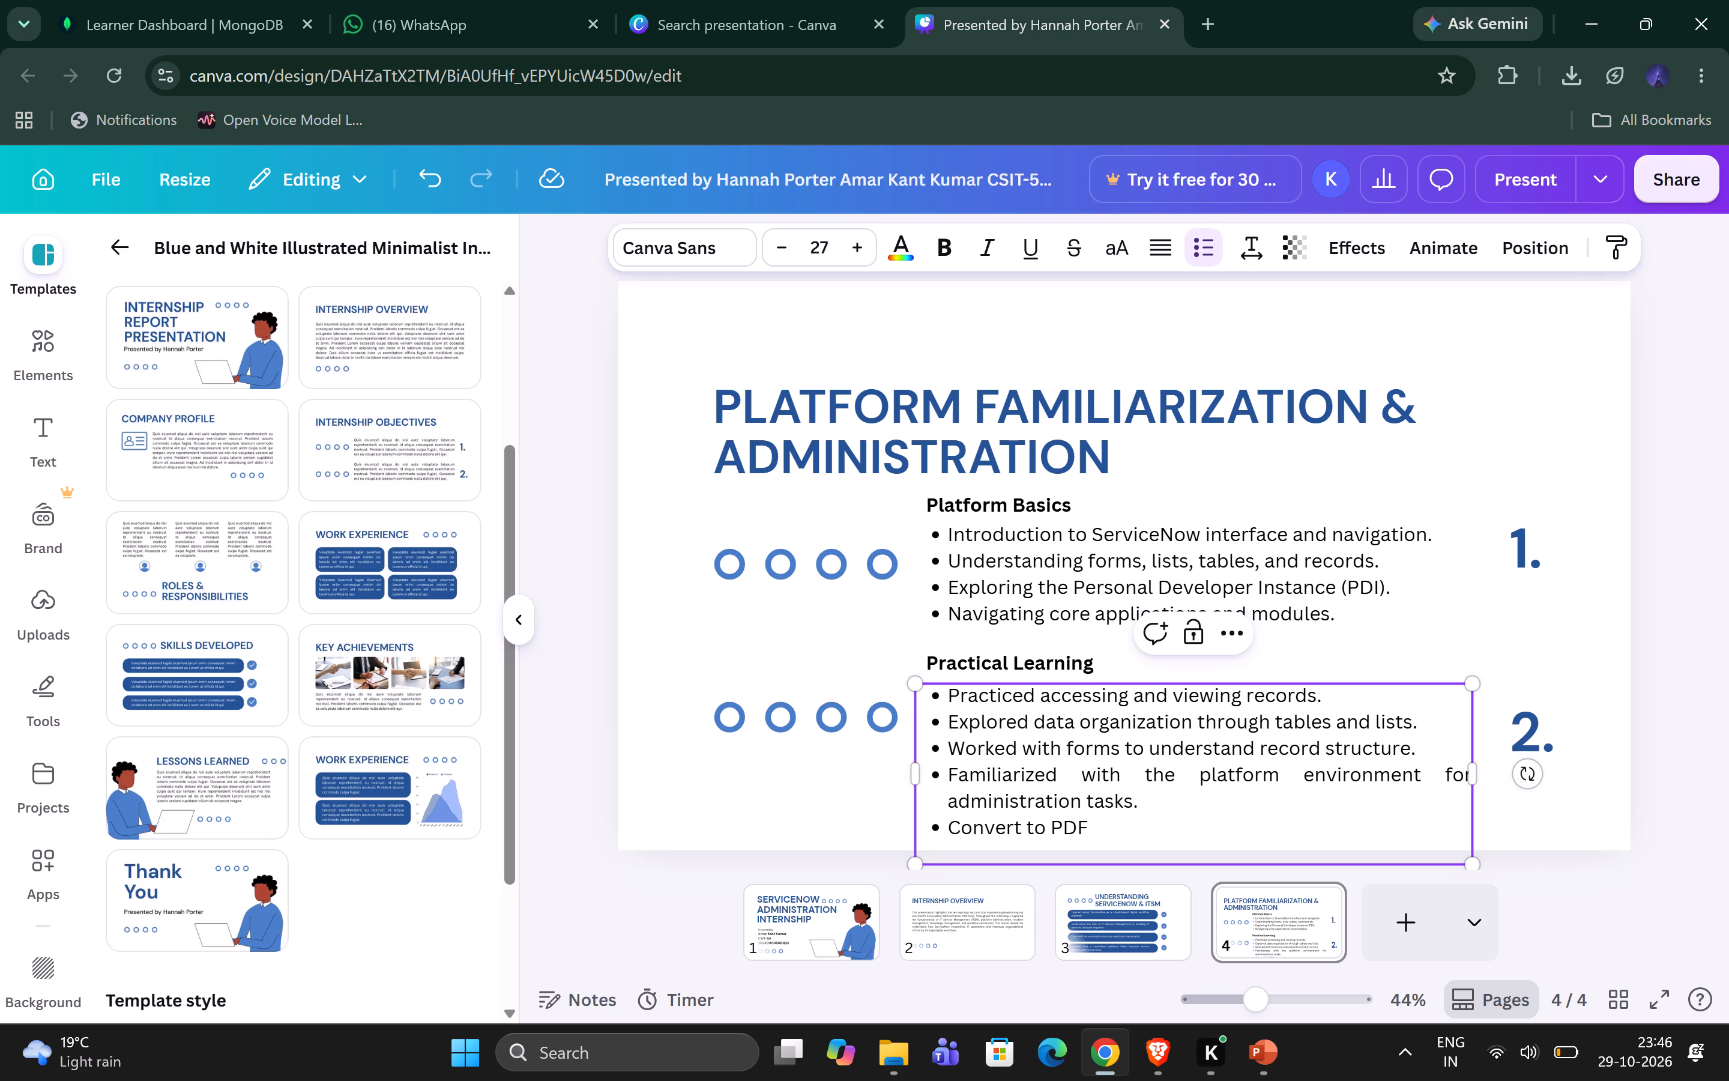
{"action": "left_click", "coordinate": [1095, 832]}
{"action": "key", "text": "BackSpace"}
{"action": "key", "text": "BackSpace"}
{"action": "key", "text": "BackSpace"}
{"action": "key", "text": "BackSpace"}
{"action": "key", "text": "BackSpace"}
{"action": "key", "text": "BackSpace"}
{"action": "key", "text": "BackSpace"}
{"action": "key", "text": "BackSpace"}
{"action": "key", "text": "BackSpace"}
{"action": "key", "text": "BackSpace"}
{"action": "key", "text": "BackSpace"}
{"action": "key", "text": "BackSpace"}
{"action": "key", "text": "BackSpace"}
{"action": "key", "text": "BackSpace"}
{"action": "key", "text": "BackSpace"}
{"action": "key", "text": "BackSpace"}
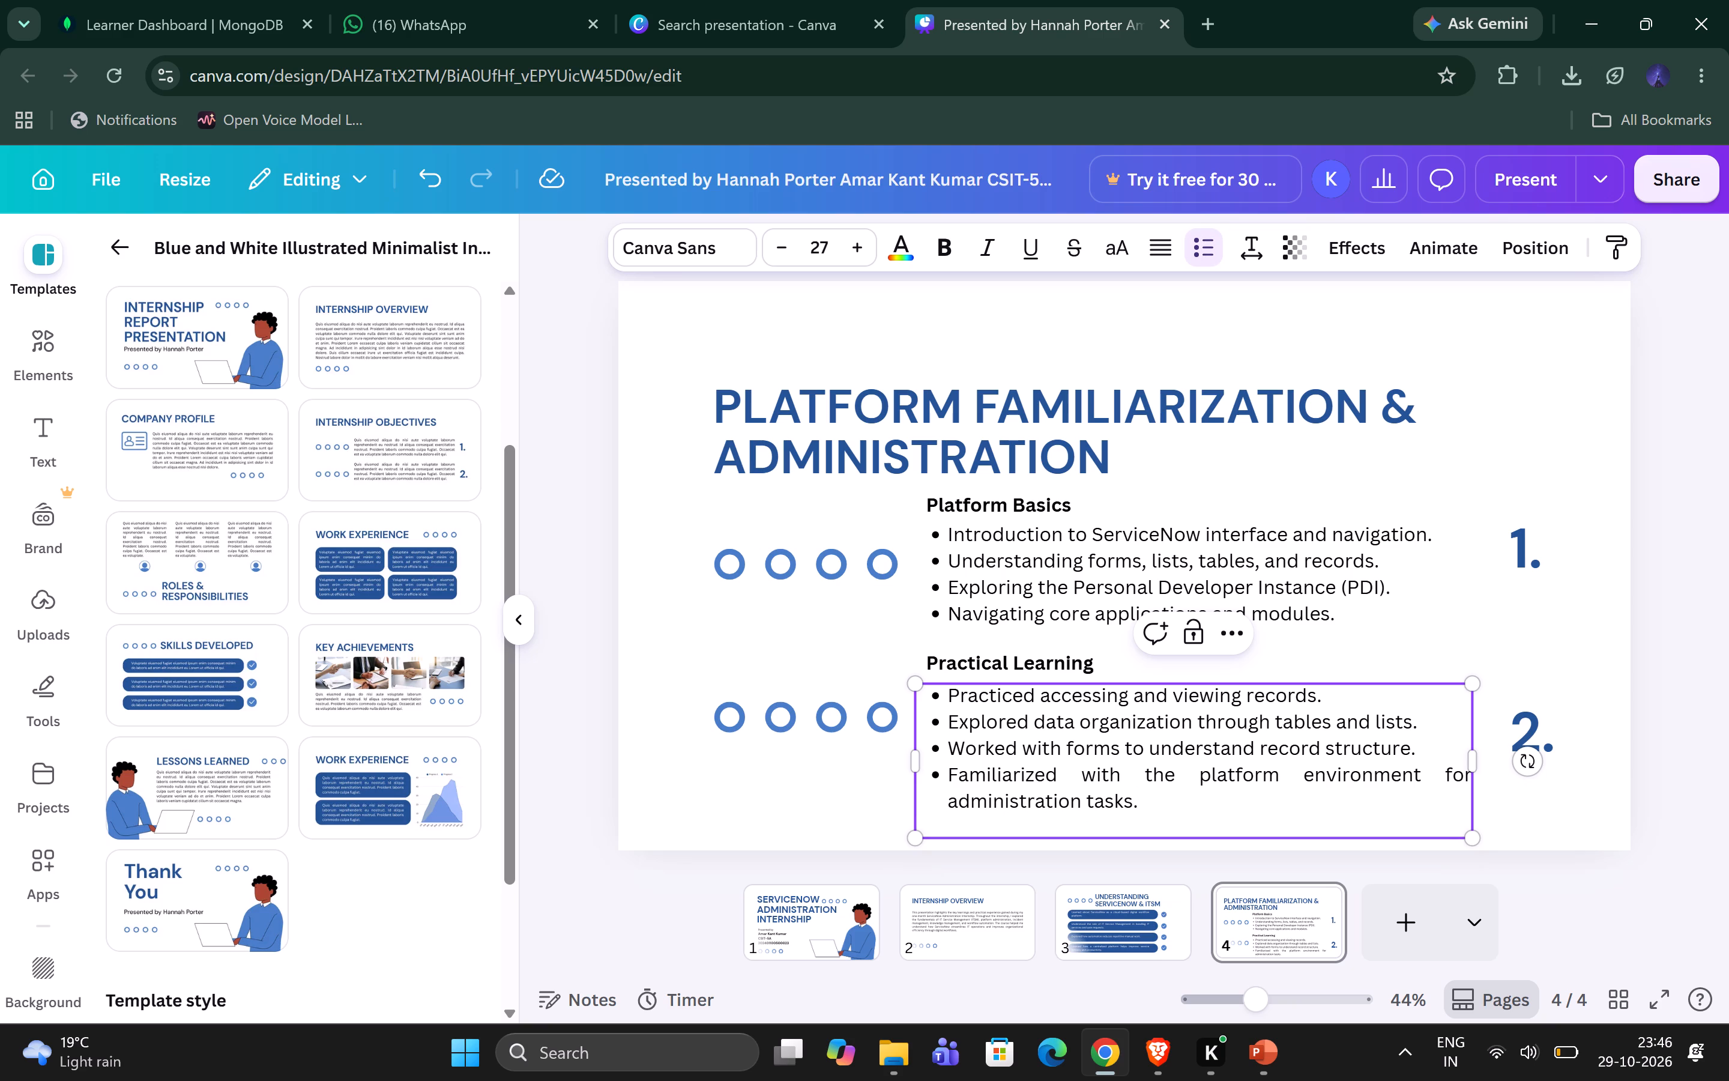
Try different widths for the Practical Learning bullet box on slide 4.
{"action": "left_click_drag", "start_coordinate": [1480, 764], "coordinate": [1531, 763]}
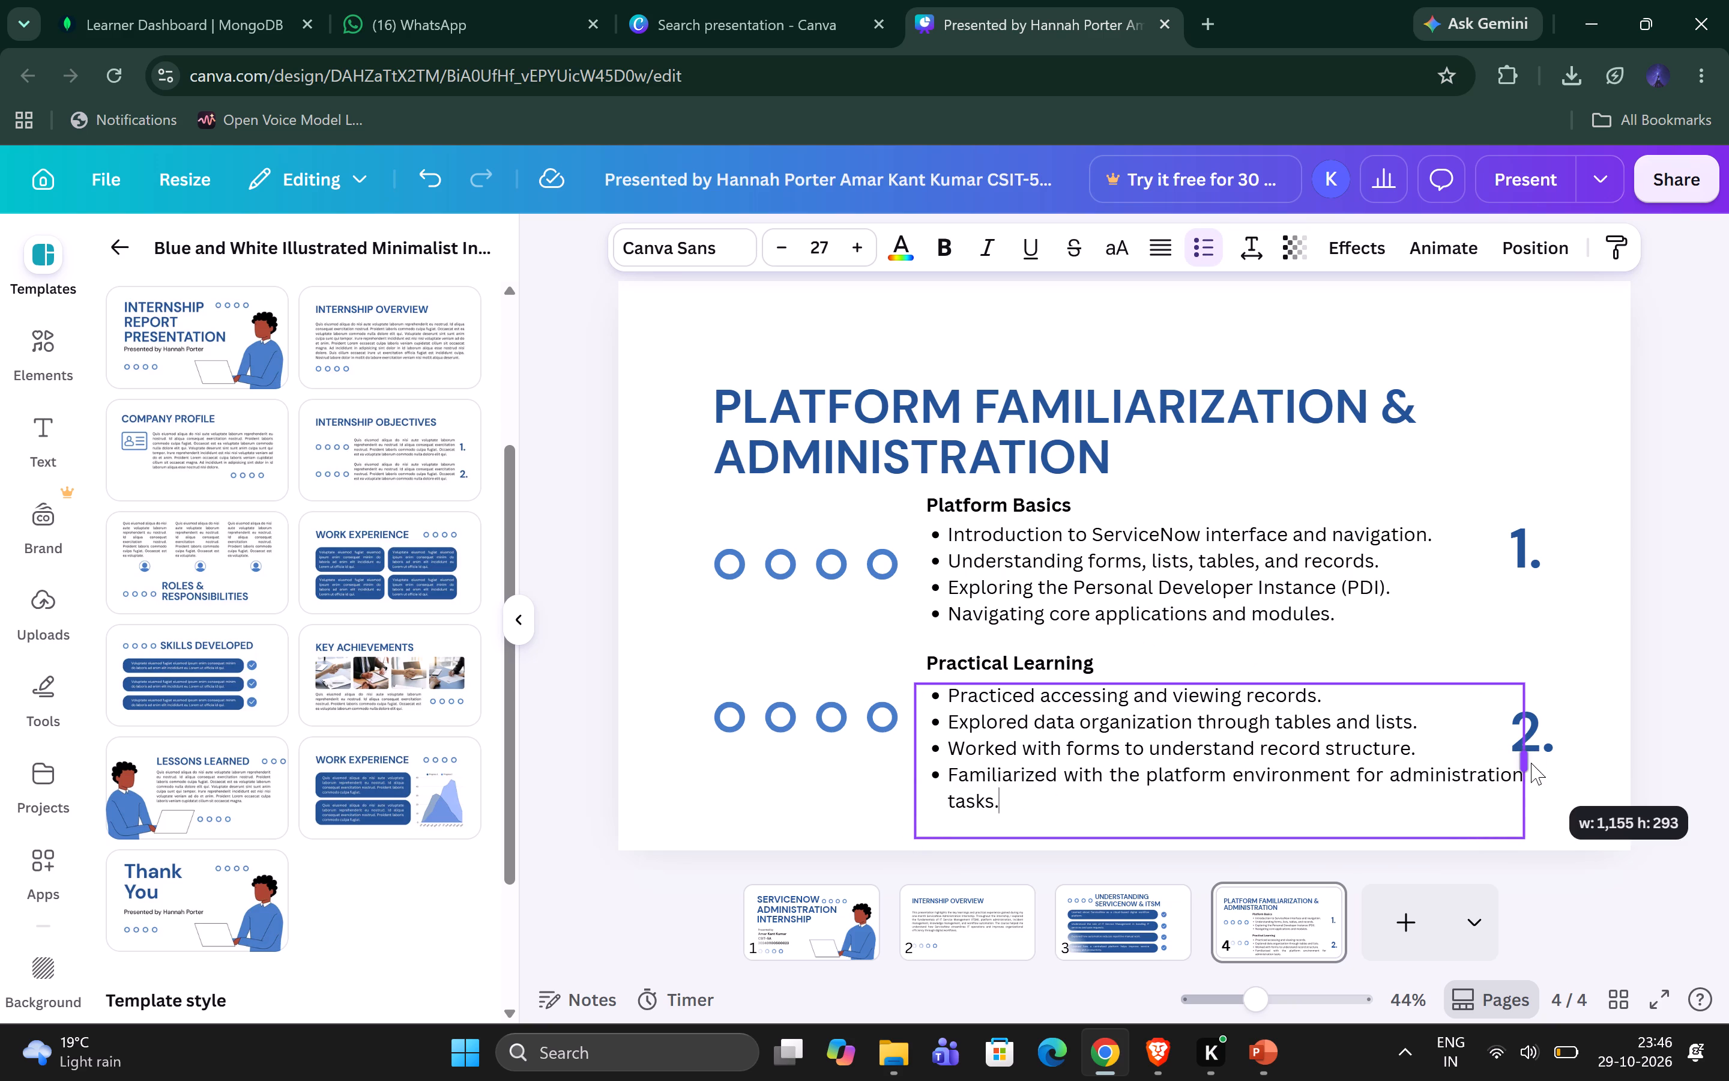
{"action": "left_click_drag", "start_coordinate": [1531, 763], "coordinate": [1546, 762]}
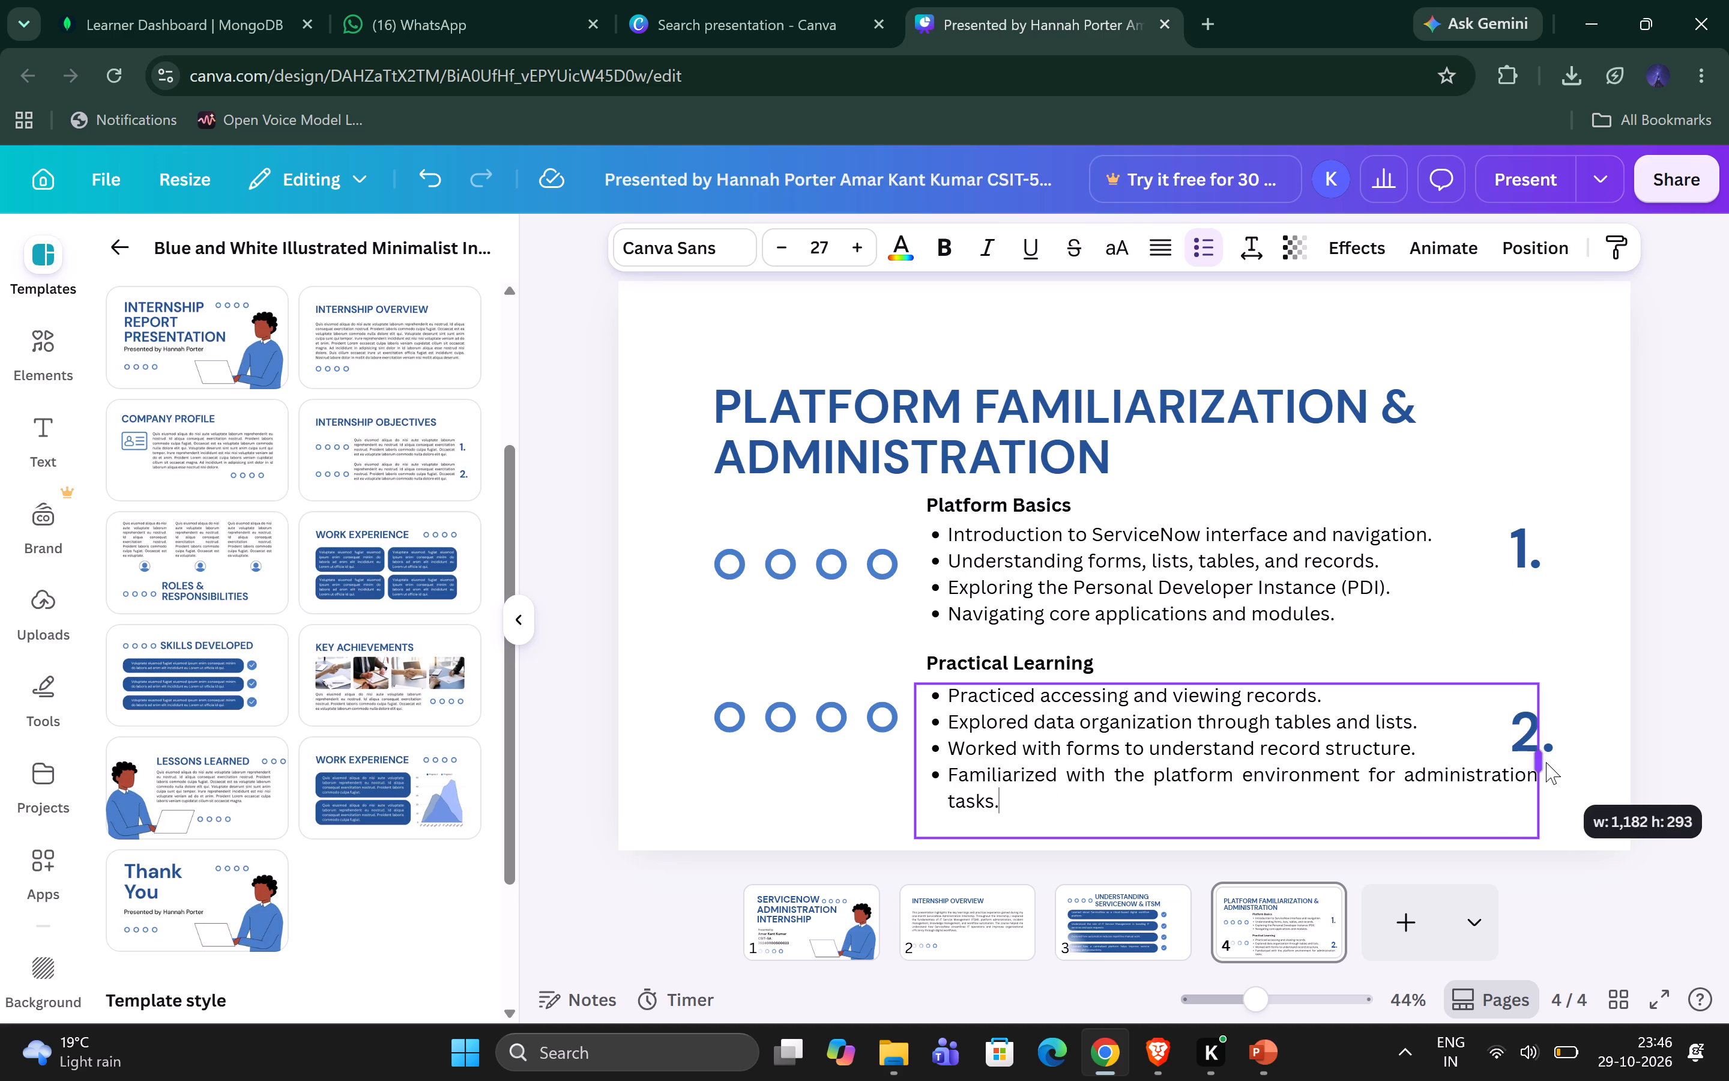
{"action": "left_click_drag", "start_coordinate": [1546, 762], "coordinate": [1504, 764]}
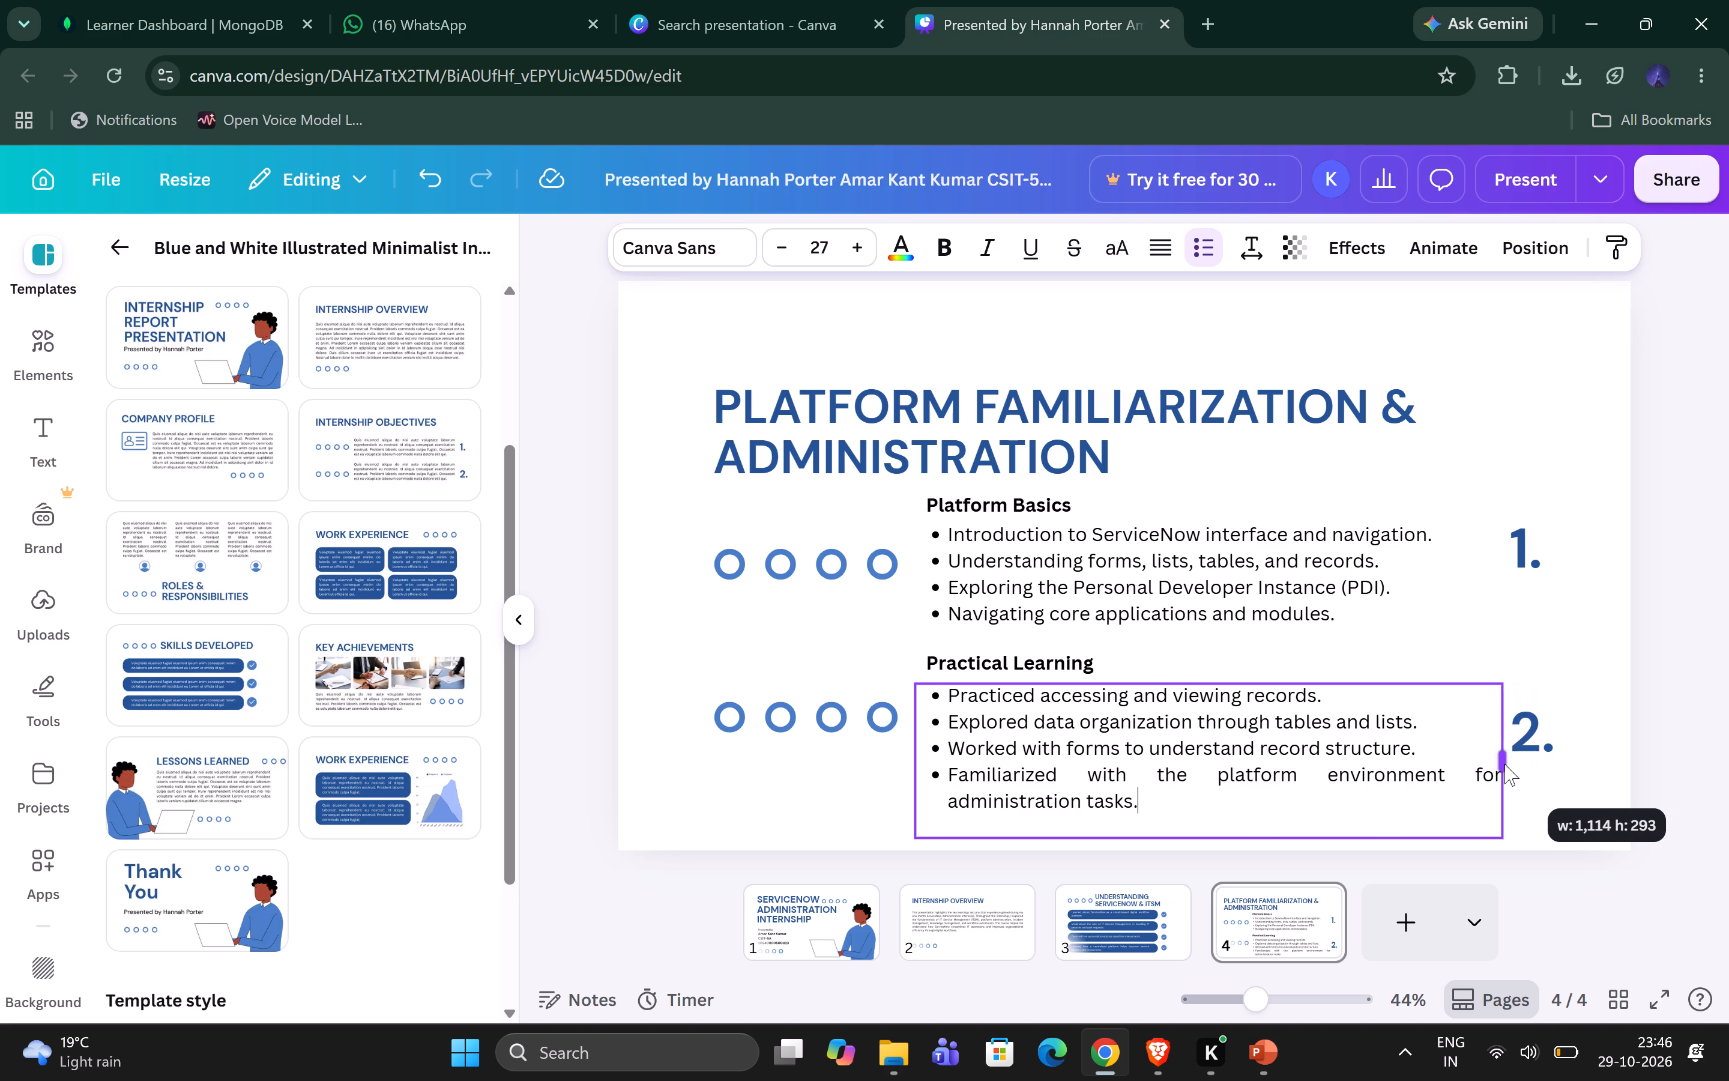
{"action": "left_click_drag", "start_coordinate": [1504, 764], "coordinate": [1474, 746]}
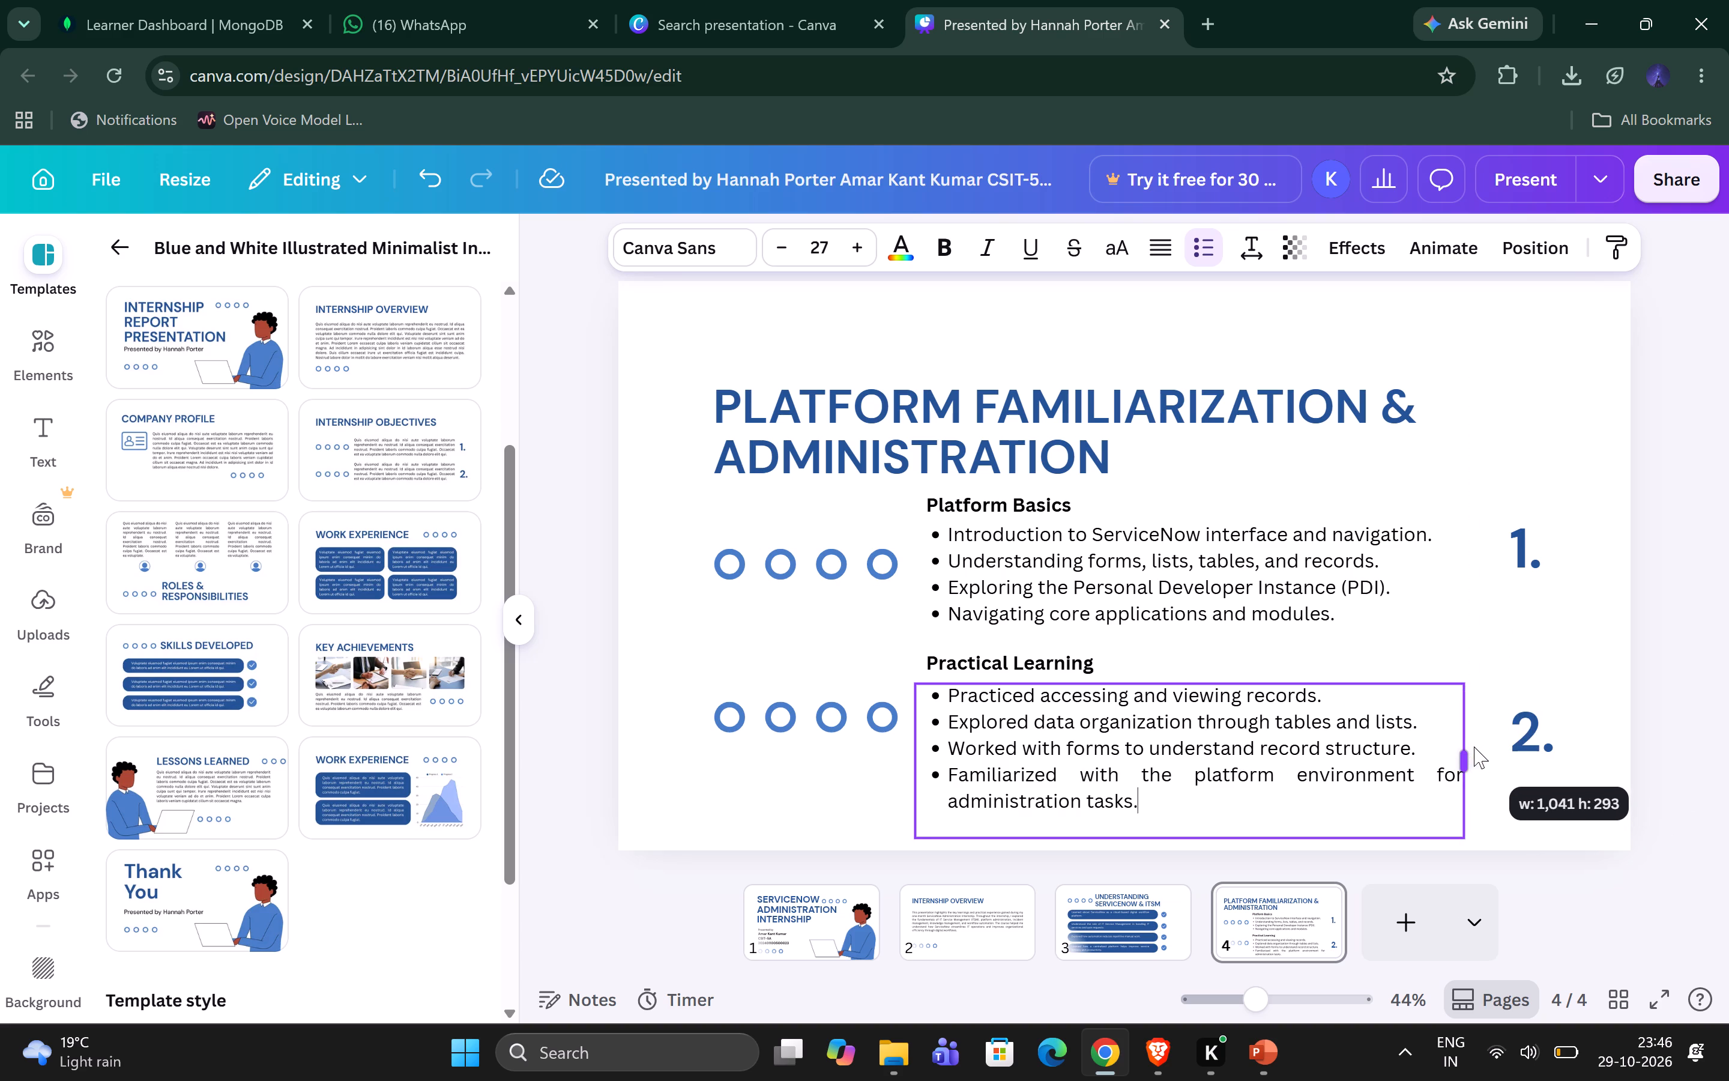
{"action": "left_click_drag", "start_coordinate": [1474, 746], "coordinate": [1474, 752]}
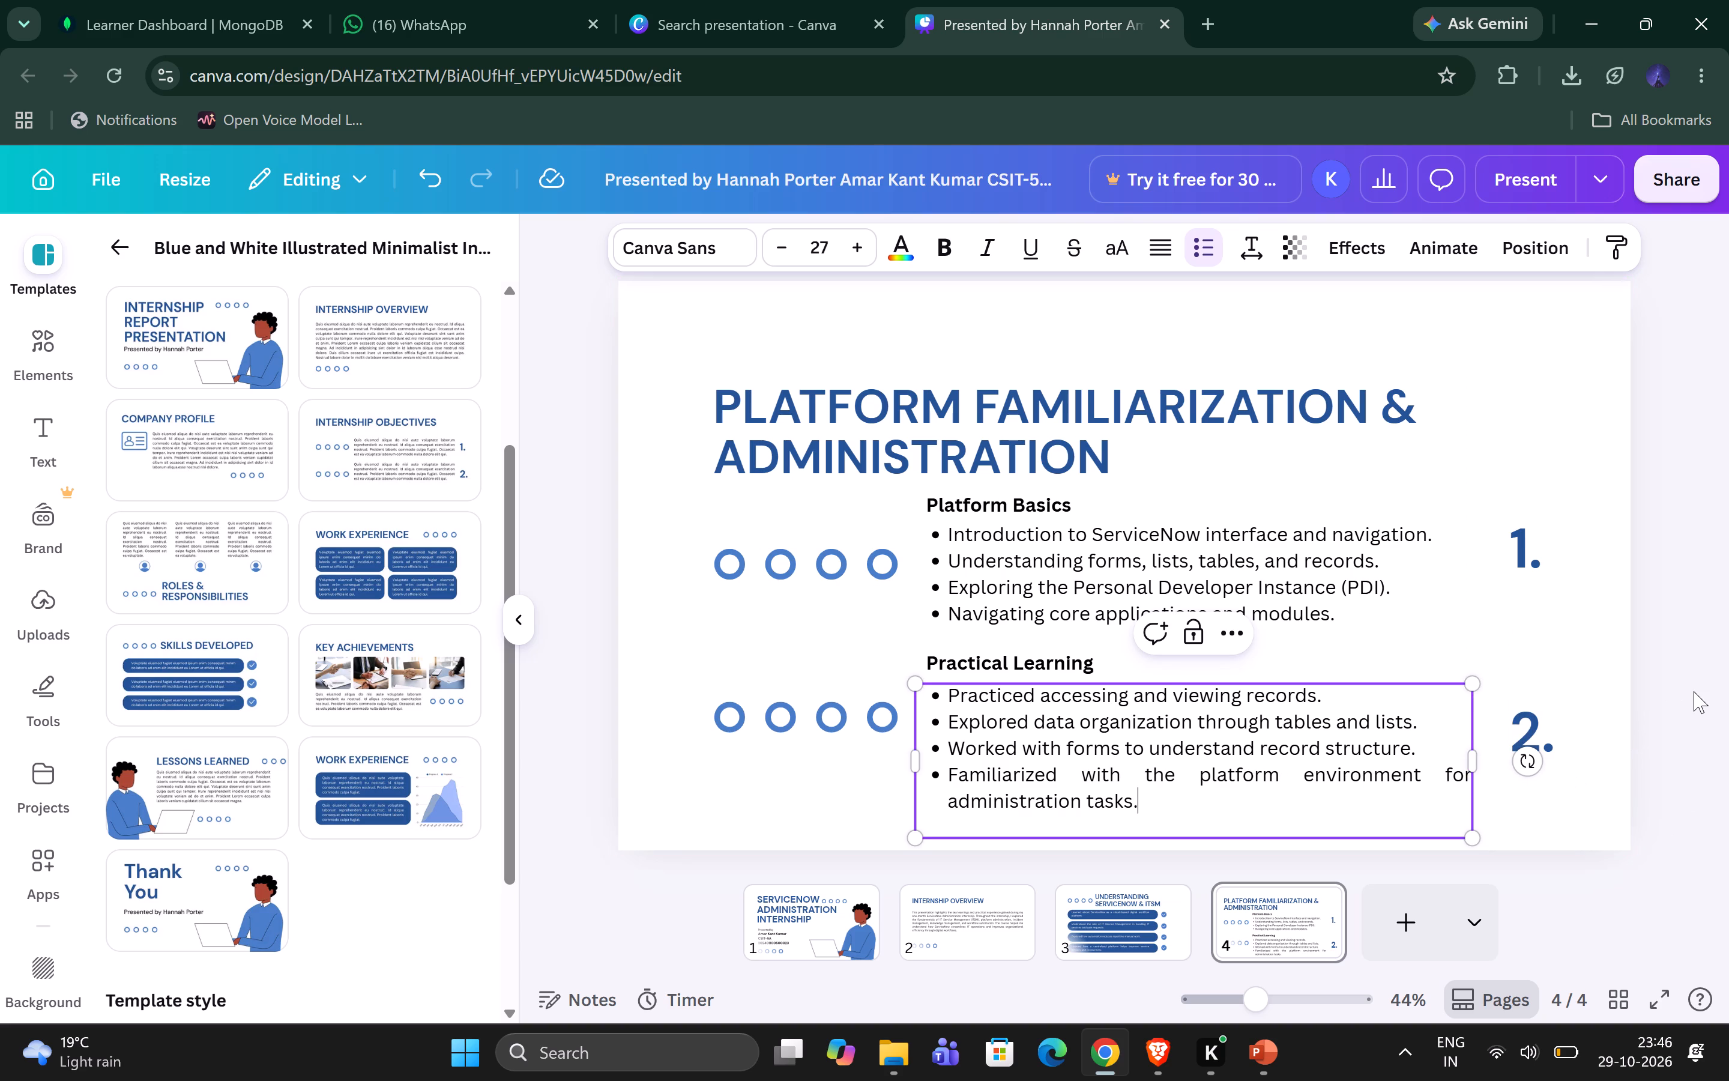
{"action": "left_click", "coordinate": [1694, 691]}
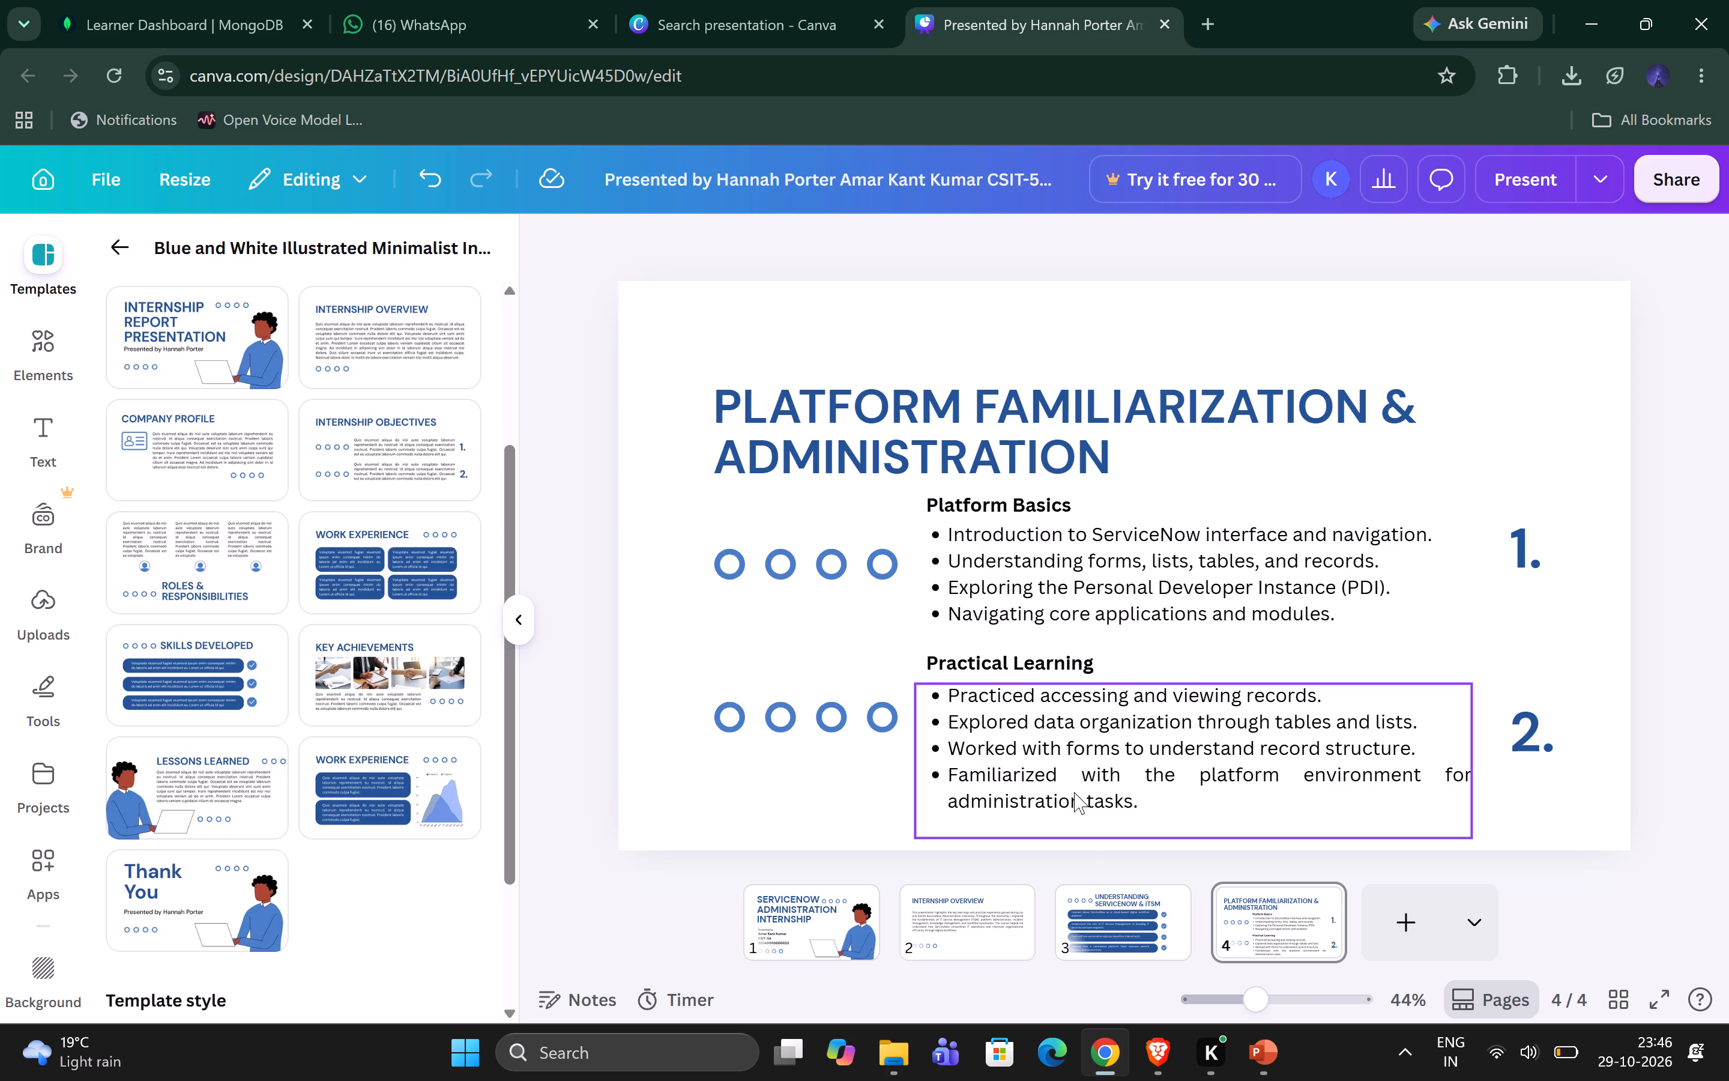
Undo the most recent edits to the Practical Learning bullet list.
{"action": "left_click", "coordinate": [1100, 796]}
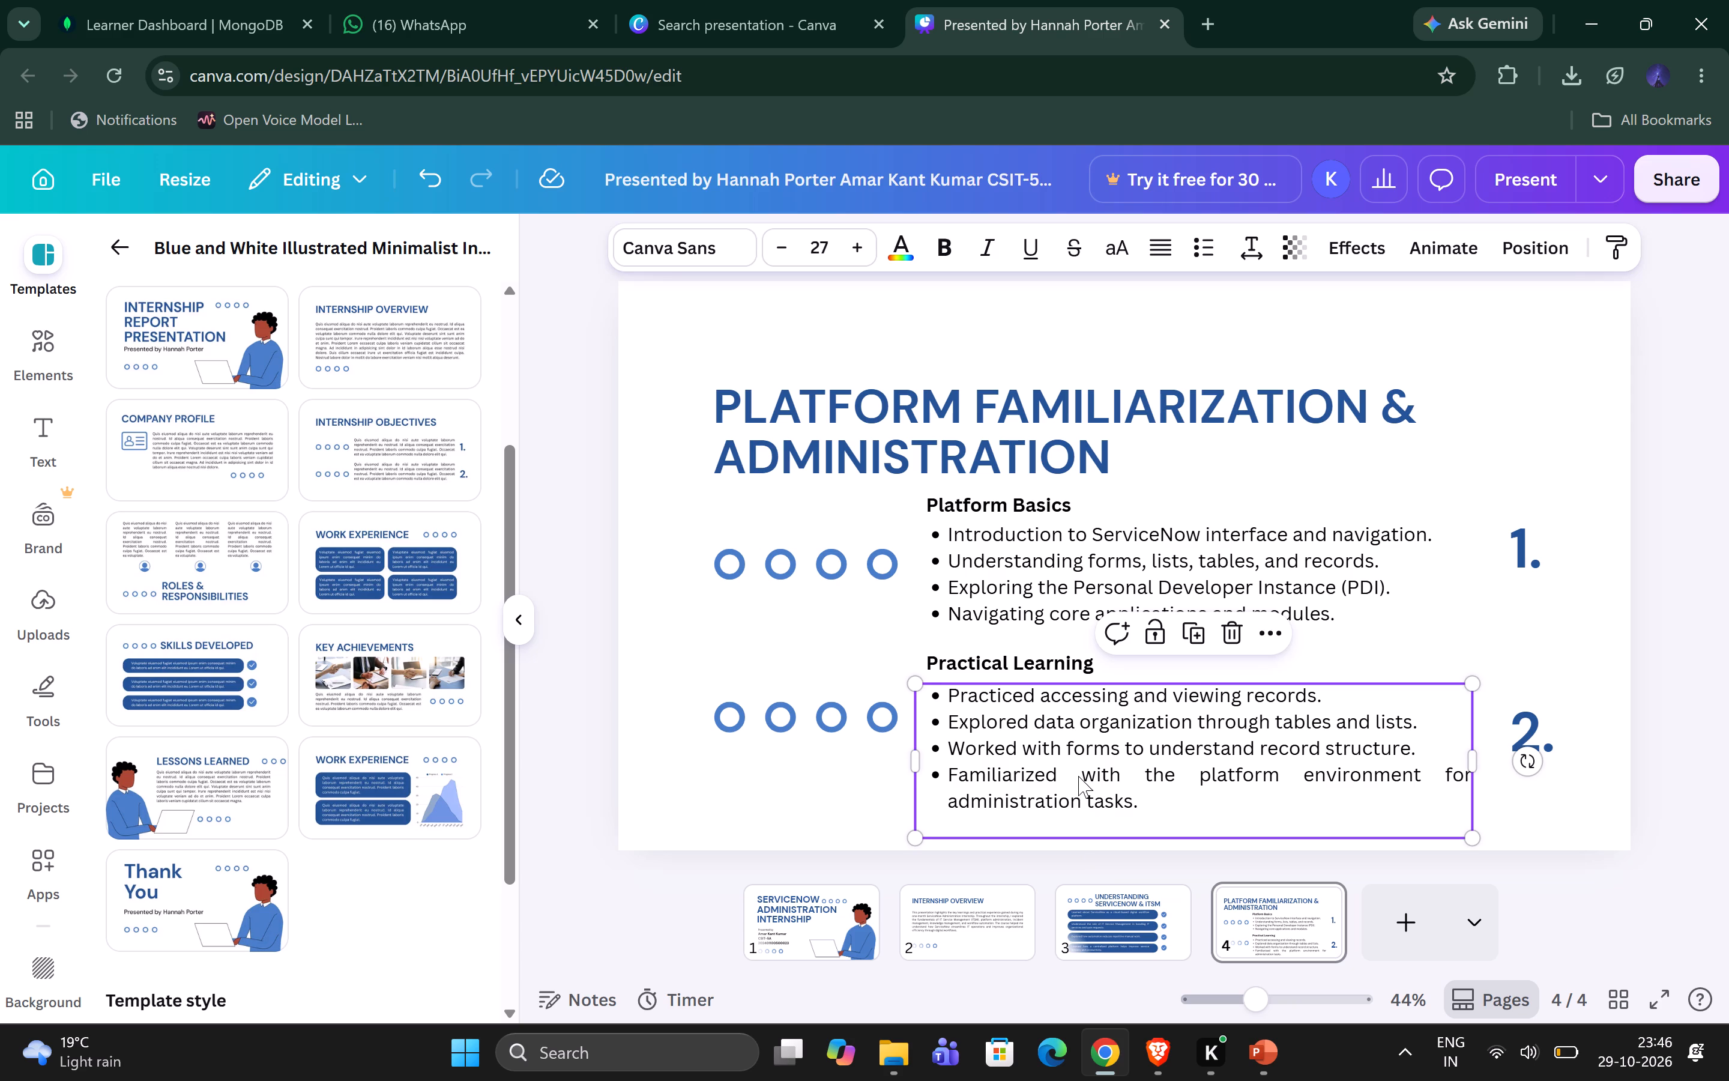
{"action": "left_click", "coordinate": [1072, 768]}
{"action": "key", "text": "ctrl+z"}
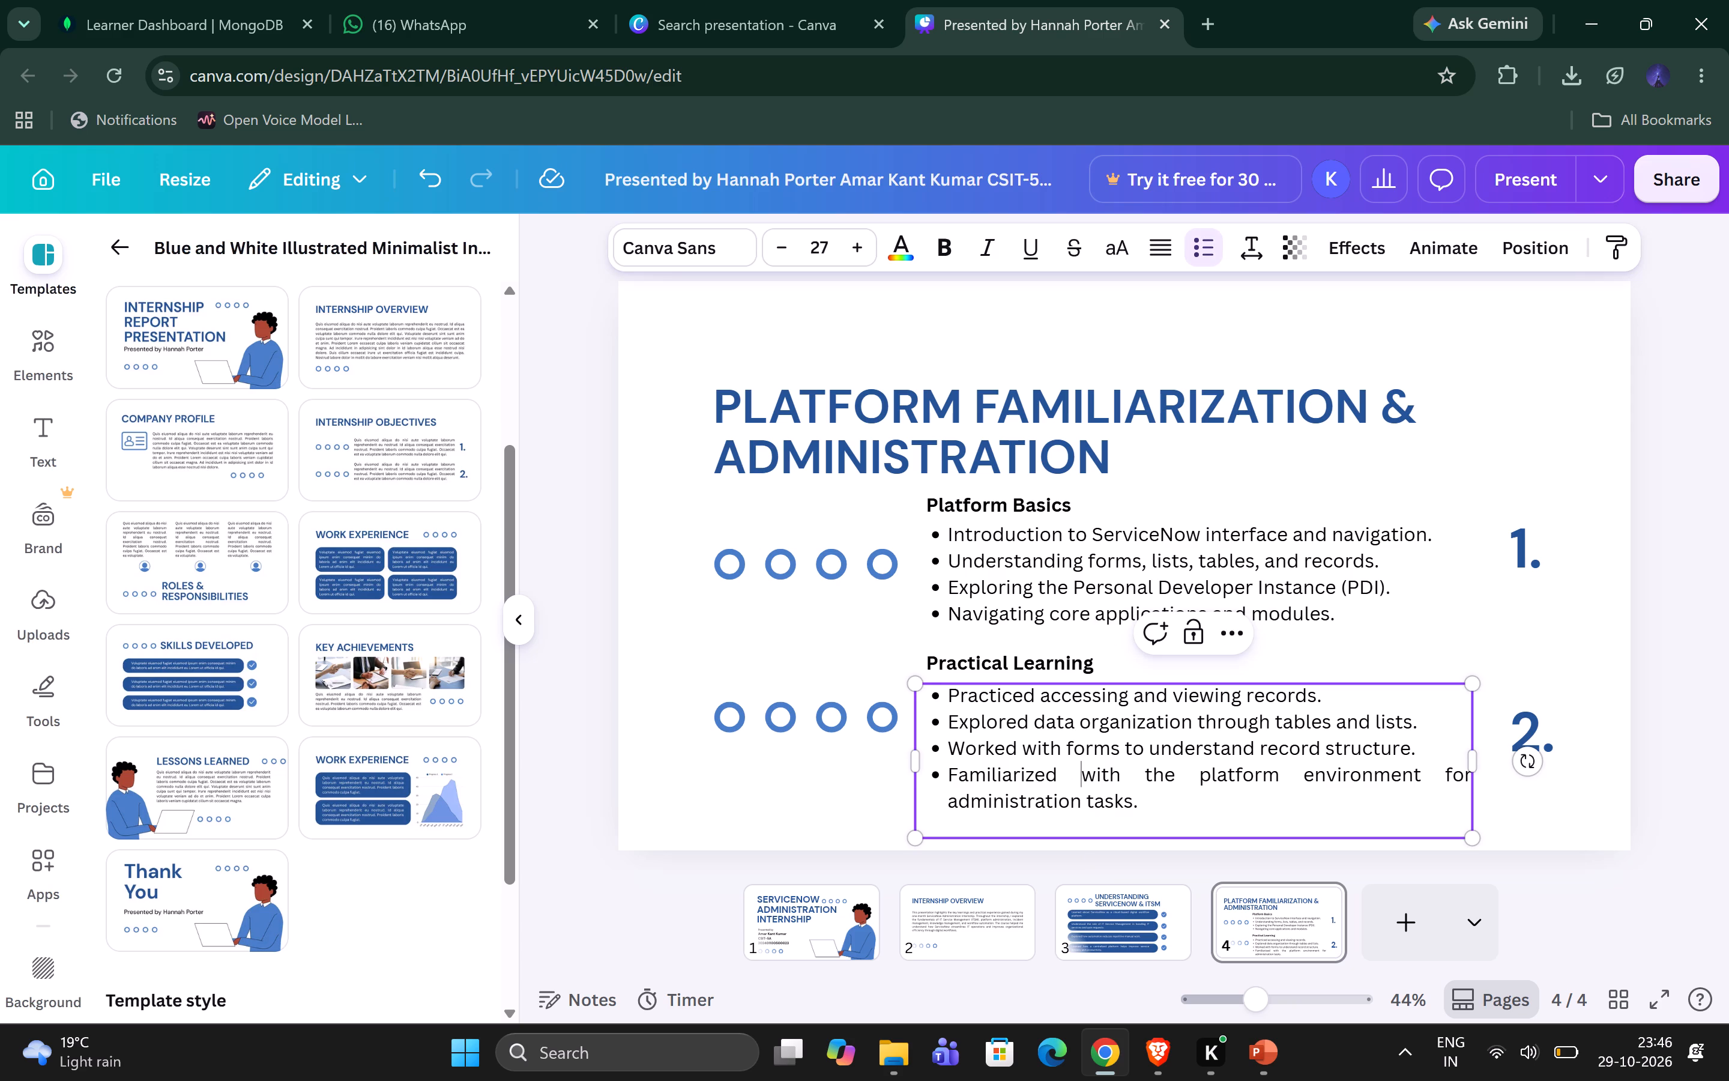
{"action": "key", "text": "ctrl+z"}
{"action": "key", "text": "ctrl+z"}
{"action": "key", "text": "ctrl+z"}
{"action": "key", "text": "ctrl+z"}
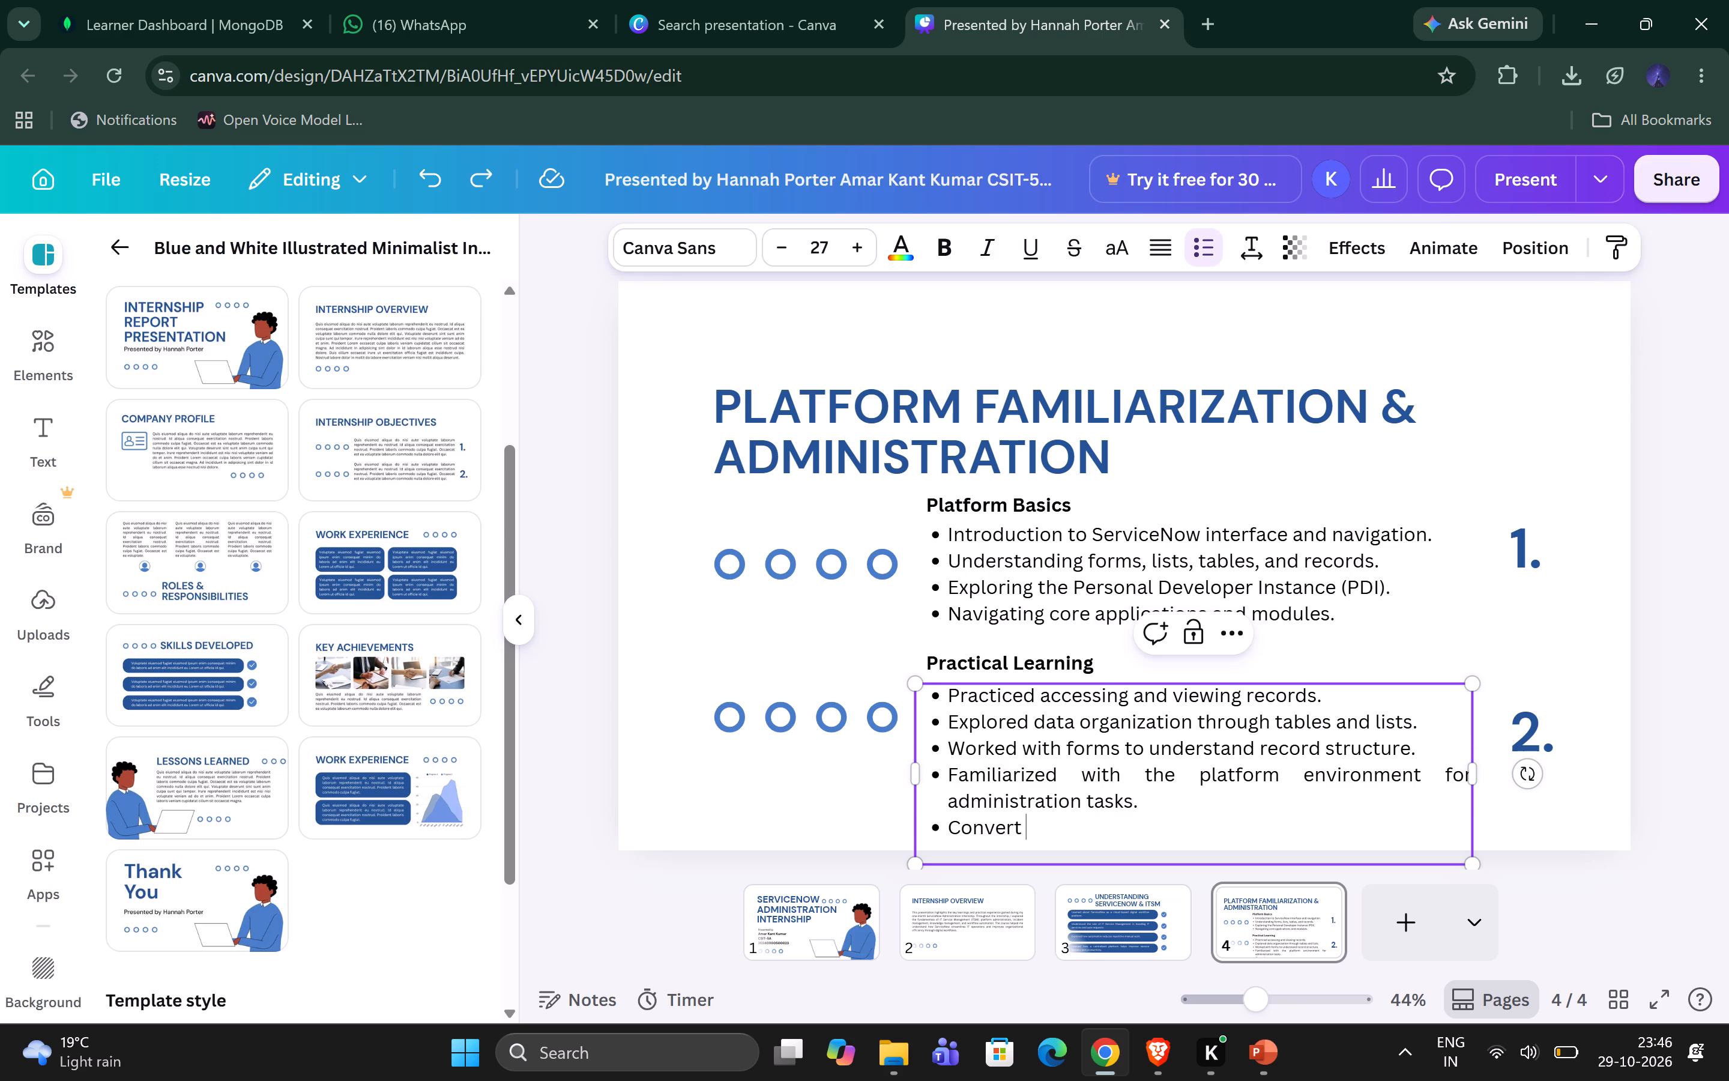
Delete the "Convert to PDF" bullet, including its empty line, from the end of the Practical Learning list.
{"action": "triple_click", "coordinate": [1112, 822]}
{"action": "key", "text": "BackSpace"}
{"action": "key", "text": "BackSpace"}
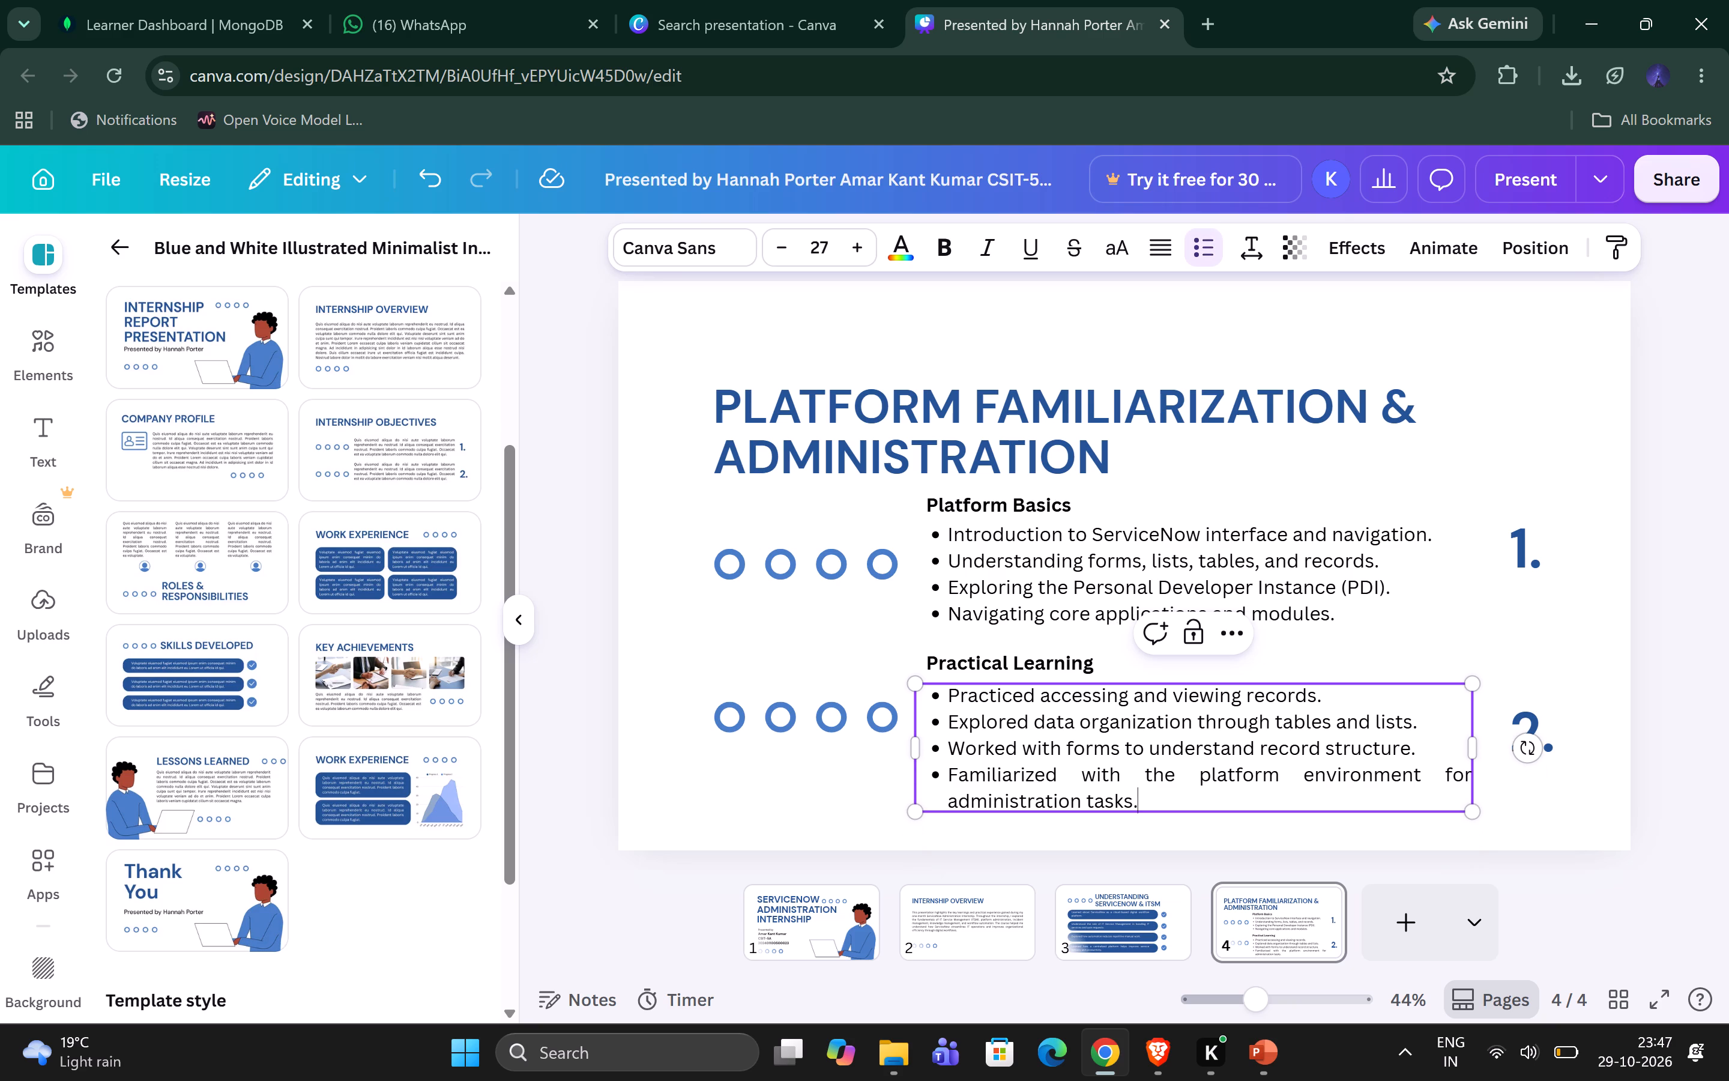
{"action": "left_click", "coordinate": [1668, 700]}
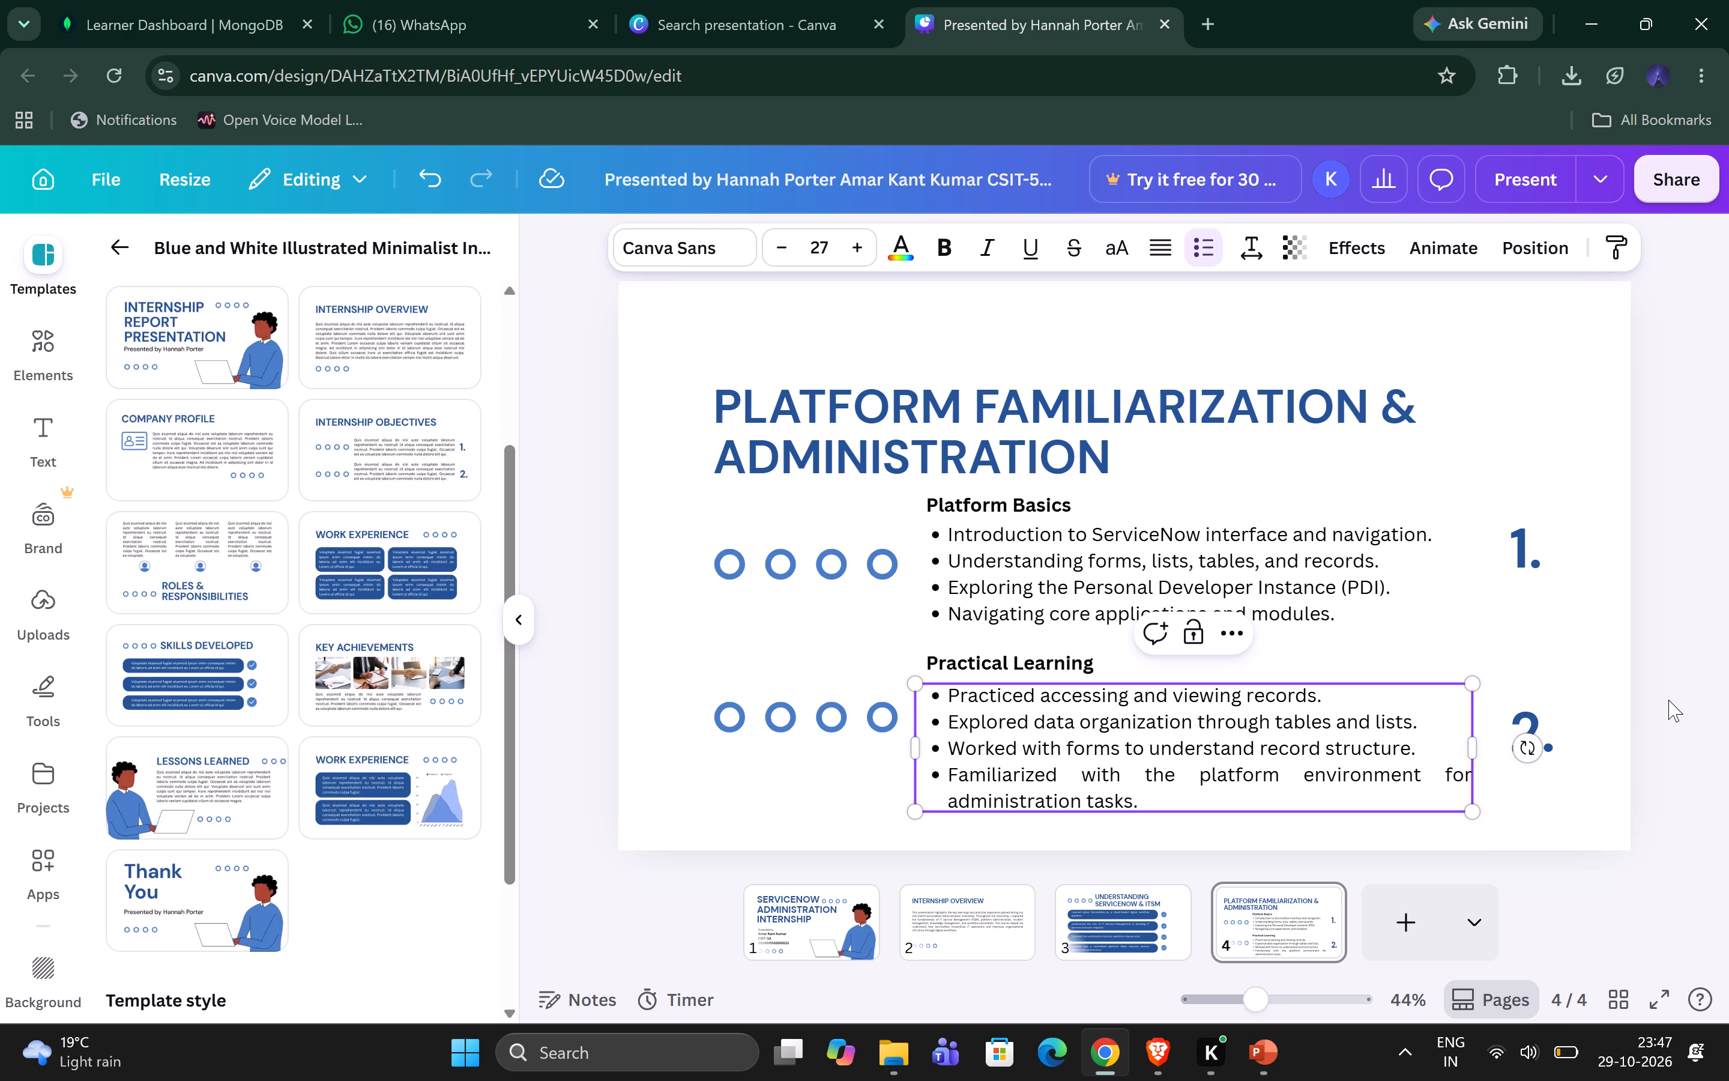
{"action": "left_click", "coordinate": [1668, 700]}
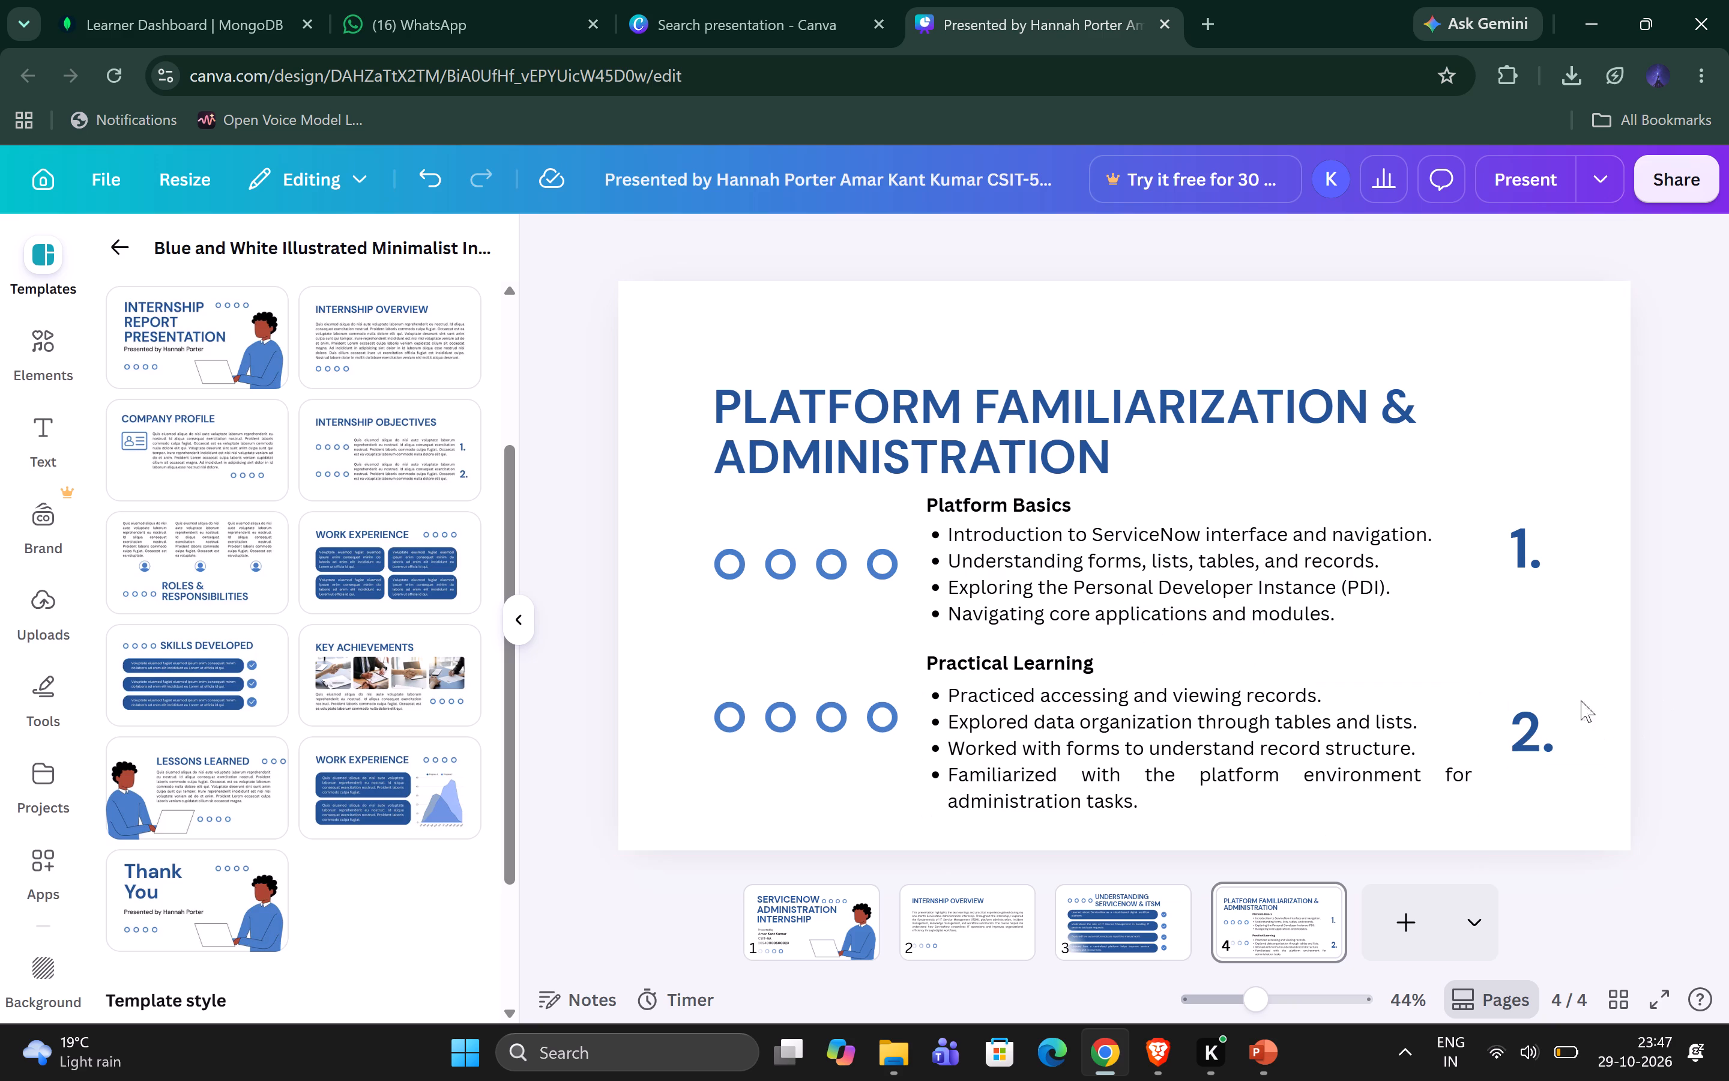
Review slides 1 to 4 of the presentation in order.
{"action": "left_click", "coordinate": [855, 923]}
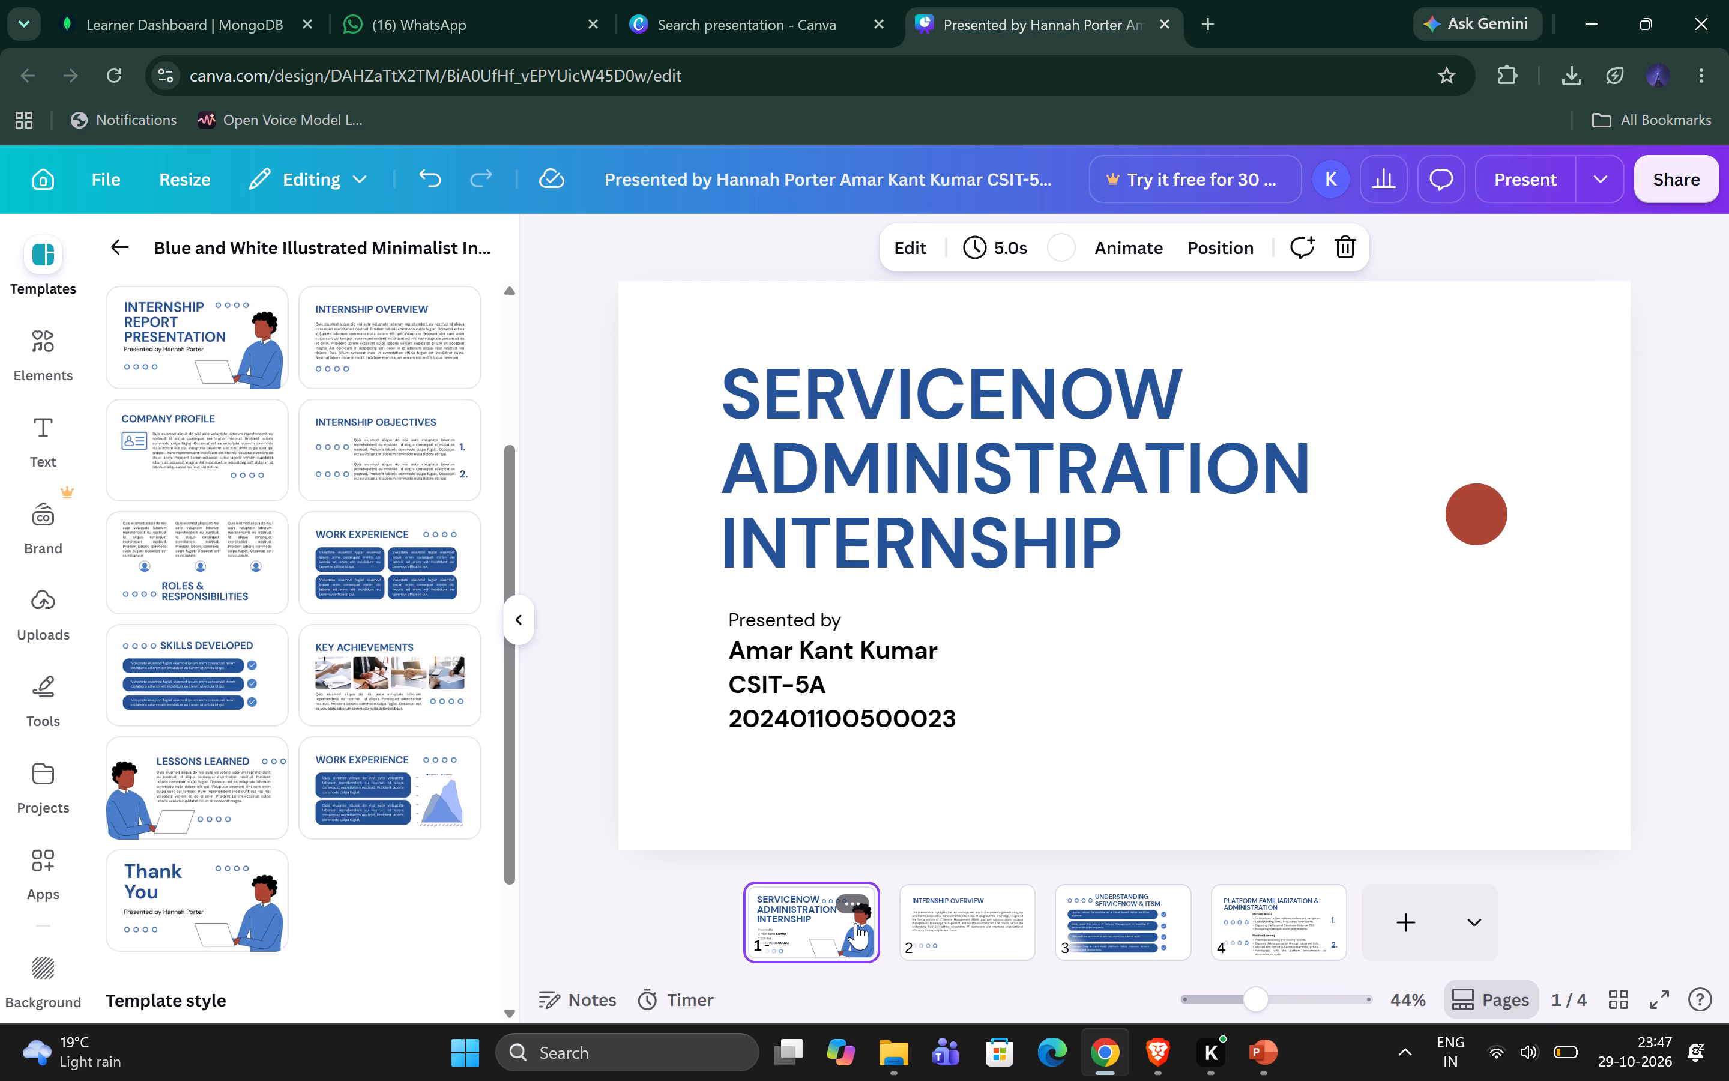
{"action": "key", "text": "Right"}
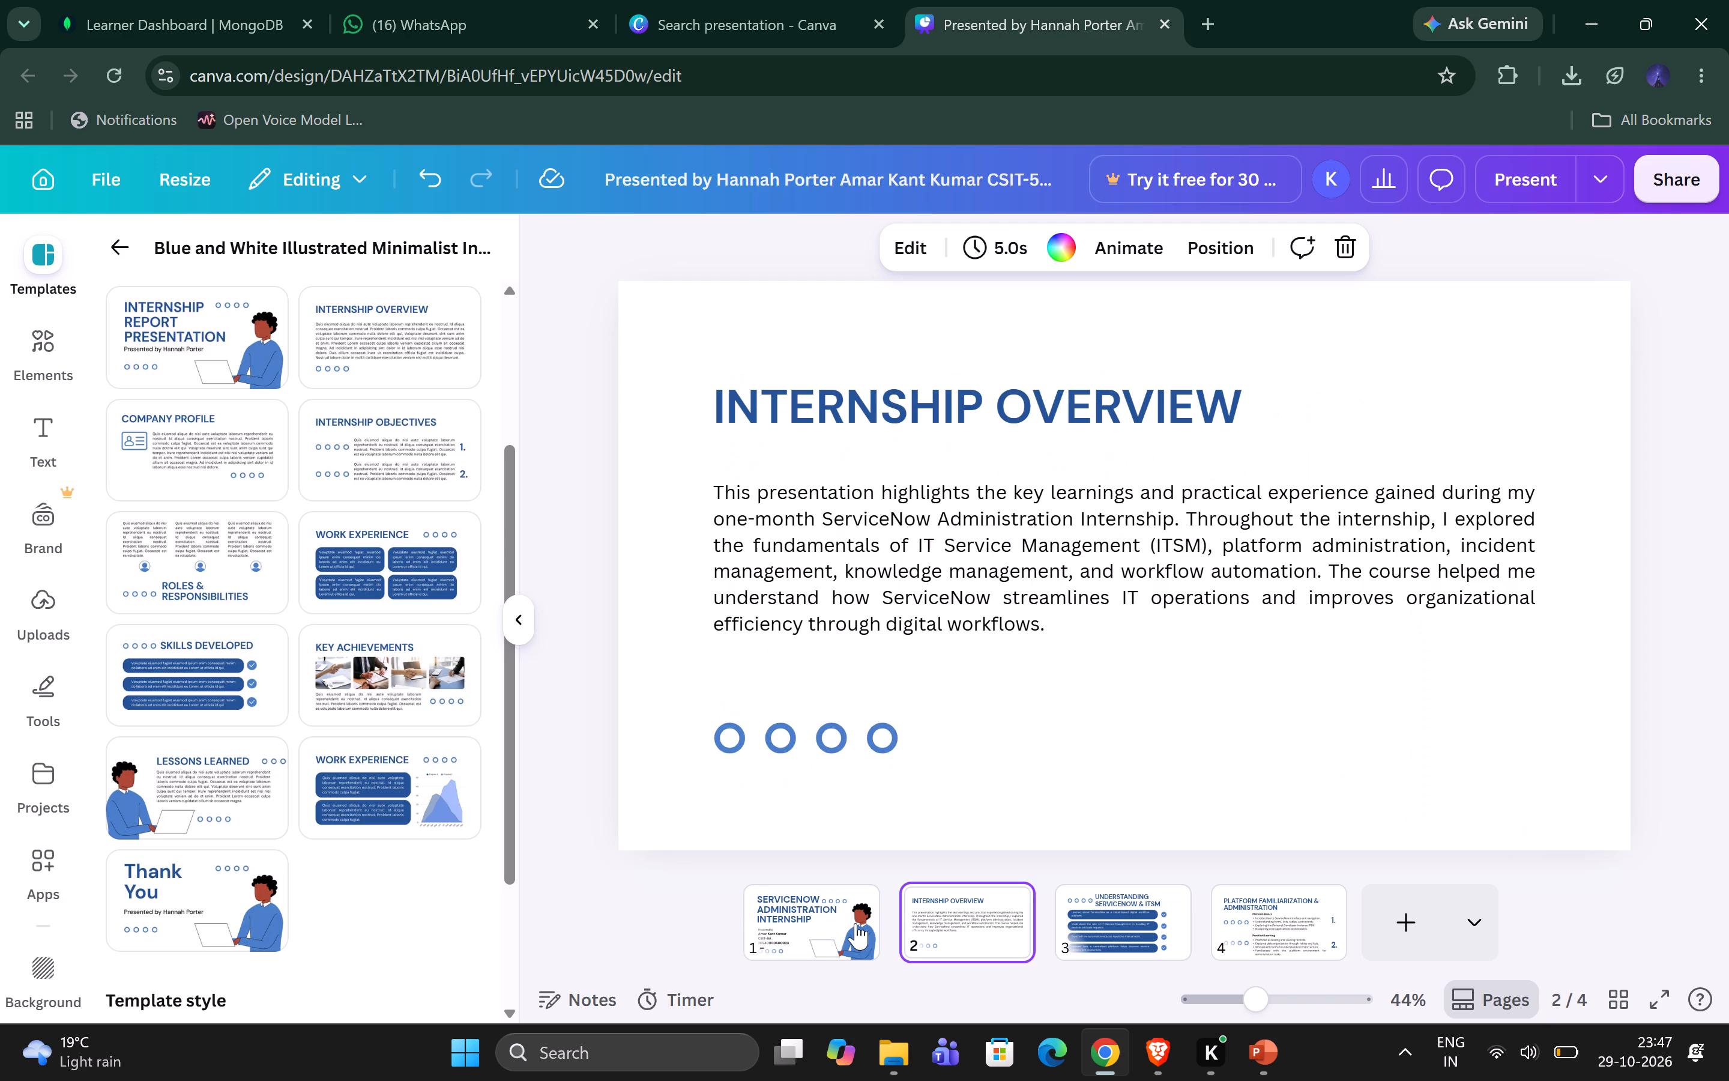
{"action": "key", "text": "Right"}
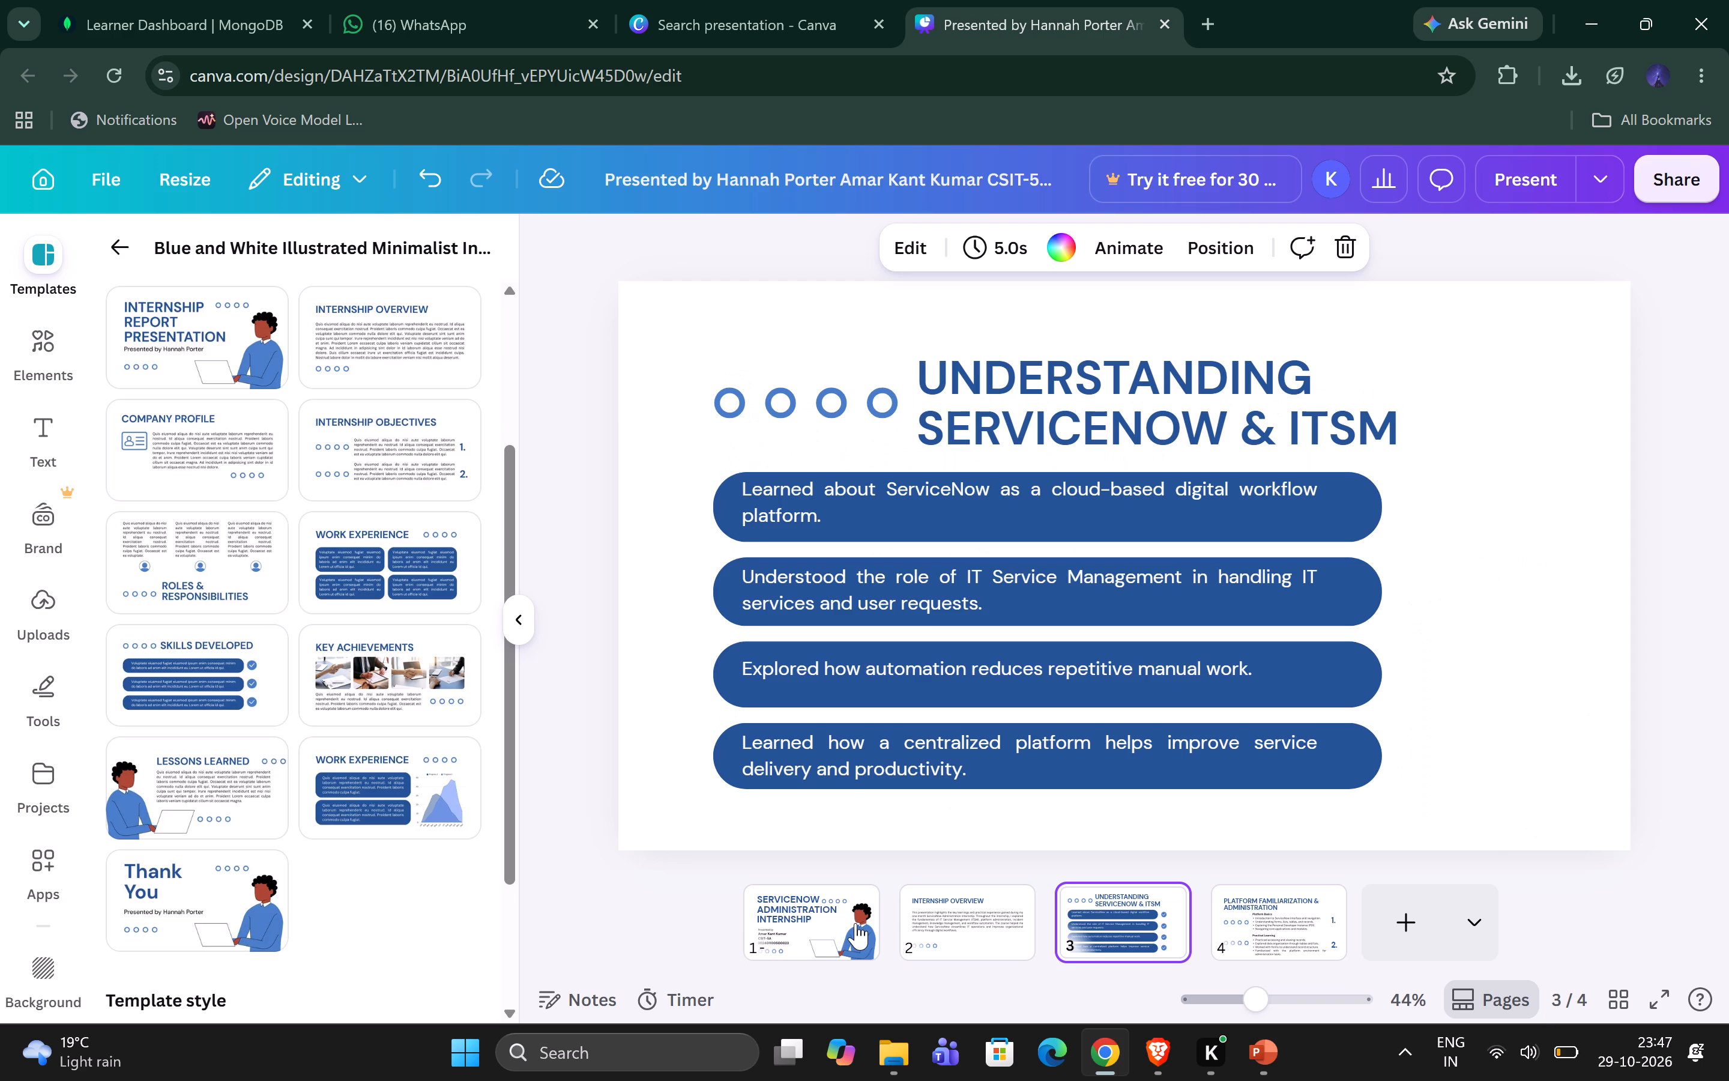
{"action": "key", "text": "Right"}
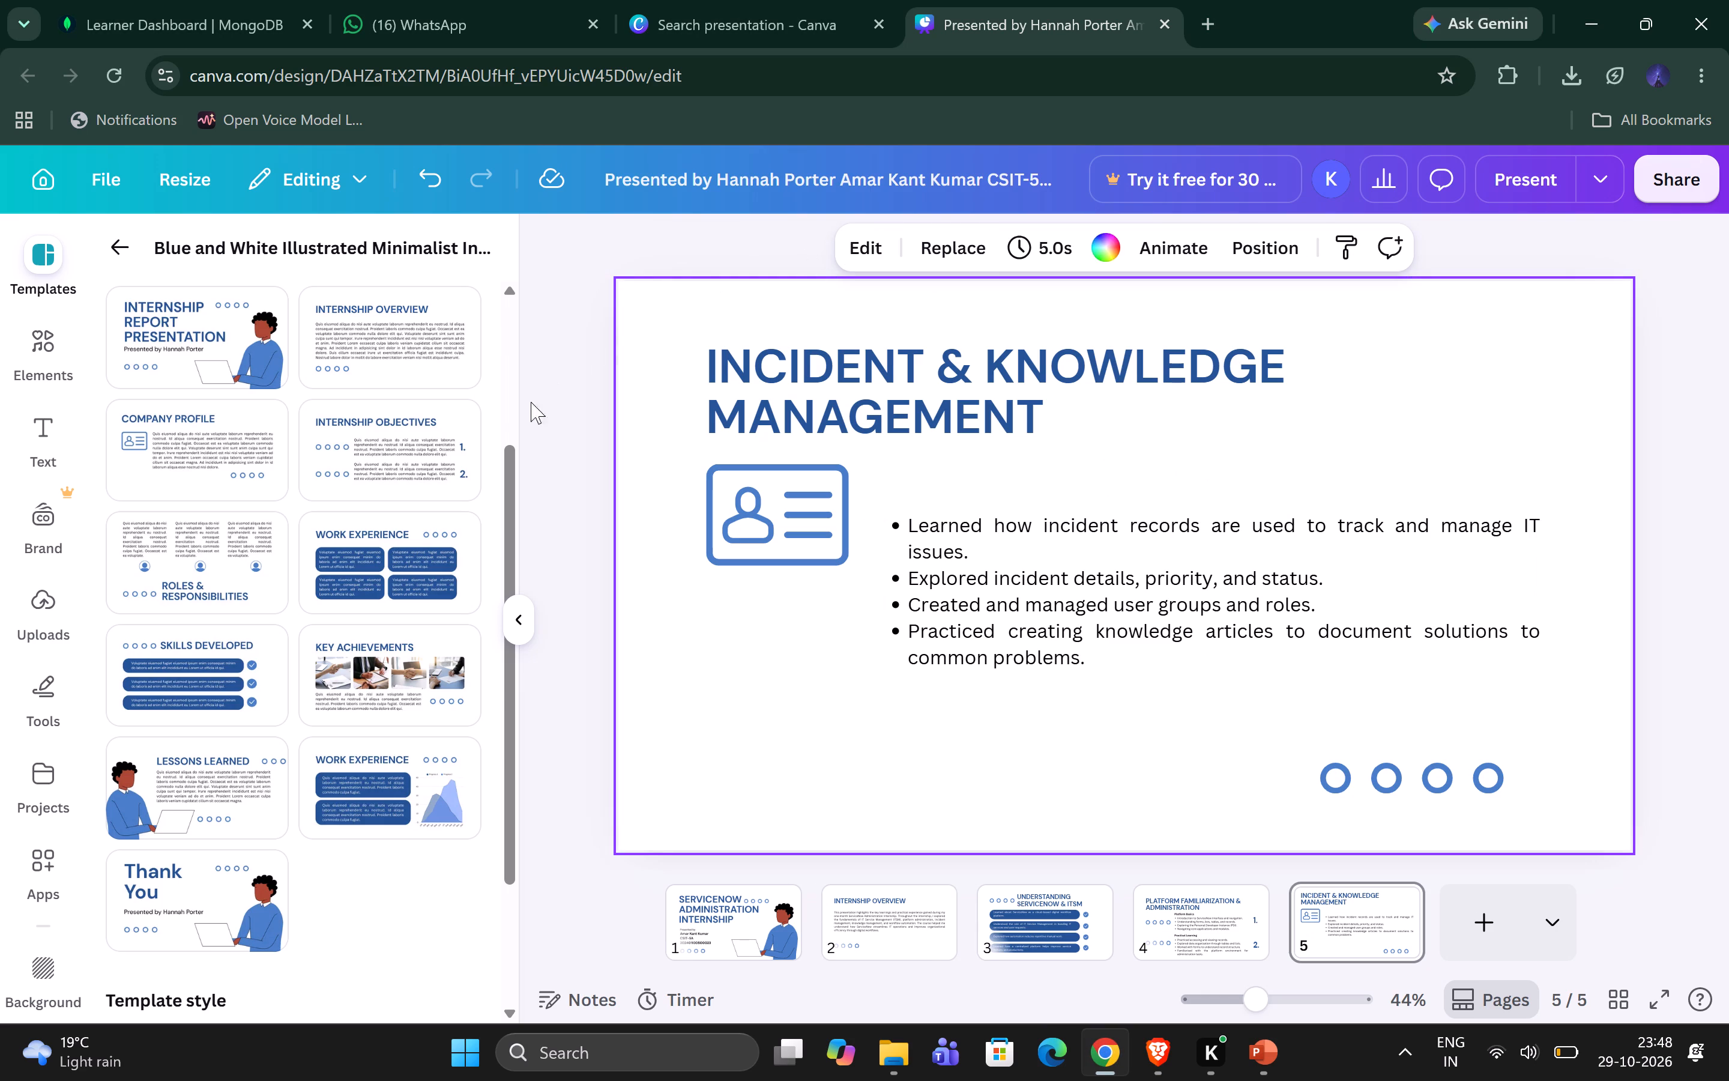
{"action": "left_click", "coordinate": [55, 357]}
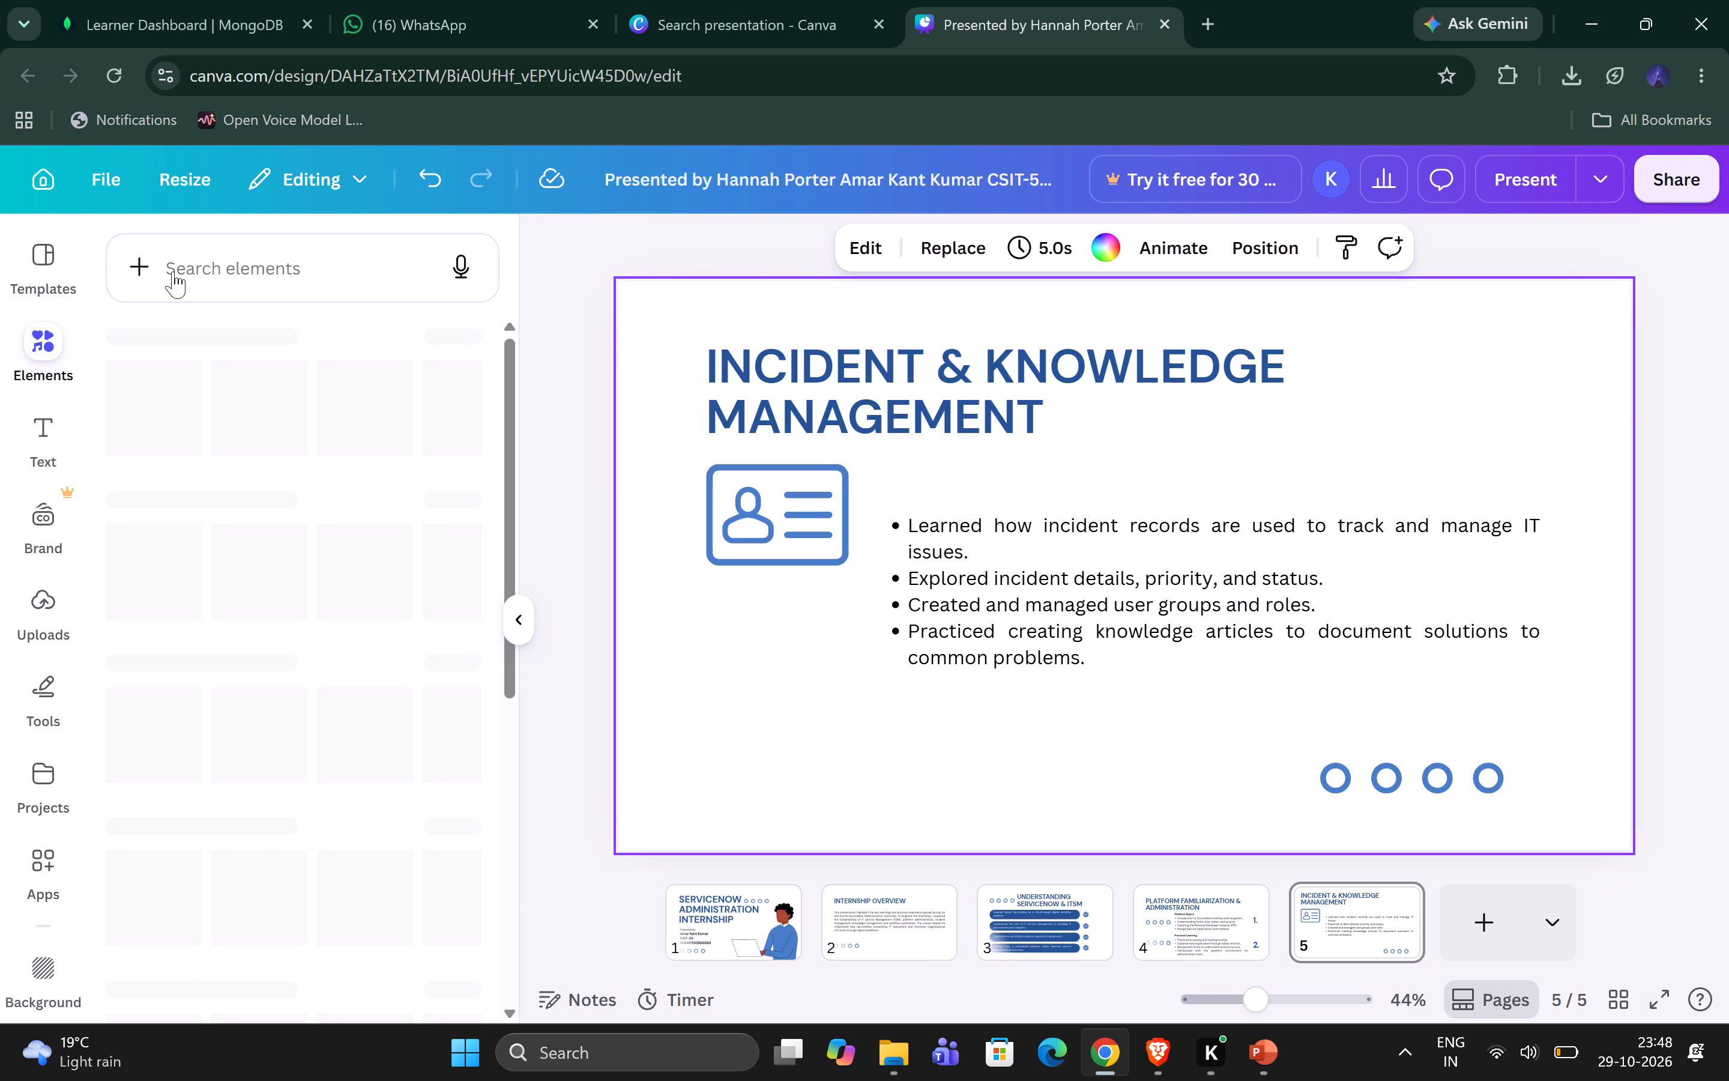
{"action": "left_click", "coordinate": [44, 426]}
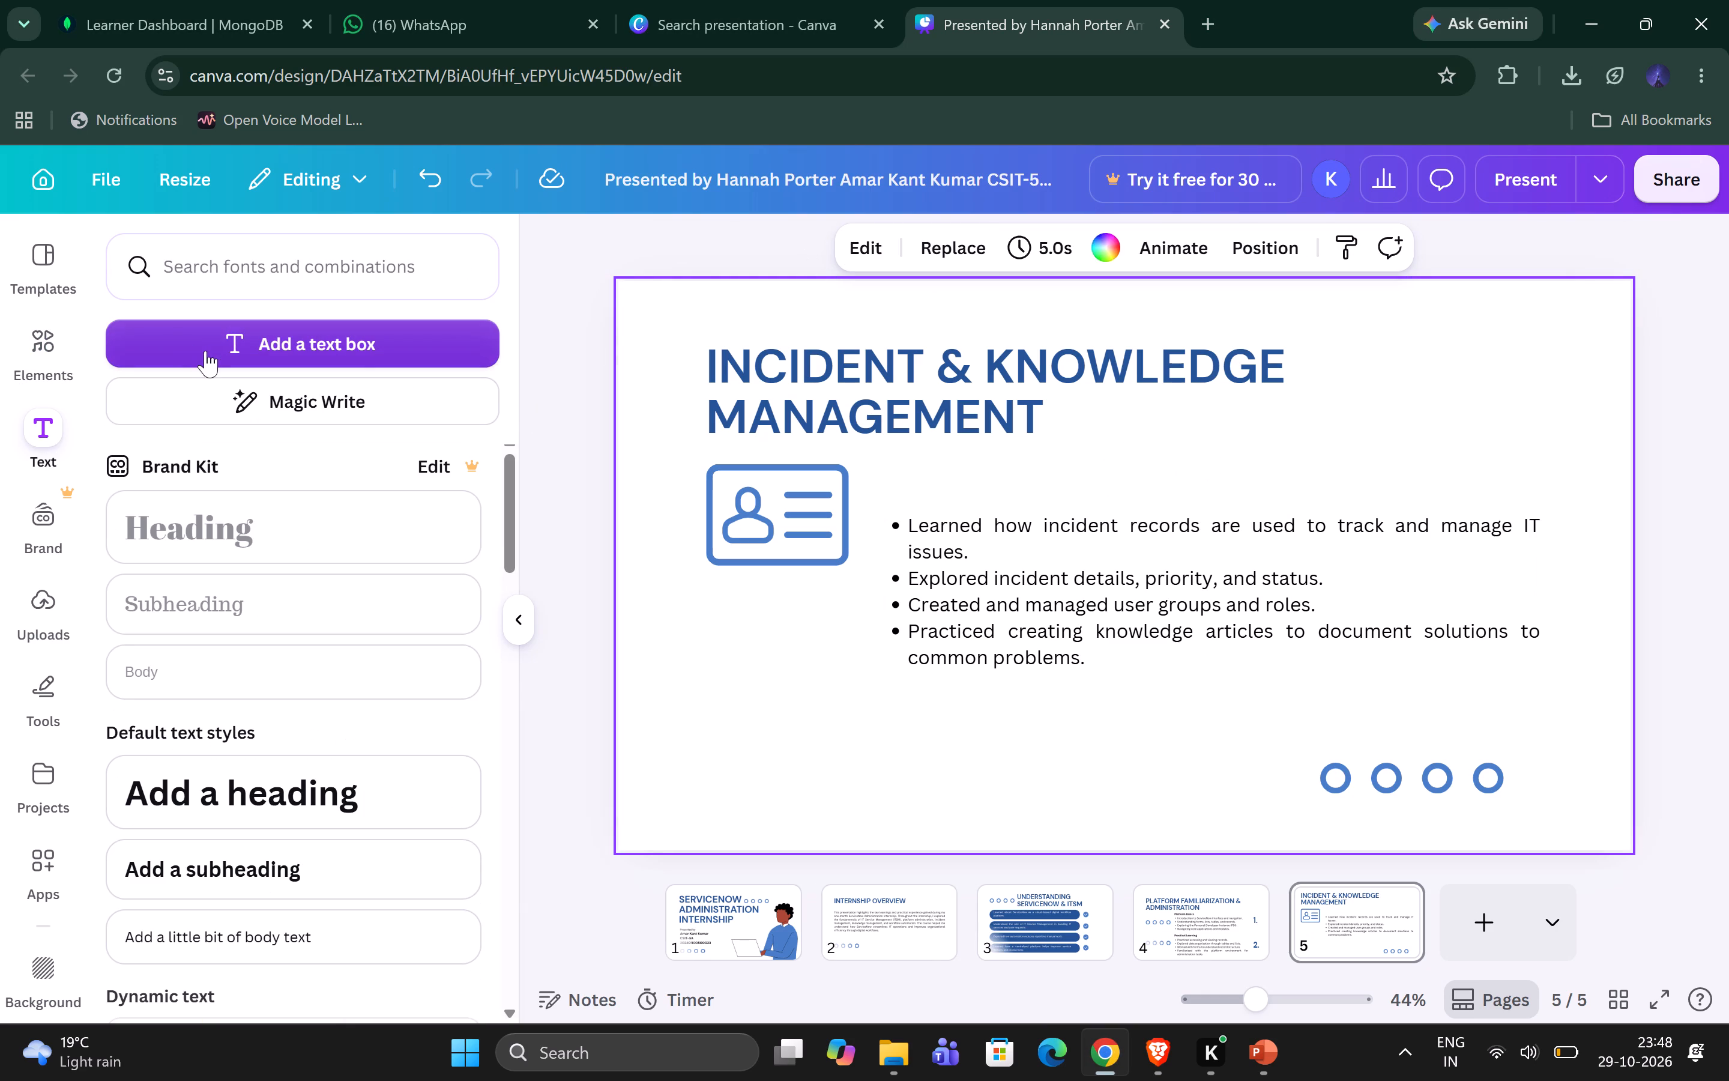
{"action": "left_click", "coordinate": [205, 351]}
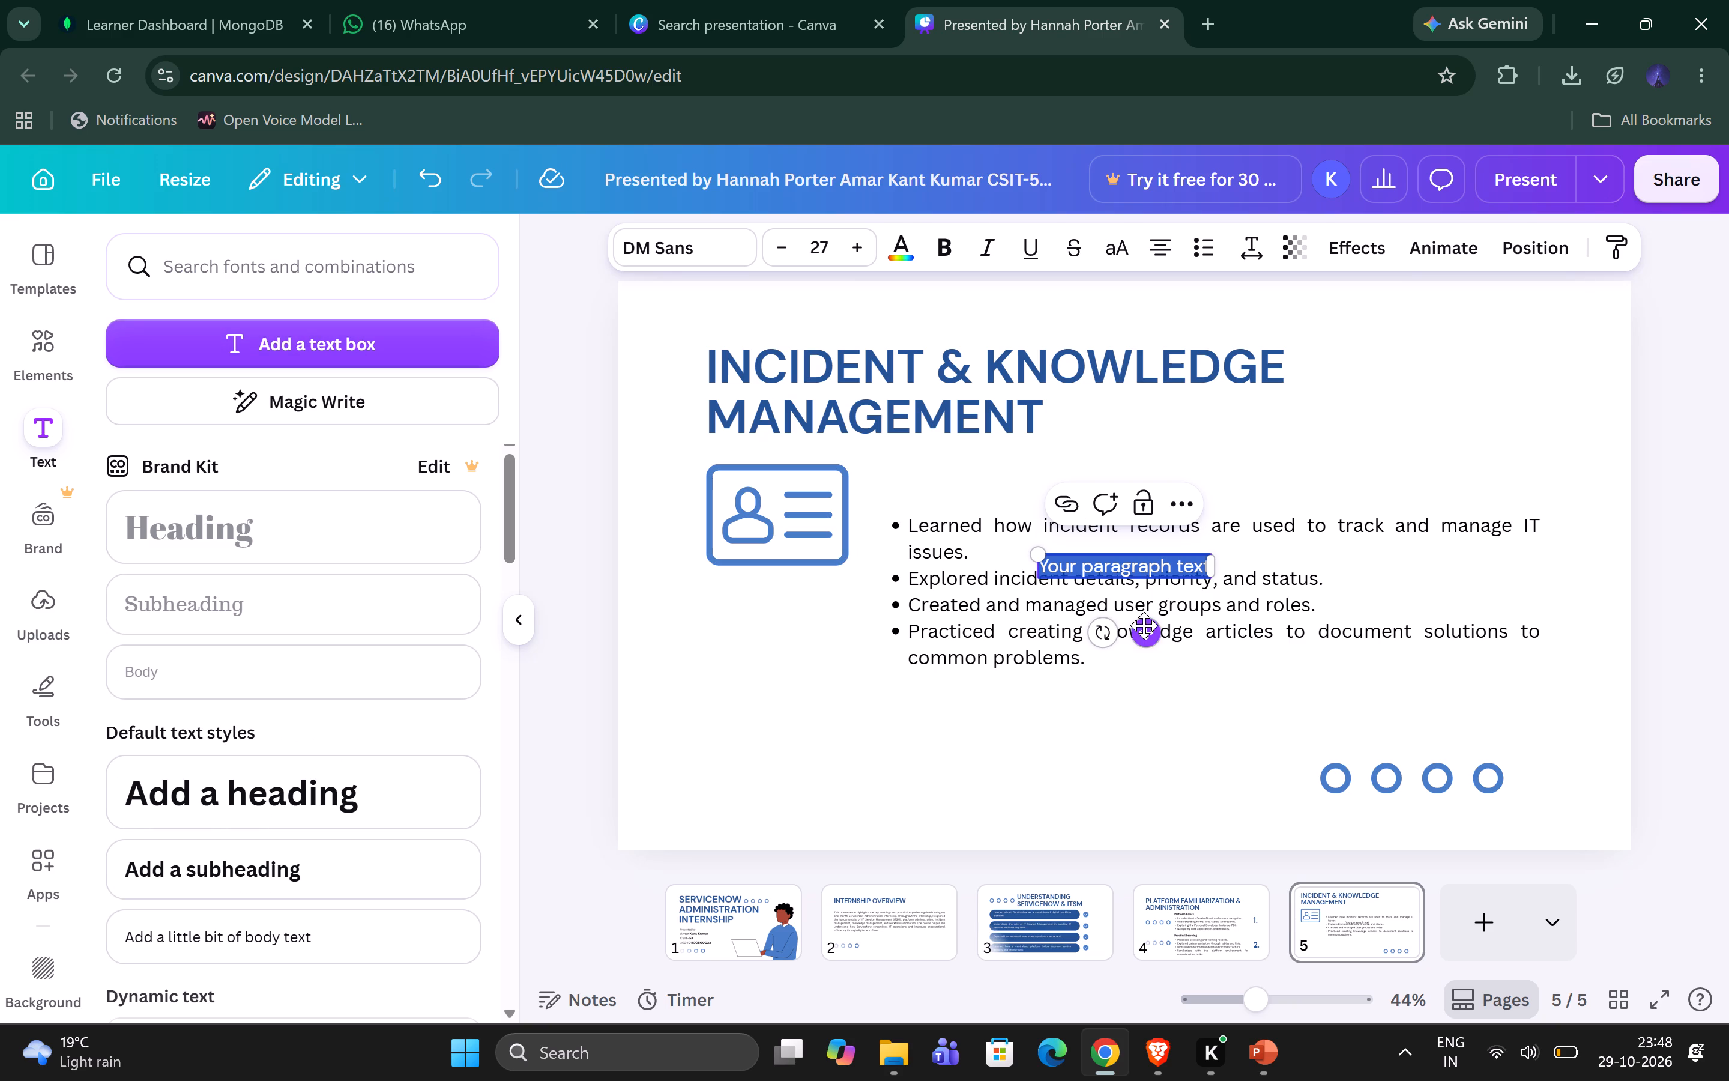
{"action": "left_click_drag", "start_coordinate": [1144, 625], "coordinate": [1036, 787]}
{"action": "triple_click", "coordinate": [1021, 727]}
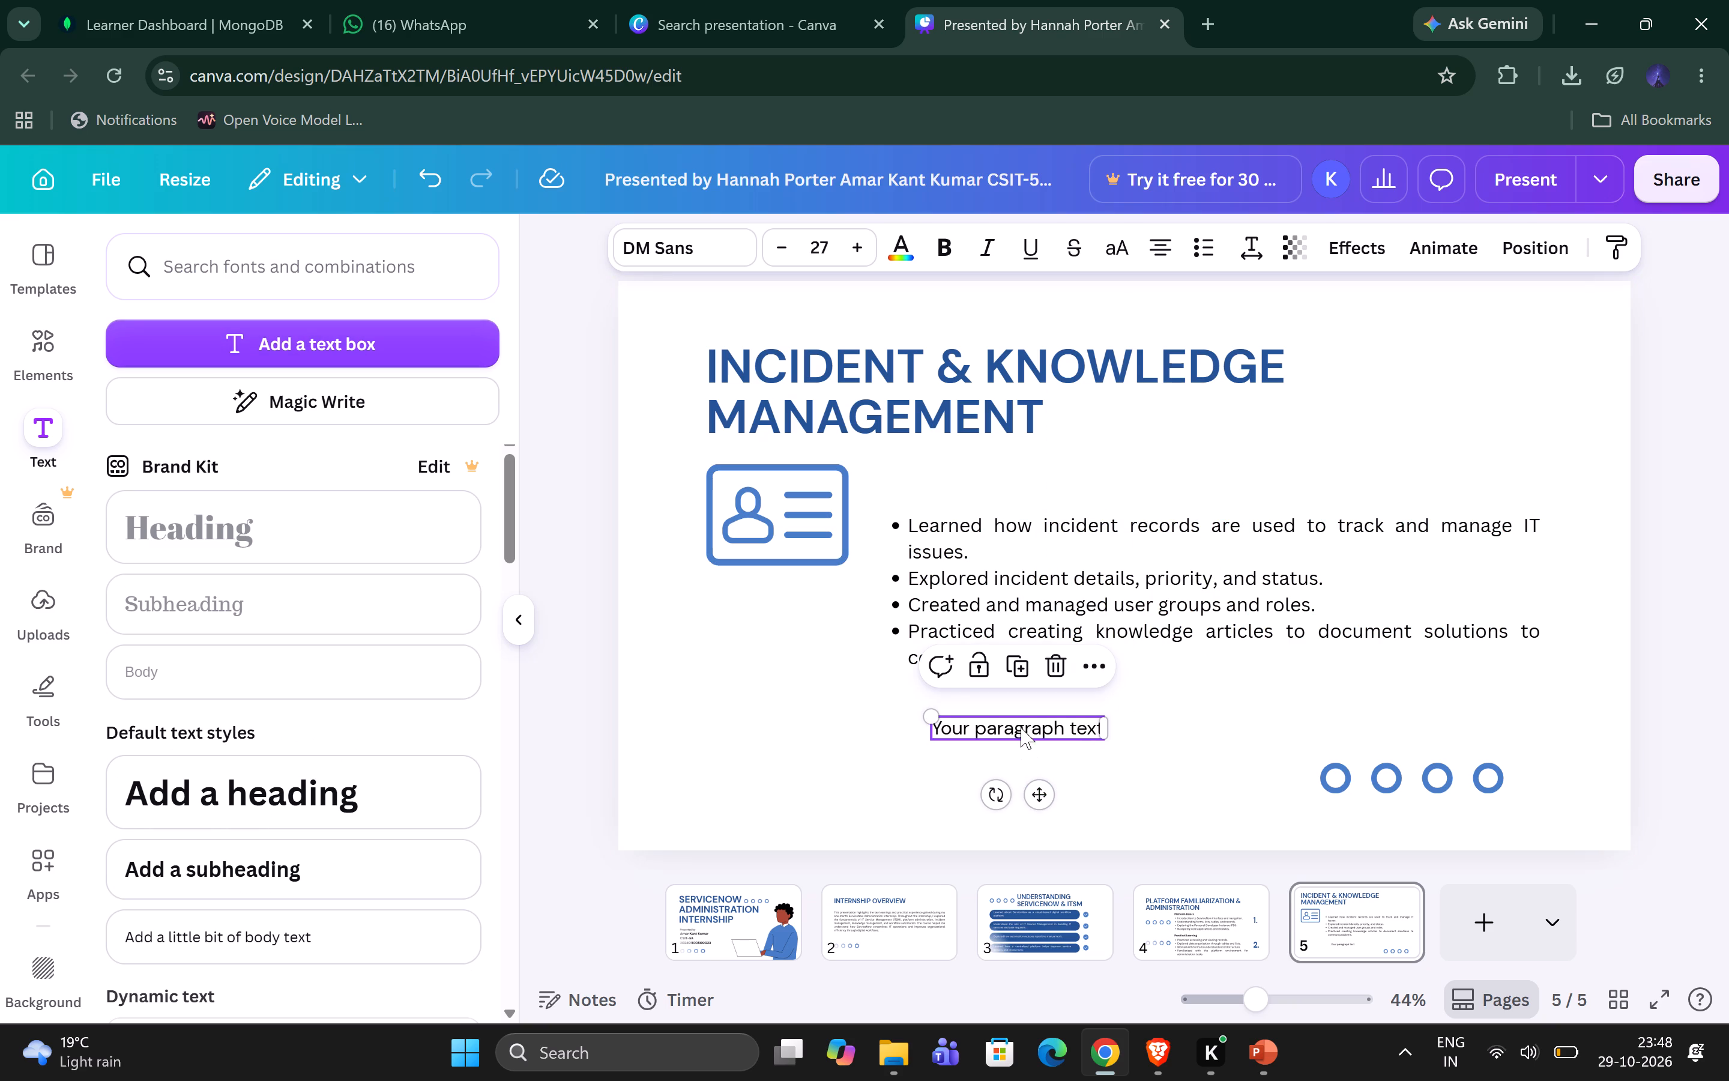
{"action": "key", "text": "ctrl+v"}
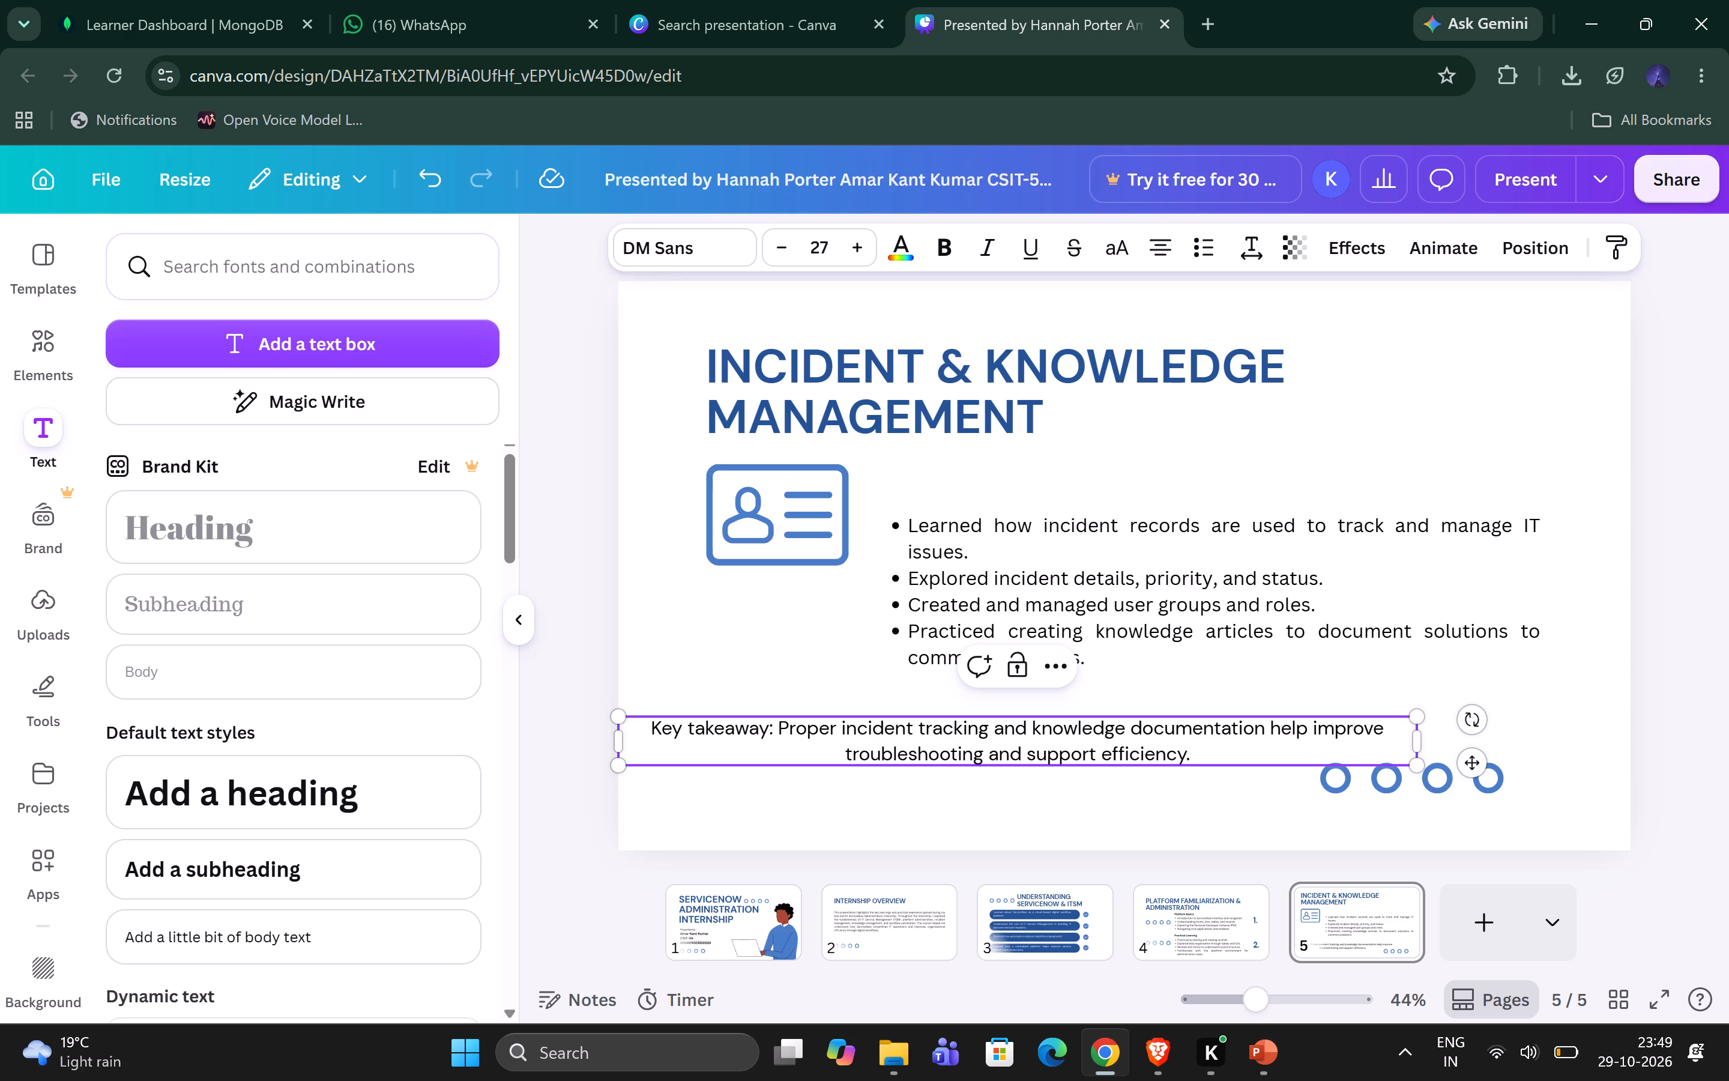
Move the key takeaway text box to the slide's horizontal center, slightly higher, just above the circle row.
{"action": "left_click_drag", "start_coordinate": [1474, 759], "coordinate": [1557, 747]}
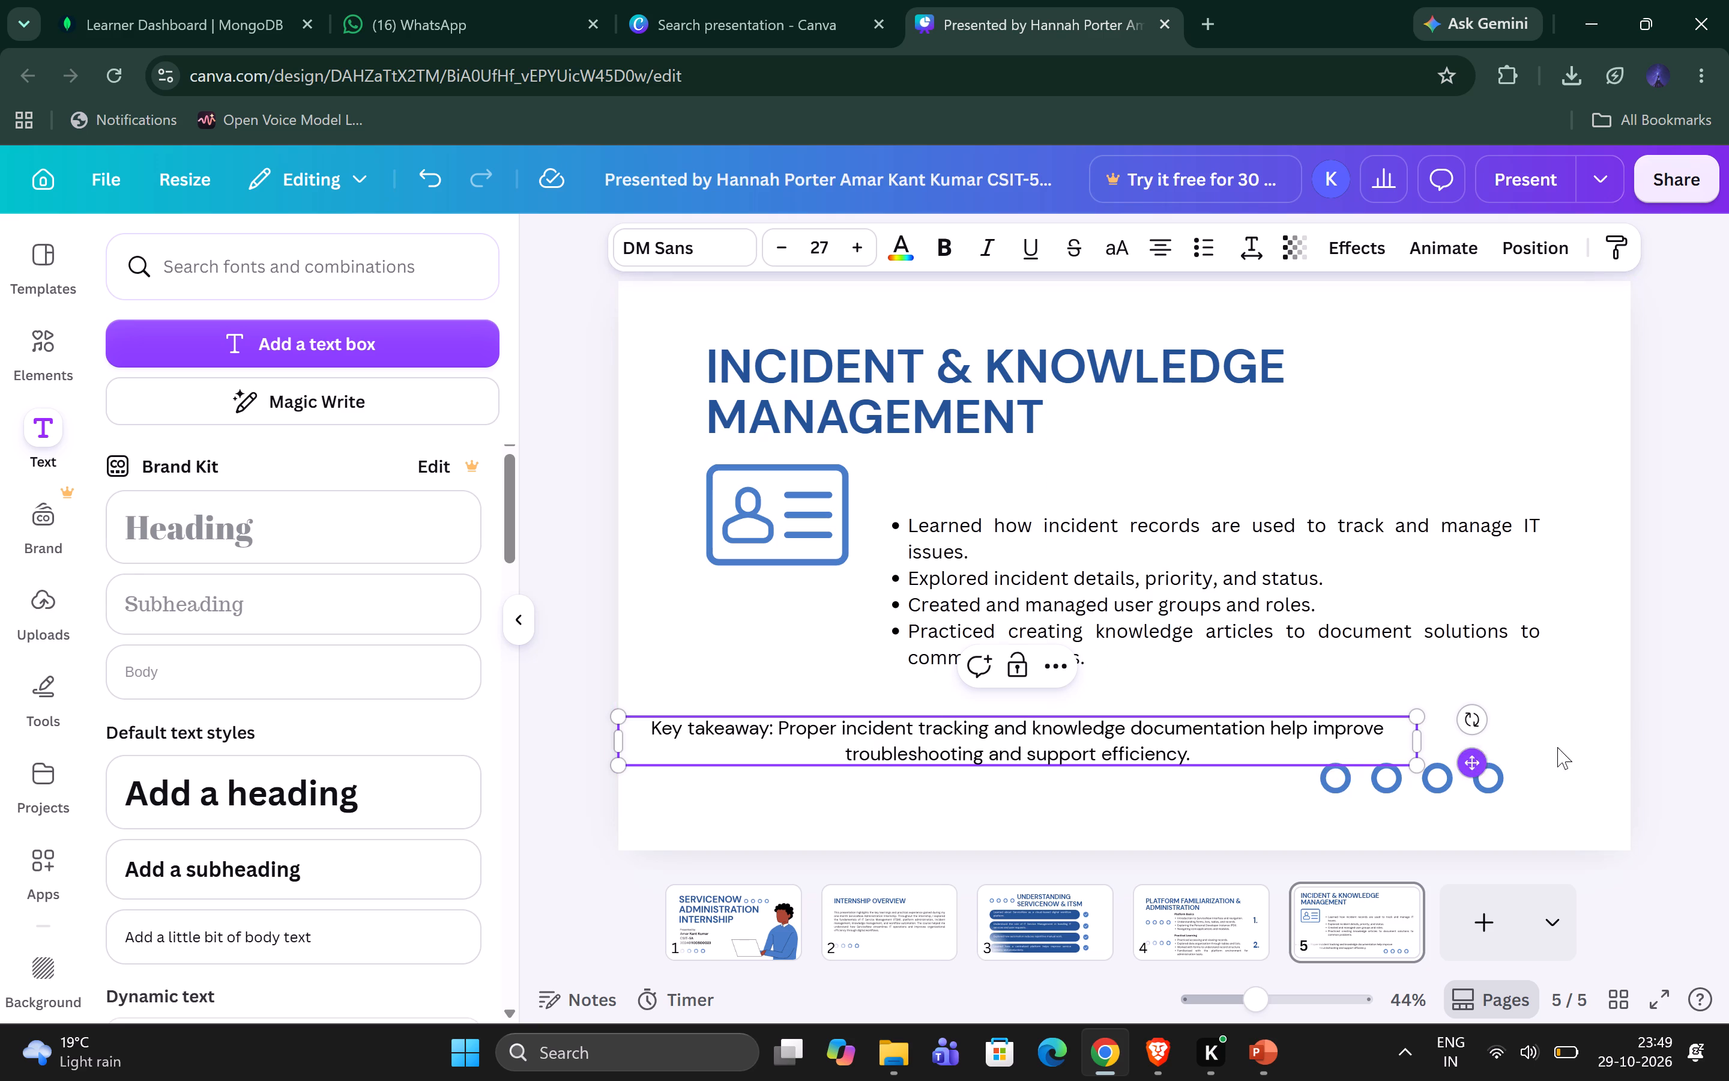
{"action": "left_click_drag", "start_coordinate": [1557, 747], "coordinate": [1587, 746]}
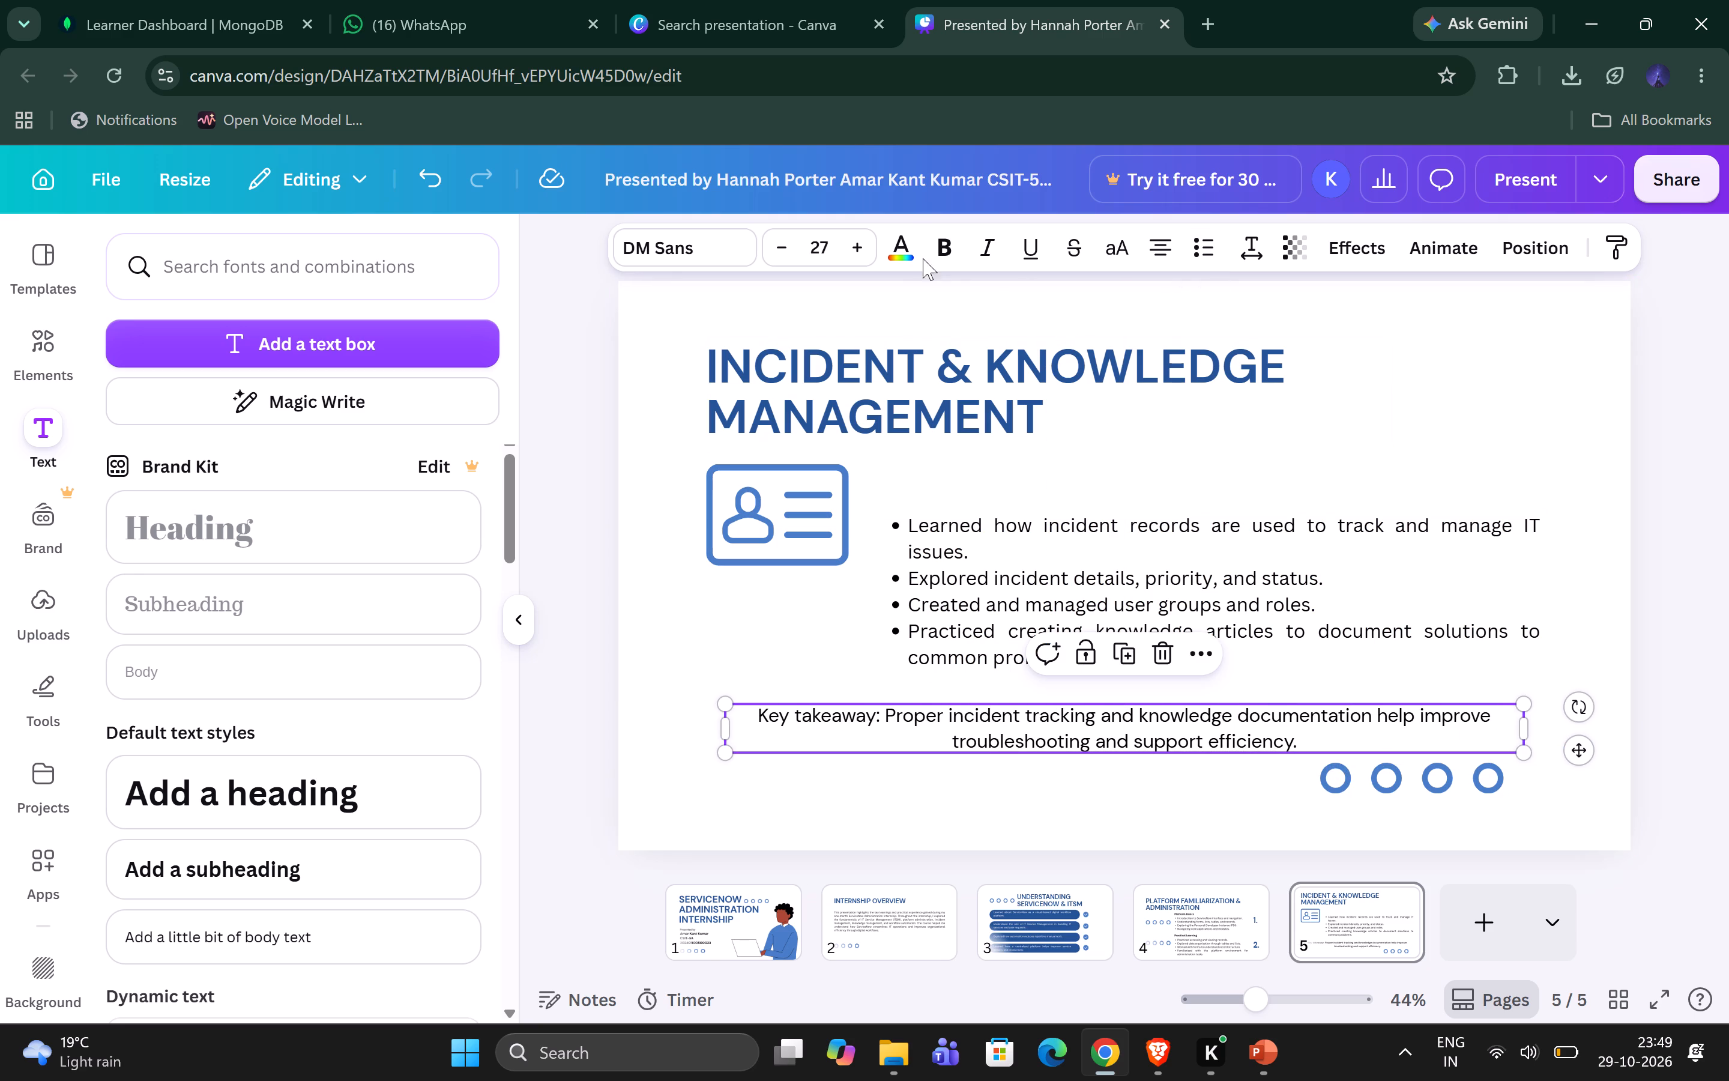
Color slide 5's key takeaway text grey and make it bold.
{"action": "left_click", "coordinate": [910, 251]}
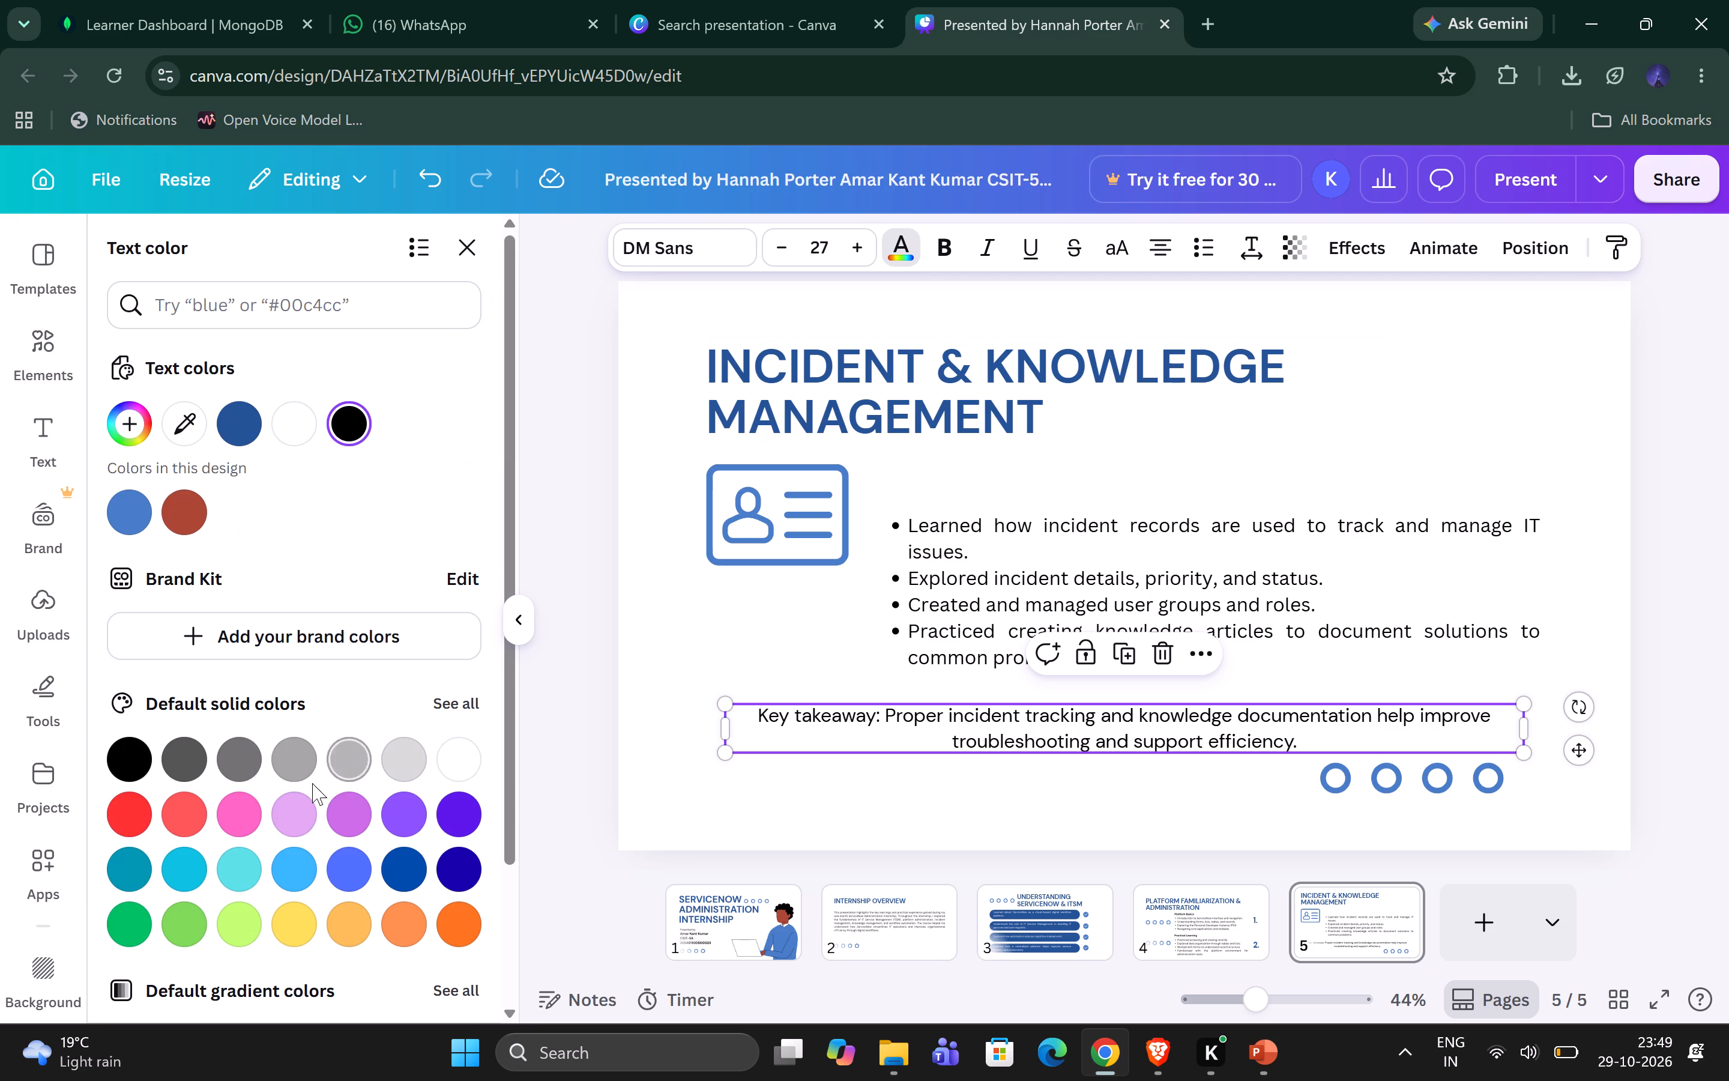
{"action": "left_click", "coordinate": [294, 763]}
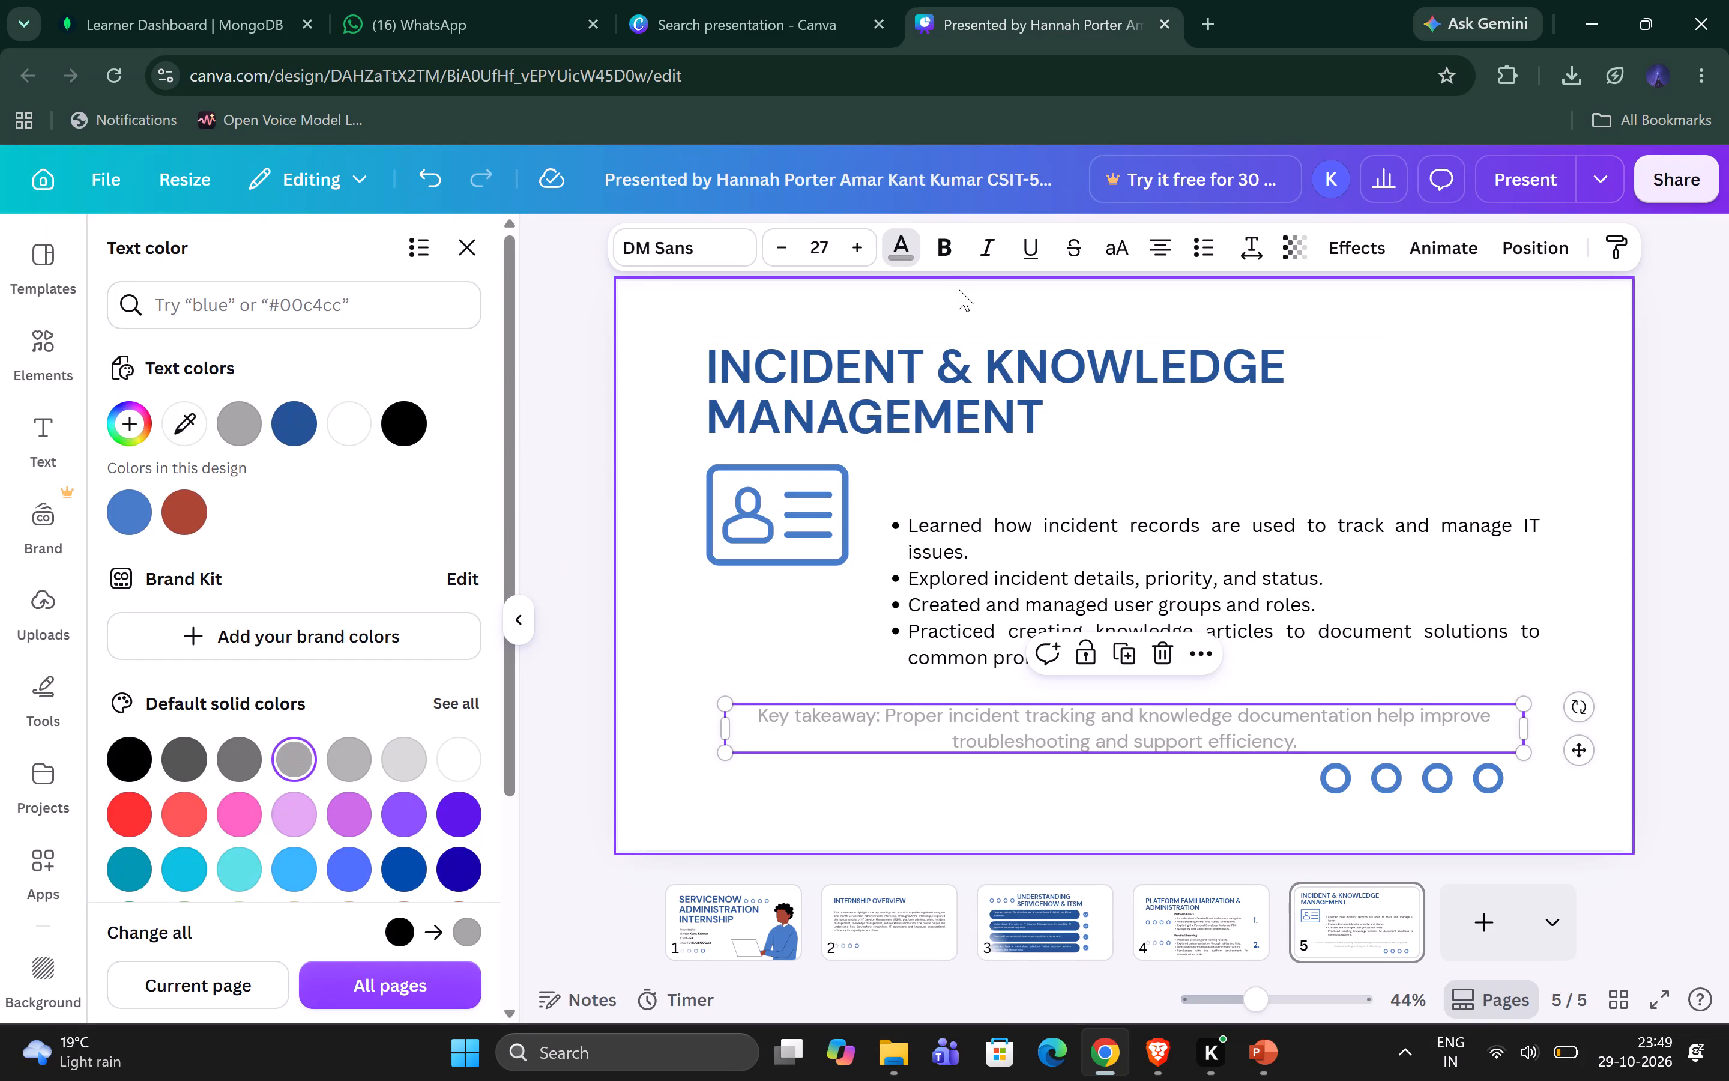
{"action": "left_click", "coordinate": [955, 261]}
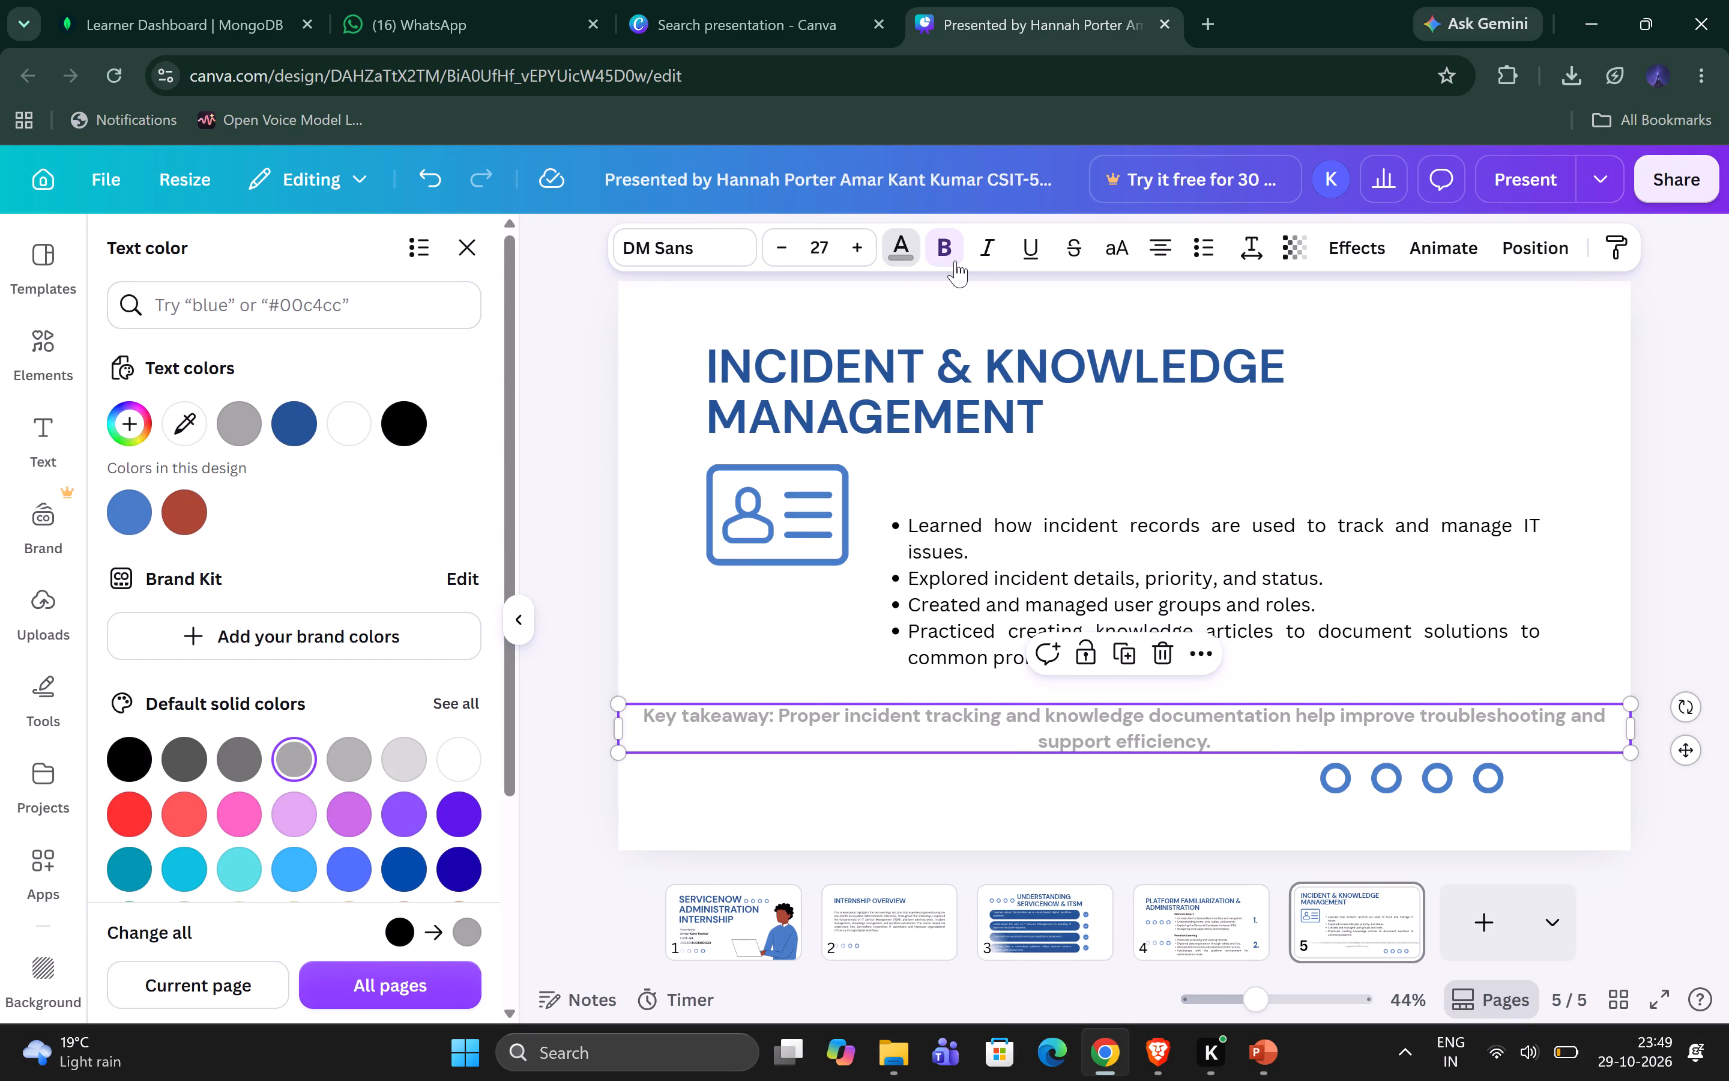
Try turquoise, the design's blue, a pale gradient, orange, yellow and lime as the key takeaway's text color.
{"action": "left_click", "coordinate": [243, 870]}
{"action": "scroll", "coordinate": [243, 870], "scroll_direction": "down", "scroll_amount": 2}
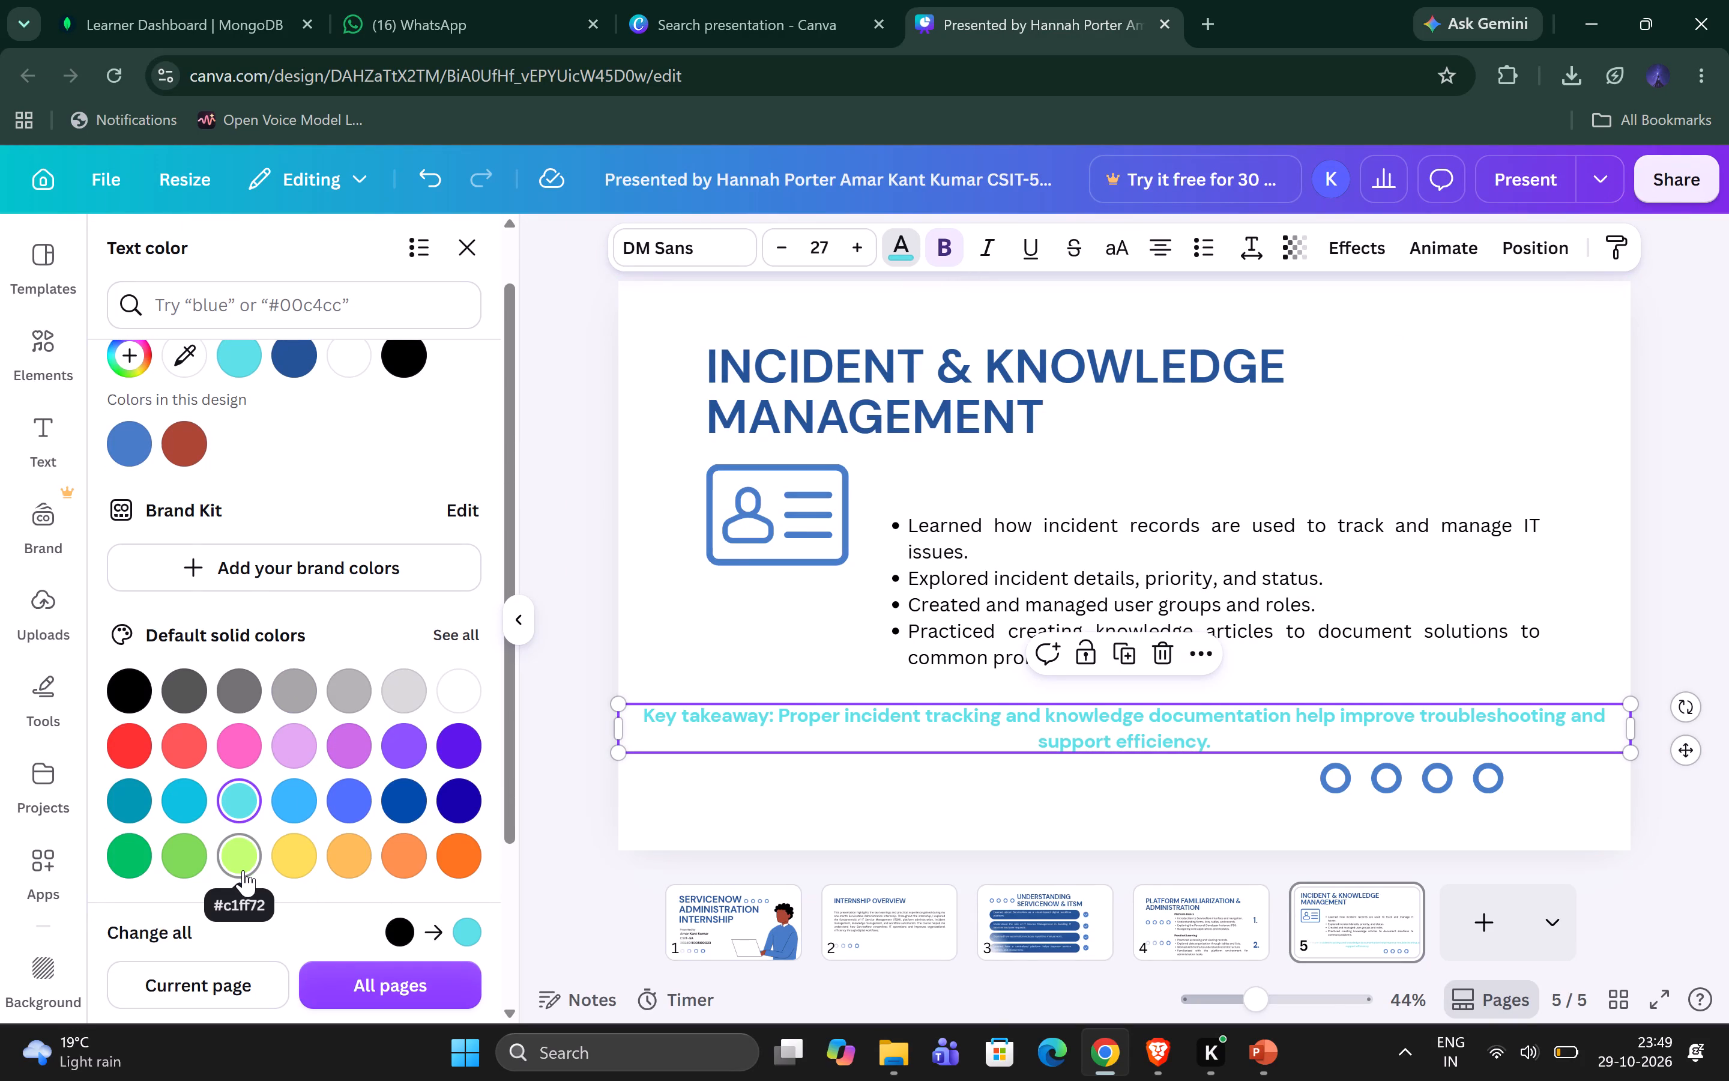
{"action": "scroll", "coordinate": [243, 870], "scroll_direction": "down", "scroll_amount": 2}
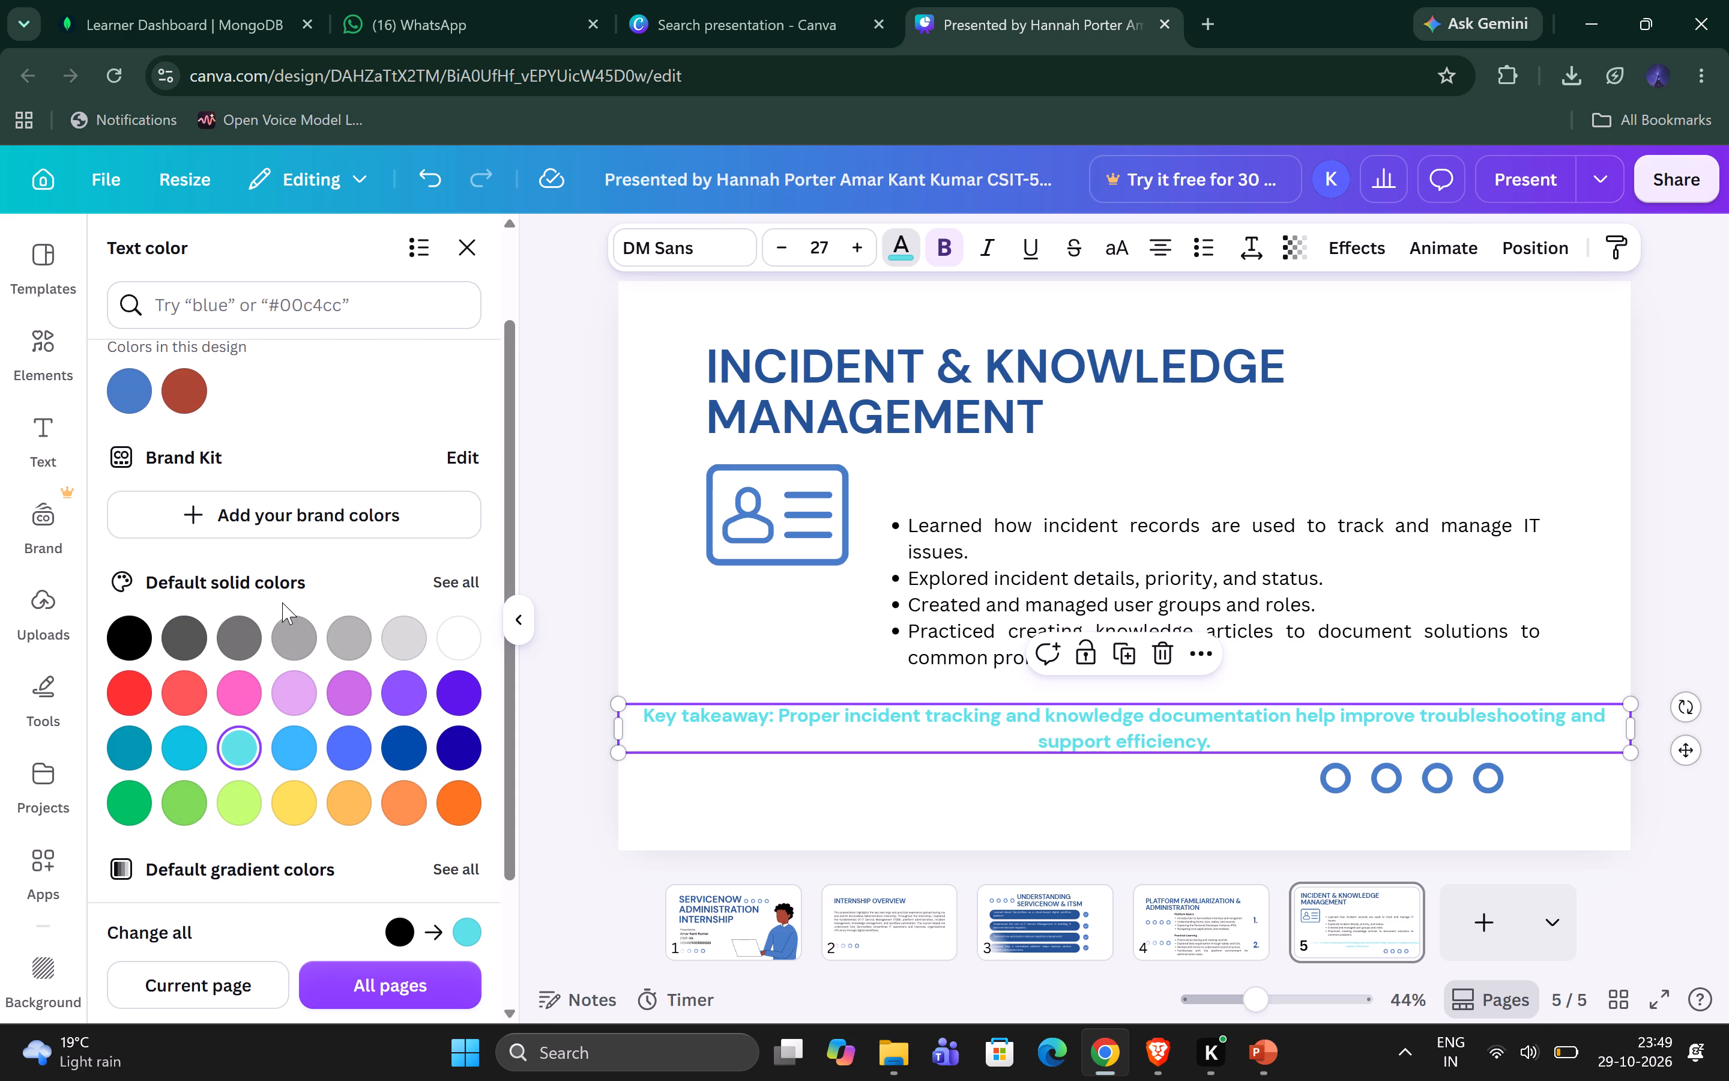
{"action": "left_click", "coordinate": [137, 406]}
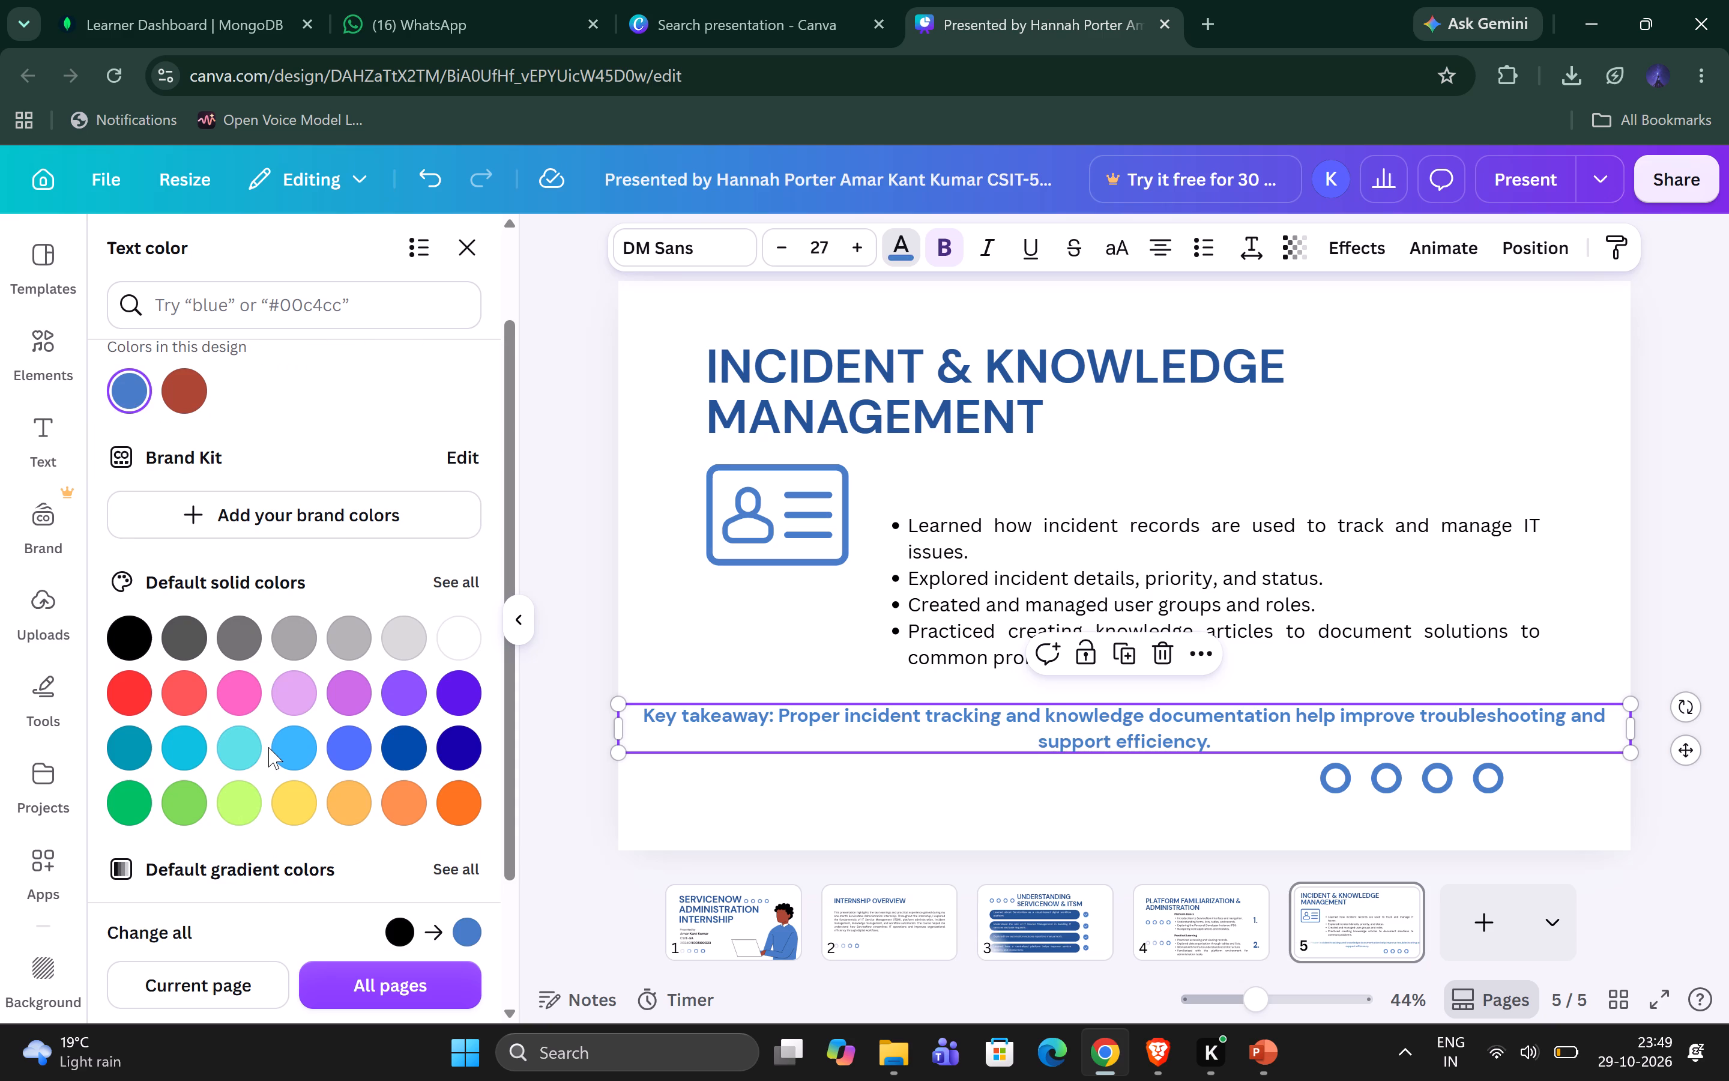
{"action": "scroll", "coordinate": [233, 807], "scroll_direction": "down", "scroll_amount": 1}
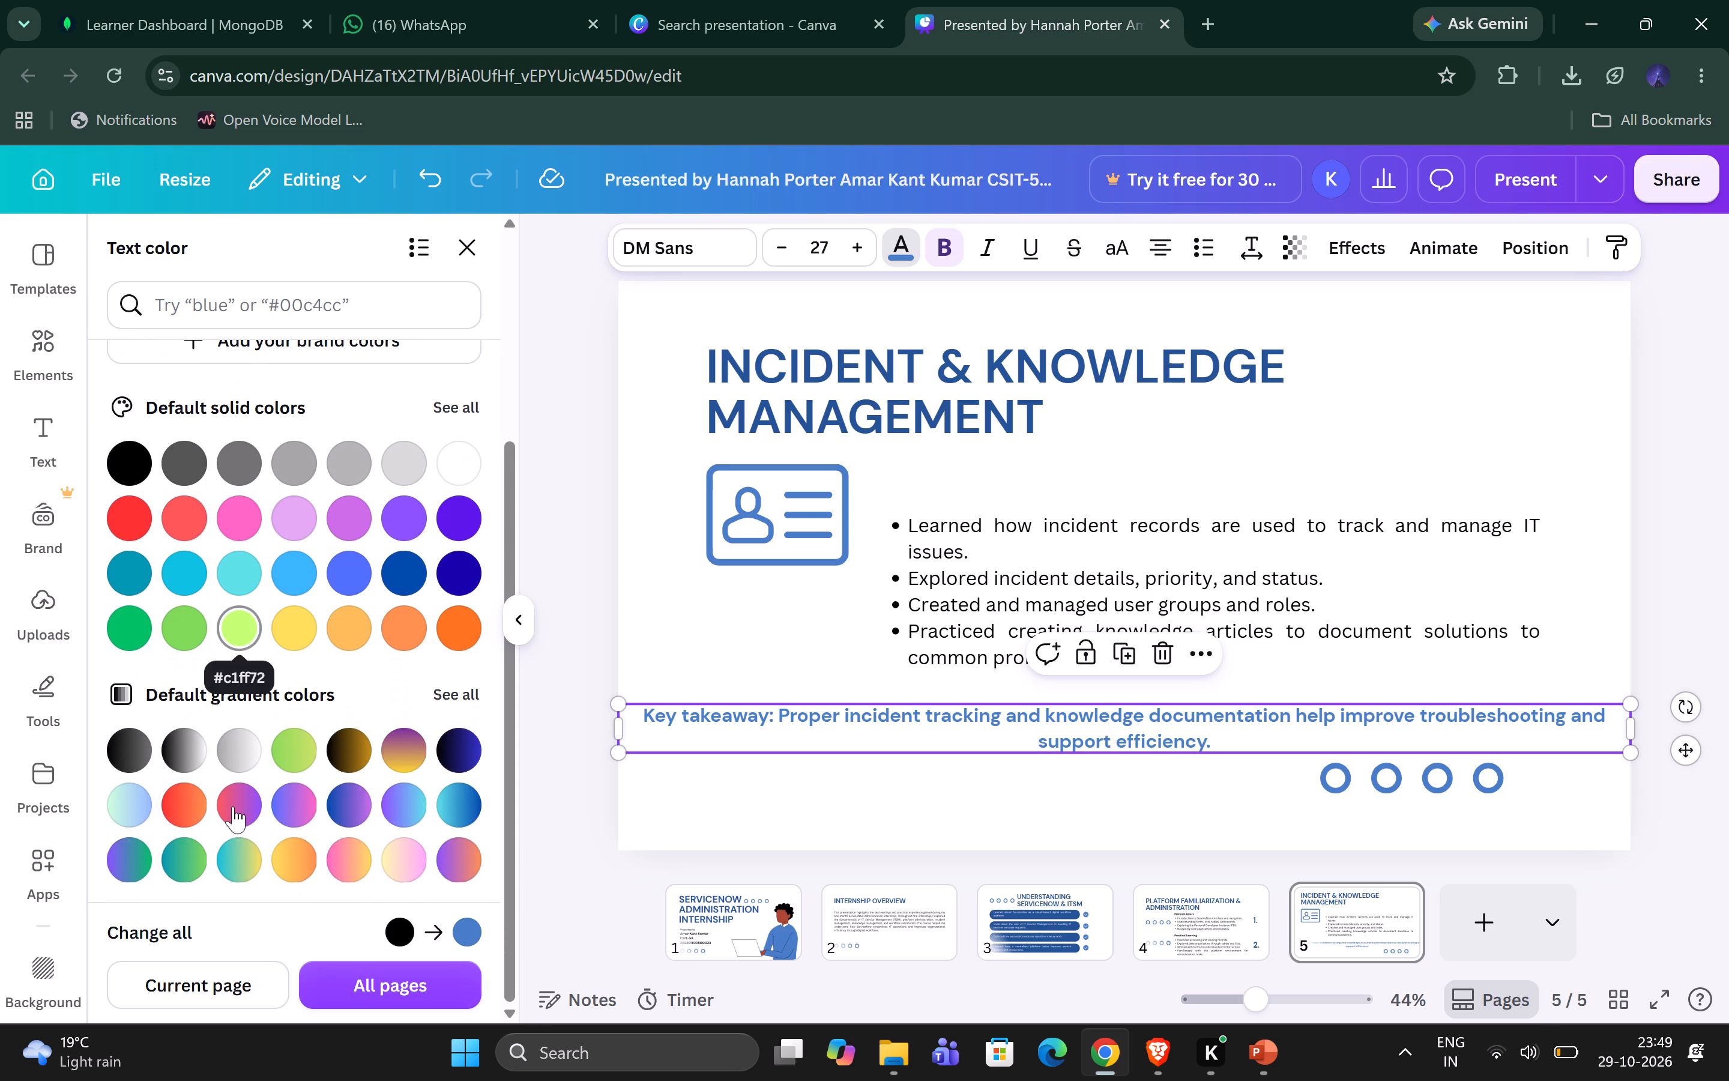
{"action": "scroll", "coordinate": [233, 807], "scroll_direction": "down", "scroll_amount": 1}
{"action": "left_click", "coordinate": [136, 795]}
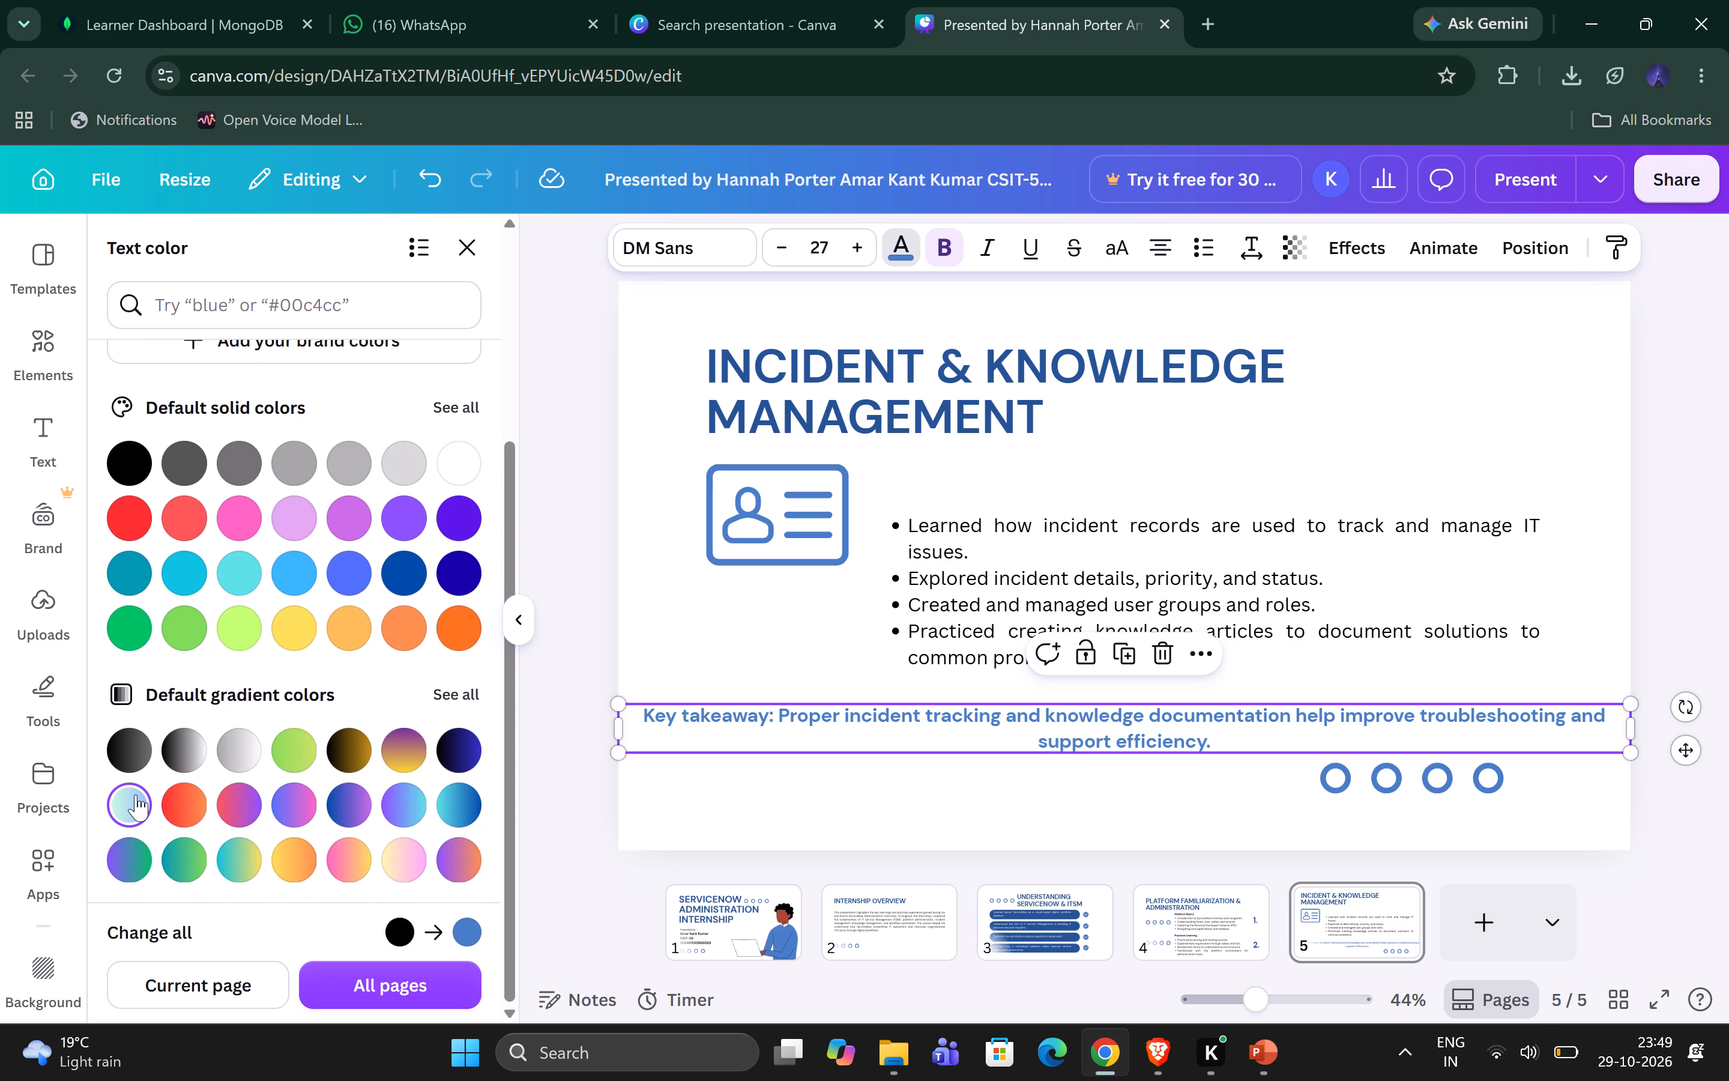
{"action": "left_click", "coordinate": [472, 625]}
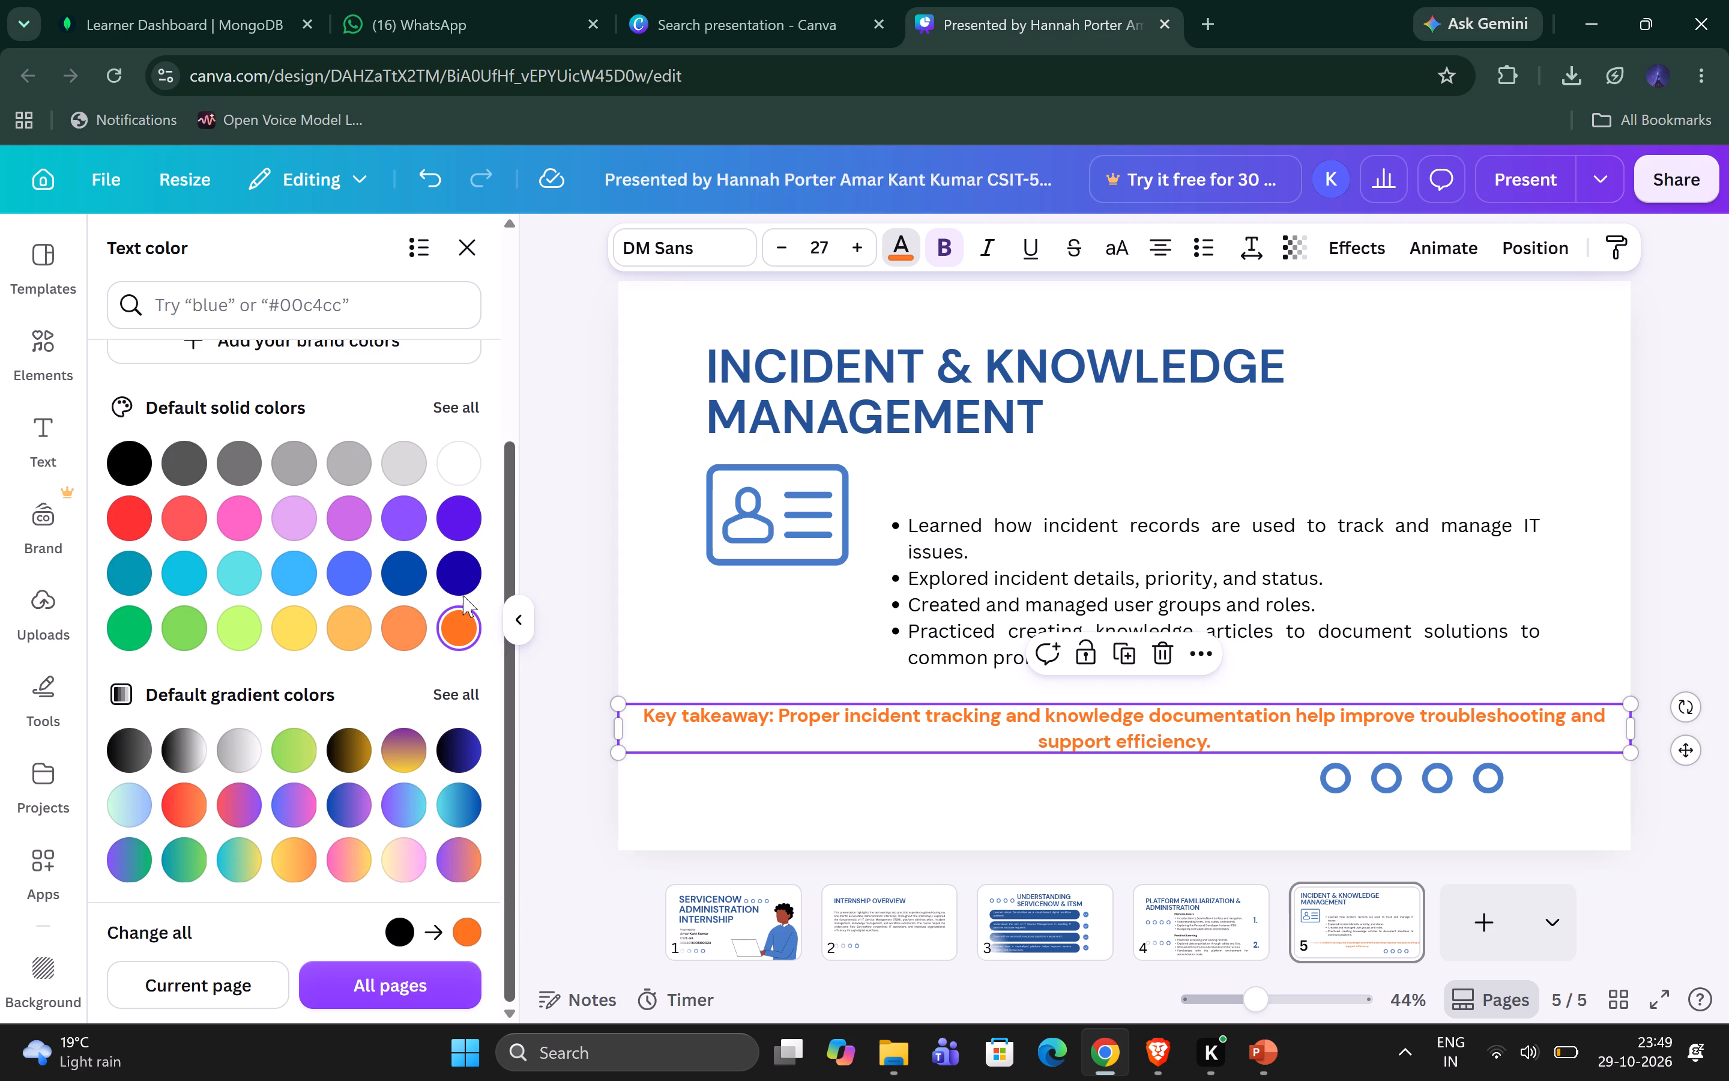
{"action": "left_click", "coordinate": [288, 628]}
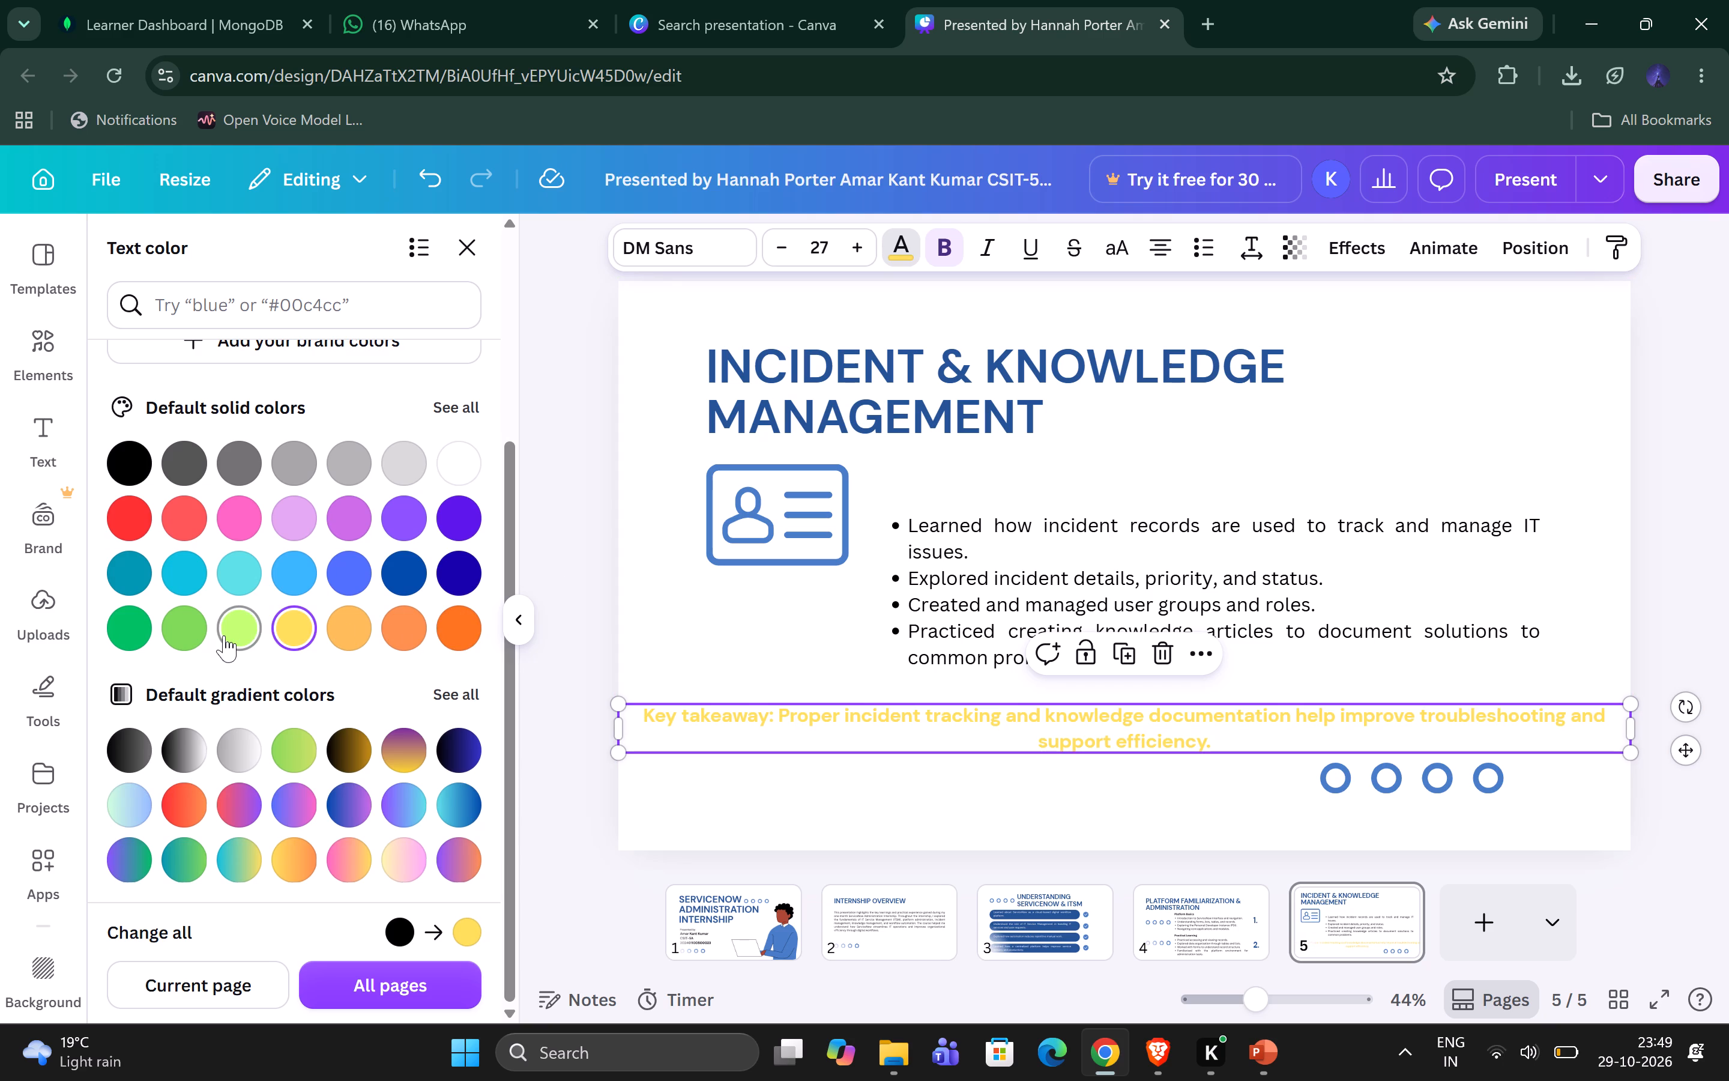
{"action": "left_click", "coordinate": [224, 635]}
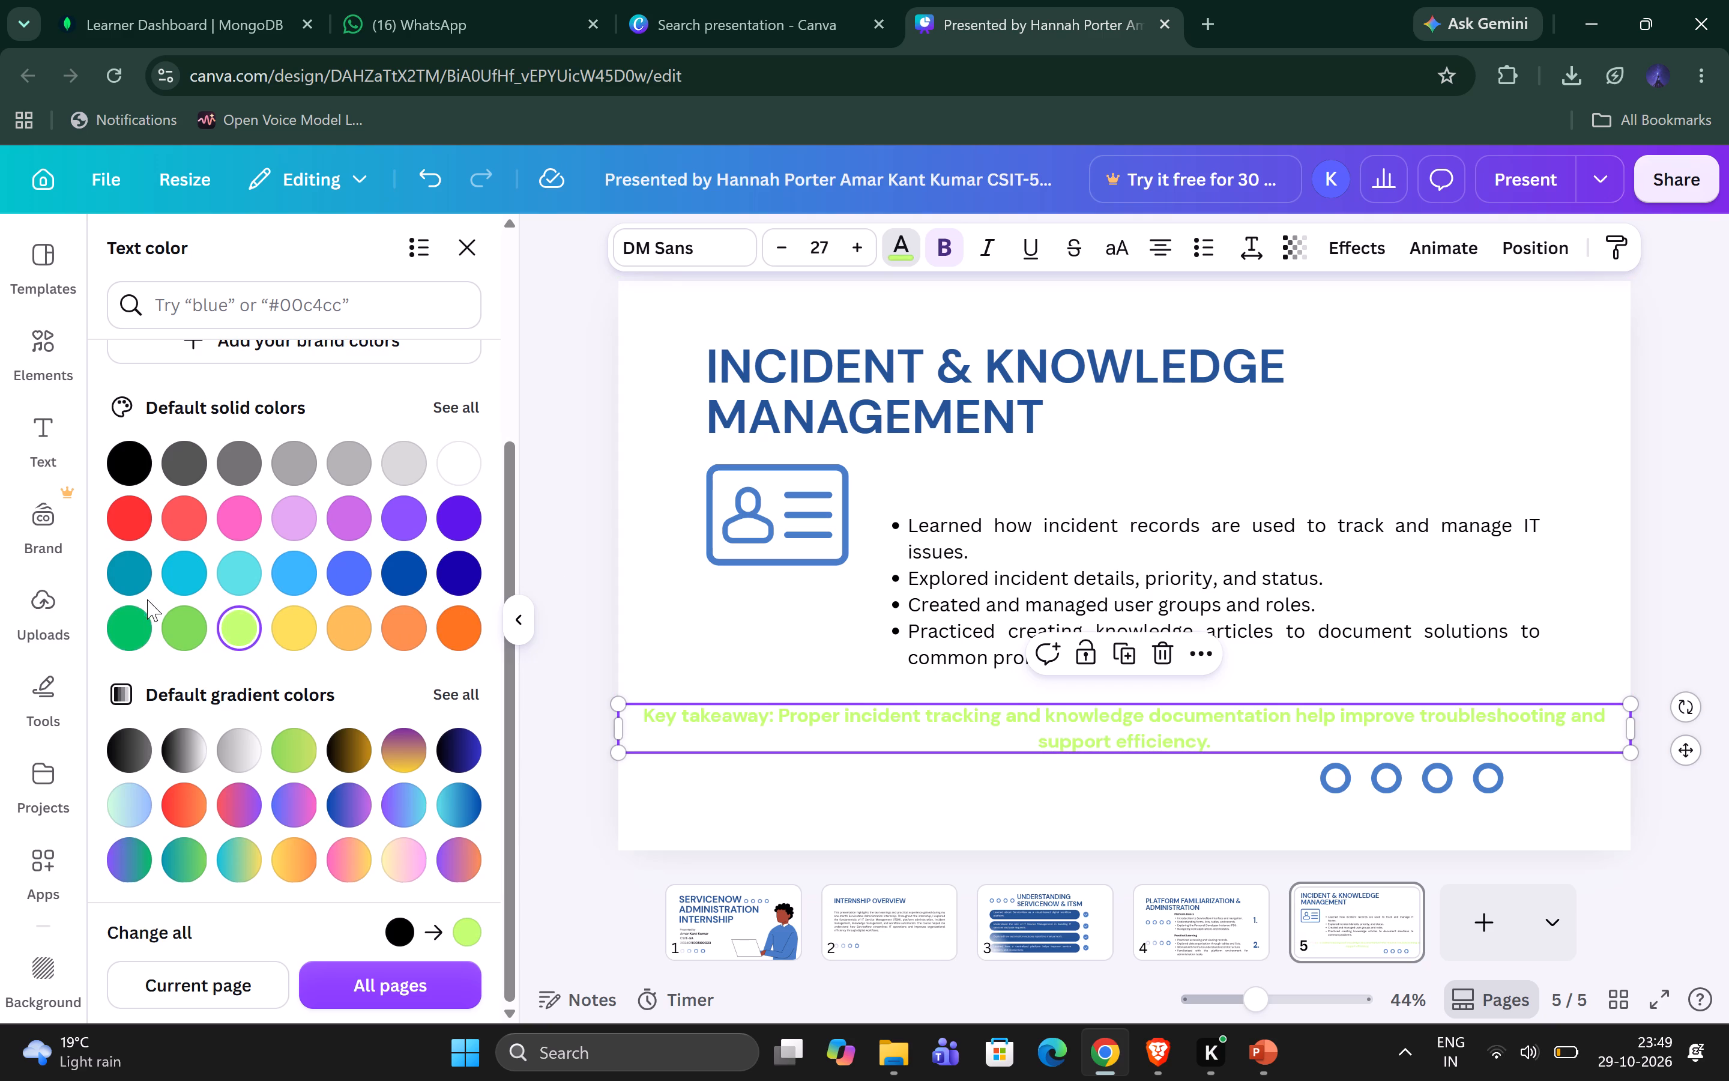
Color the key takeaway text violet using the default solid colors and deselect the text box.
{"action": "left_click", "coordinate": [461, 517]}
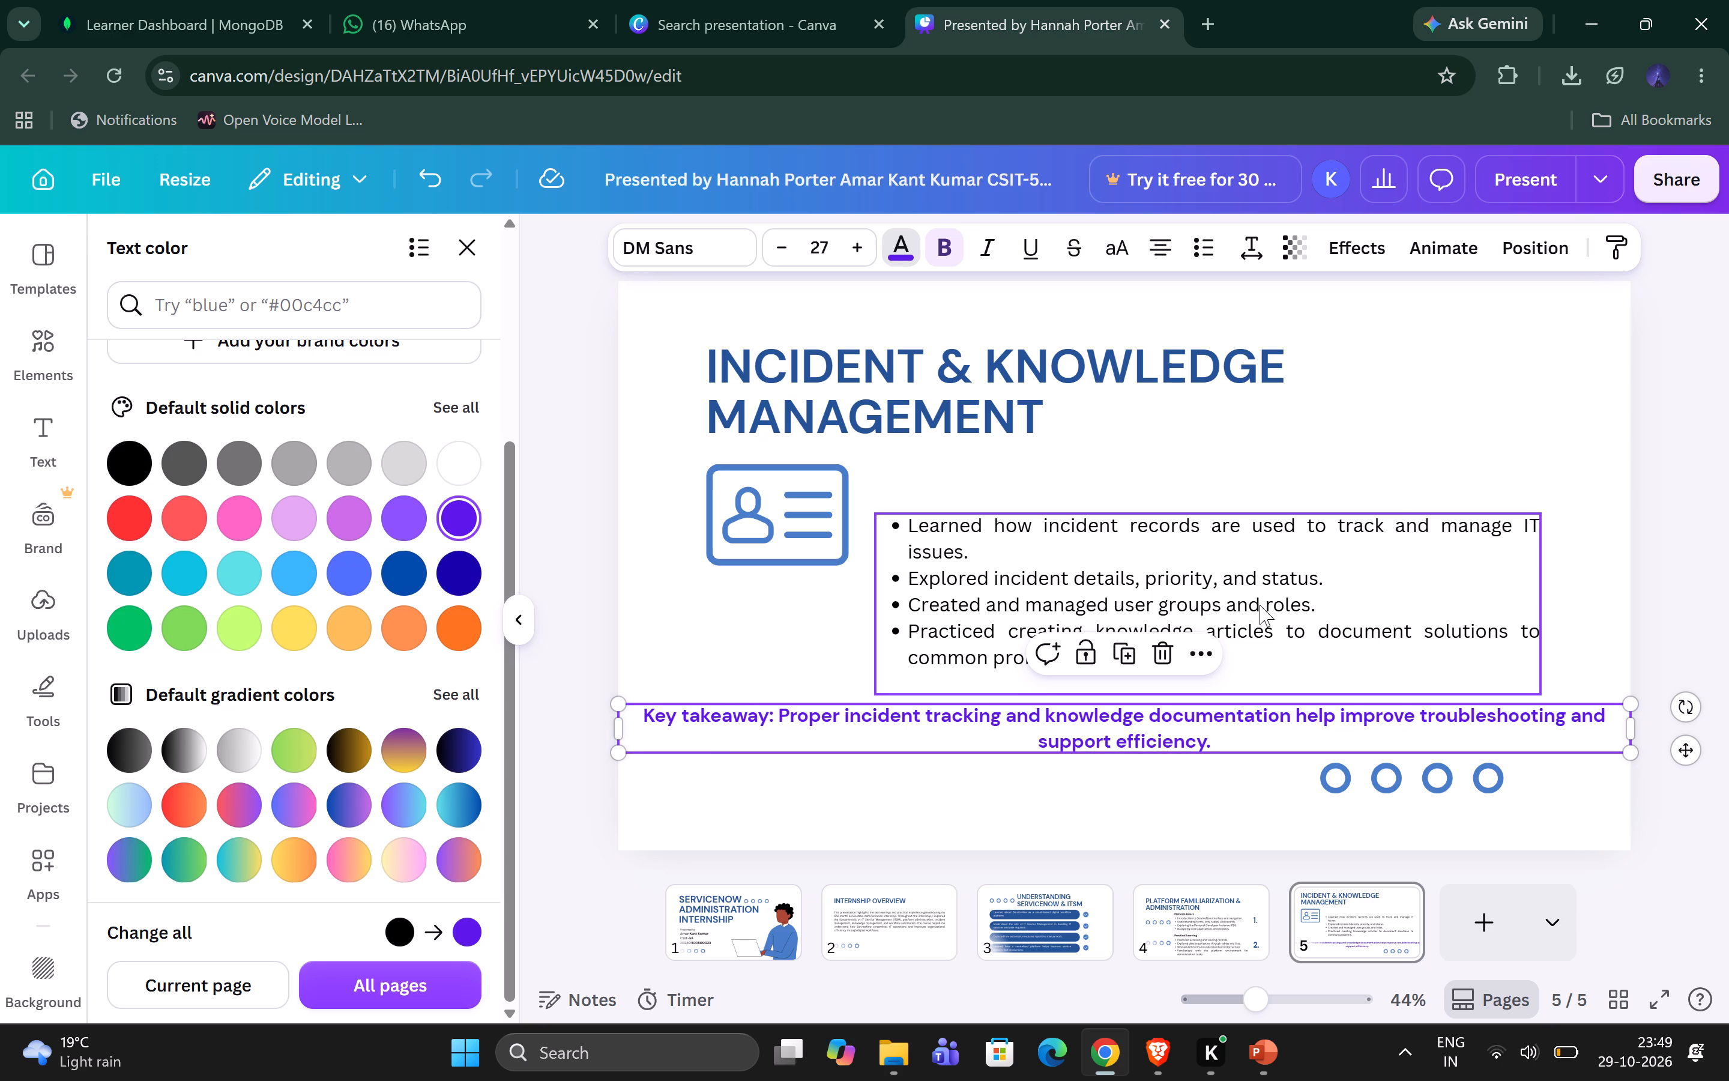
{"action": "left_click", "coordinate": [1686, 473]}
{"action": "left_click", "coordinate": [1686, 473]}
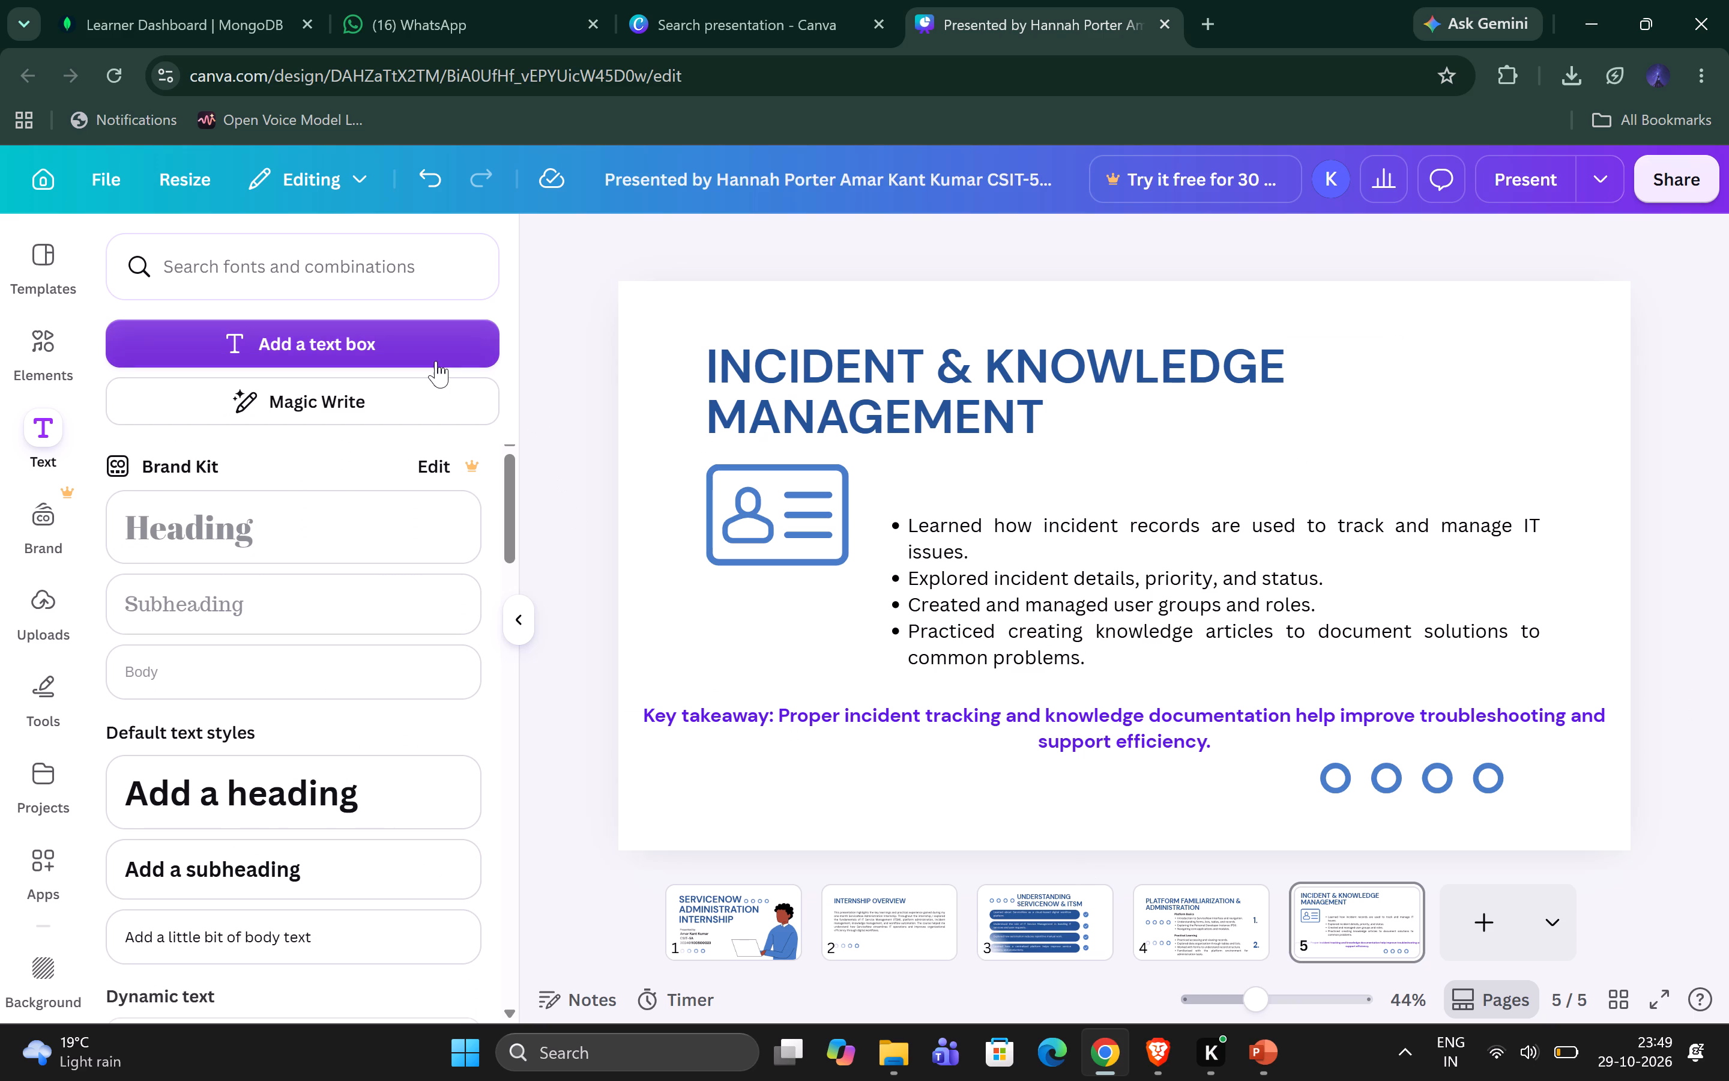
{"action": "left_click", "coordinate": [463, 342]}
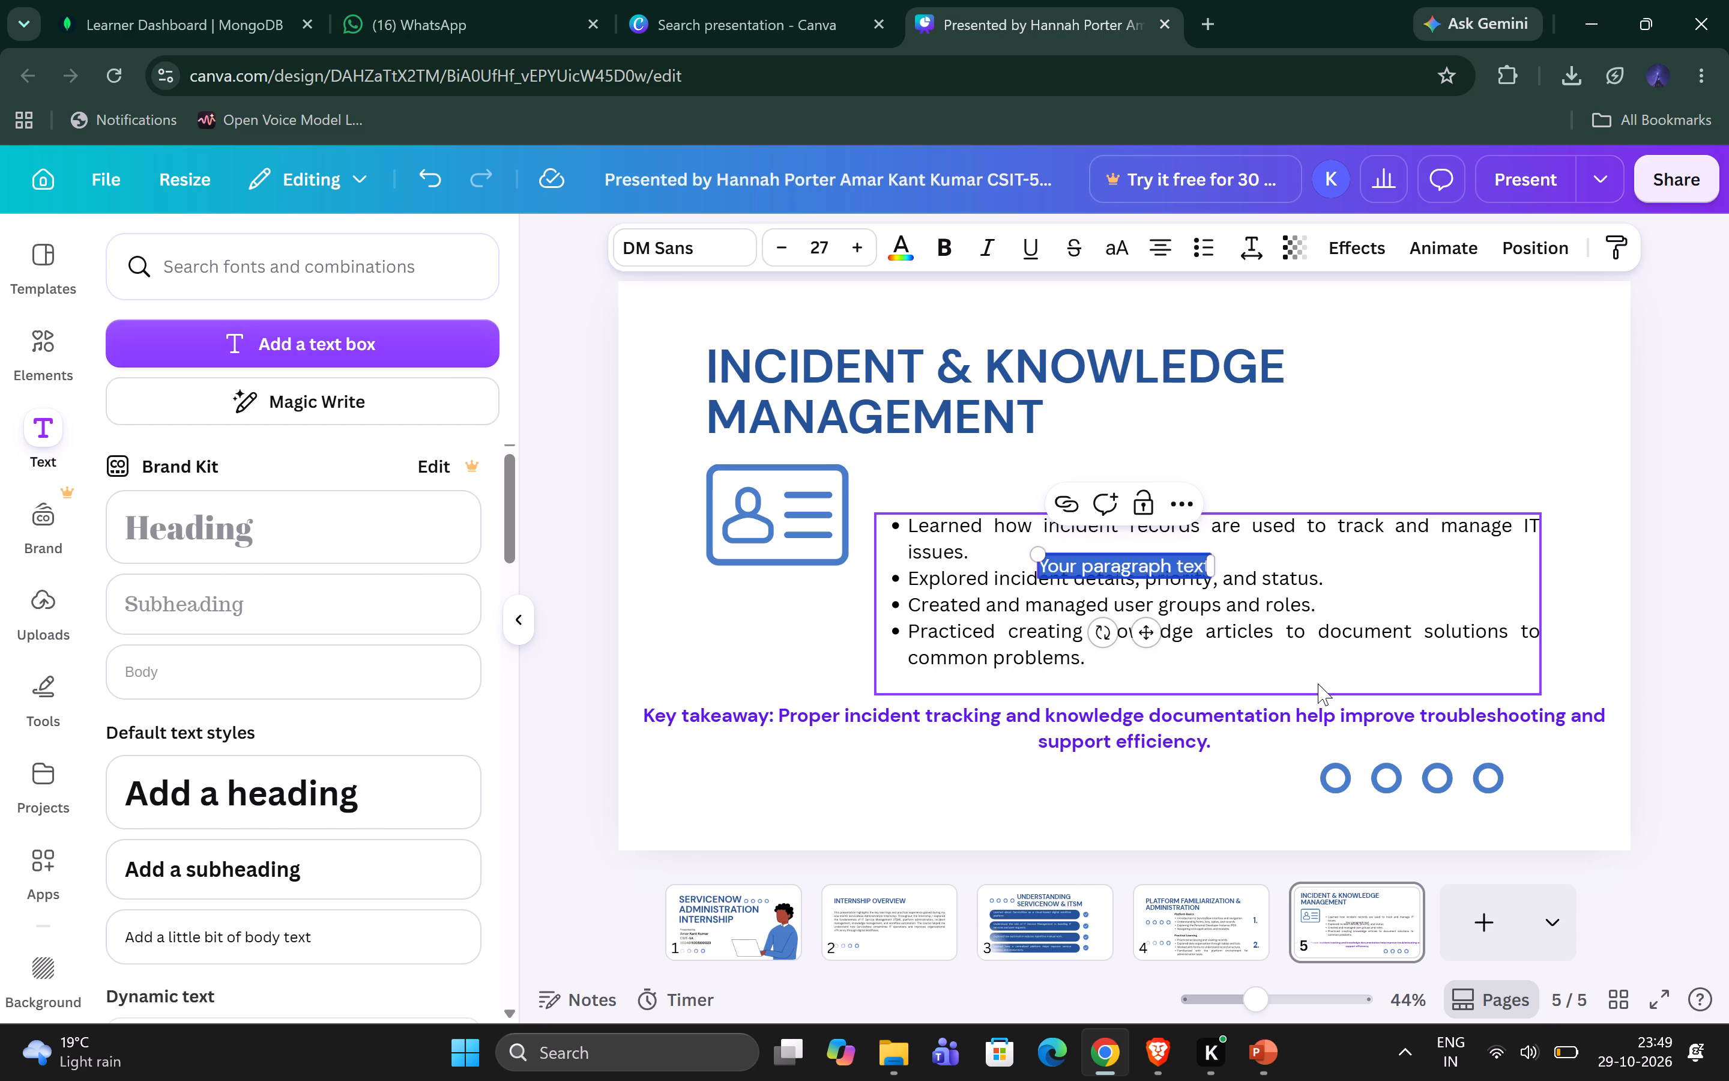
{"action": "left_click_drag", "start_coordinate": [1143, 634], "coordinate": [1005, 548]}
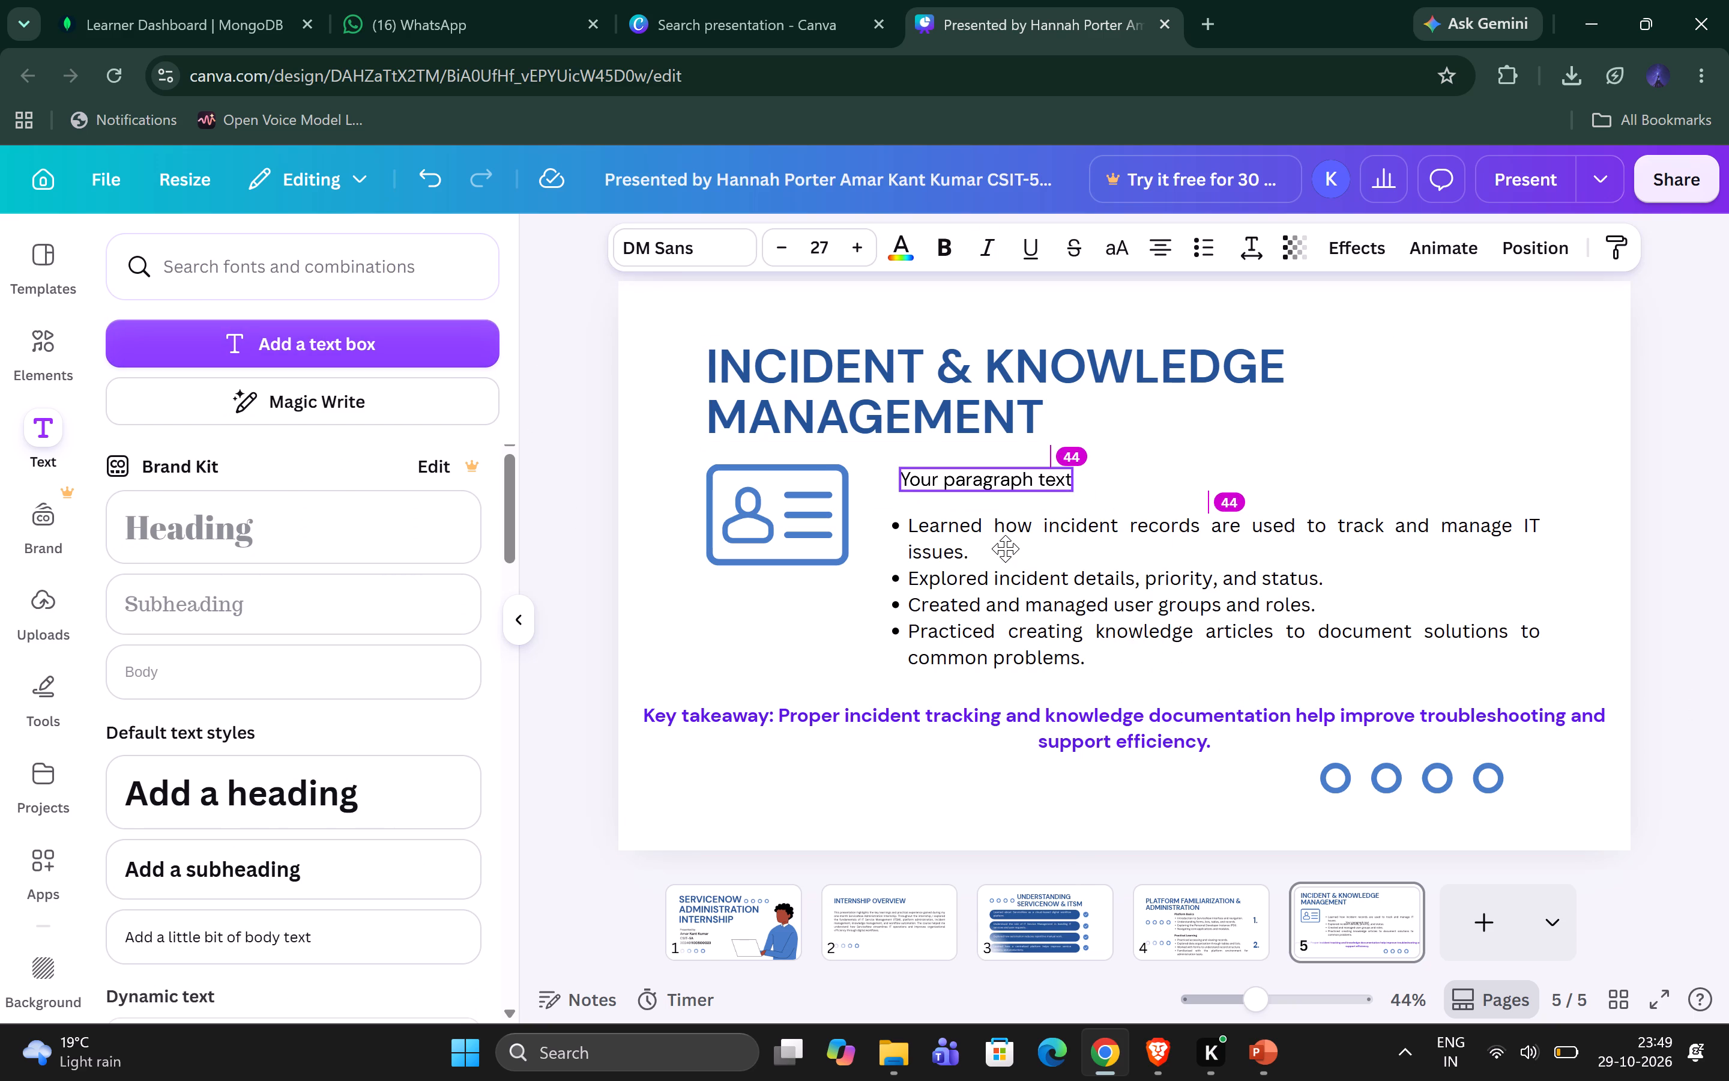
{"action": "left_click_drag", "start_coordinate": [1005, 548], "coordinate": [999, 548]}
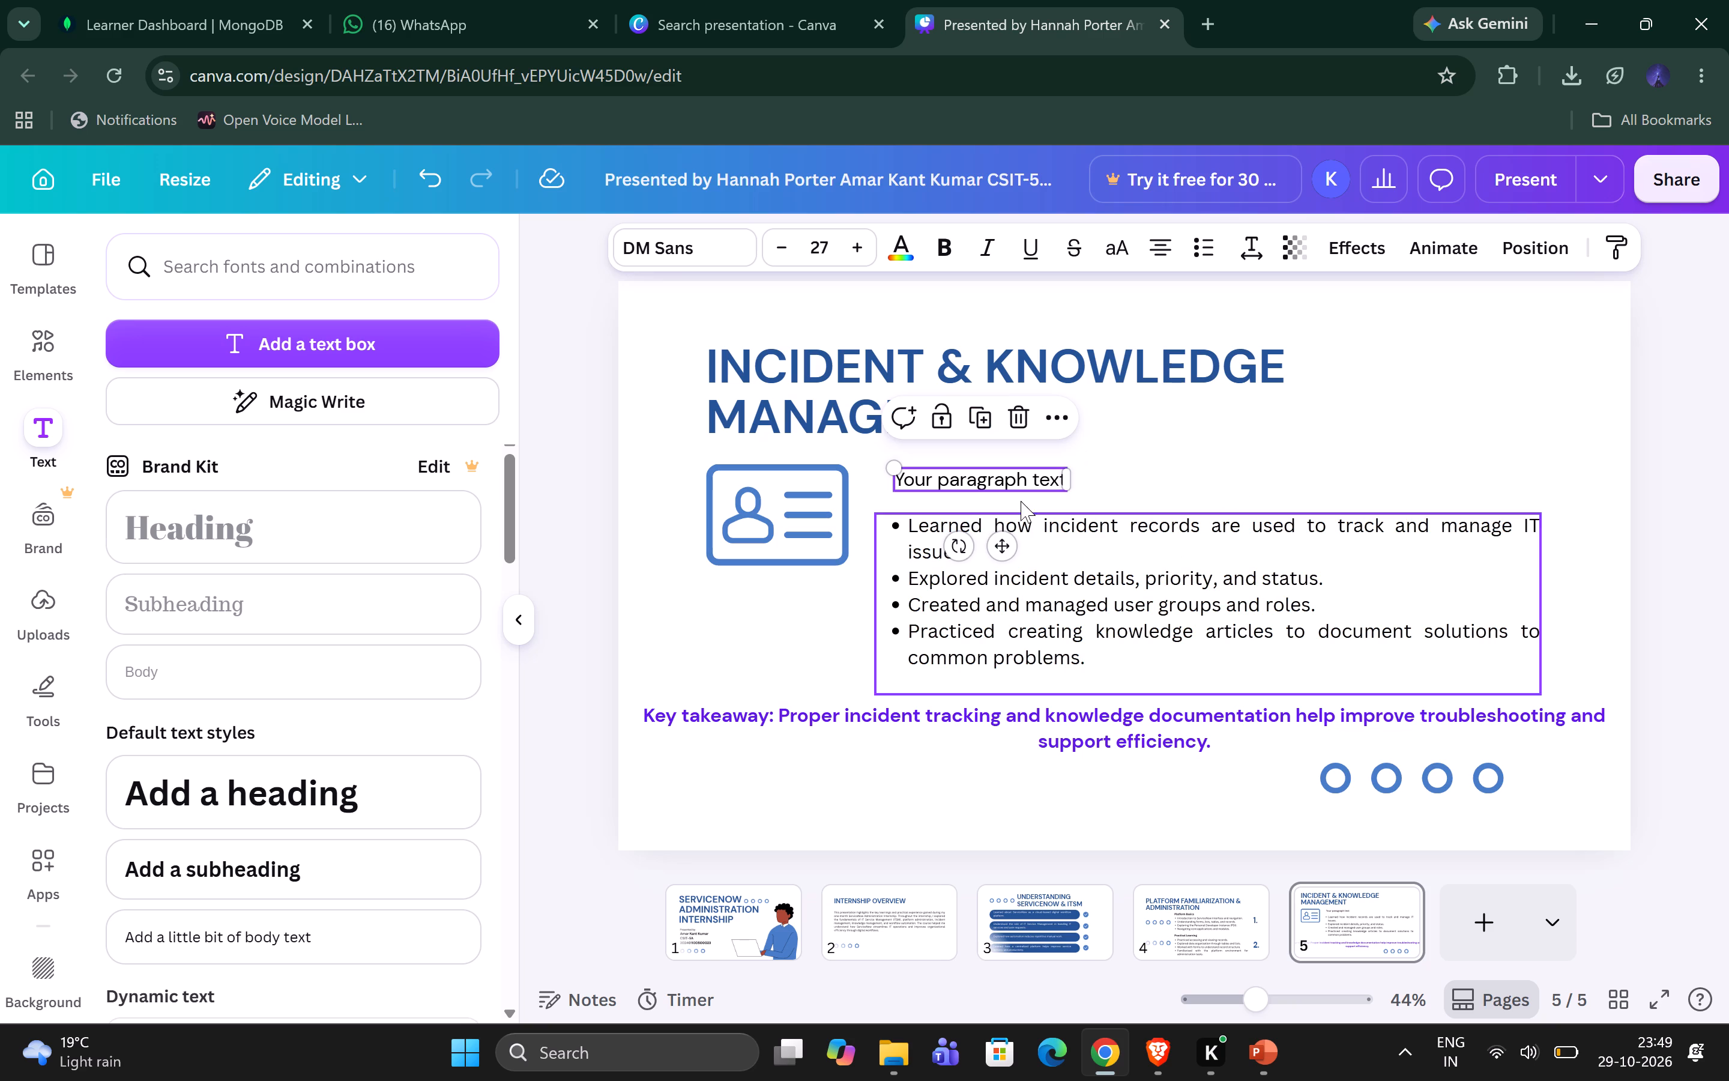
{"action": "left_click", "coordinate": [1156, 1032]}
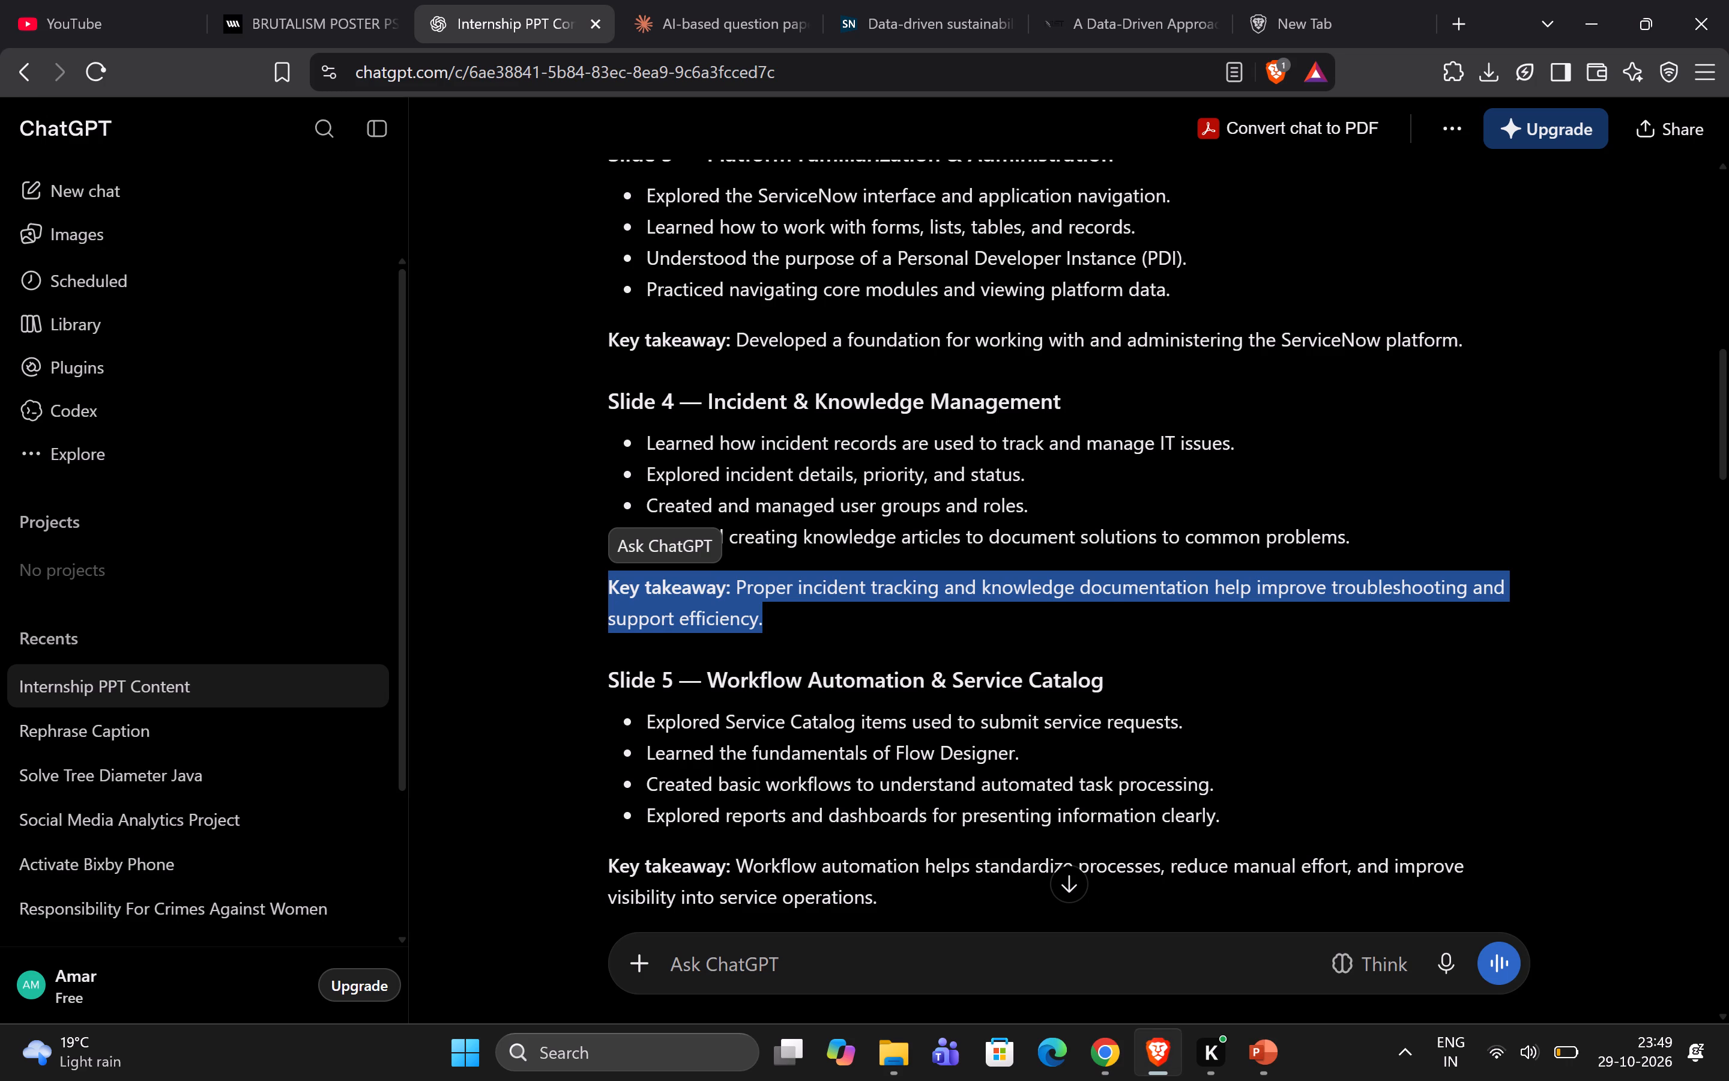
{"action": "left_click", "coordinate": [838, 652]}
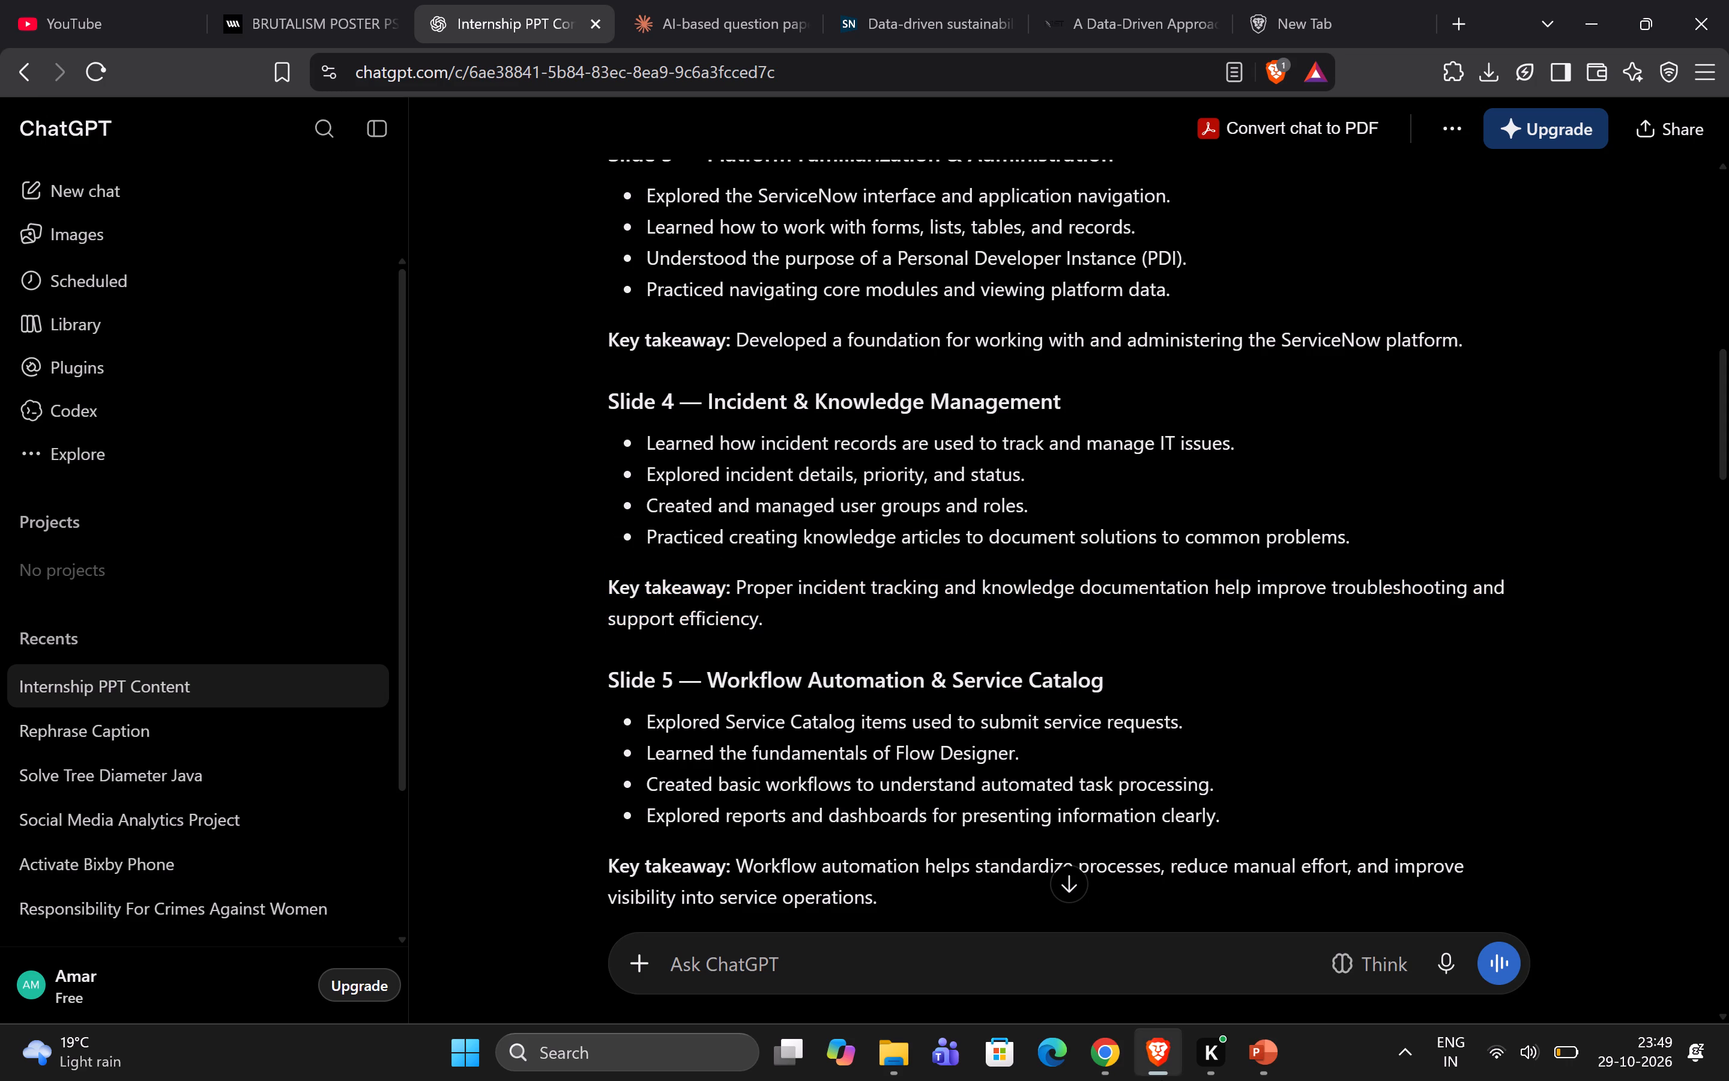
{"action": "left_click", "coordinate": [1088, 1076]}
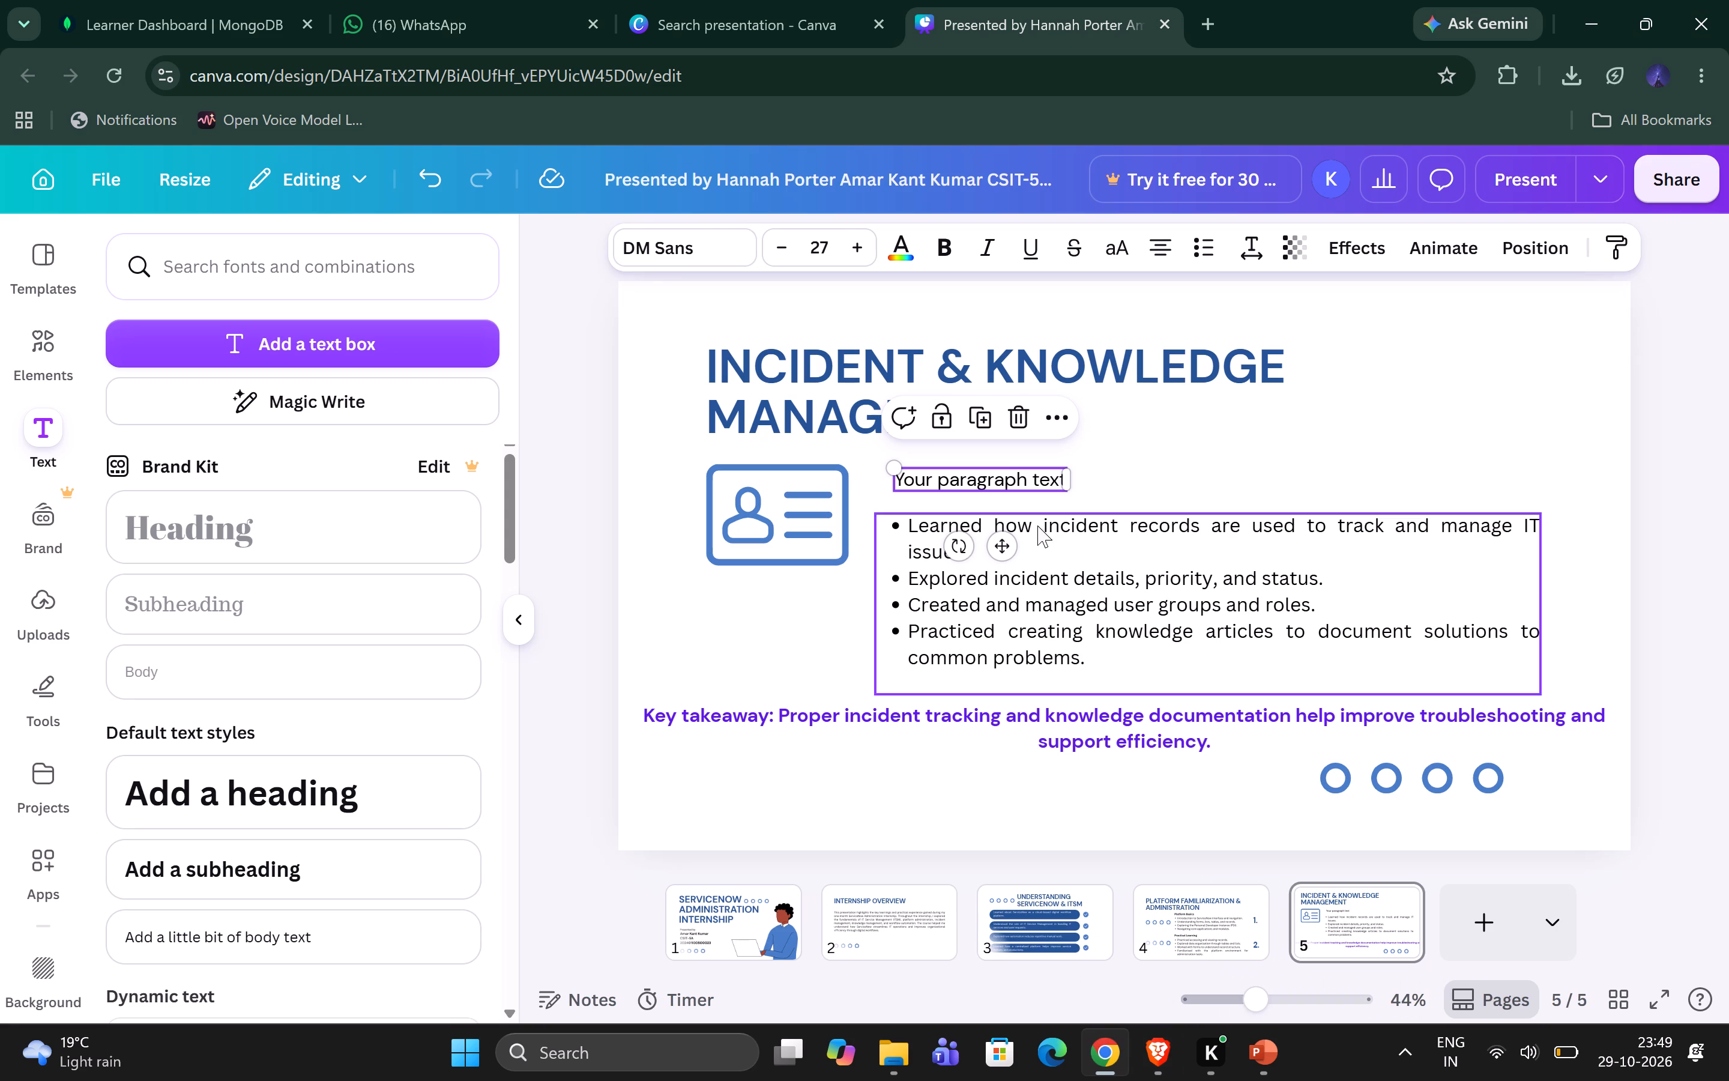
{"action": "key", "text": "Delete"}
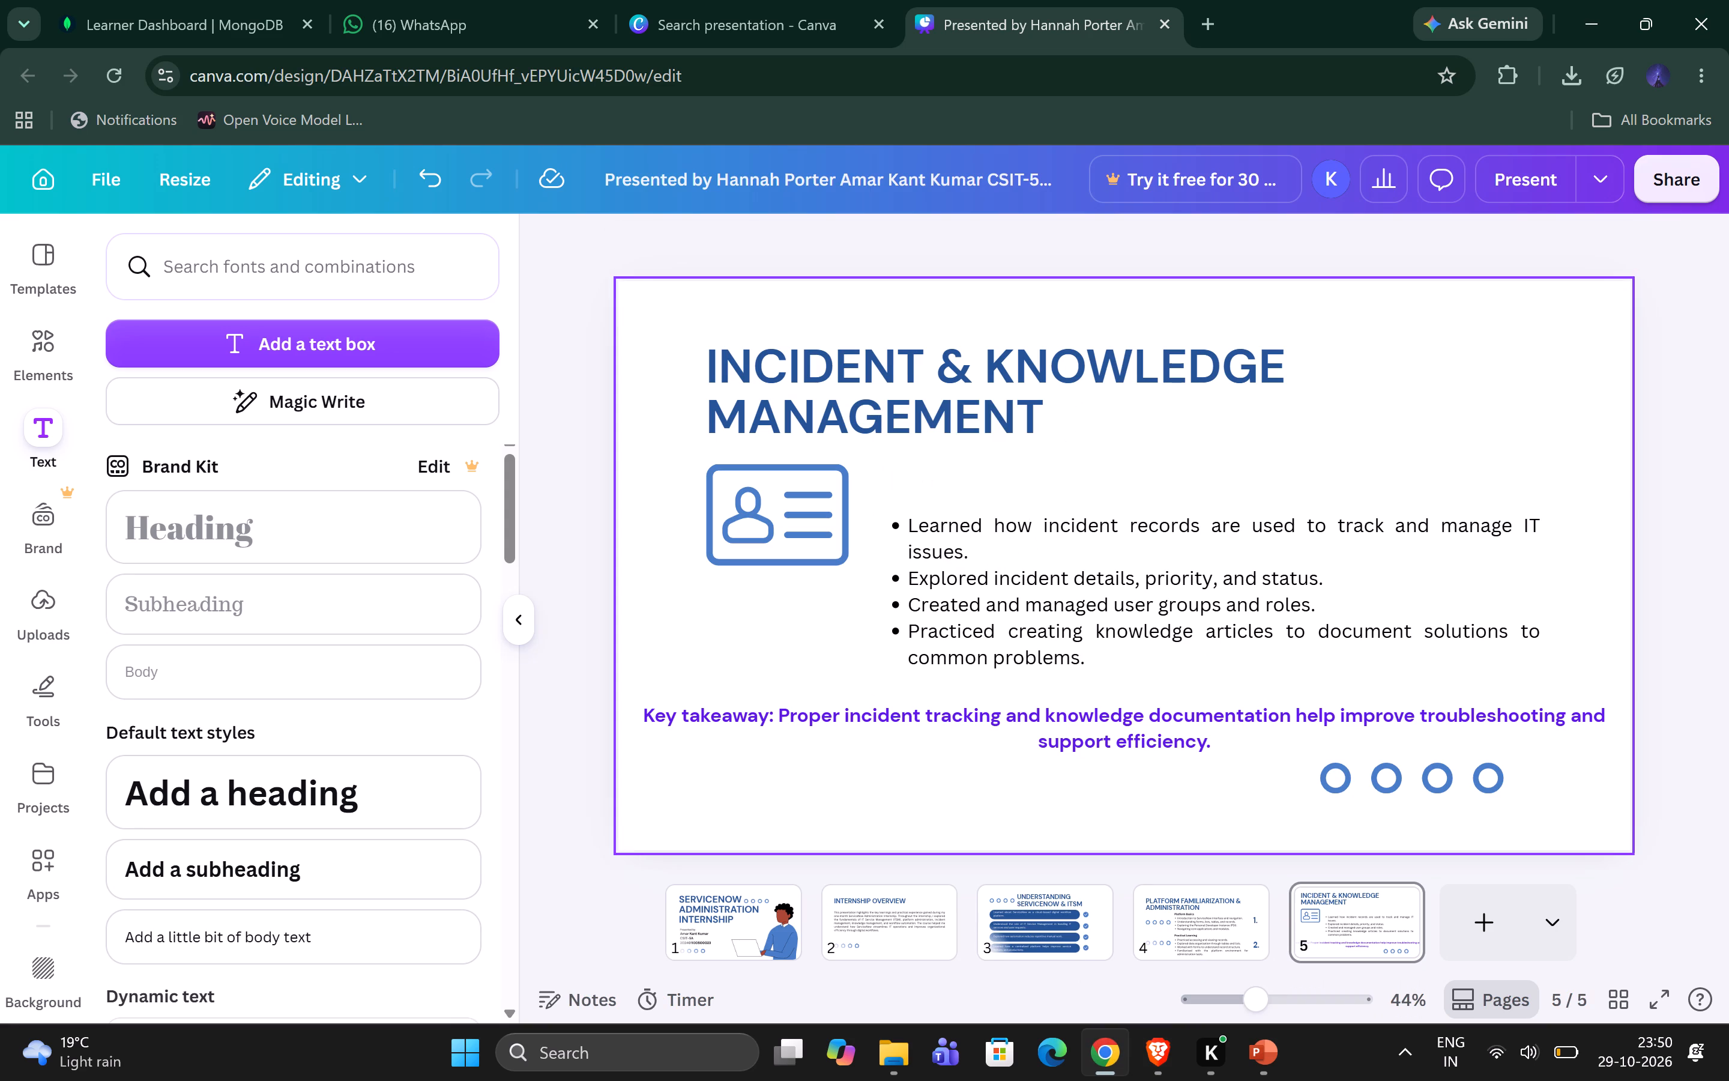
Move slide 5's bullet text box up so its top is about level with the top of the ID card icon.
{"action": "left_click", "coordinate": [1072, 631]}
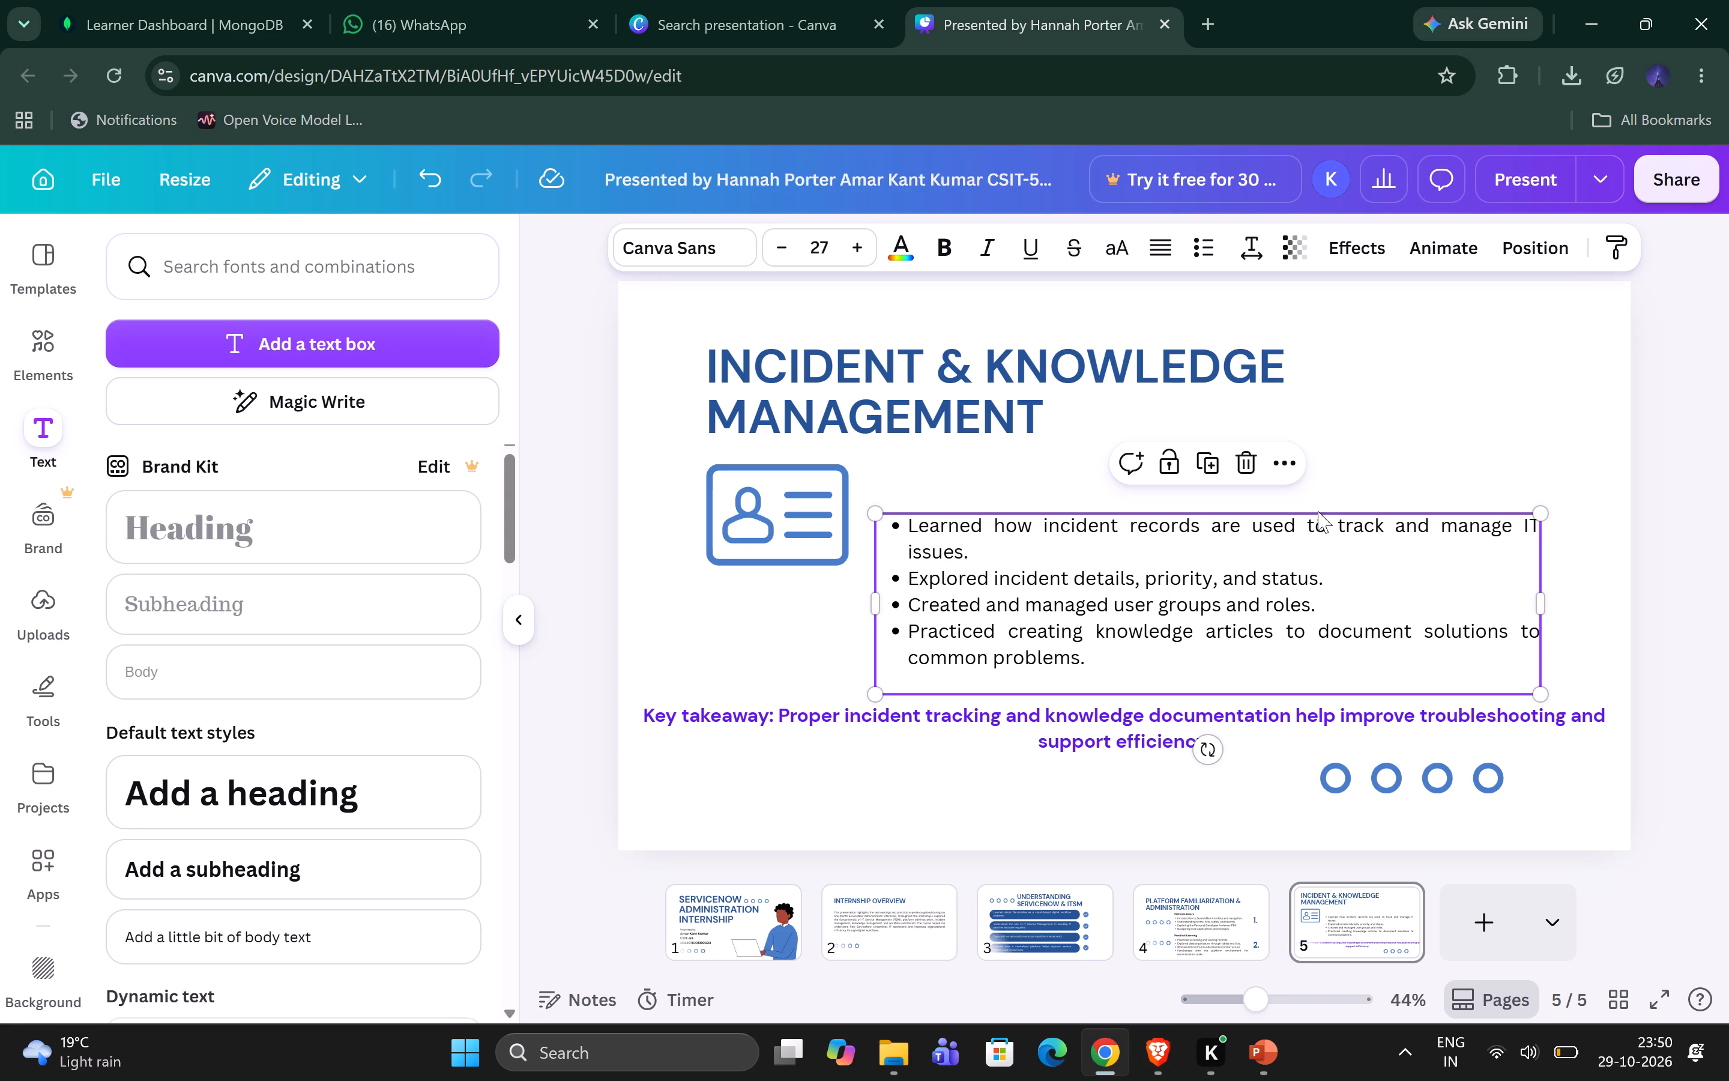
{"action": "left_click_drag", "start_coordinate": [1445, 552], "coordinate": [1440, 509]}
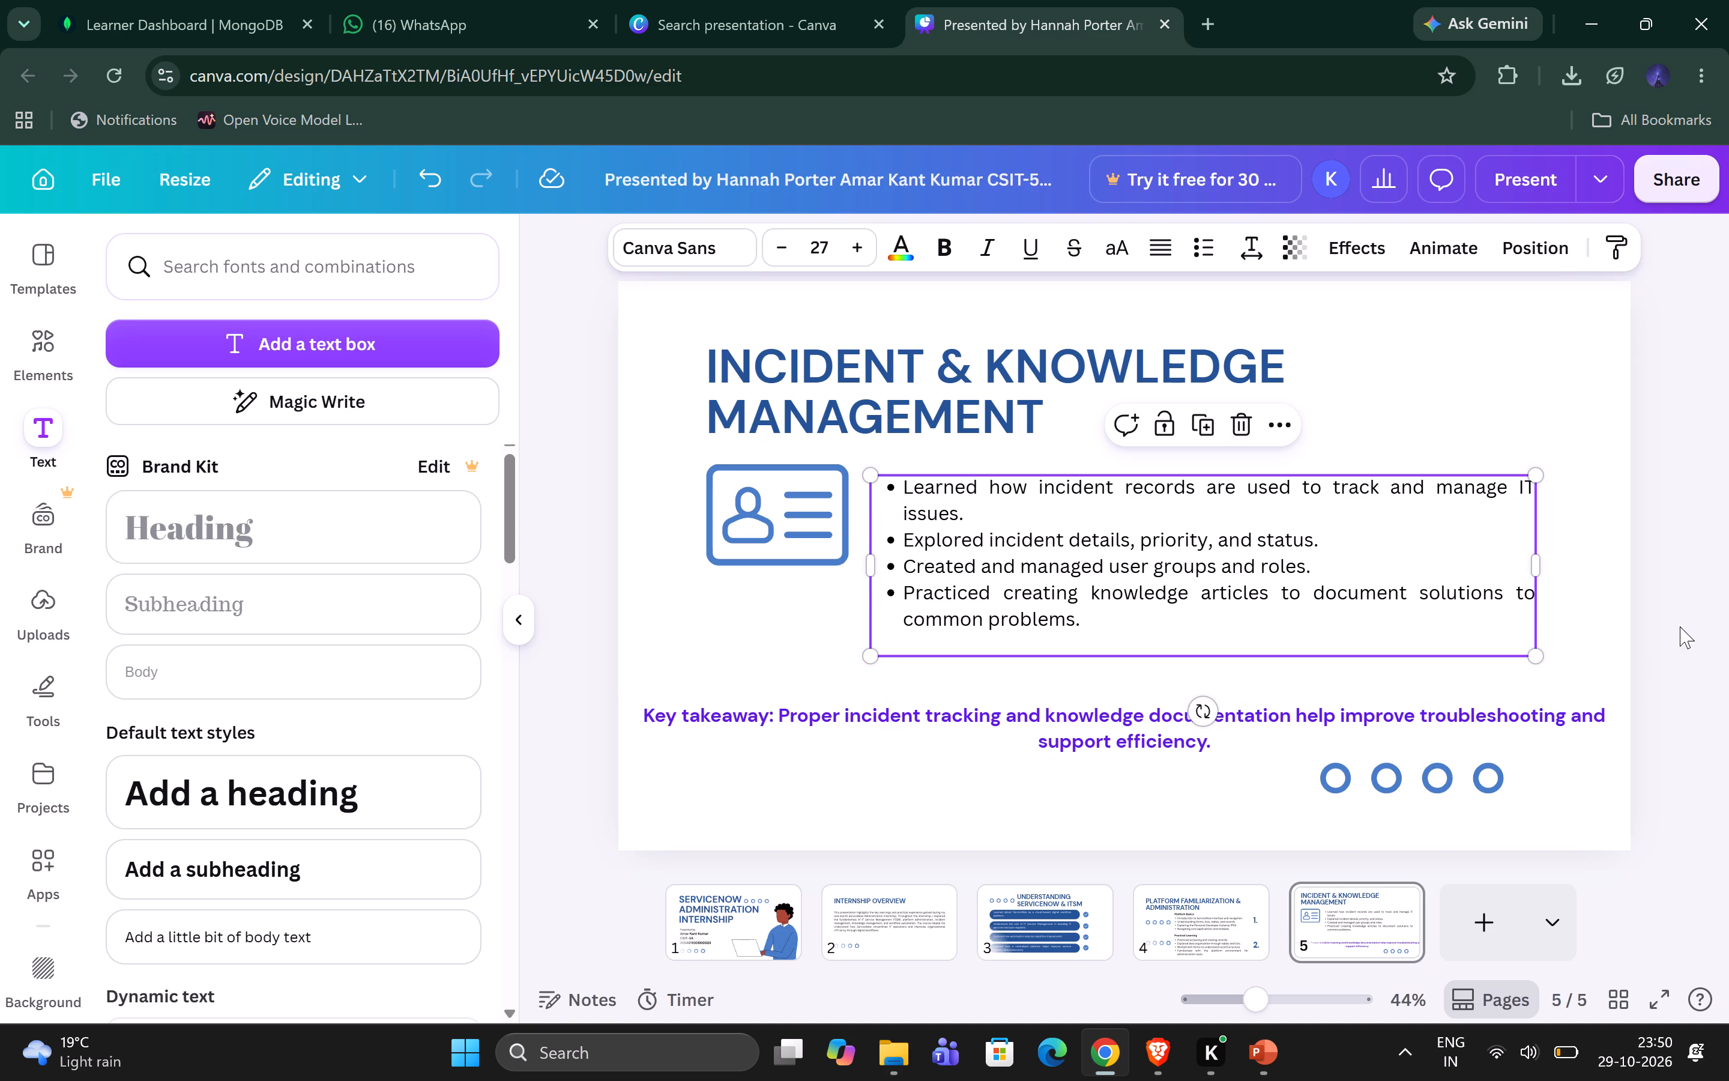
{"action": "left_click", "coordinate": [1683, 564]}
Move the key takeaway text box up slightly, keeping it horizontally centered between the bullets and the circle row.
{"action": "left_click", "coordinate": [1478, 715]}
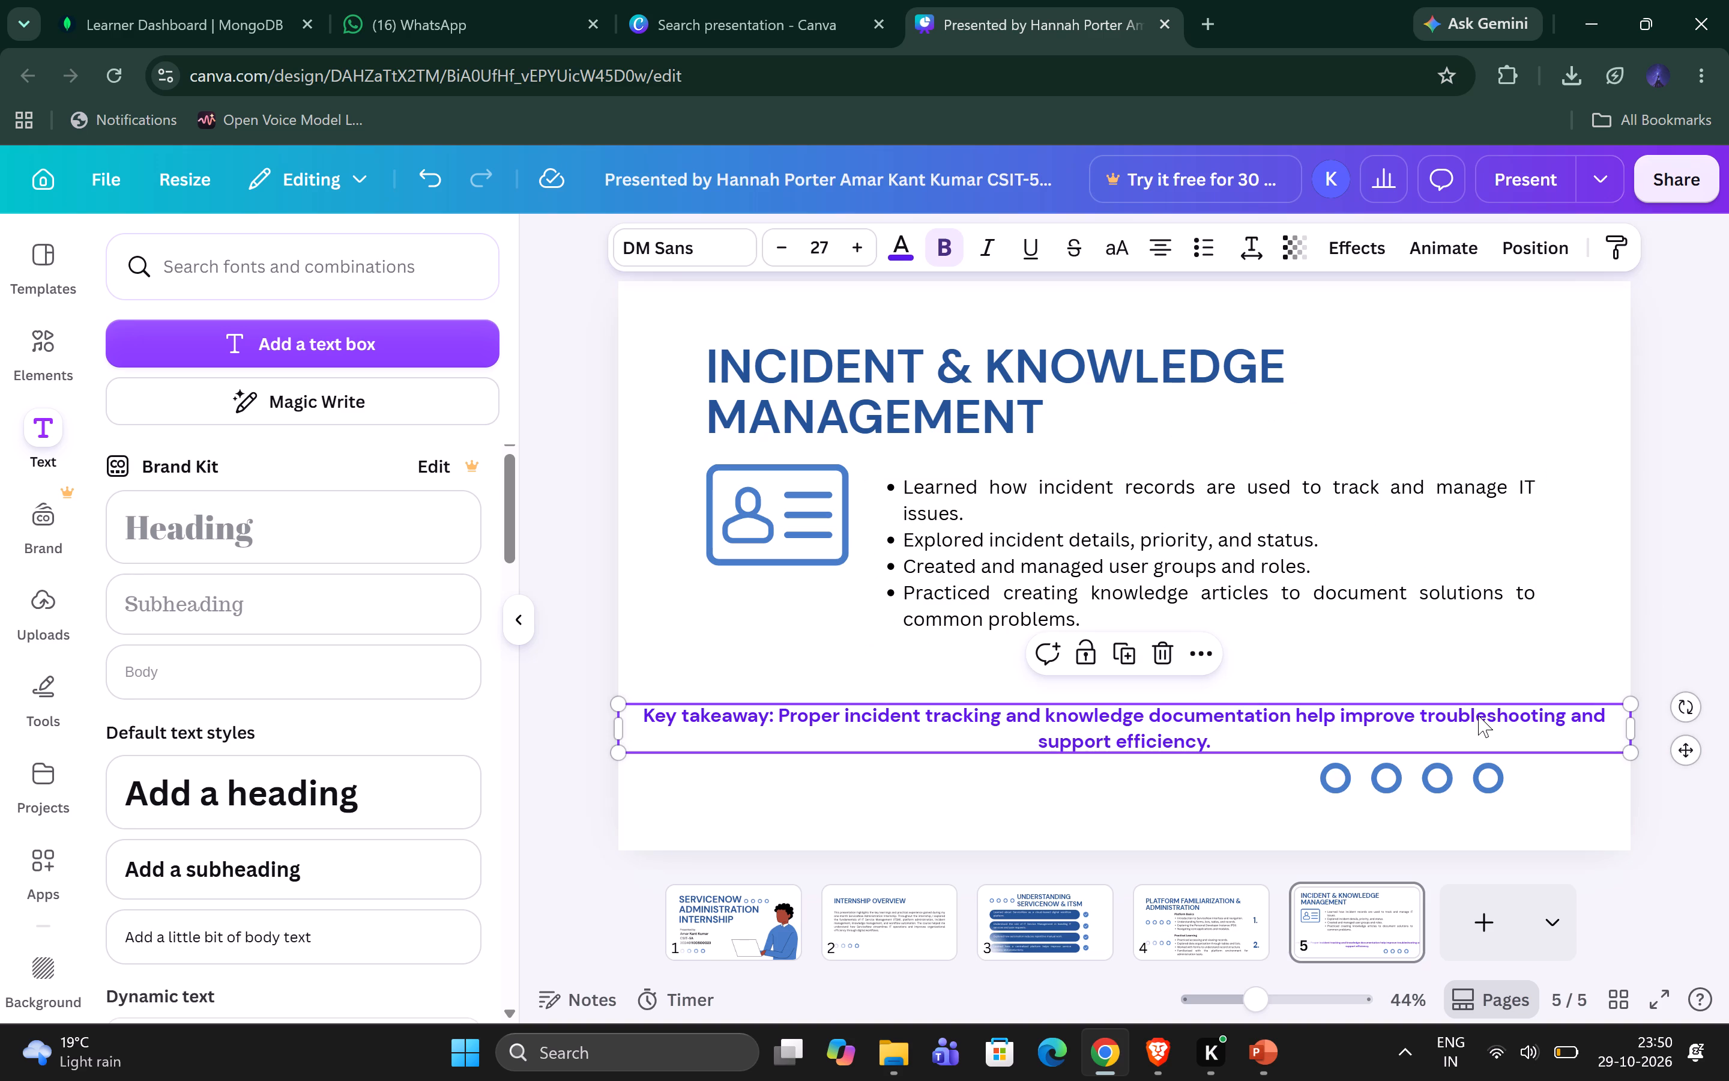
{"action": "left_click_drag", "start_coordinate": [1249, 746], "coordinate": [1243, 712]}
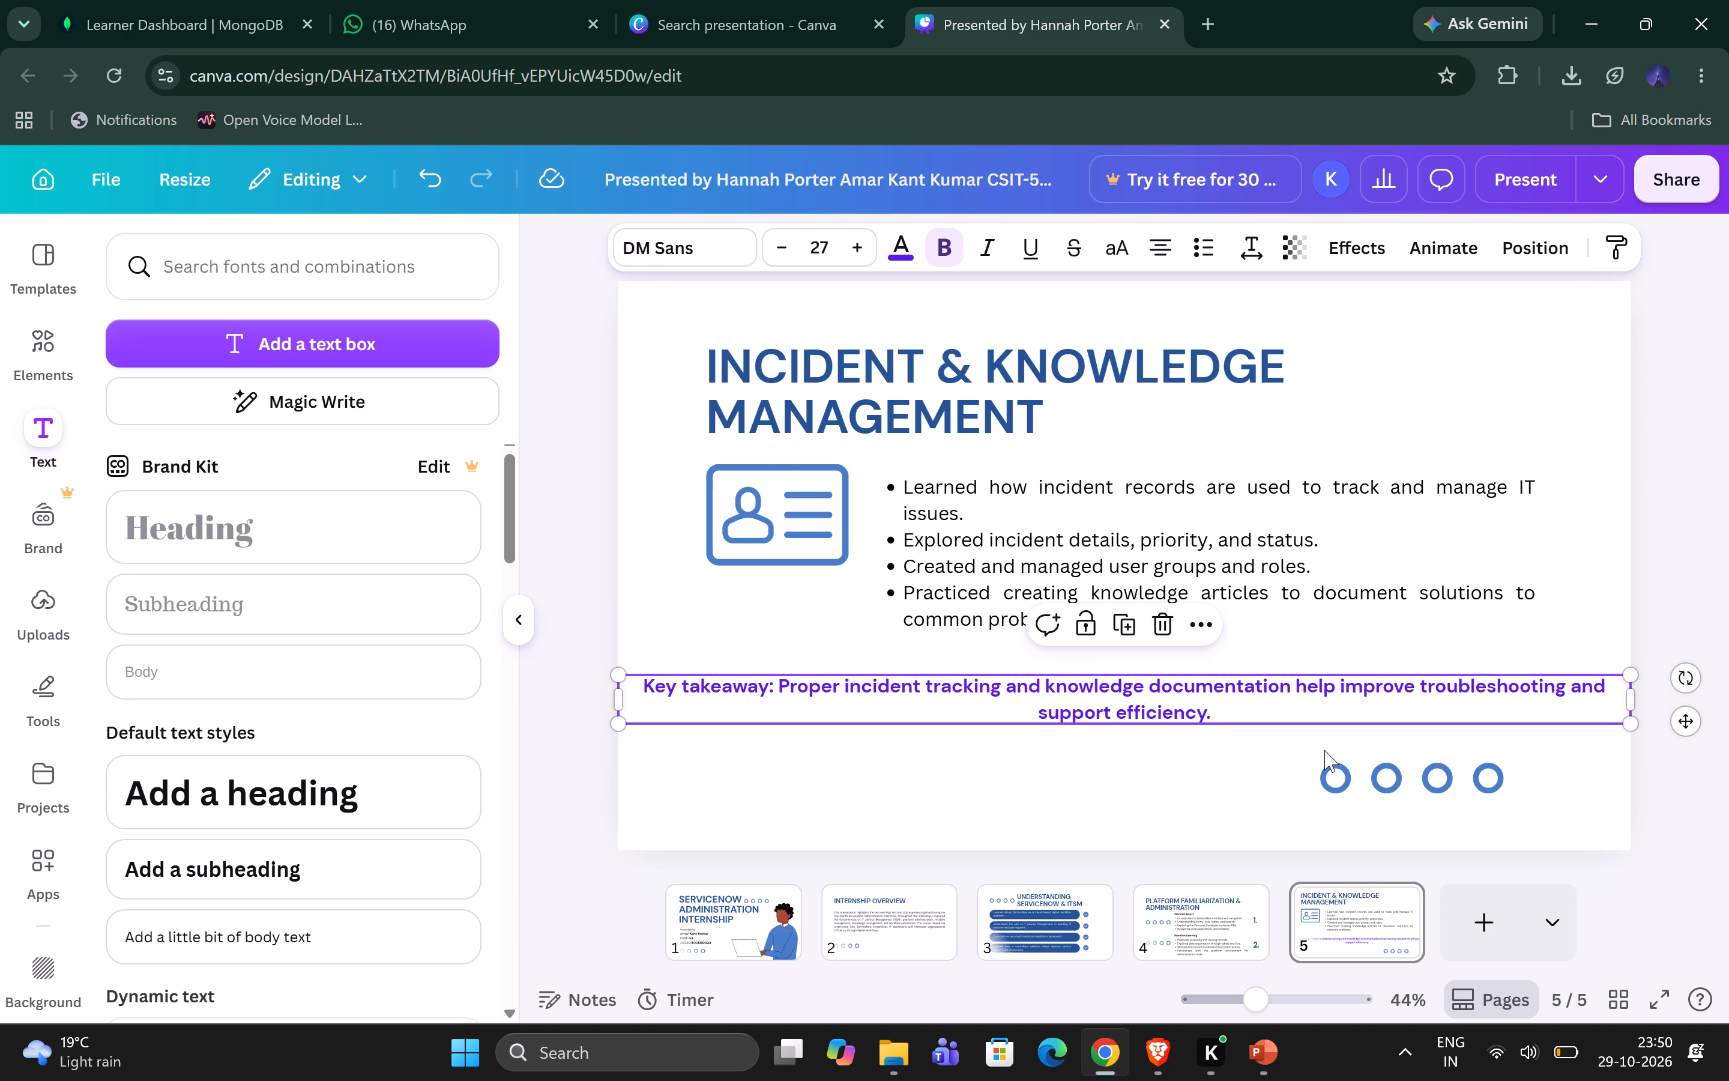
Move slide 5's row of four circles up slightly, closer to the key takeaway text.
{"action": "left_click", "coordinate": [1408, 778]}
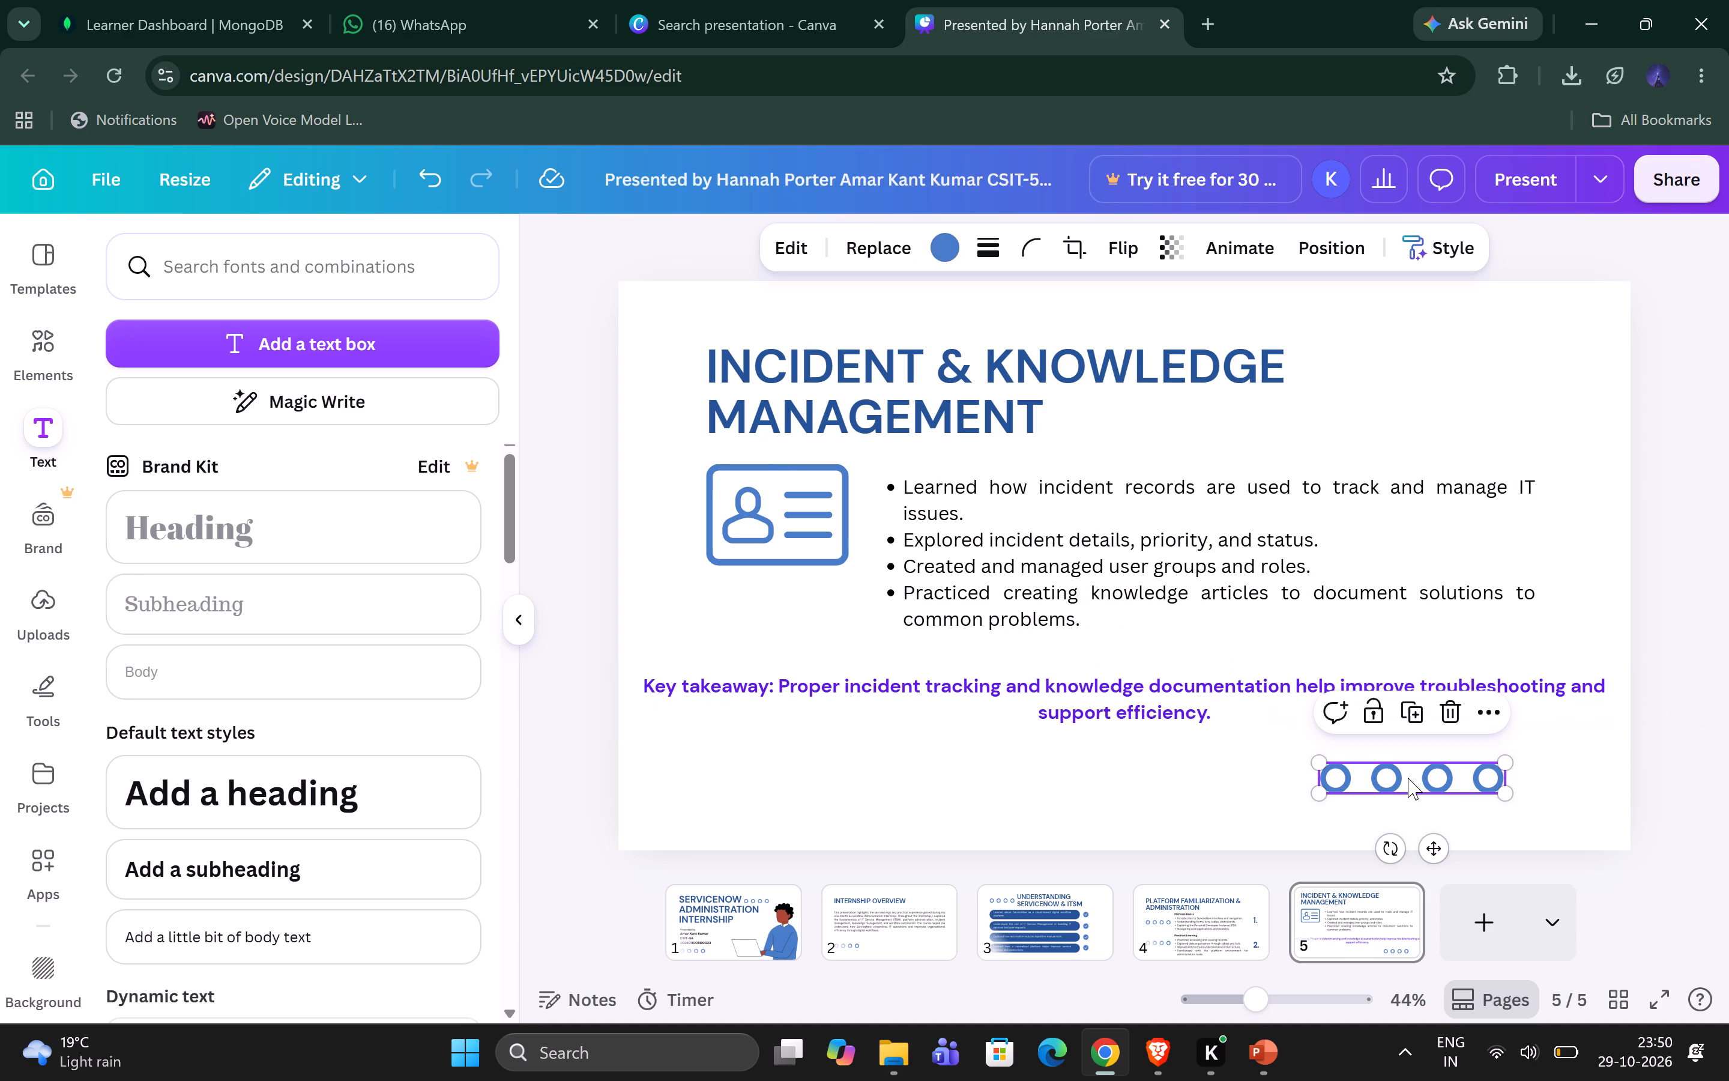
{"action": "left_click", "coordinate": [1408, 778]}
{"action": "left_click_drag", "start_coordinate": [1408, 778], "coordinate": [1406, 768]}
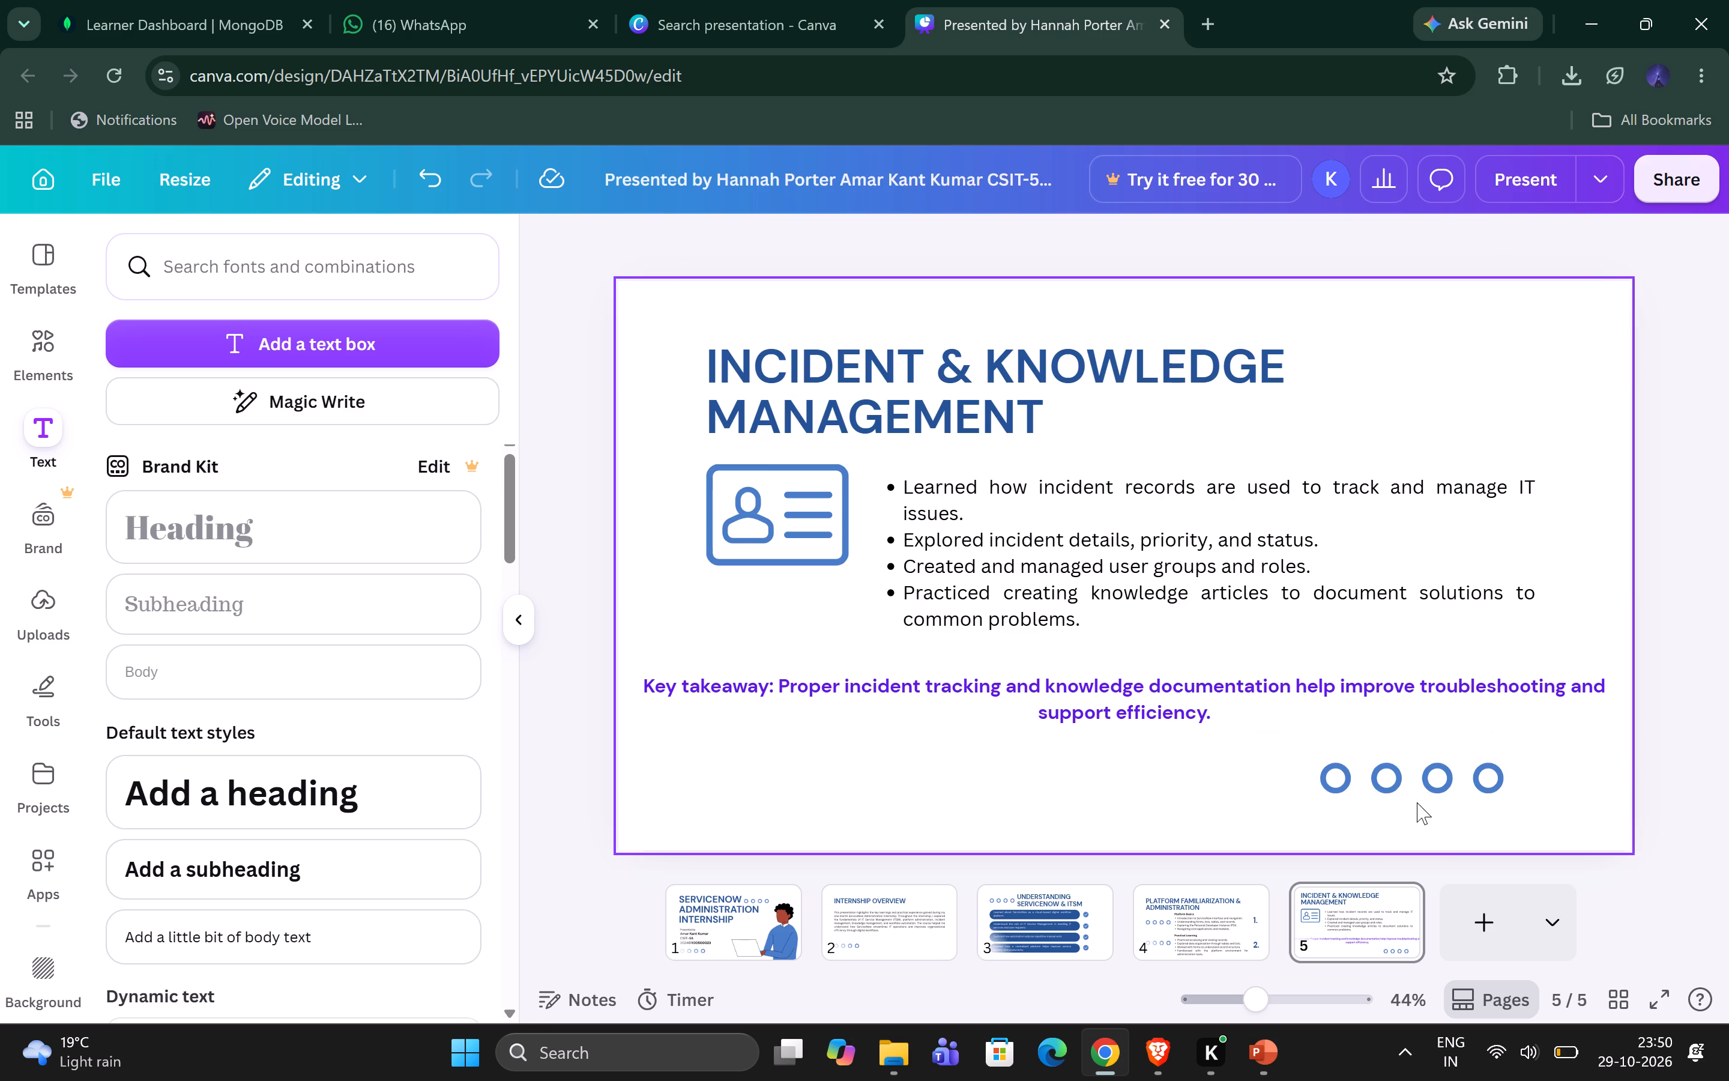
{"action": "left_click", "coordinate": [1440, 789]}
{"action": "left_click_drag", "start_coordinate": [1437, 837], "coordinate": [1435, 822]}
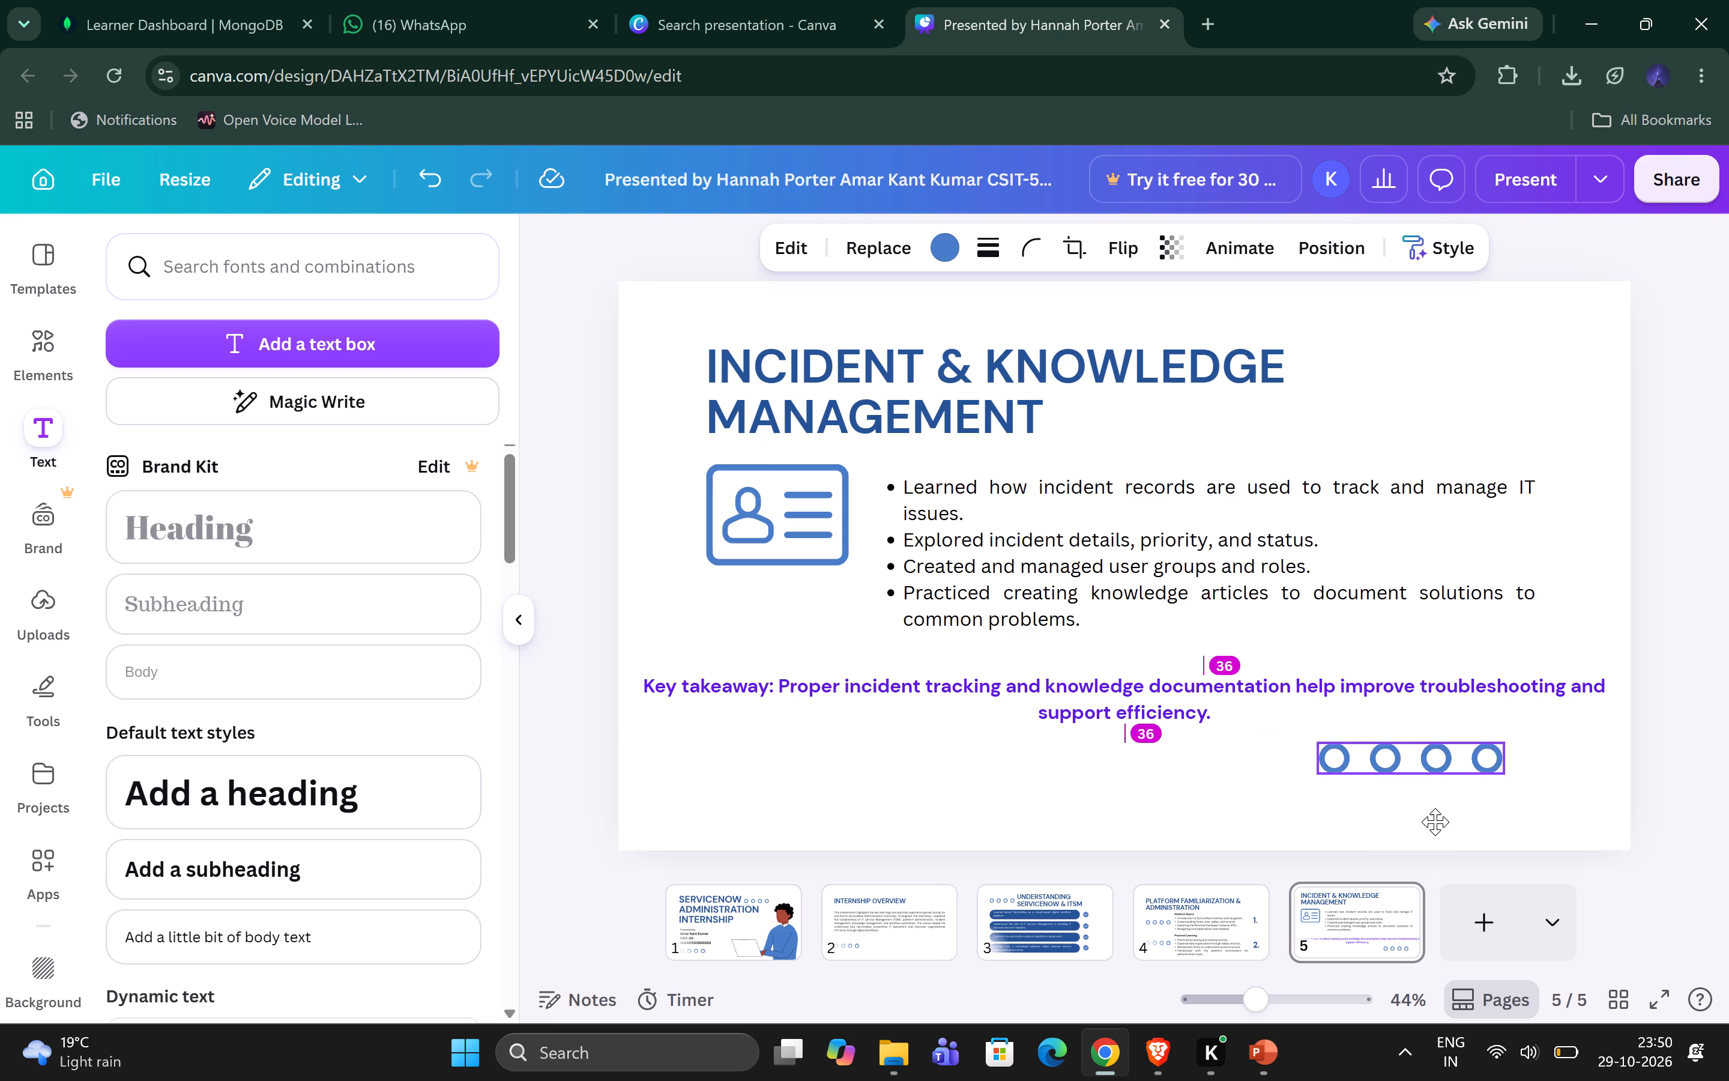
{"action": "left_click_drag", "start_coordinate": [1435, 822], "coordinate": [1435, 827]}
{"action": "left_click", "coordinate": [1699, 637]}
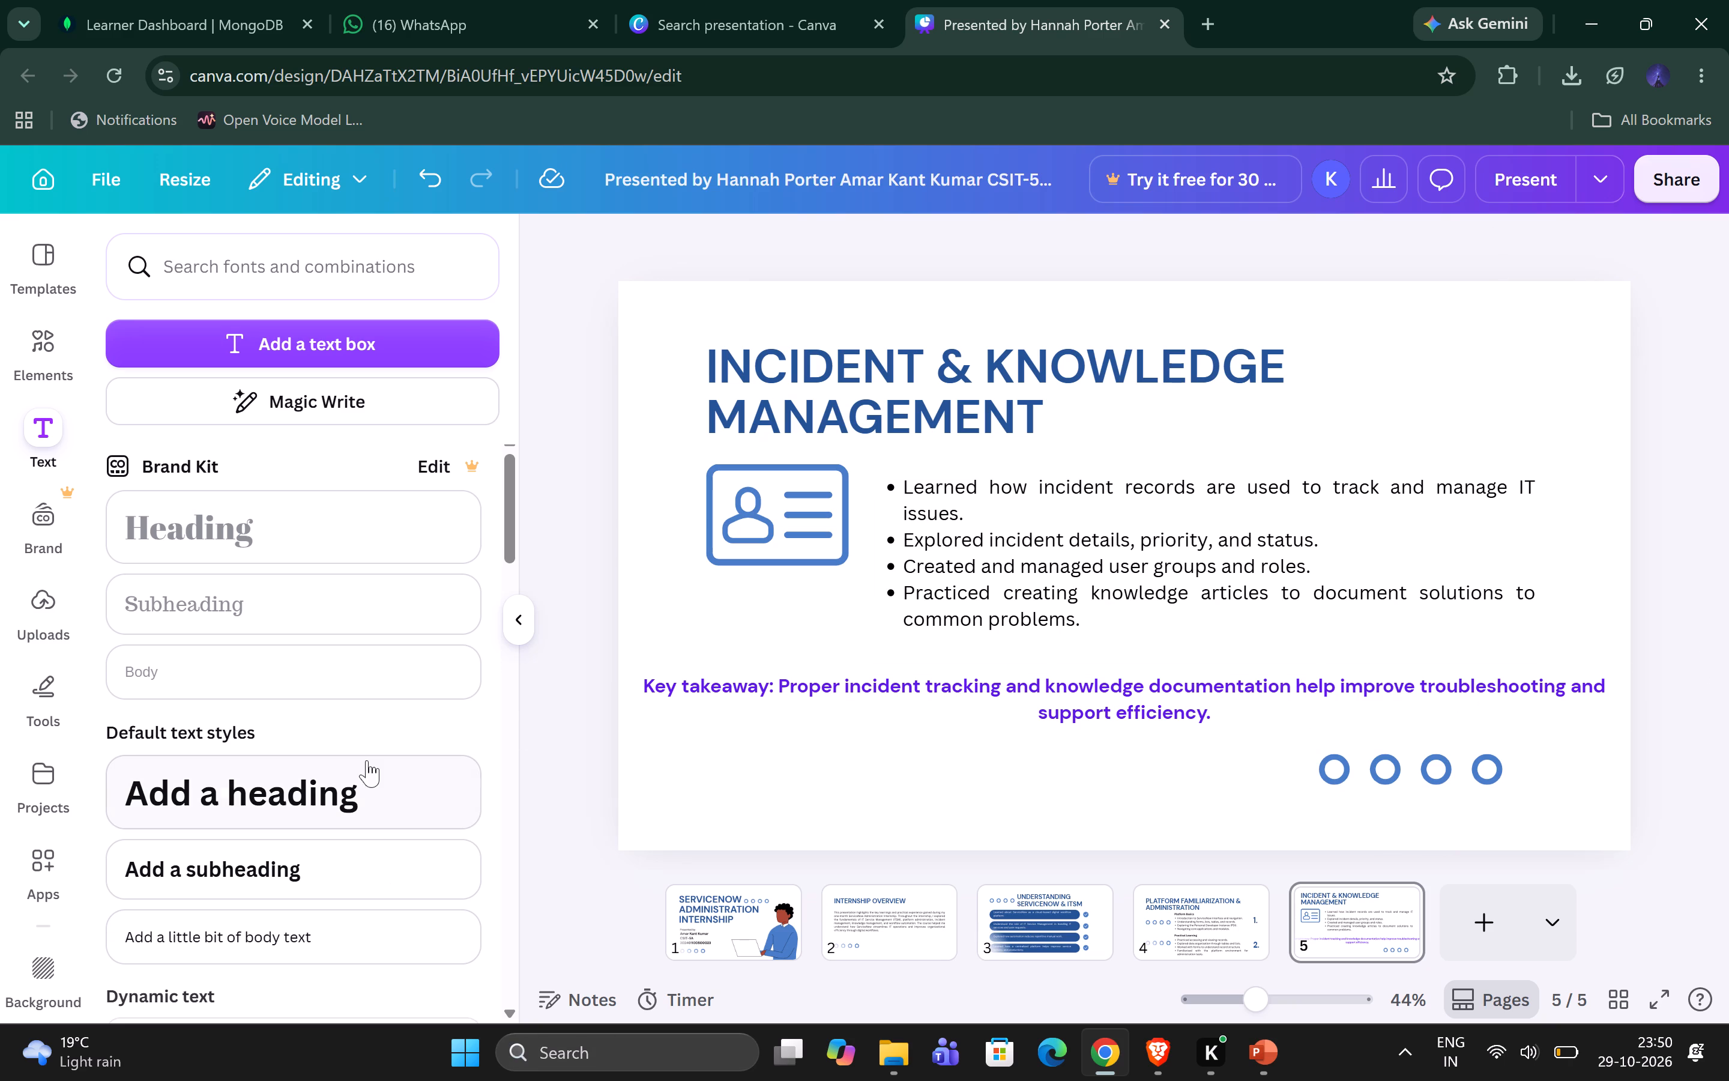
Present the deck full screen and review the slides from the title slide through Incident & Knowledge Management.
{"action": "left_click", "coordinate": [1656, 1001]}
{"action": "key", "text": "Left"}
{"action": "key", "text": "Left"}
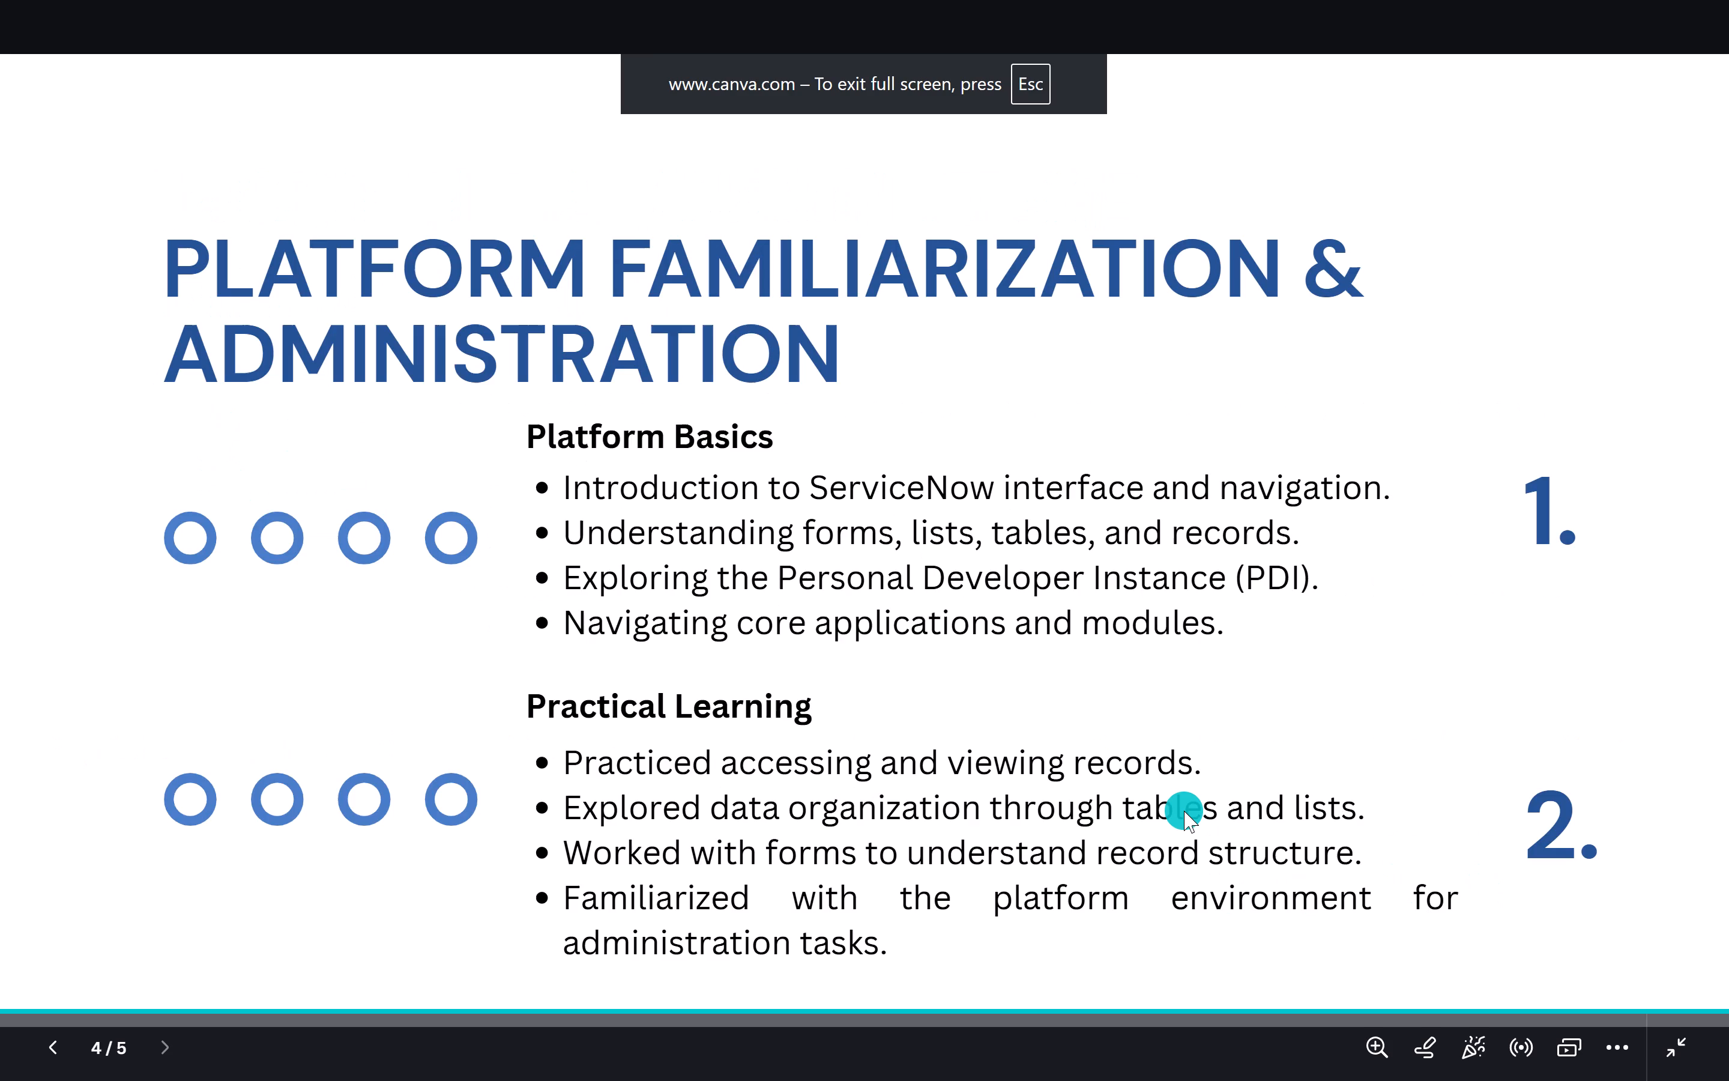
{"action": "key", "text": "Left"}
{"action": "key", "text": "Left"}
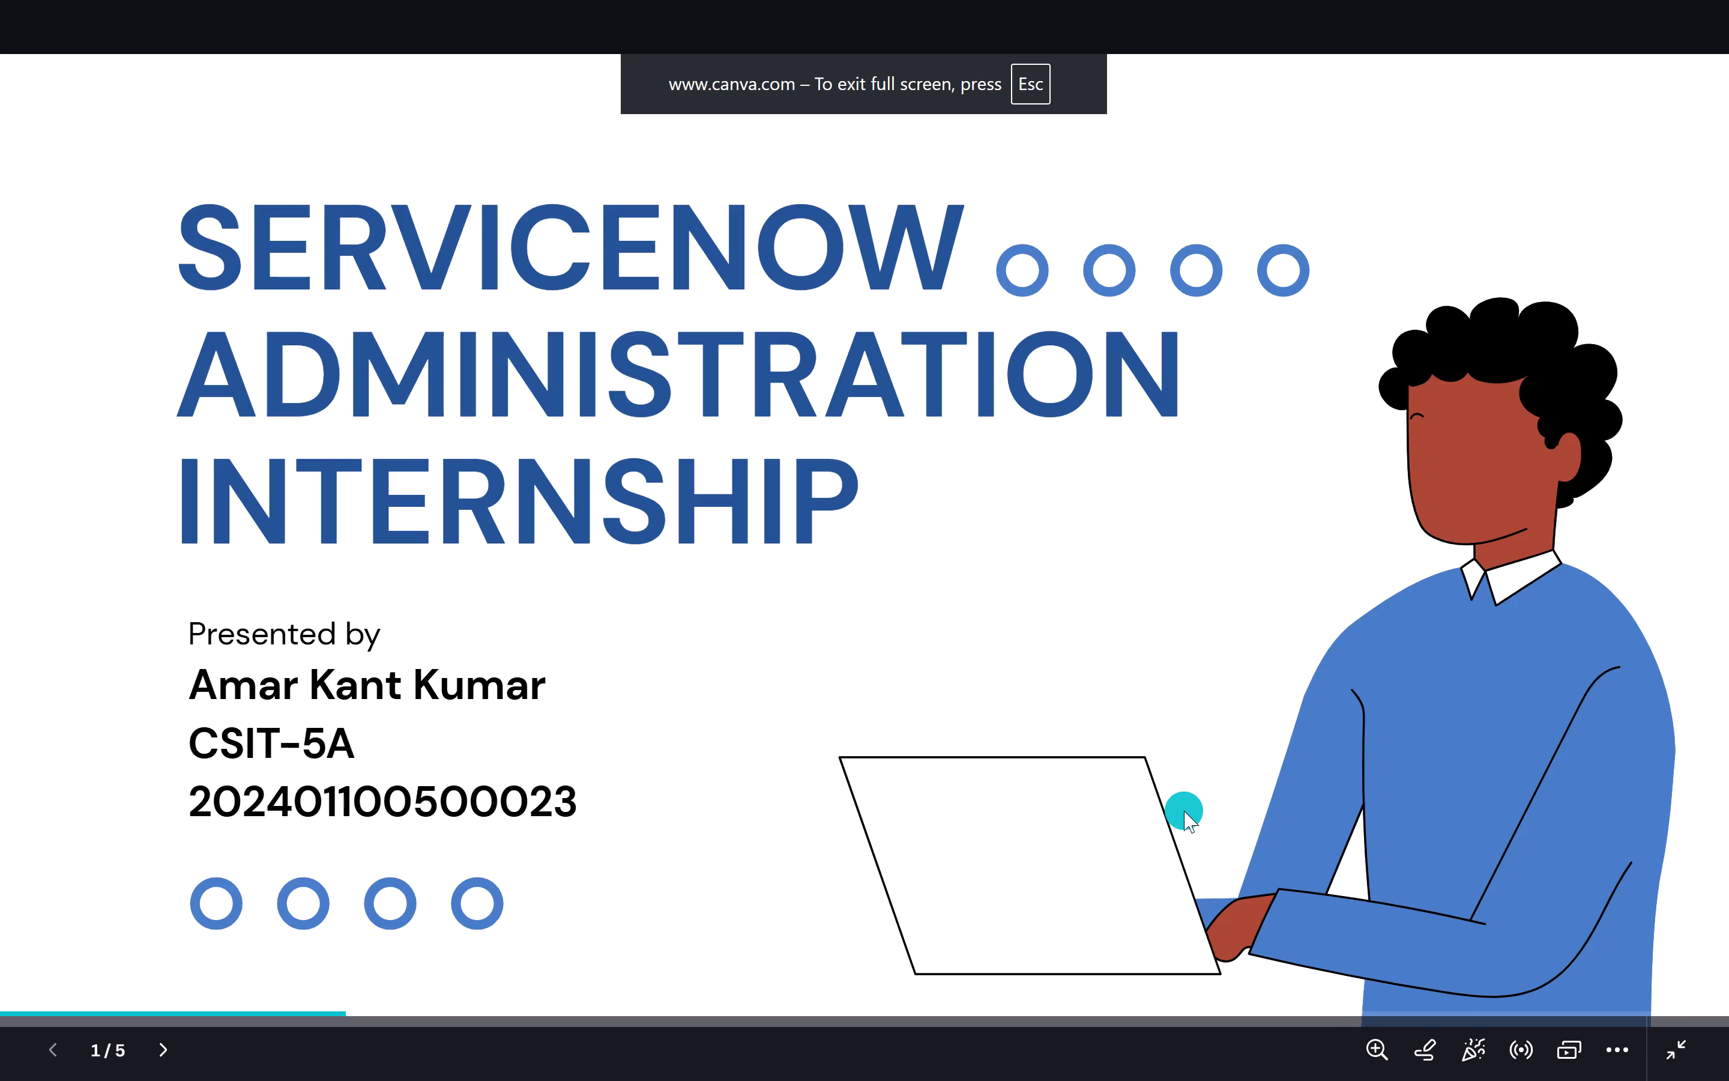
{"action": "key", "text": "Right"}
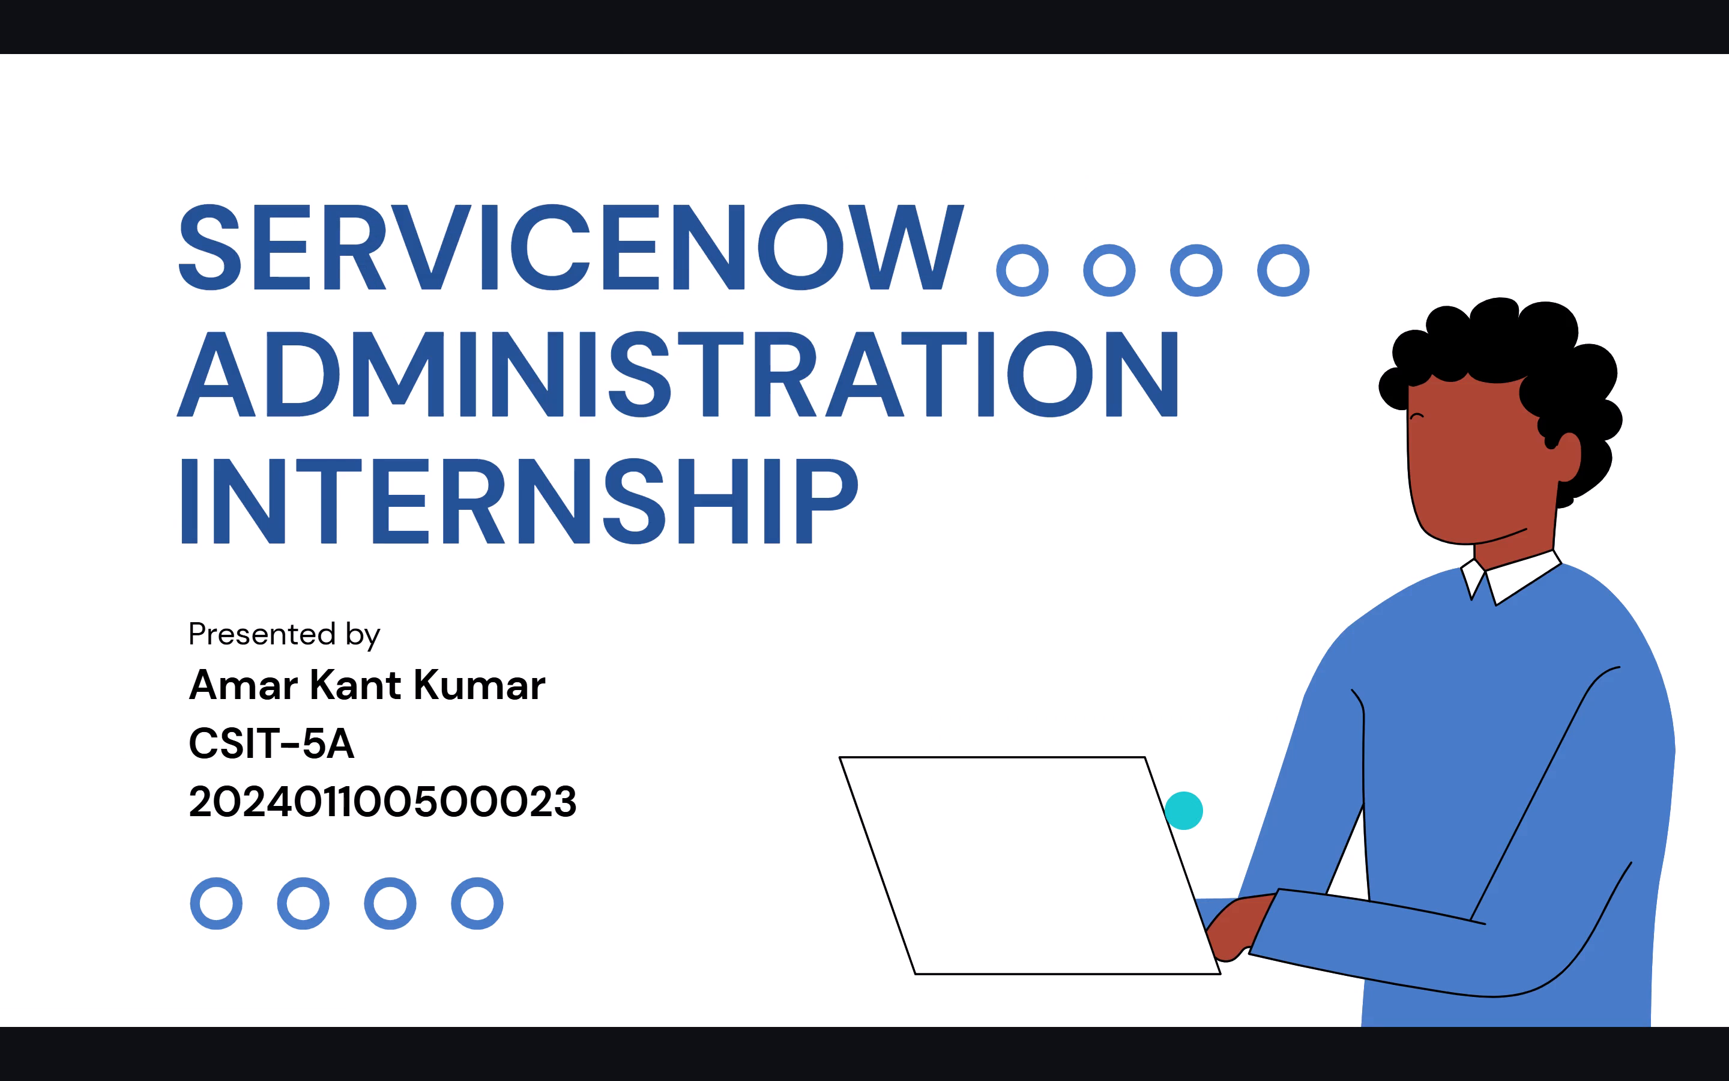
{"action": "key", "text": "Right"}
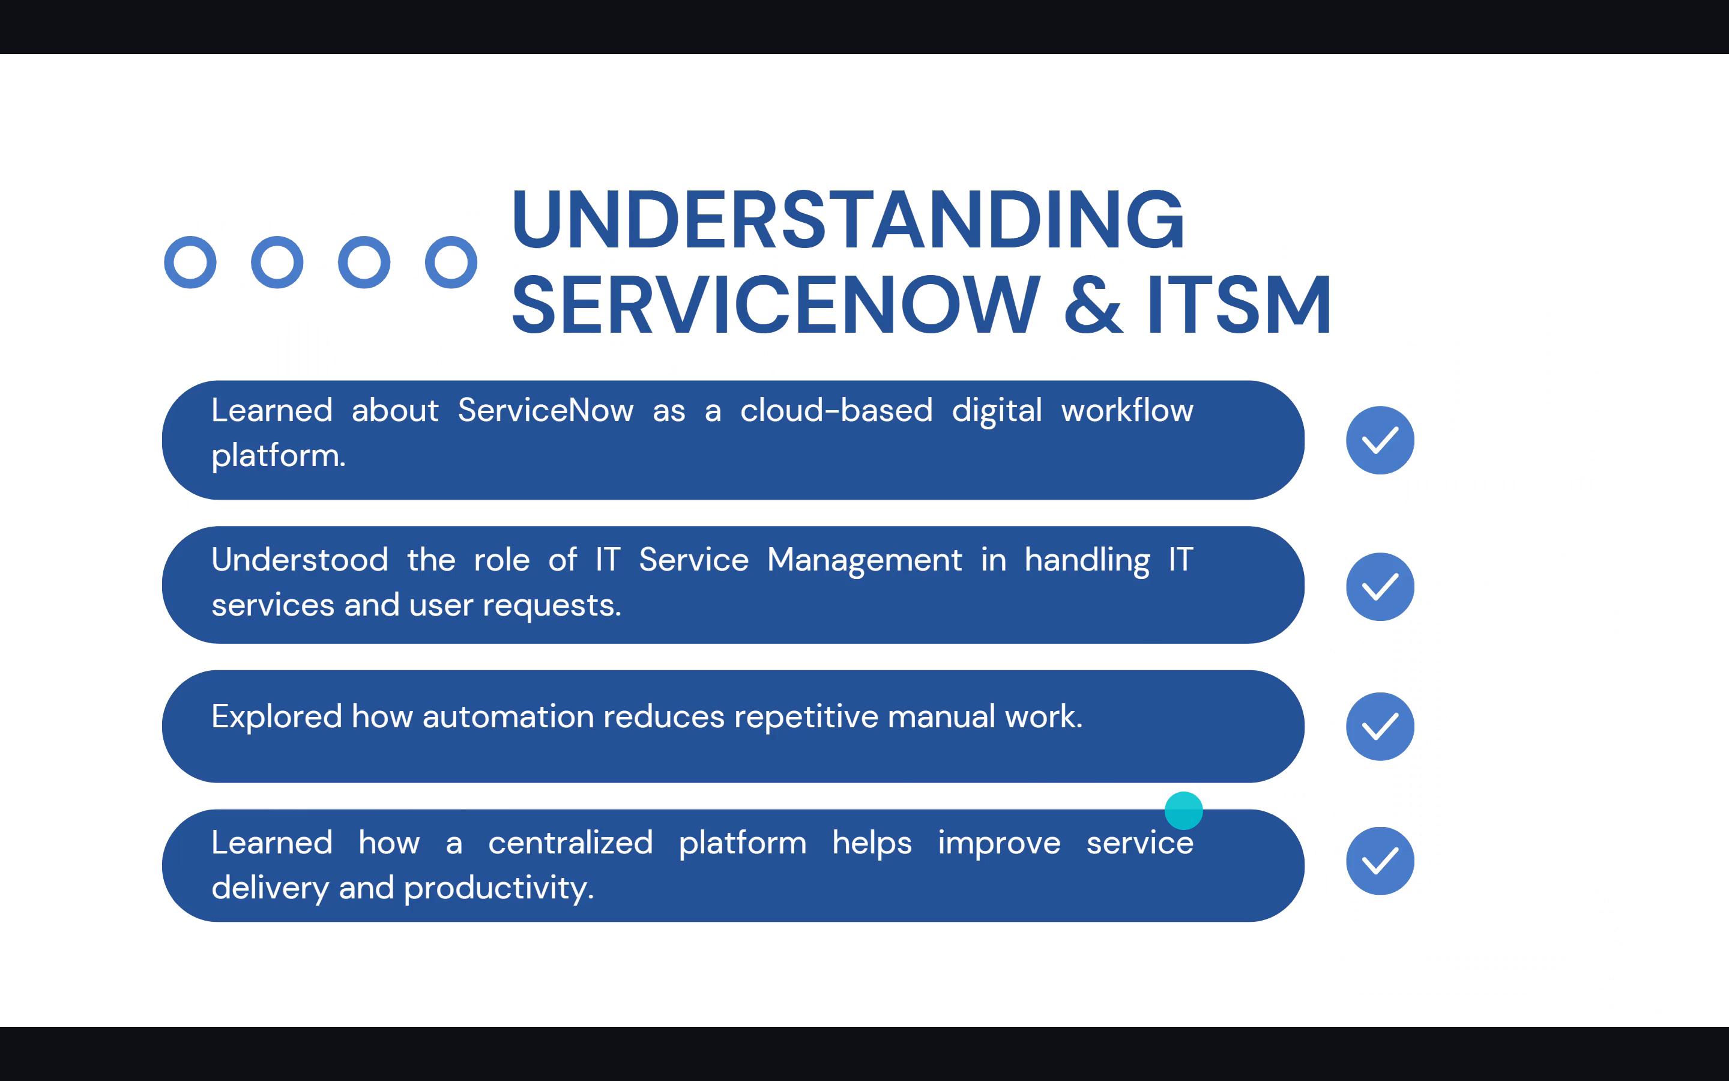
{"action": "key", "text": "Right"}
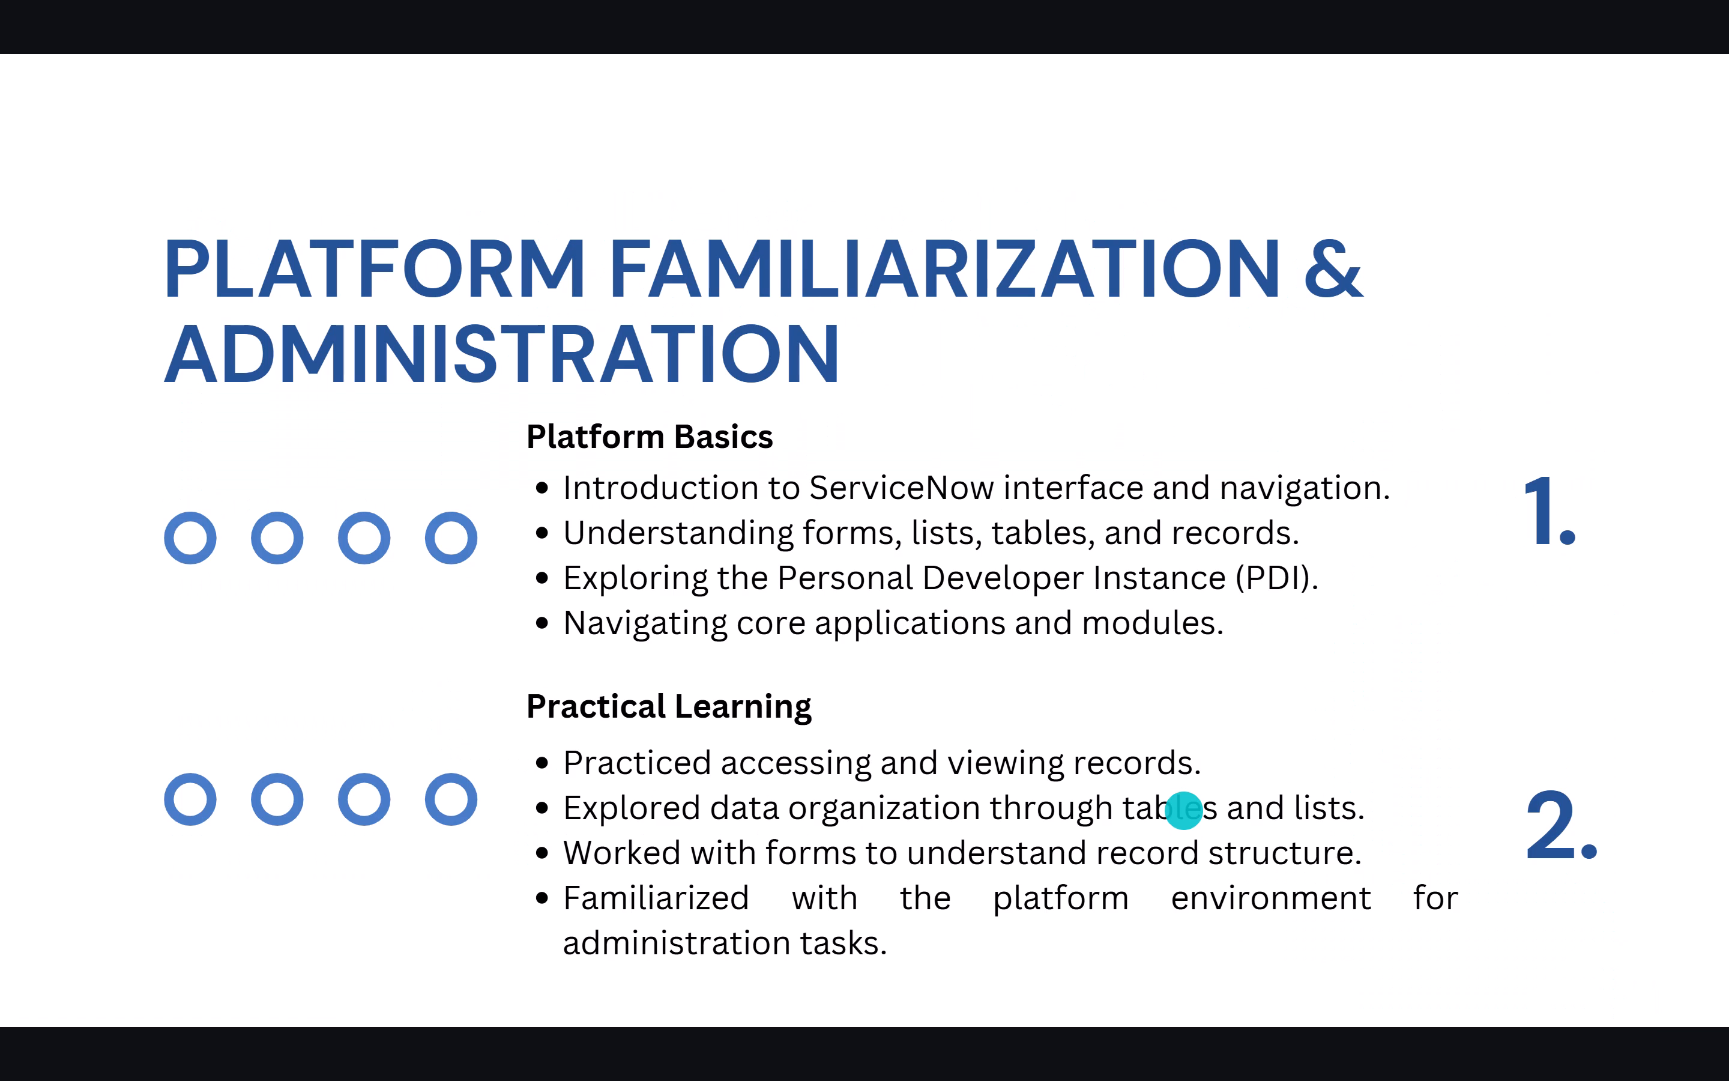
{"action": "key", "text": "Right"}
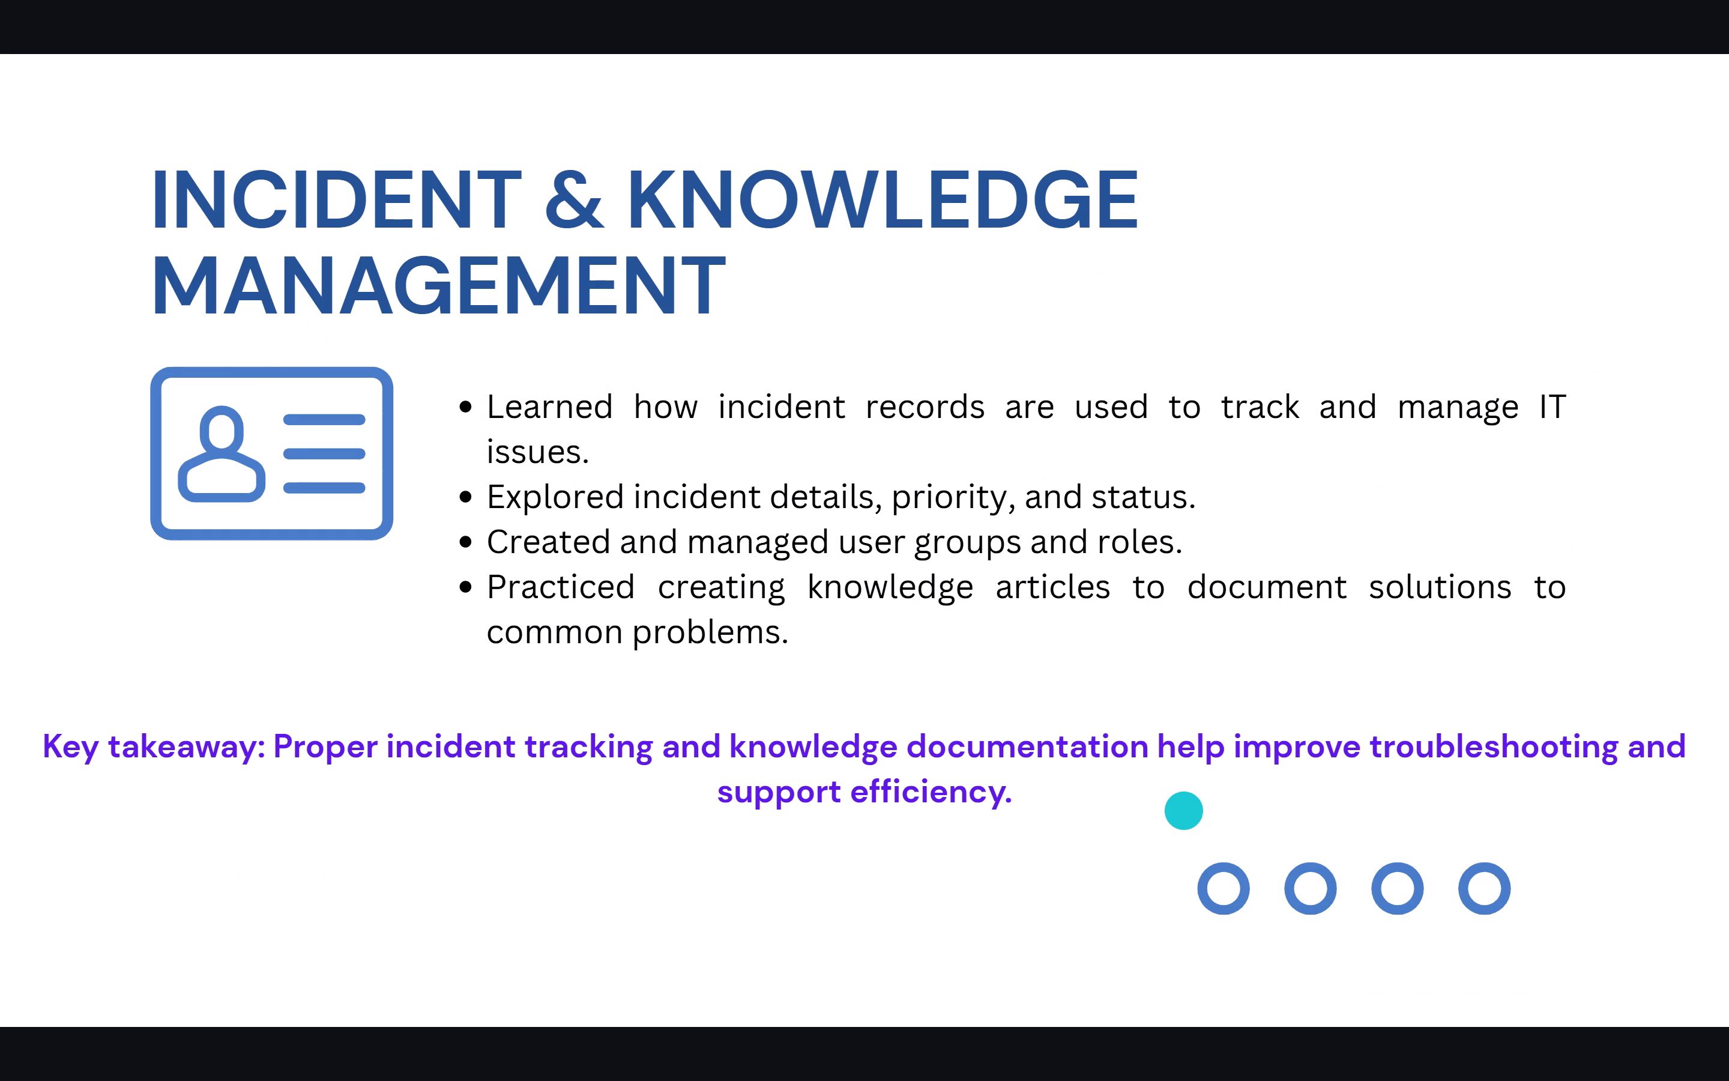
{"action": "key", "text": "Right"}
Exit the full-screen presentation and return to editing the deck.
{"action": "double_click", "coordinate": [1202, 1080]}
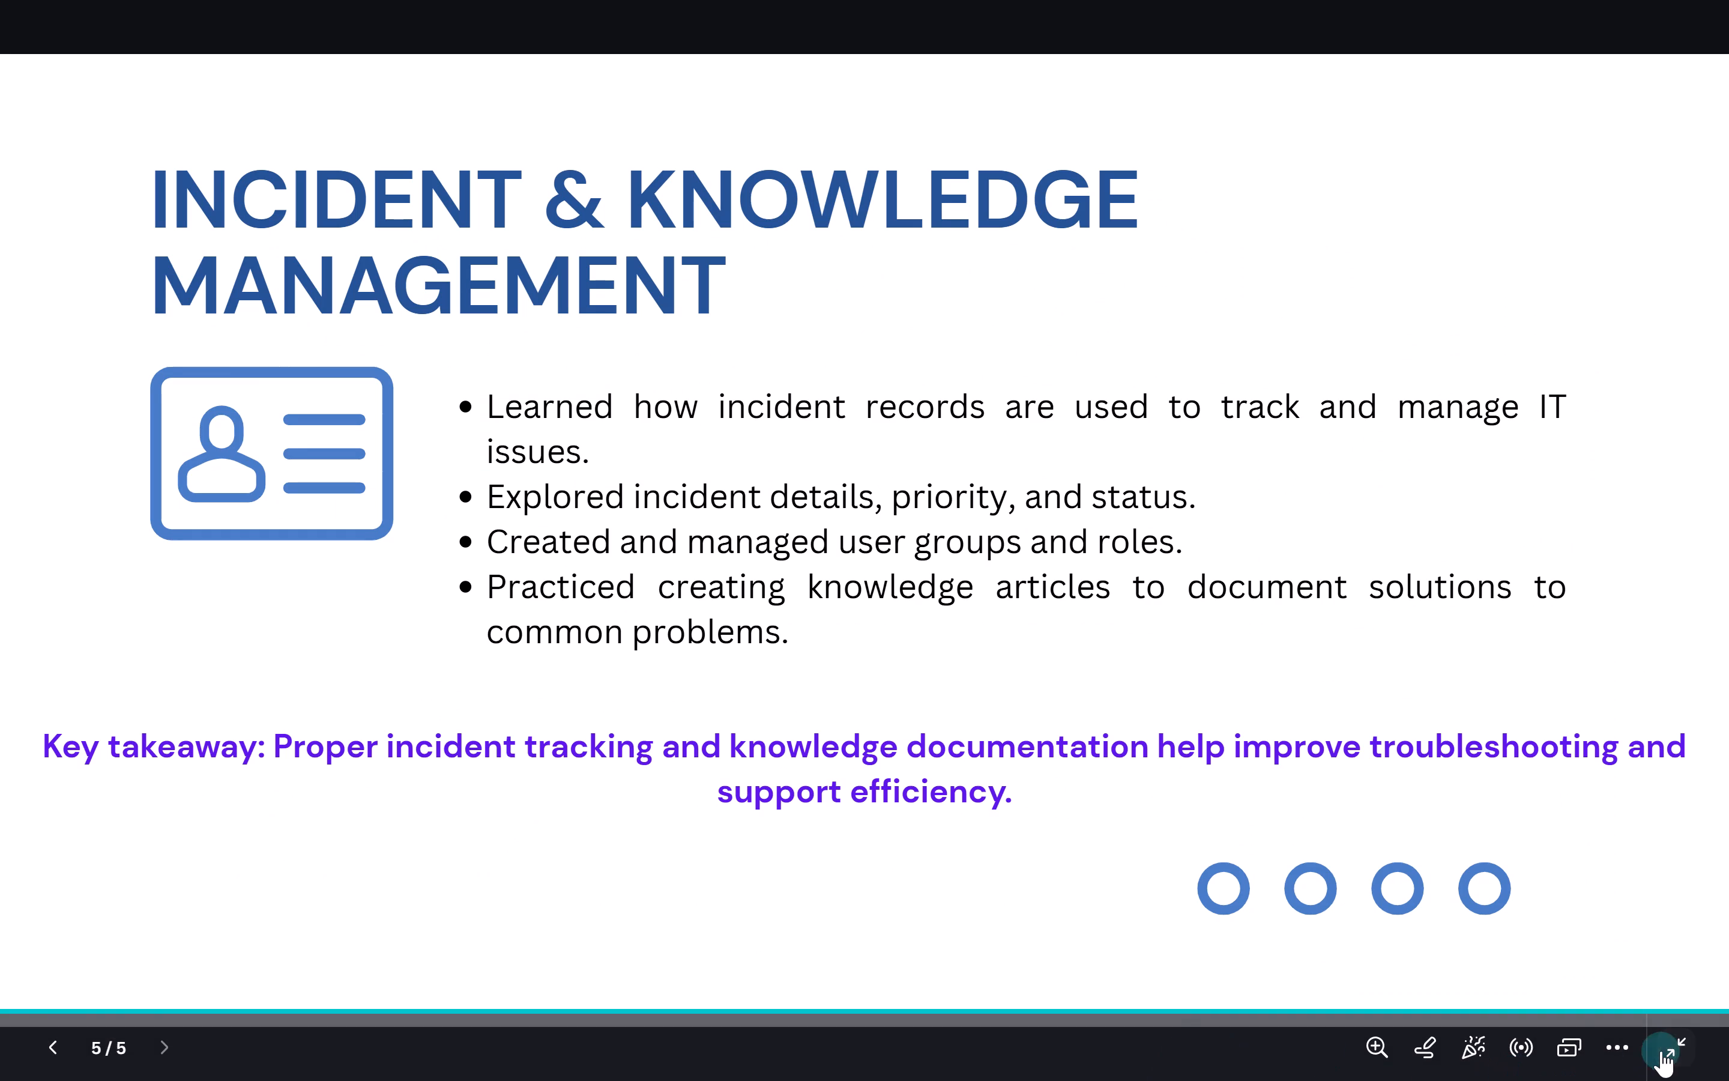
{"action": "left_click", "coordinate": [1670, 1051]}
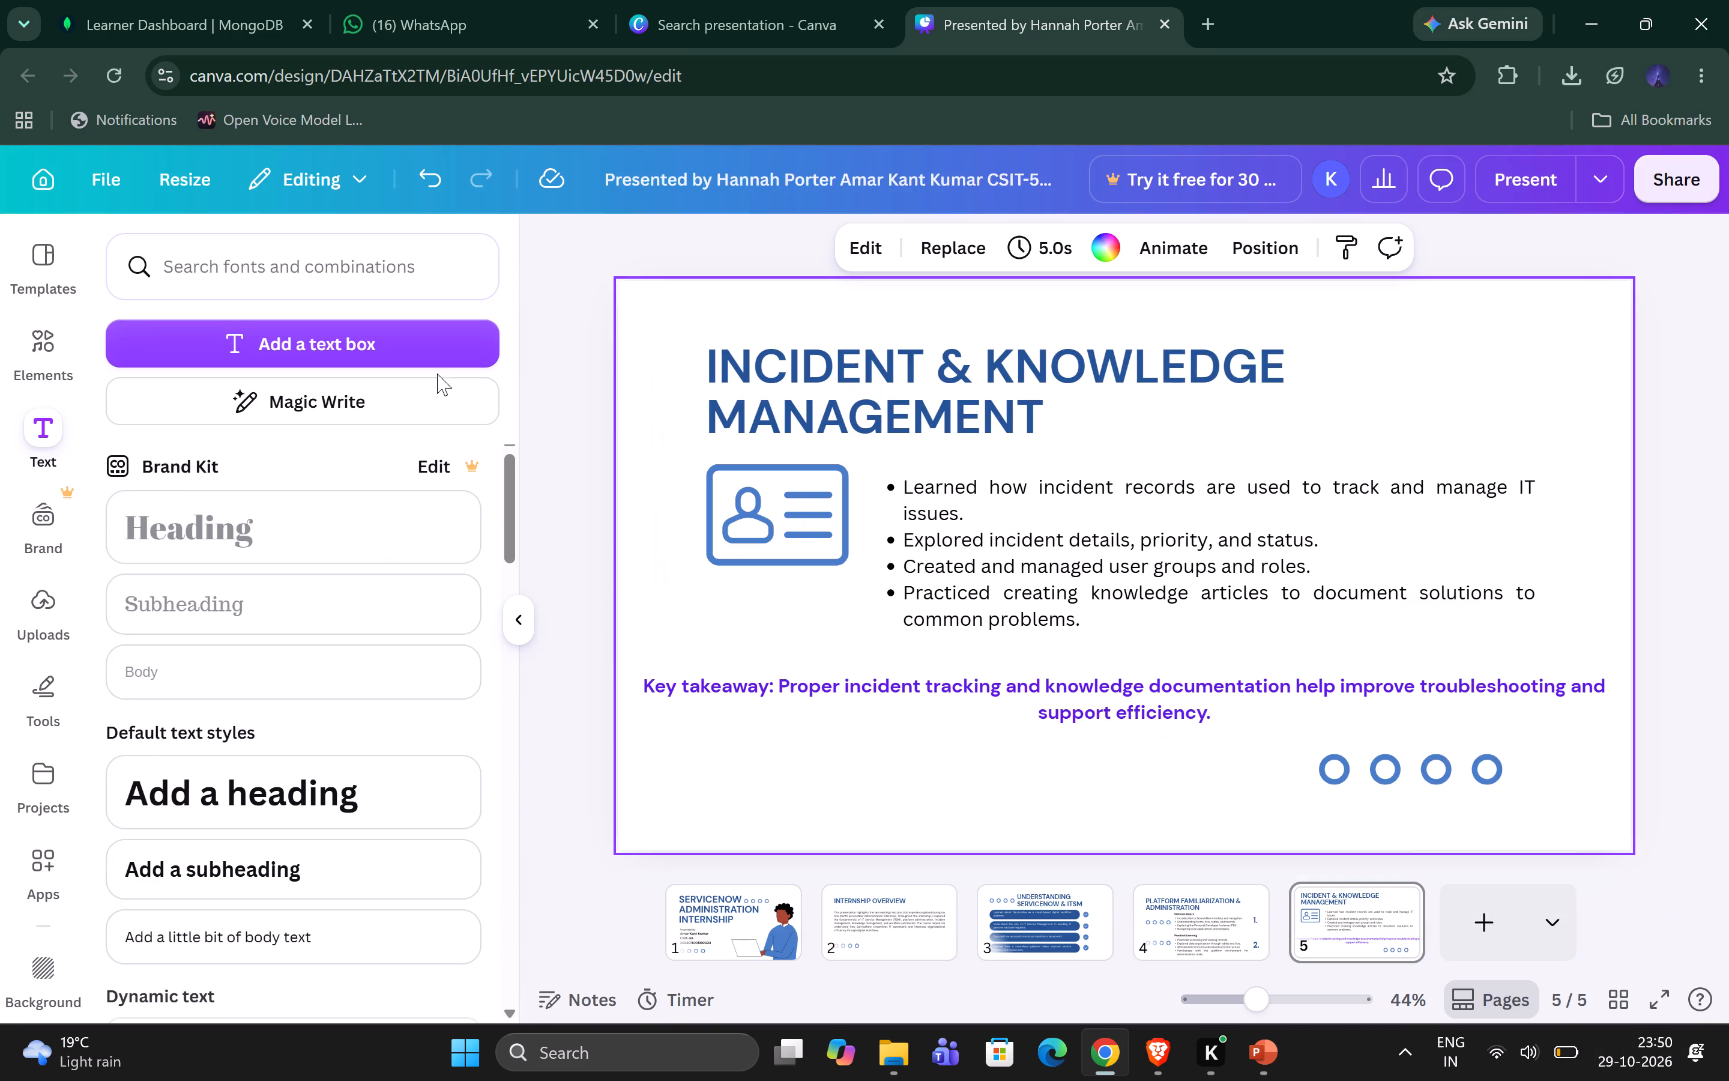
{"action": "left_click", "coordinate": [43, 360]}
{"action": "left_click", "coordinate": [49, 264]}
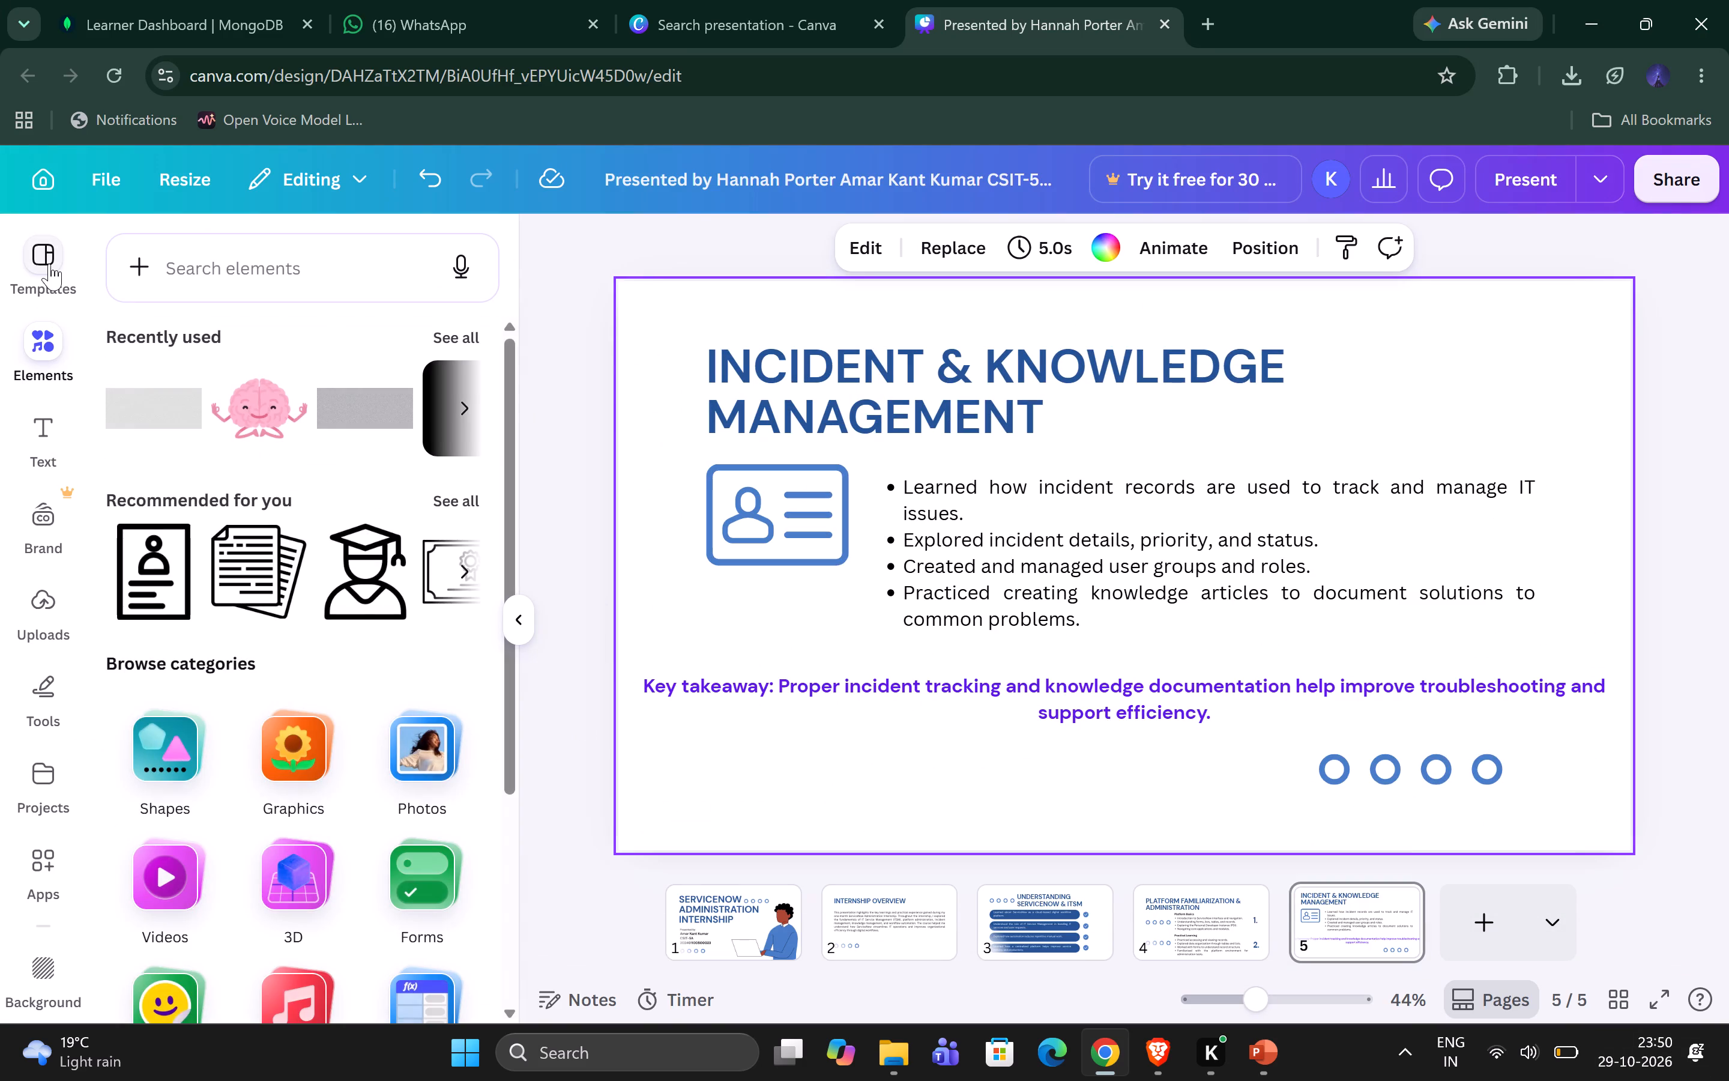
{"action": "left_click", "coordinate": [1159, 1042]}
{"action": "scroll", "coordinate": [1039, 417], "scroll_direction": "down", "scroll_amount": 1}
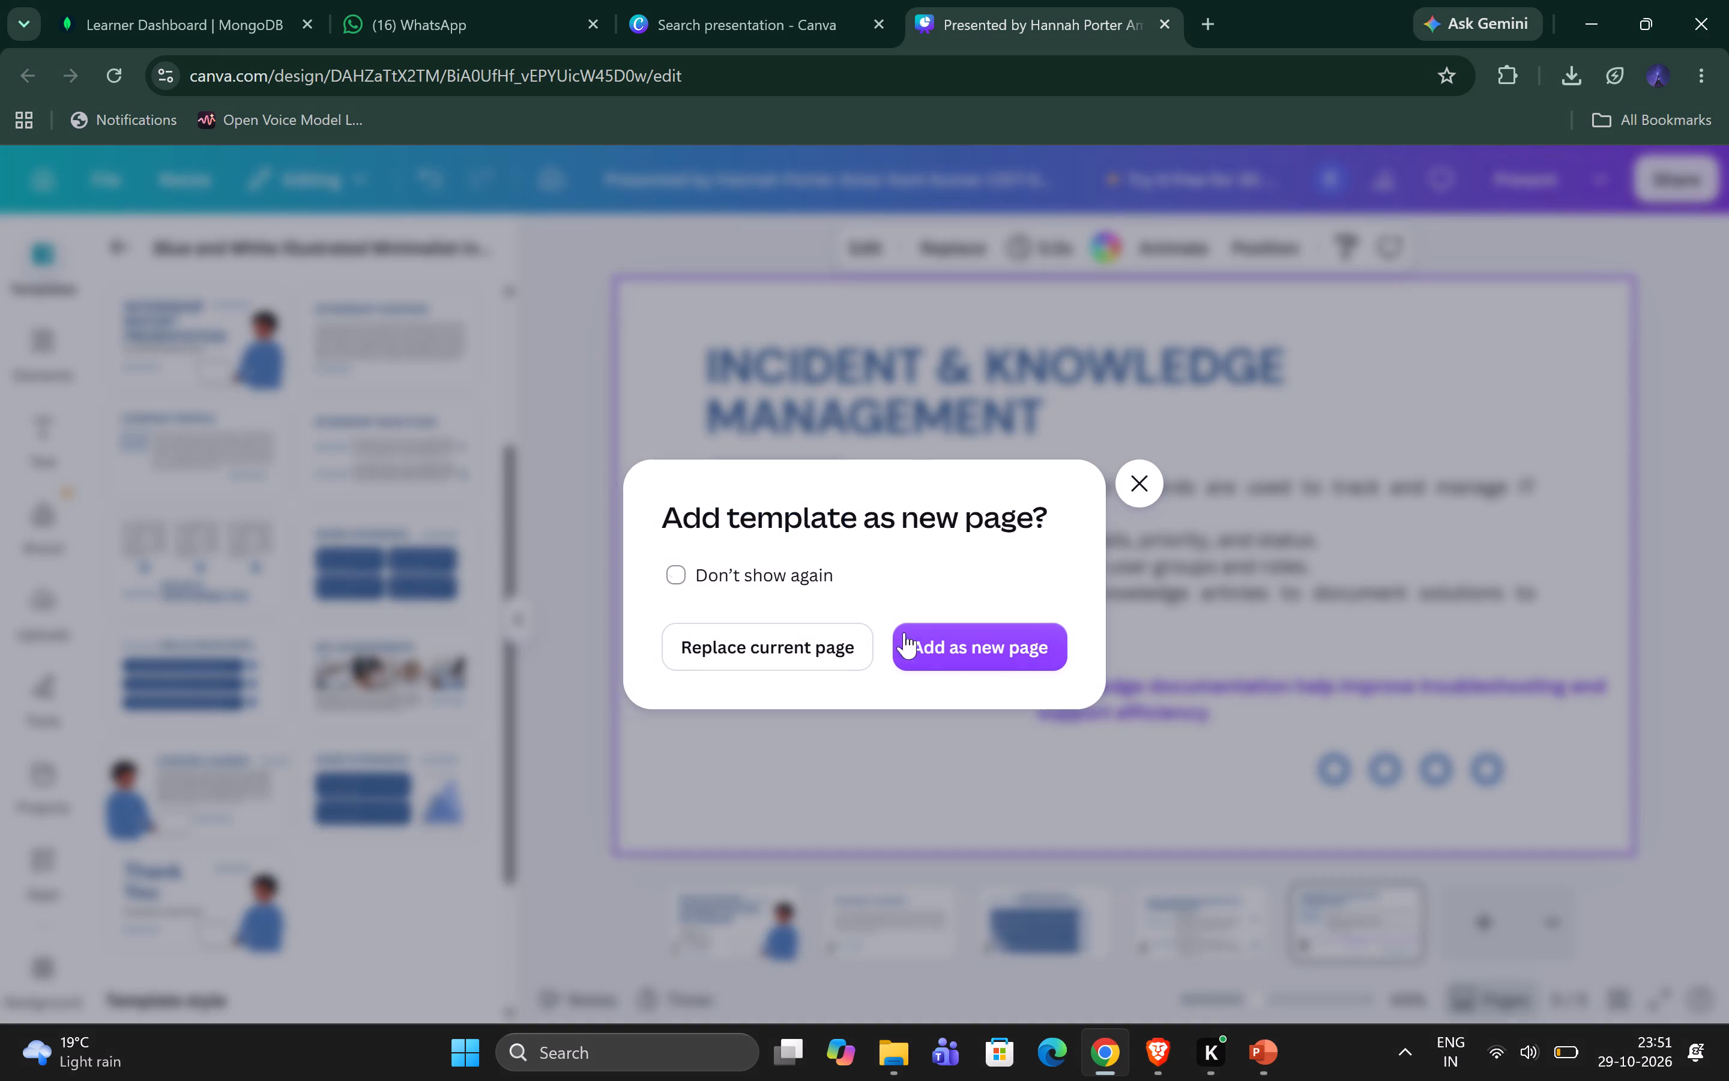
{"action": "left_click", "coordinate": [948, 659]}
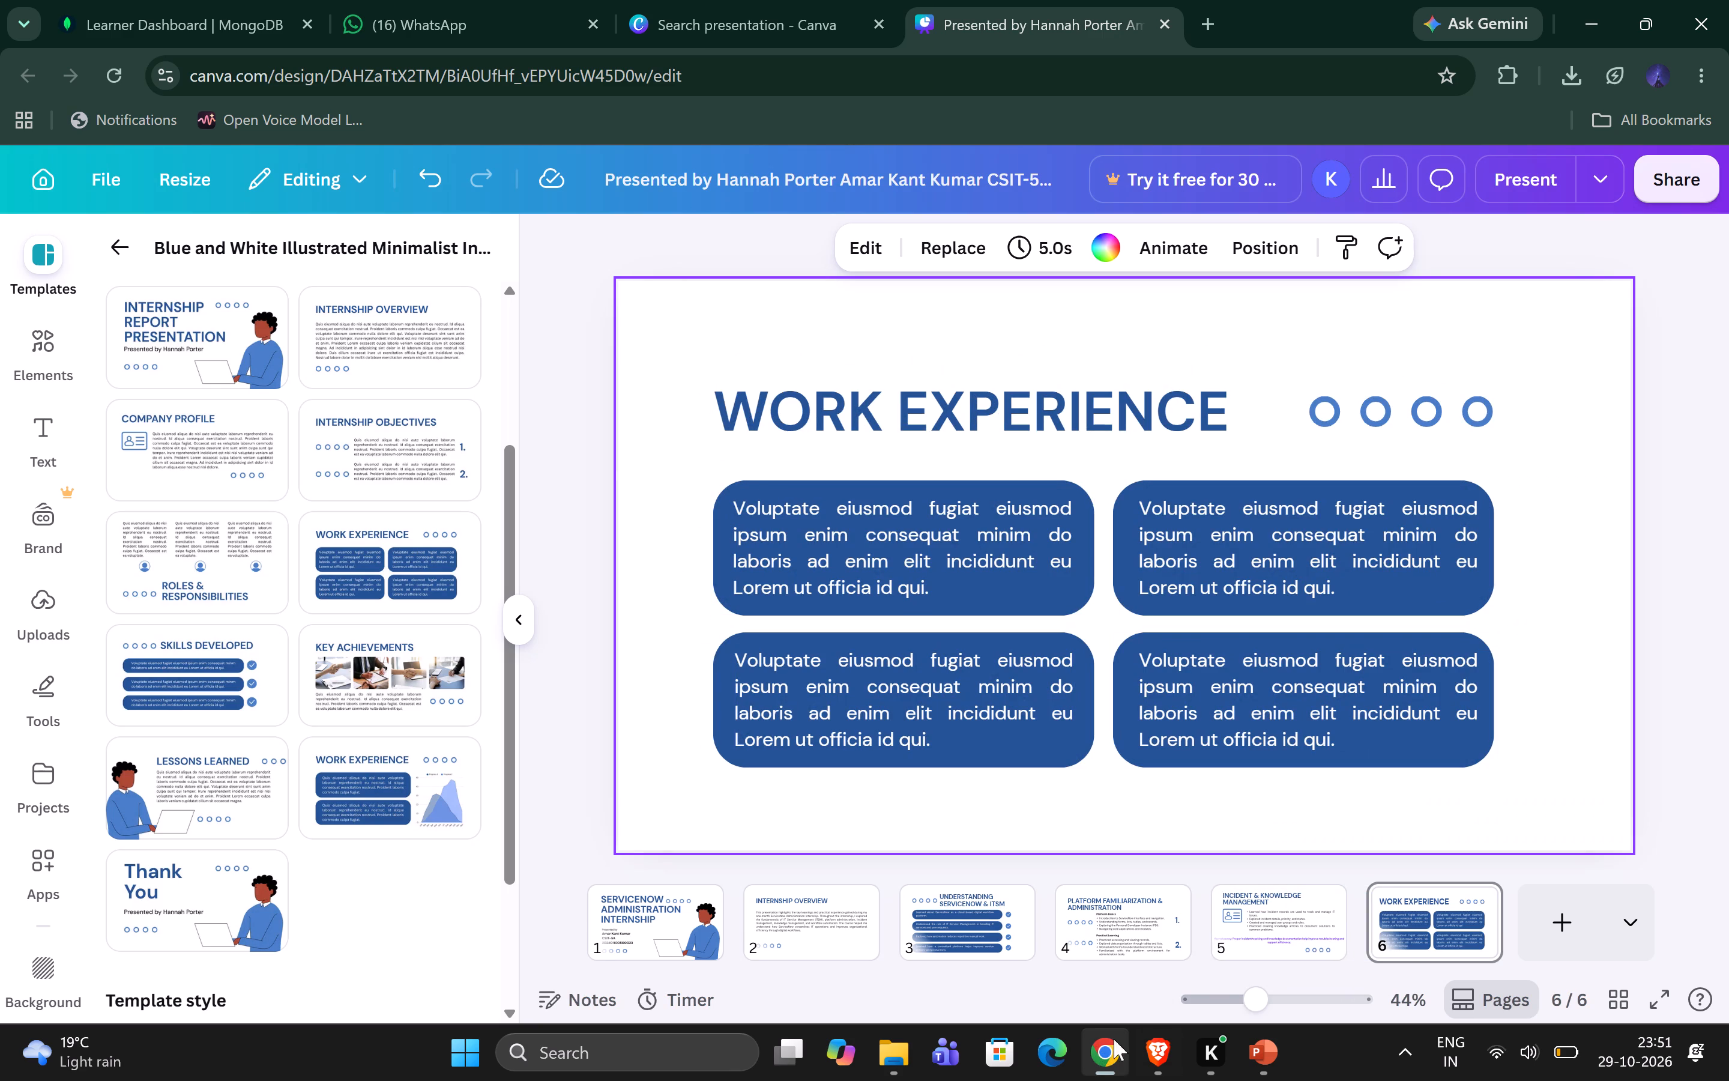
Replace slide 6's title with "Workflow Automation & Service Catalog", copied from the Slide 5 heading in ChatGPT.
{"action": "left_click", "coordinate": [1143, 1044]}
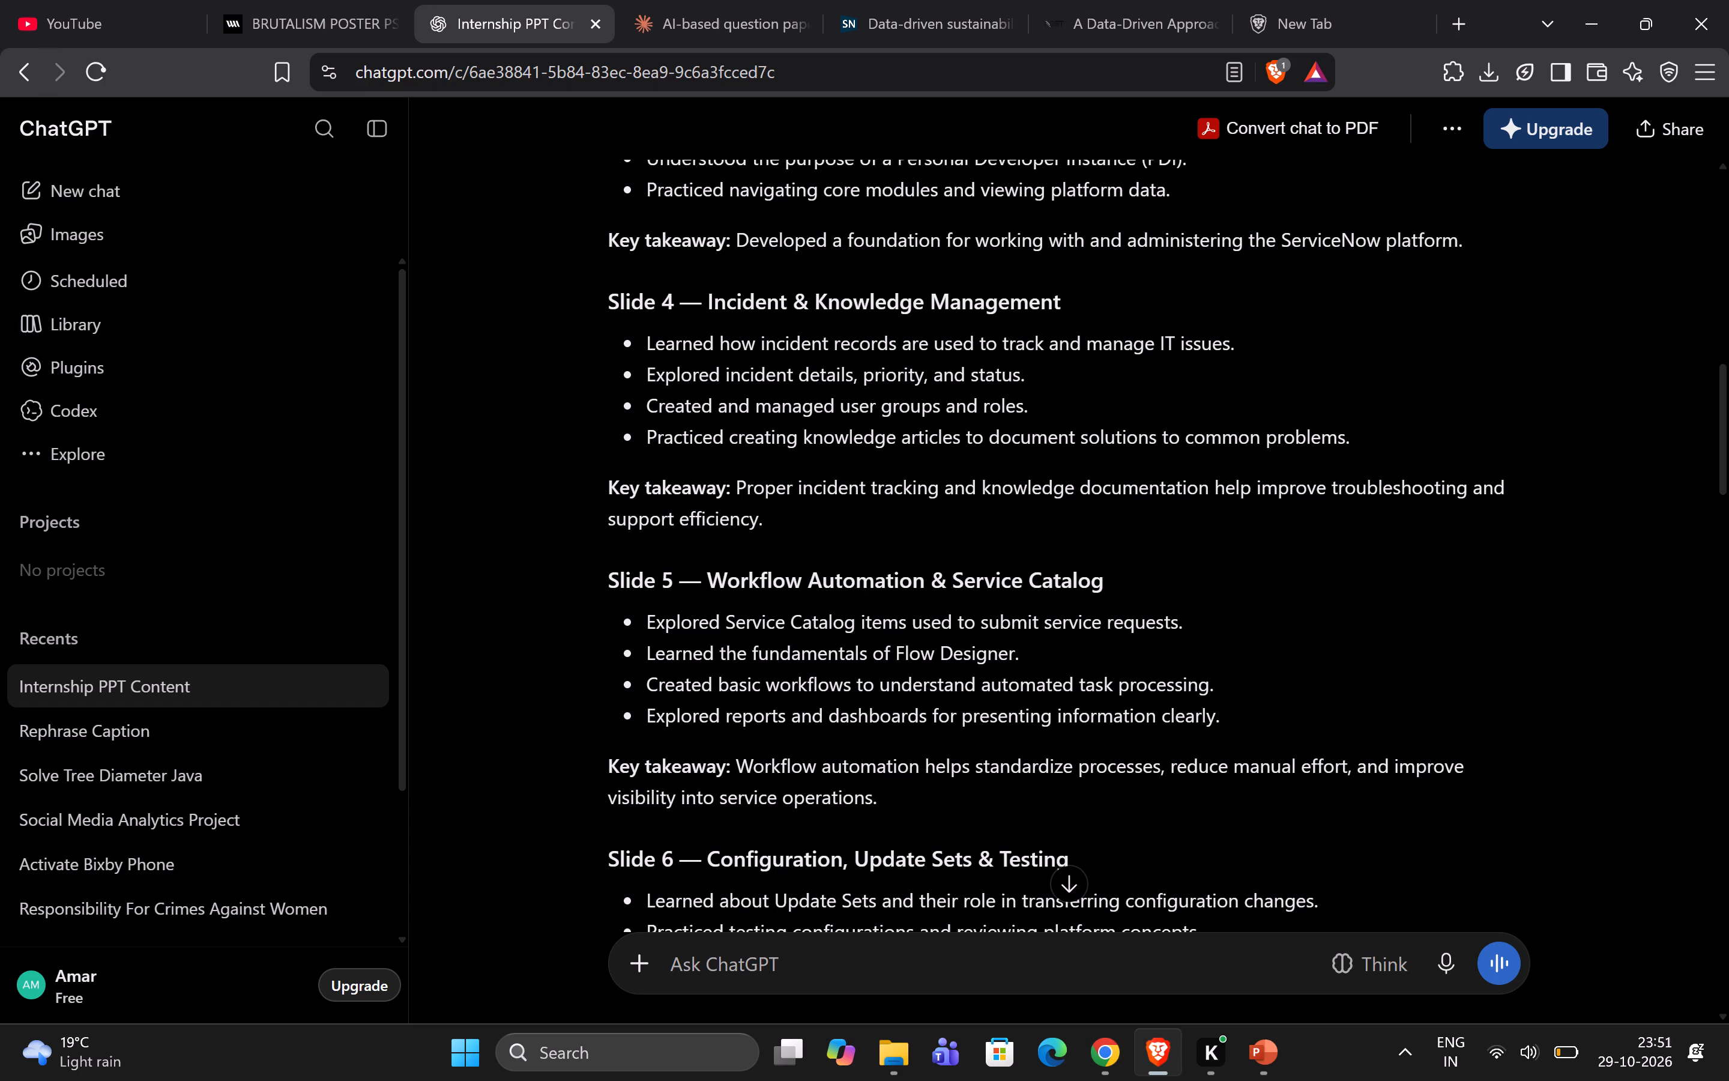
{"action": "left_click_drag", "start_coordinate": [708, 577], "coordinate": [1108, 603]}
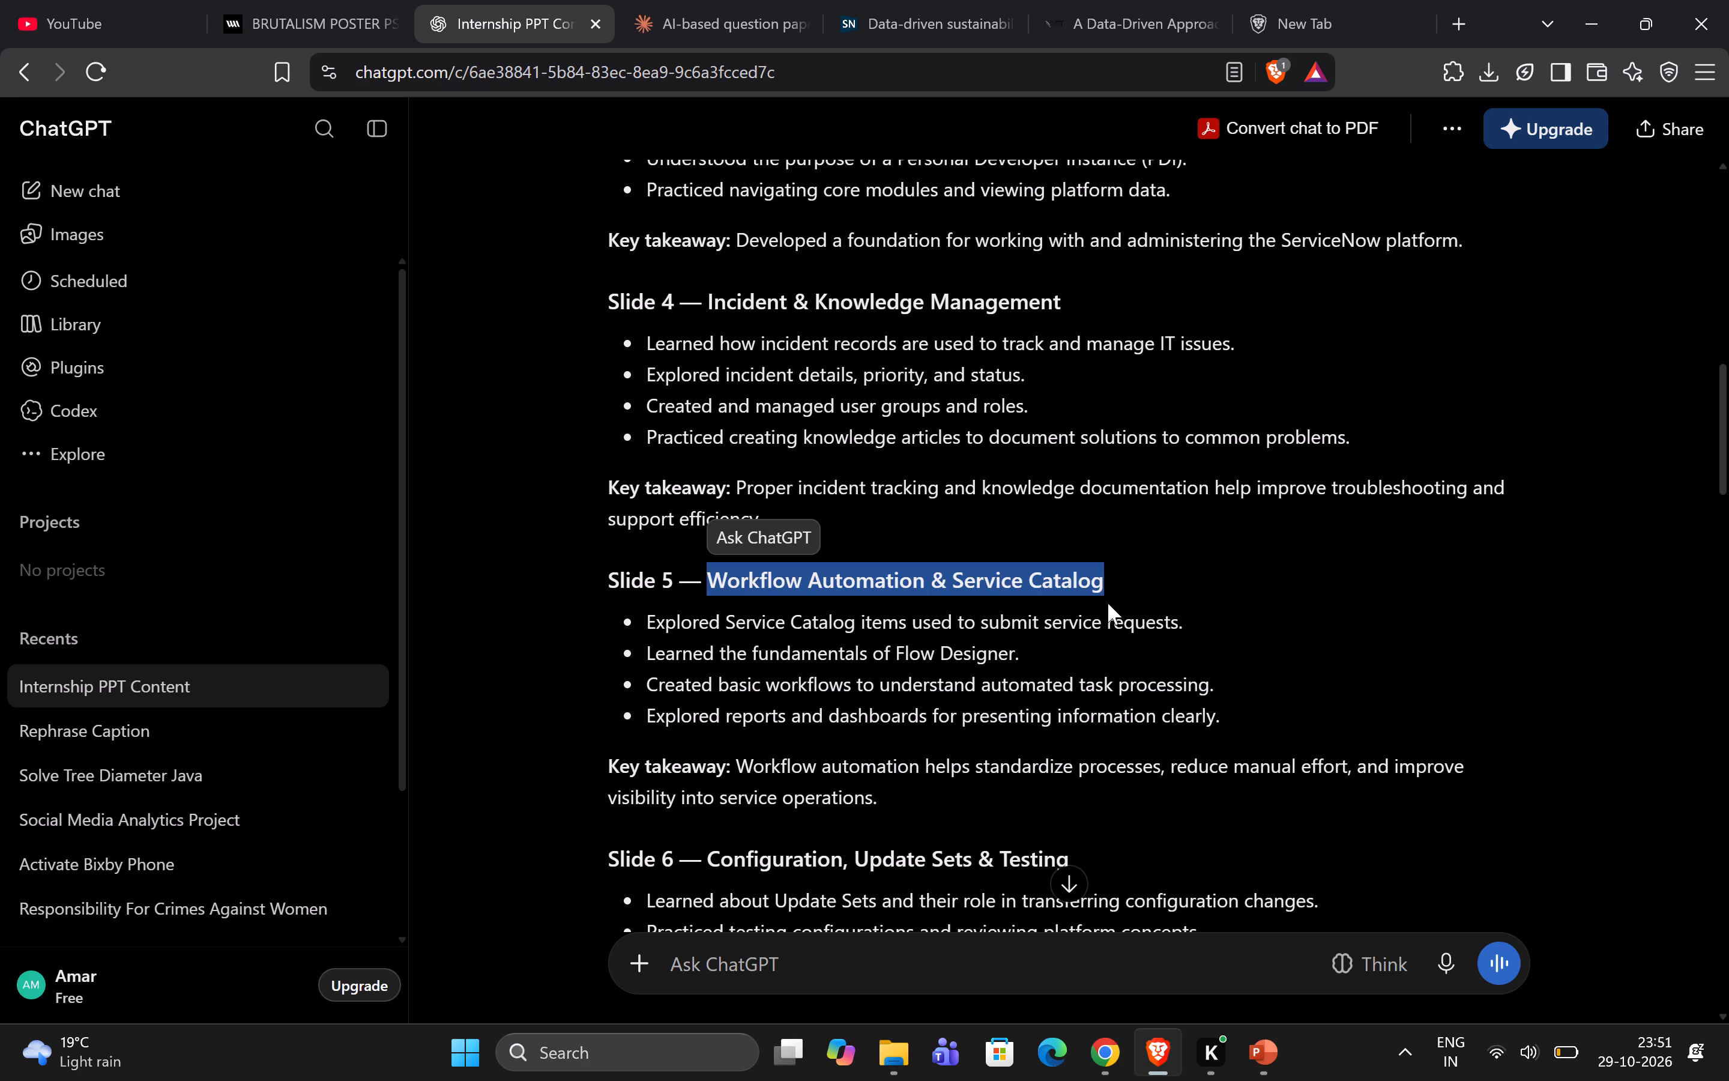
{"action": "key", "text": "ctrl+c"}
{"action": "left_click", "coordinate": [1101, 1080]}
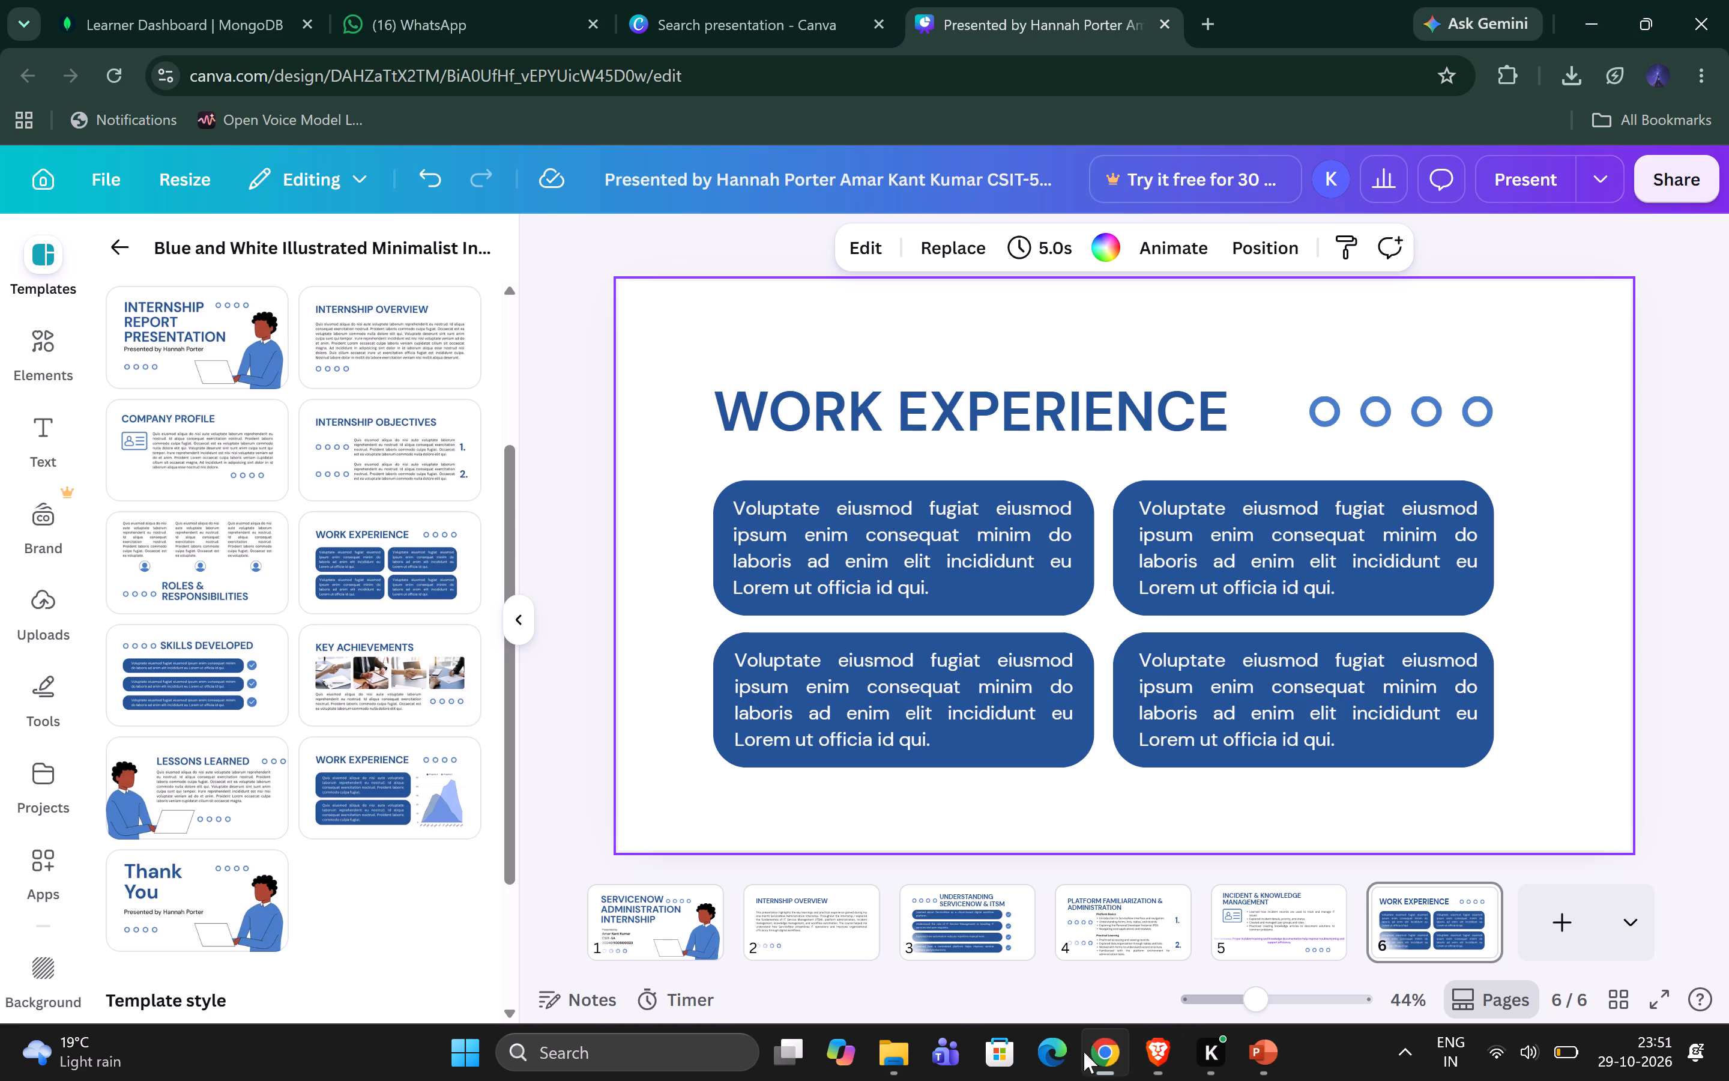
{"action": "double_click", "coordinate": [820, 405]}
{"action": "key", "text": "ctrl+v"}
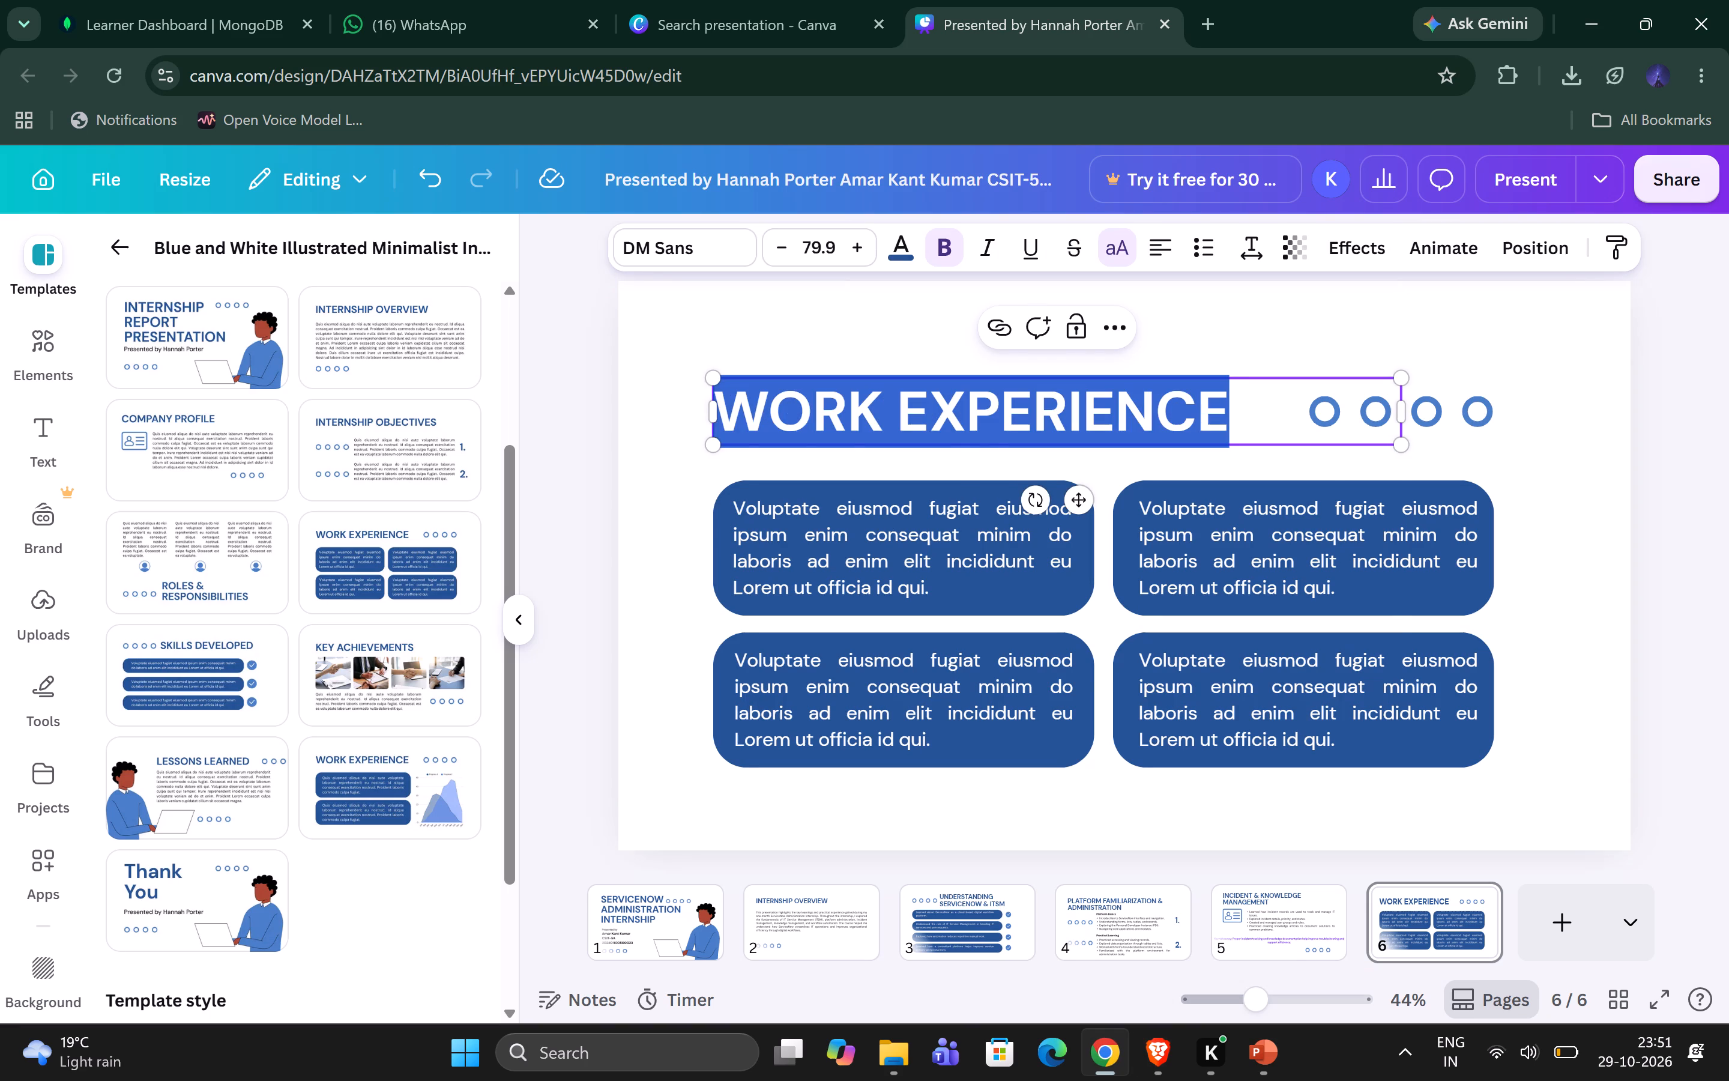
Reduce the font size of slide 6's title to 67.9.
{"action": "triple_click", "coordinate": [786, 246]}
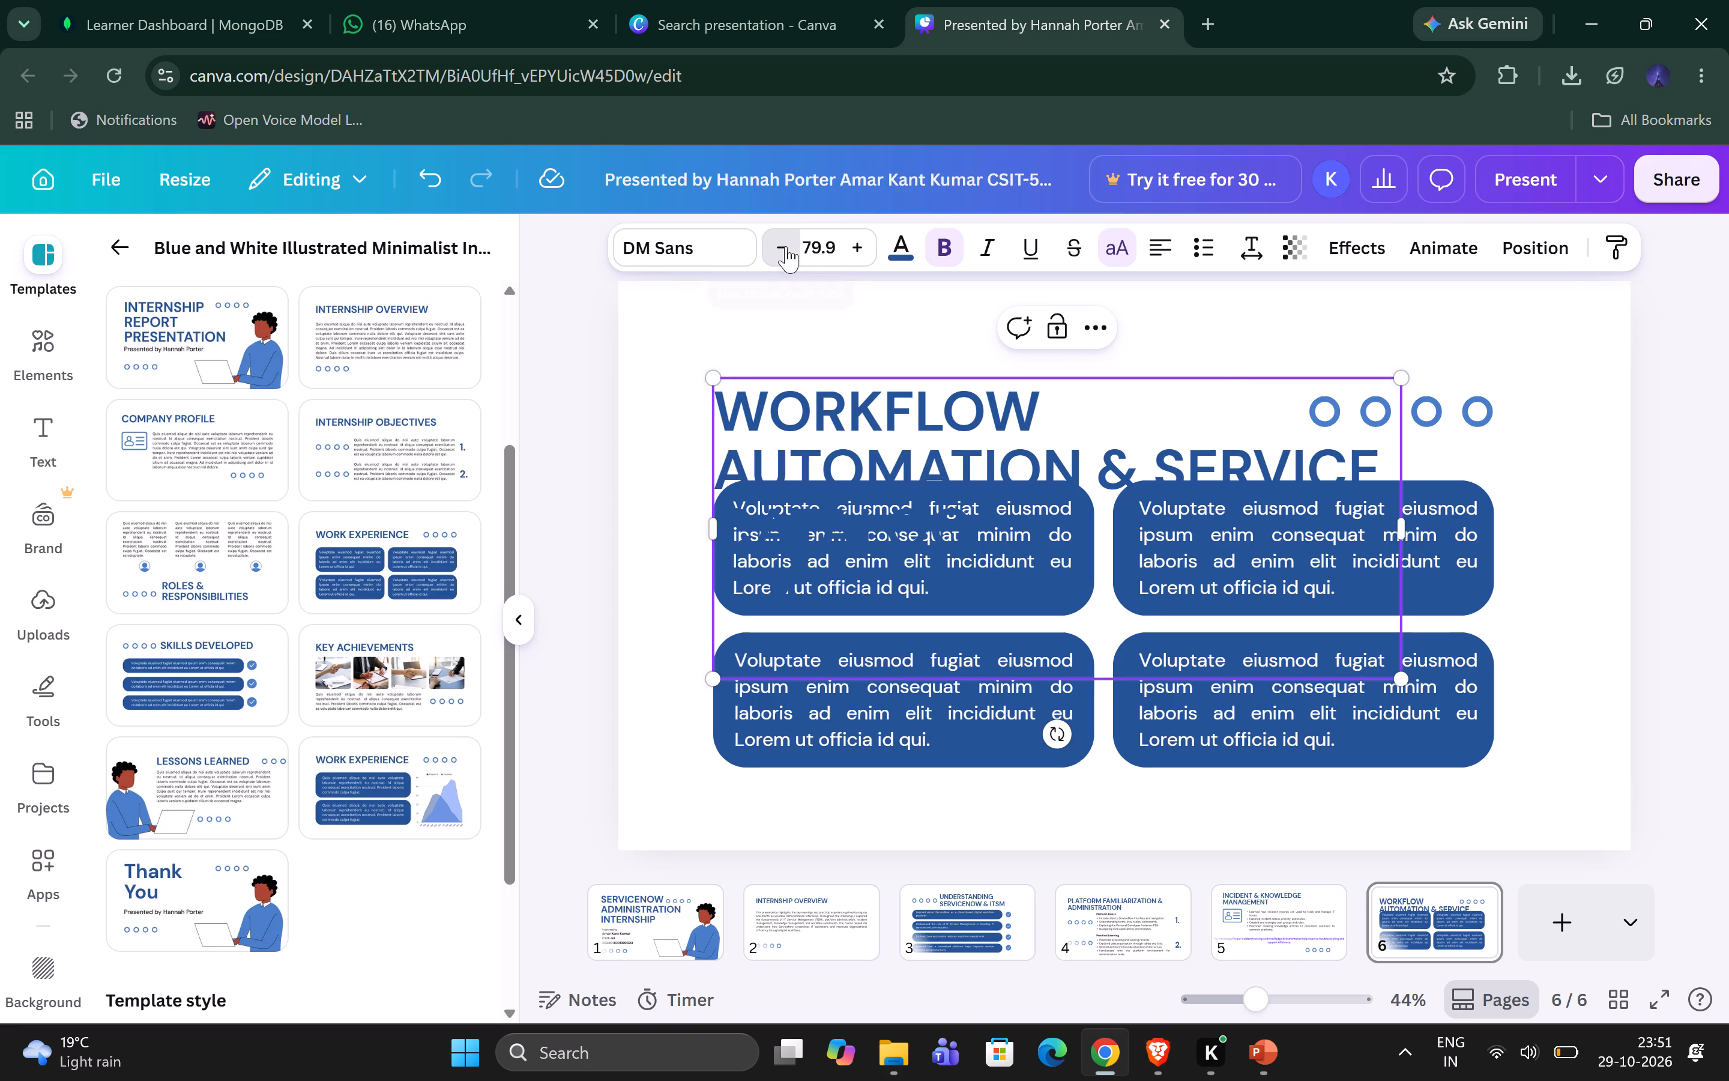
{"action": "triple_click", "coordinate": [786, 246]}
{"action": "triple_click", "coordinate": [786, 246]}
{"action": "left_click", "coordinate": [786, 246]}
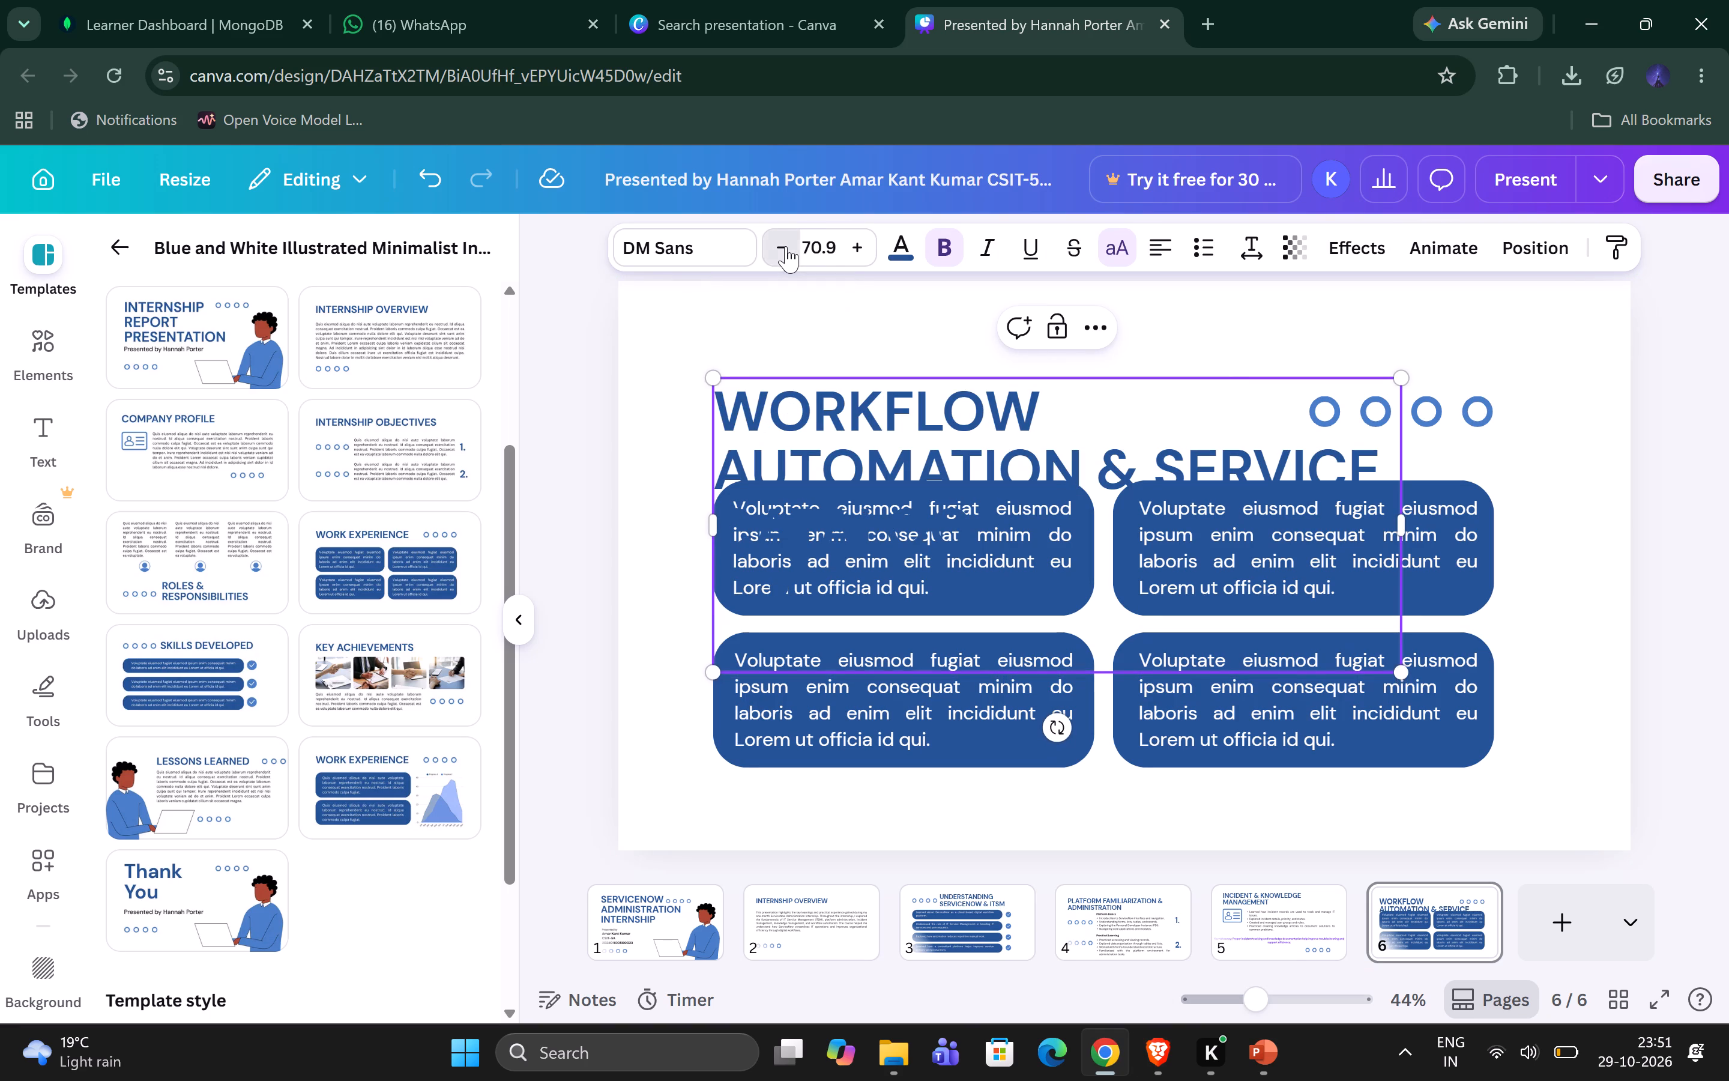
{"action": "left_click", "coordinate": [786, 246]}
{"action": "left_click", "coordinate": [786, 246]}
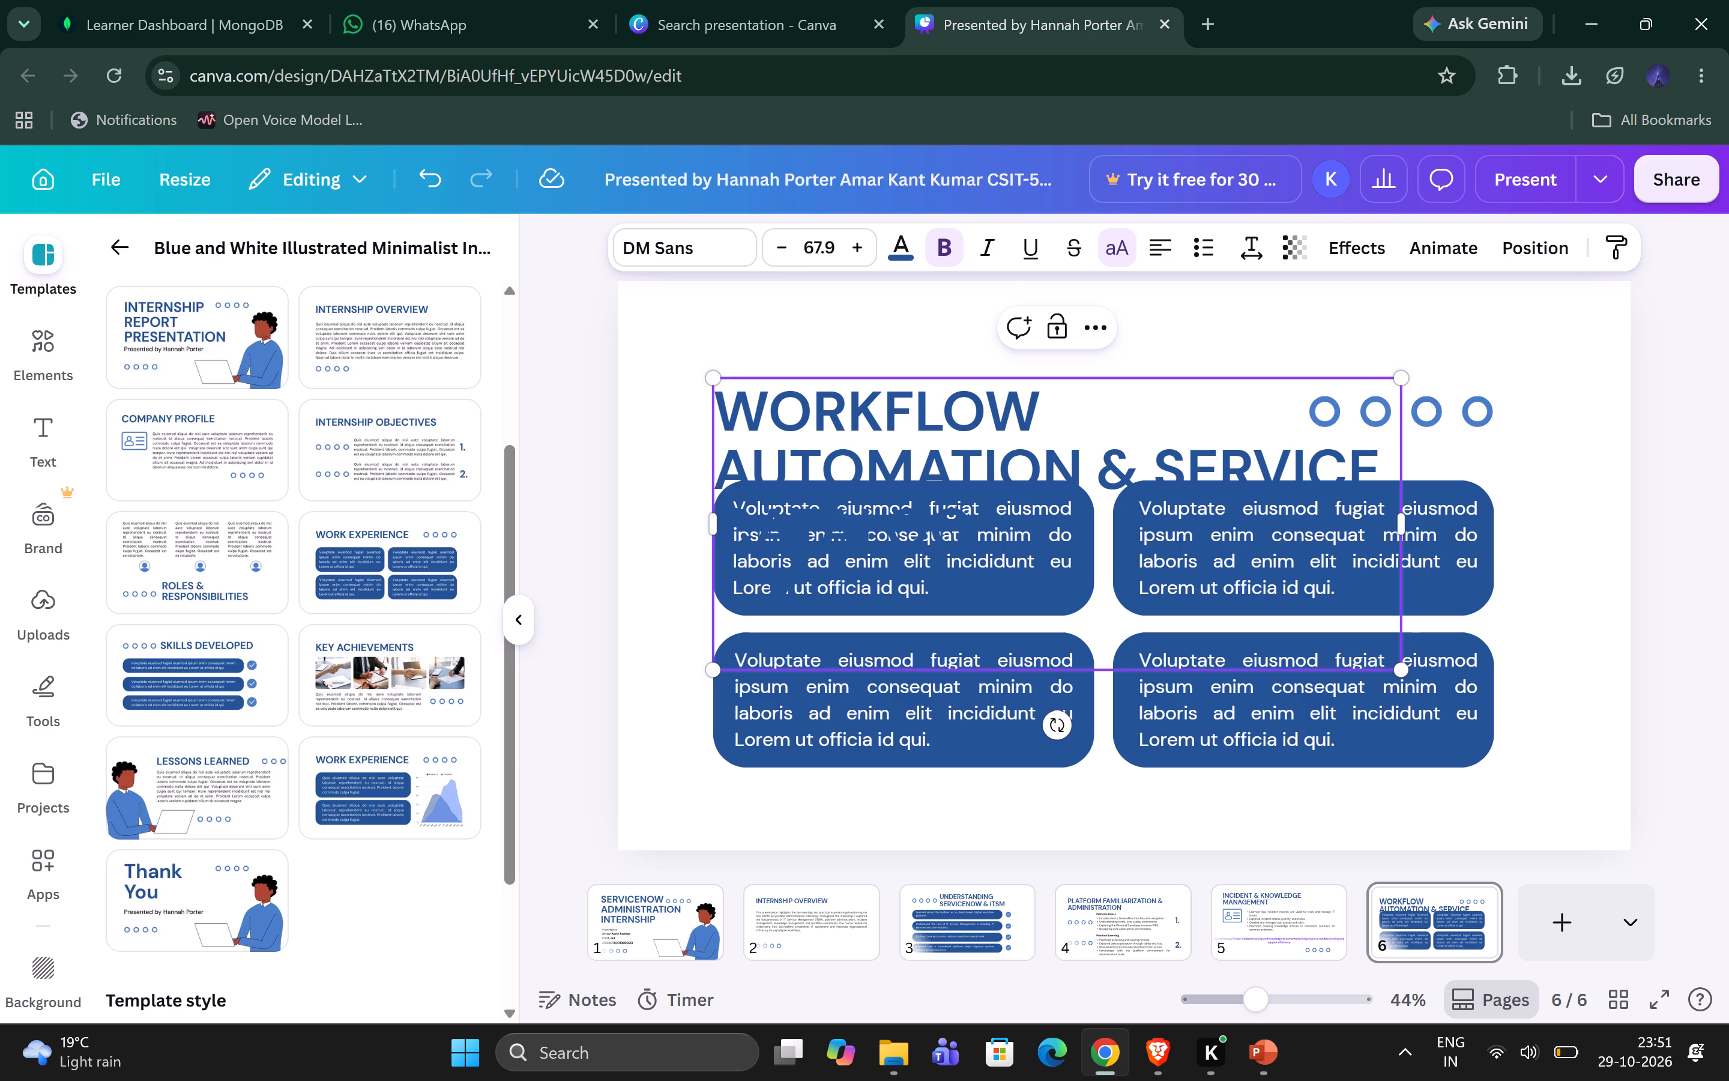
{"action": "left_click_drag", "start_coordinate": [1263, 420], "coordinate": [1246, 387]}
{"action": "left_click_drag", "start_coordinate": [728, 406], "coordinate": [1400, 455]}
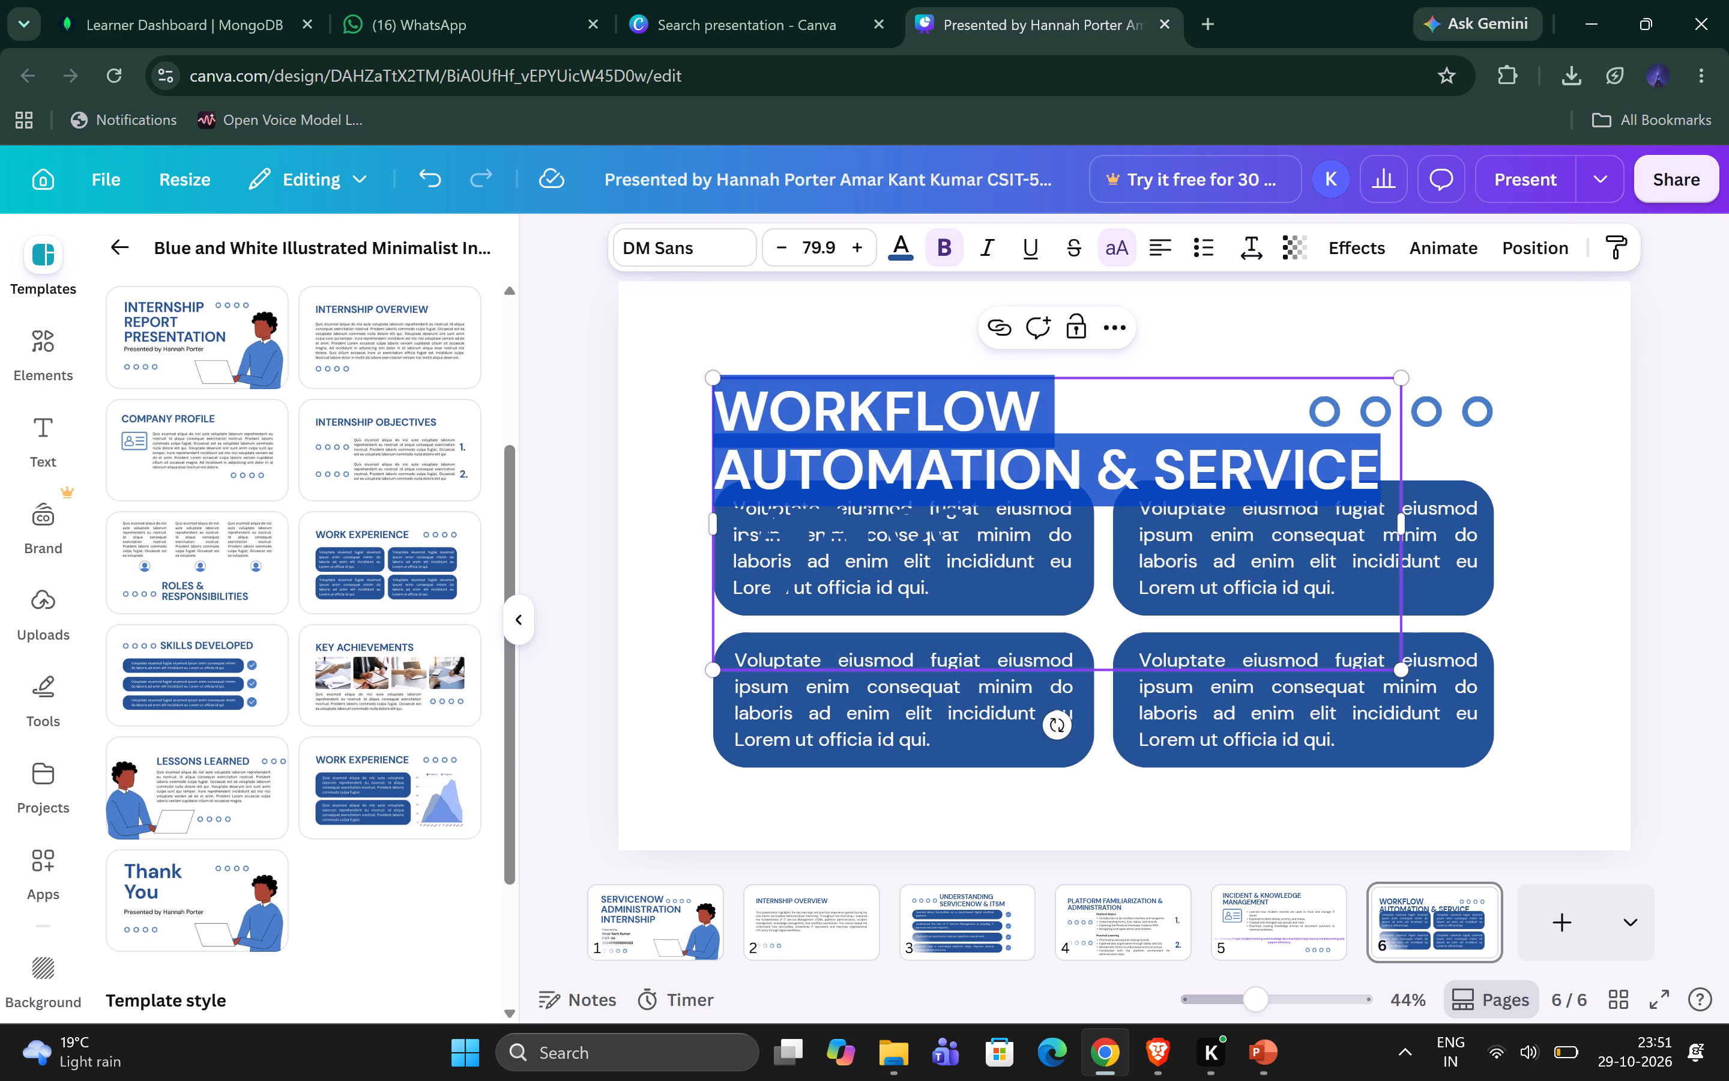
{"action": "triple_click", "coordinate": [780, 228]}
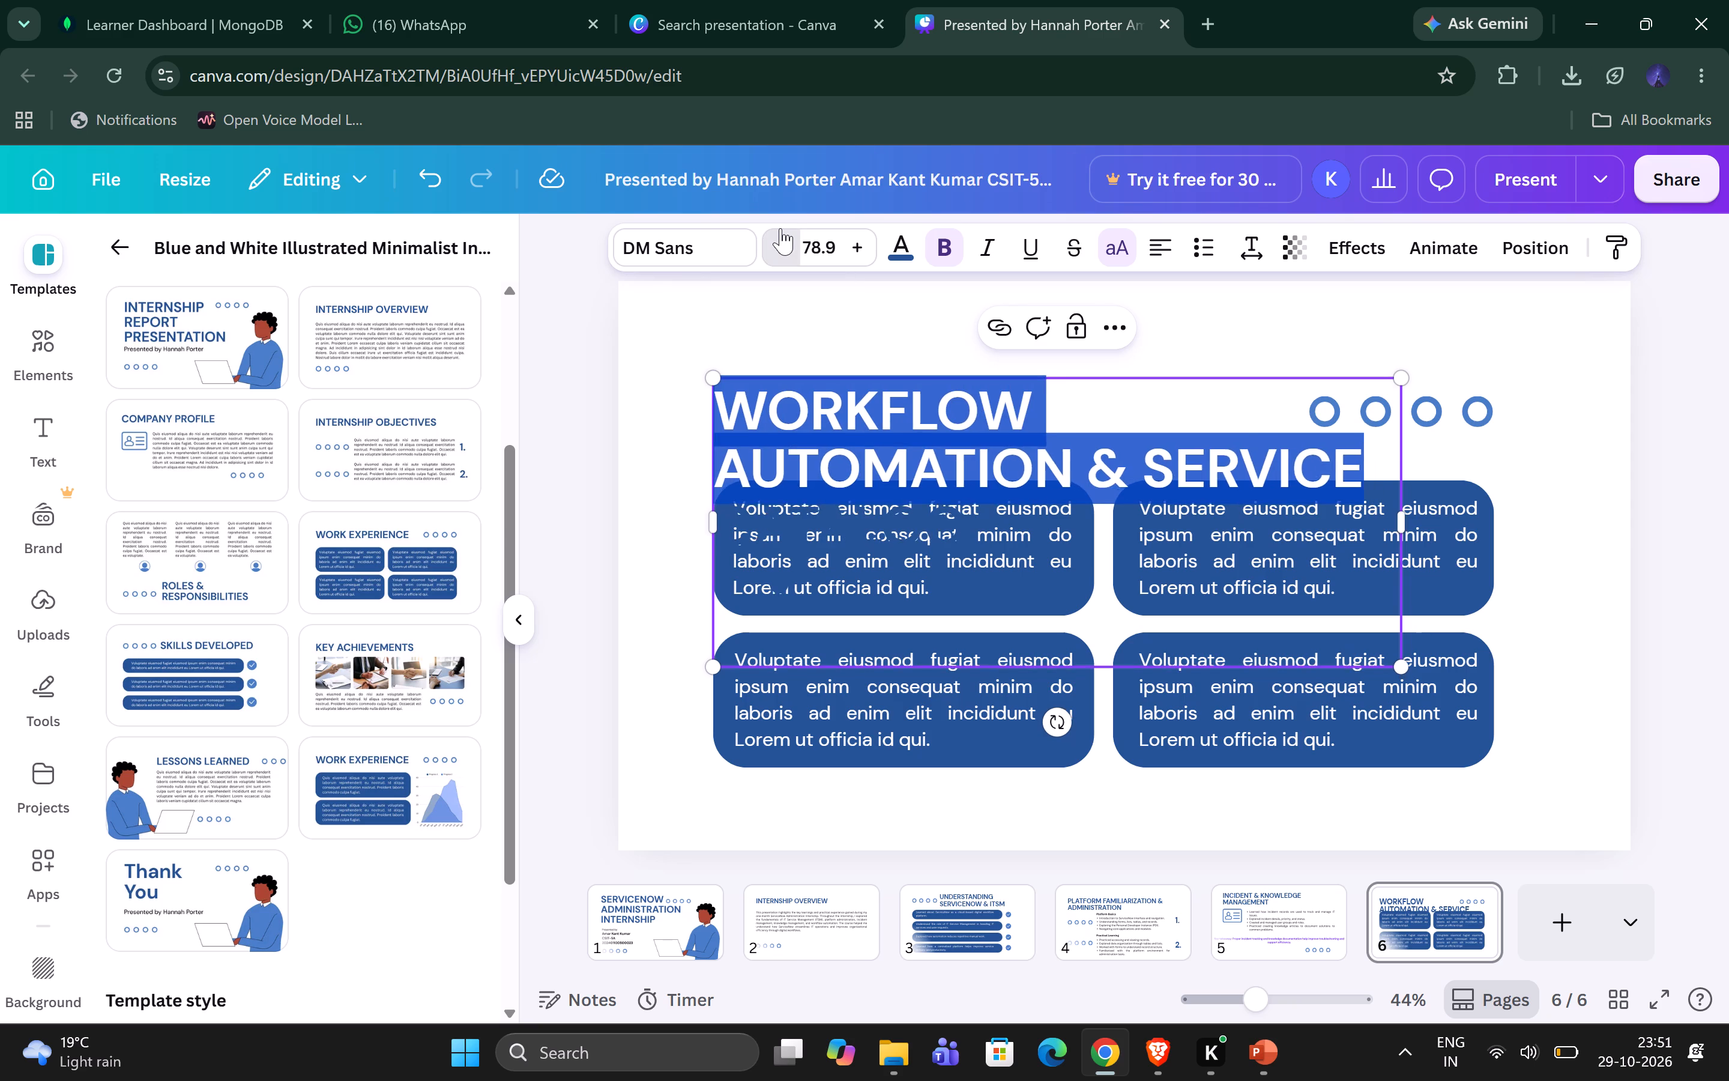
{"action": "triple_click", "coordinate": [780, 228]}
{"action": "left_click", "coordinate": [780, 228]}
{"action": "triple_click", "coordinate": [780, 228]}
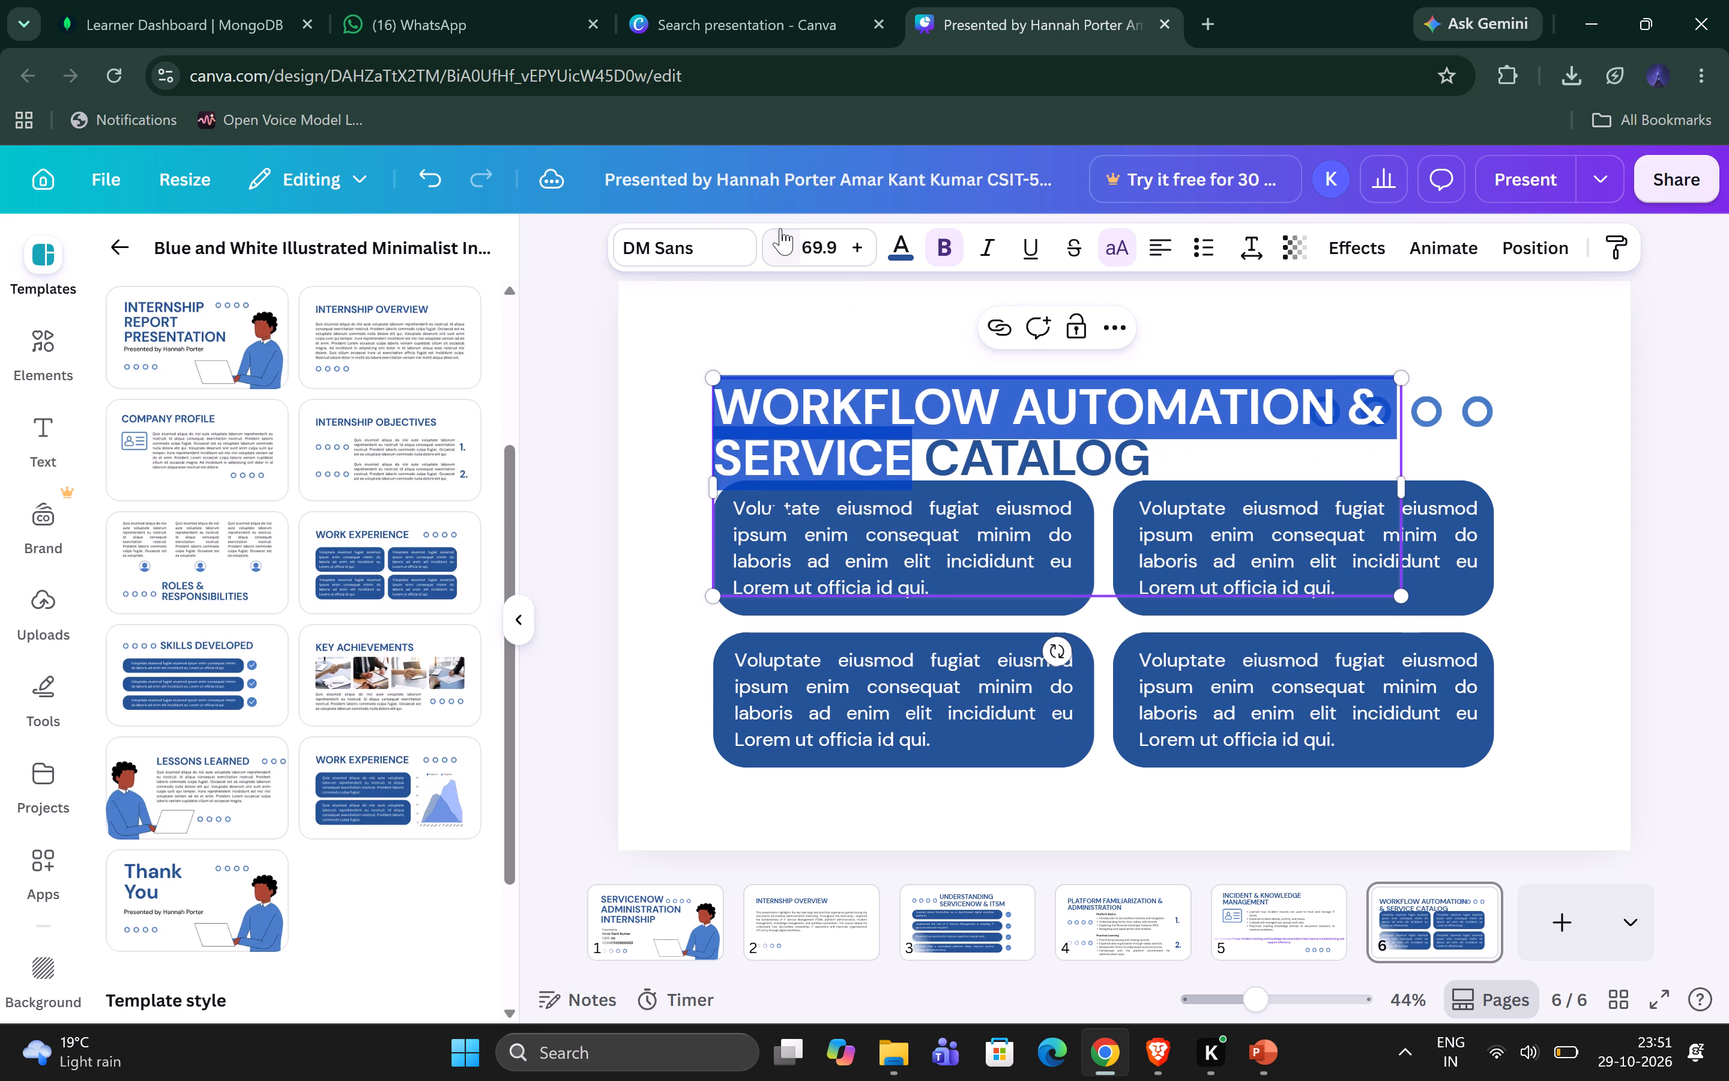
{"action": "left_click", "coordinate": [780, 228]}
{"action": "left_click", "coordinate": [780, 228]}
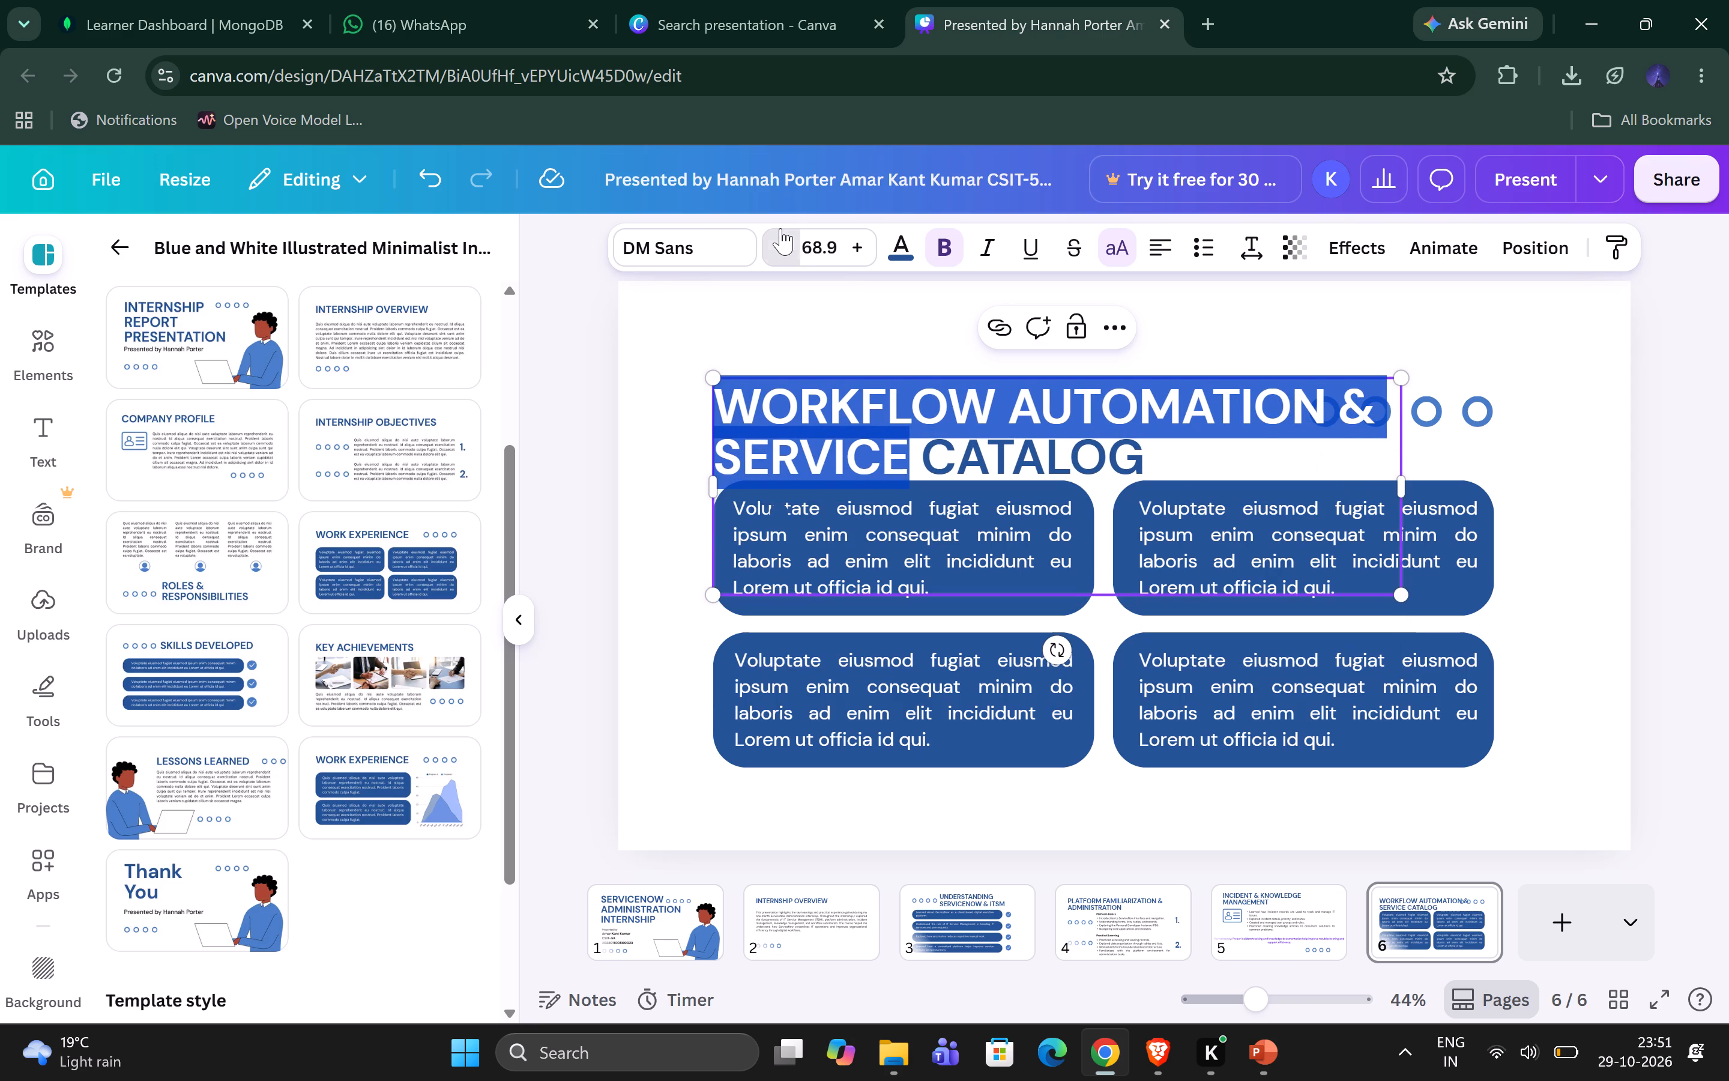
{"action": "left_click", "coordinate": [780, 228]}
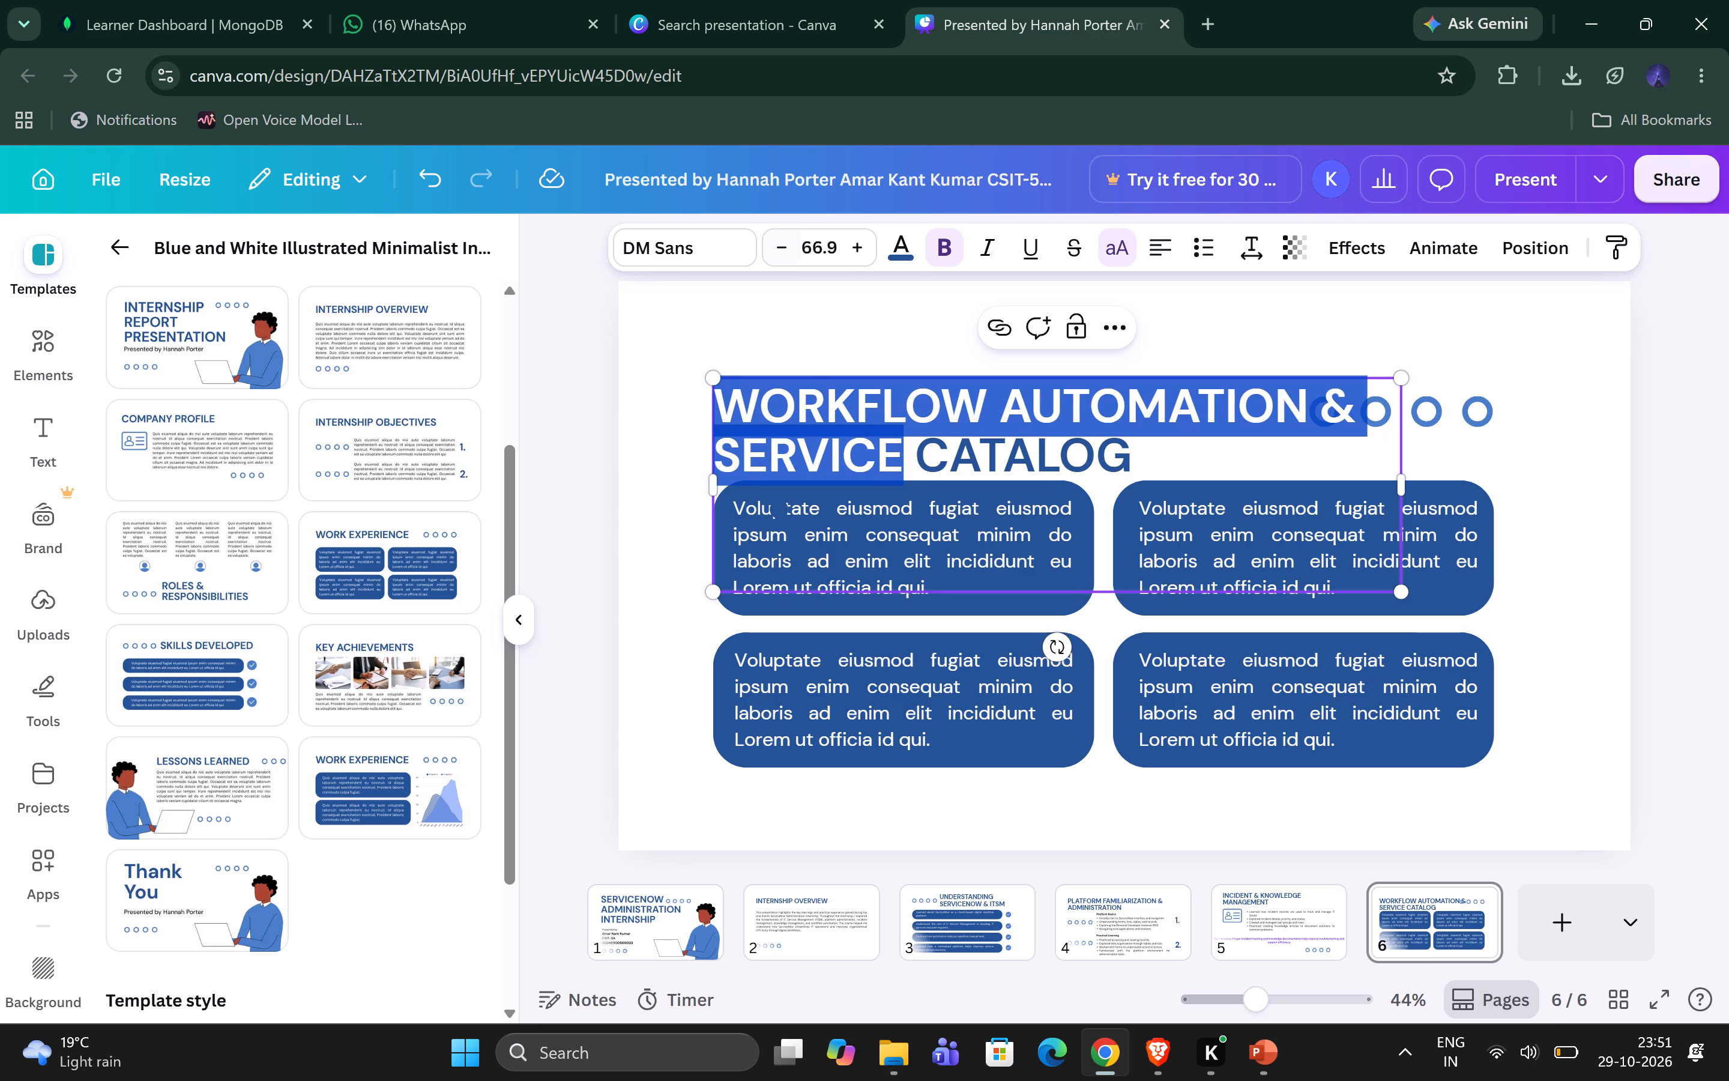
{"action": "left_click", "coordinate": [852, 260]}
{"action": "left_click", "coordinate": [1058, 471]}
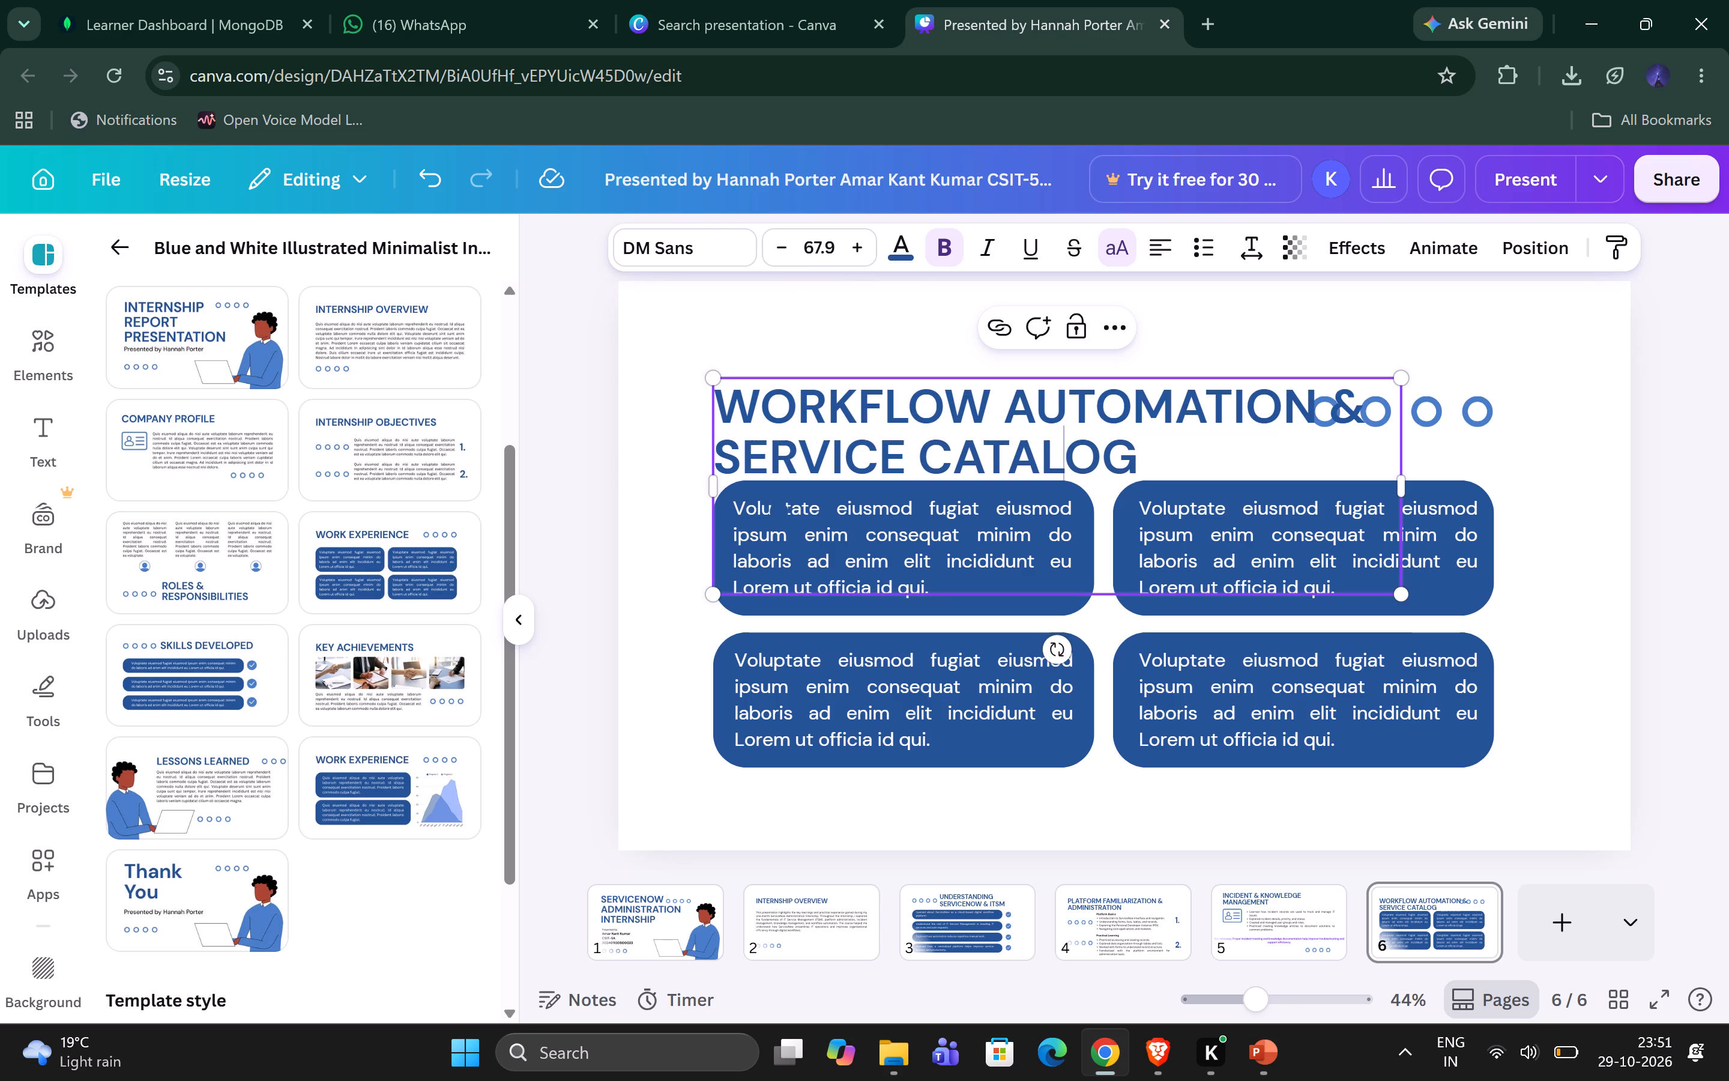
{"action": "left_click_drag", "start_coordinate": [1158, 470], "coordinate": [723, 424]}
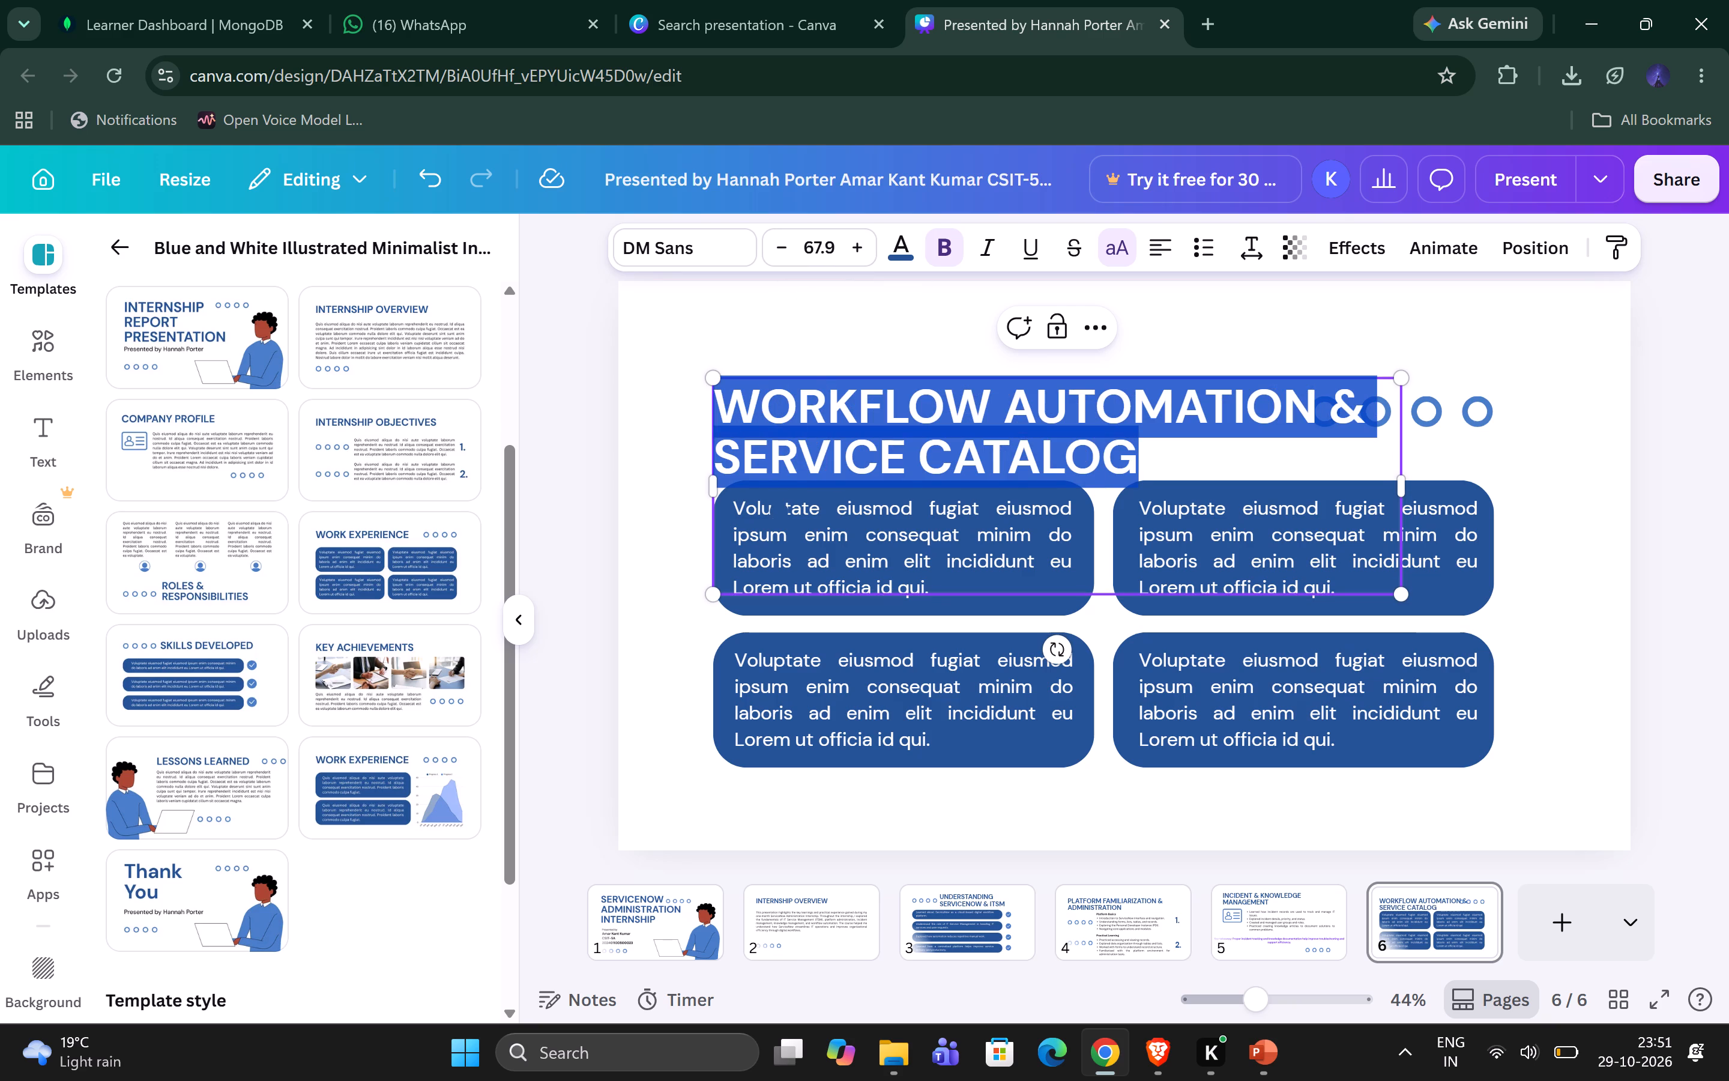
{"action": "left_click_drag", "start_coordinate": [723, 424], "coordinate": [718, 424]}
{"action": "left_click", "coordinate": [1706, 443]}
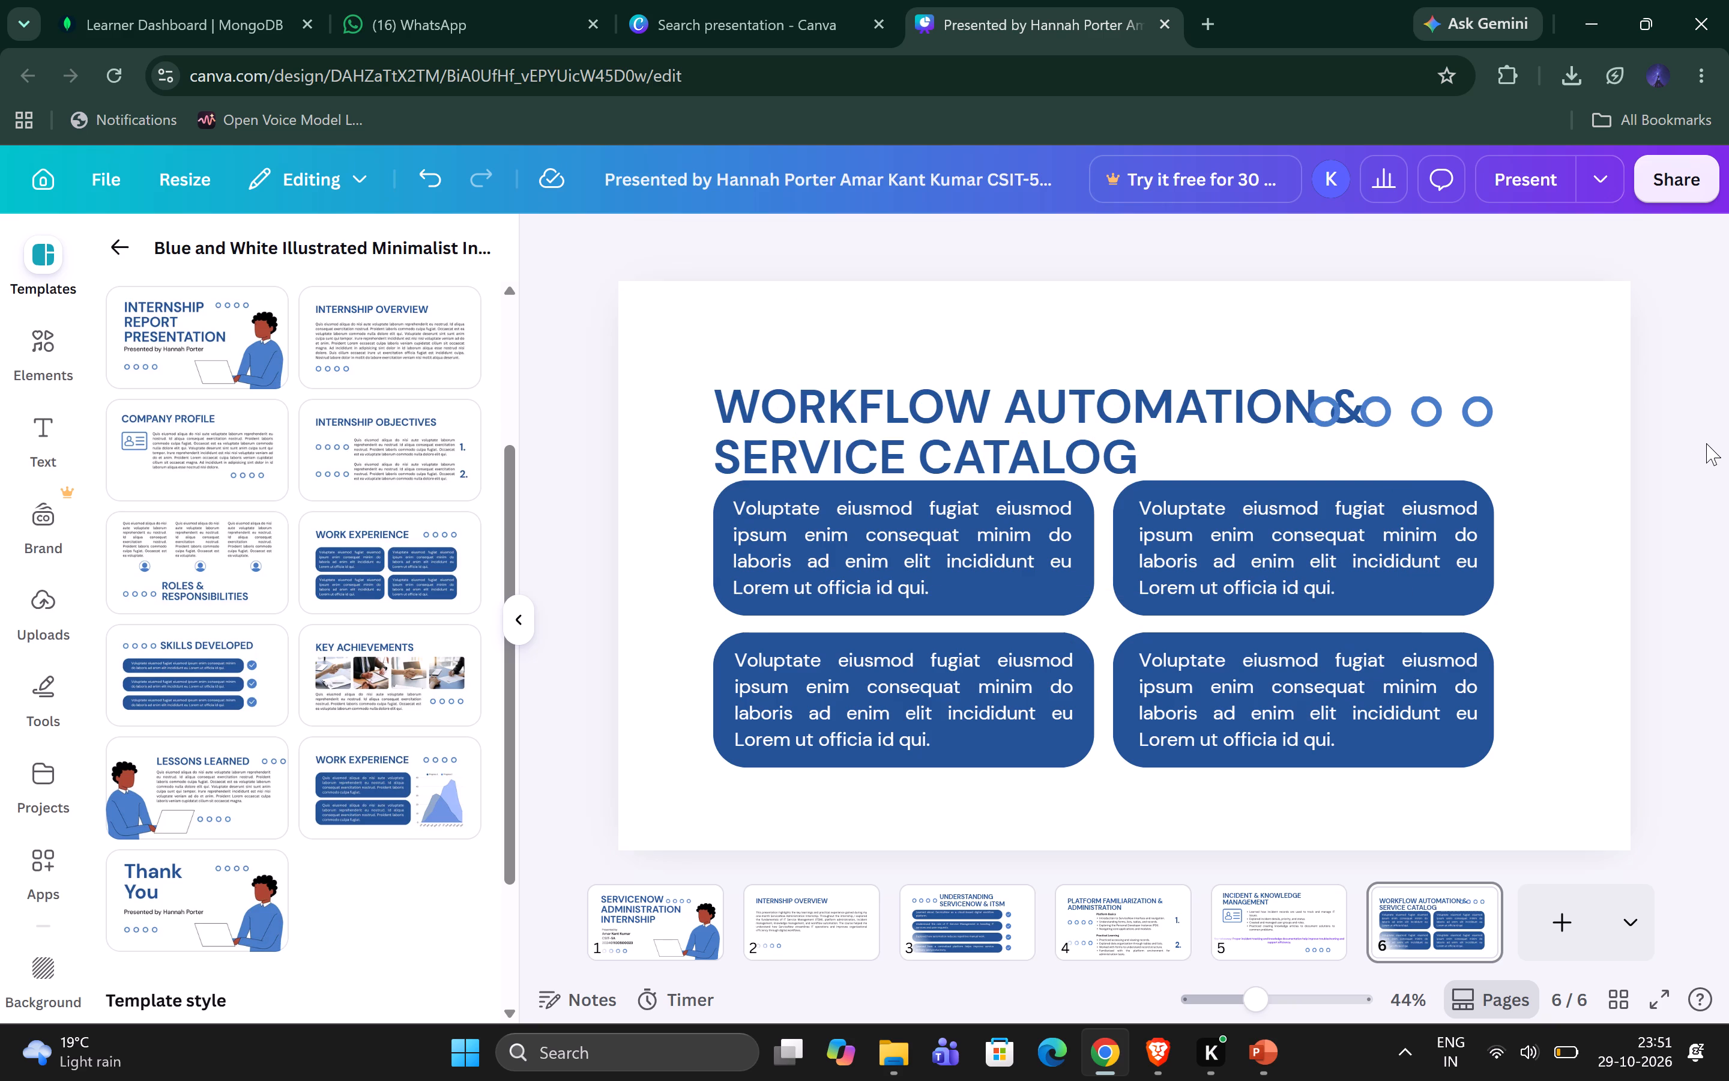
Move slide 6's row of four circles right, clear of the title text and level with its first line.
{"action": "left_click", "coordinate": [1484, 414]}
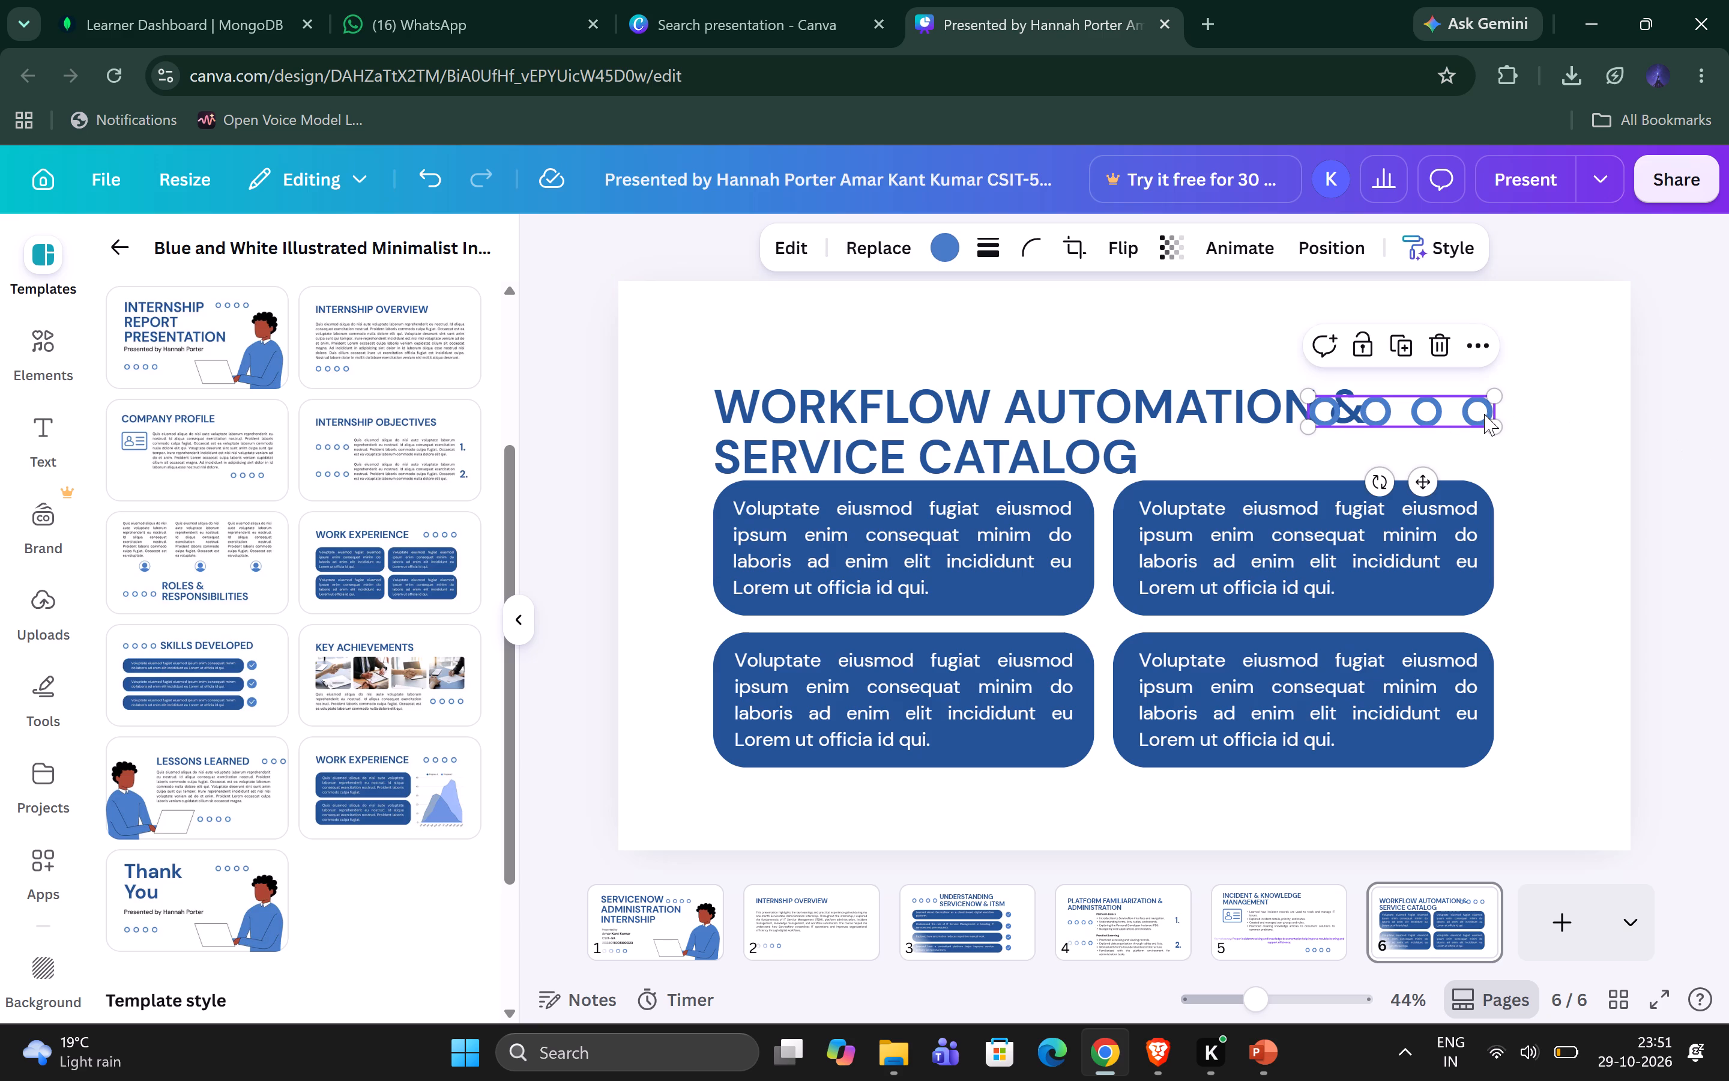
{"action": "left_click_drag", "start_coordinate": [1425, 483], "coordinate": [1491, 494]}
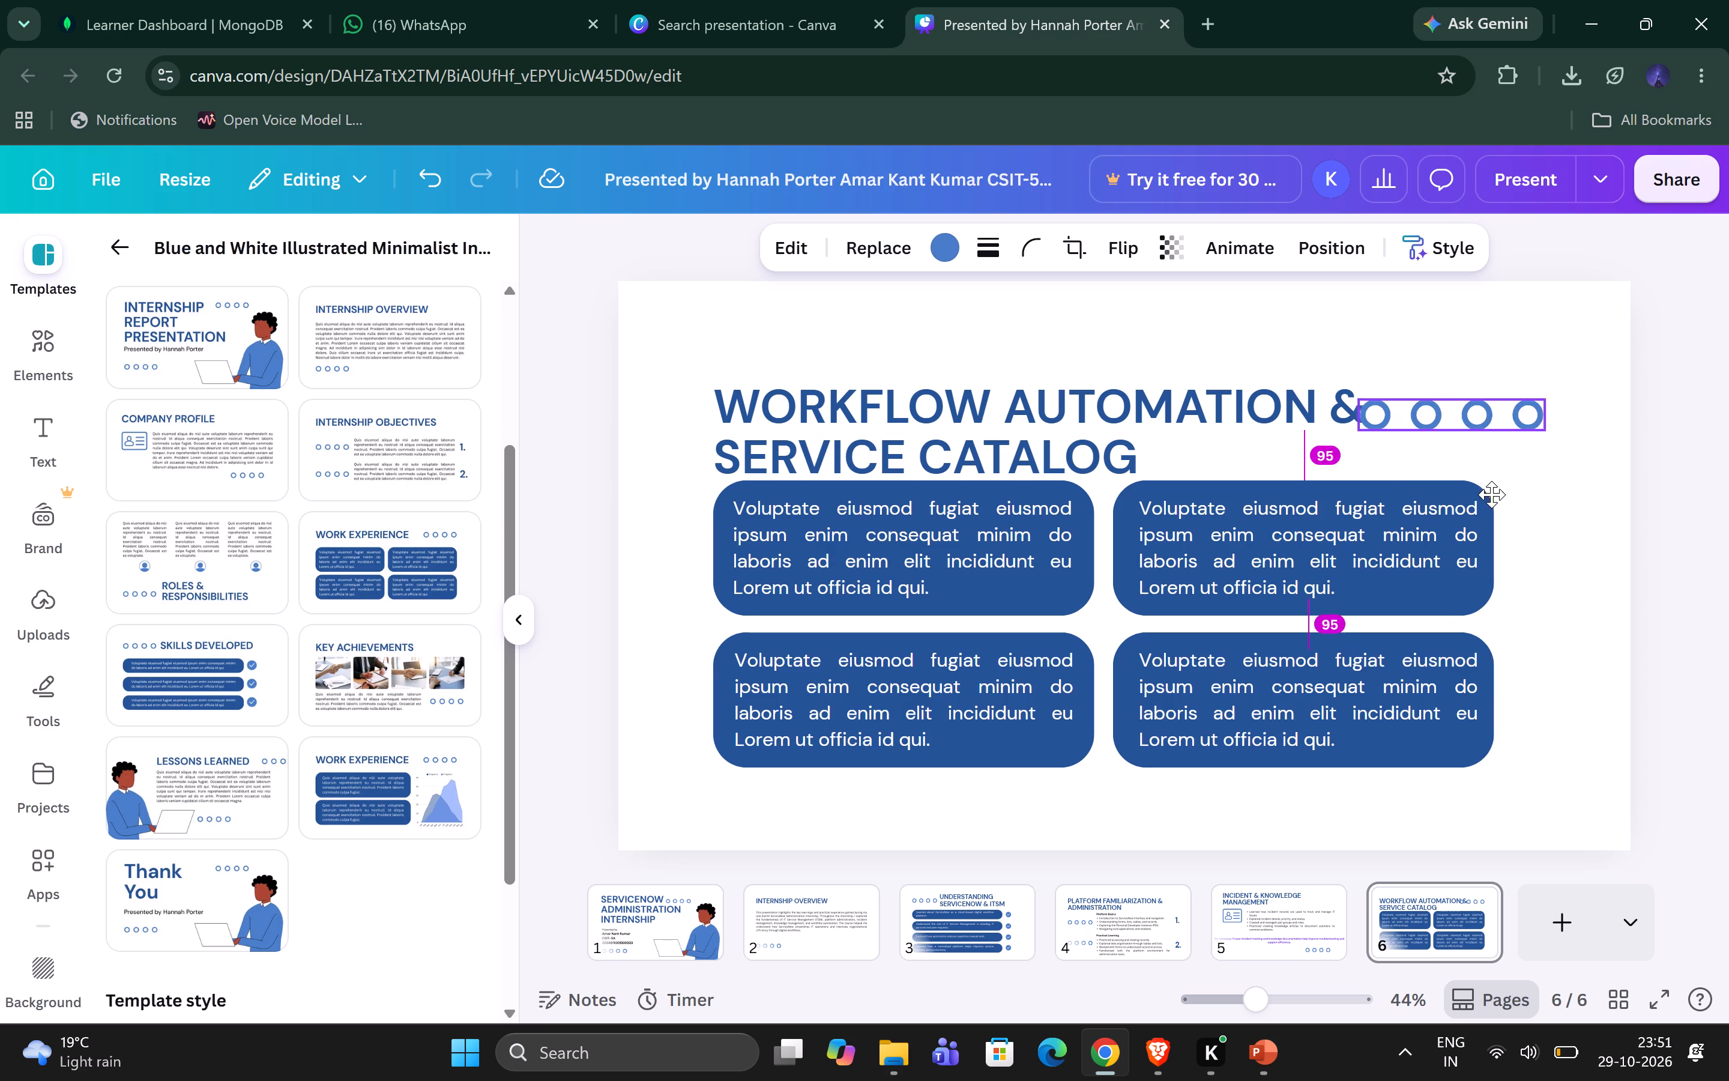
{"action": "left_click_drag", "start_coordinate": [1491, 494], "coordinate": [1516, 506]}
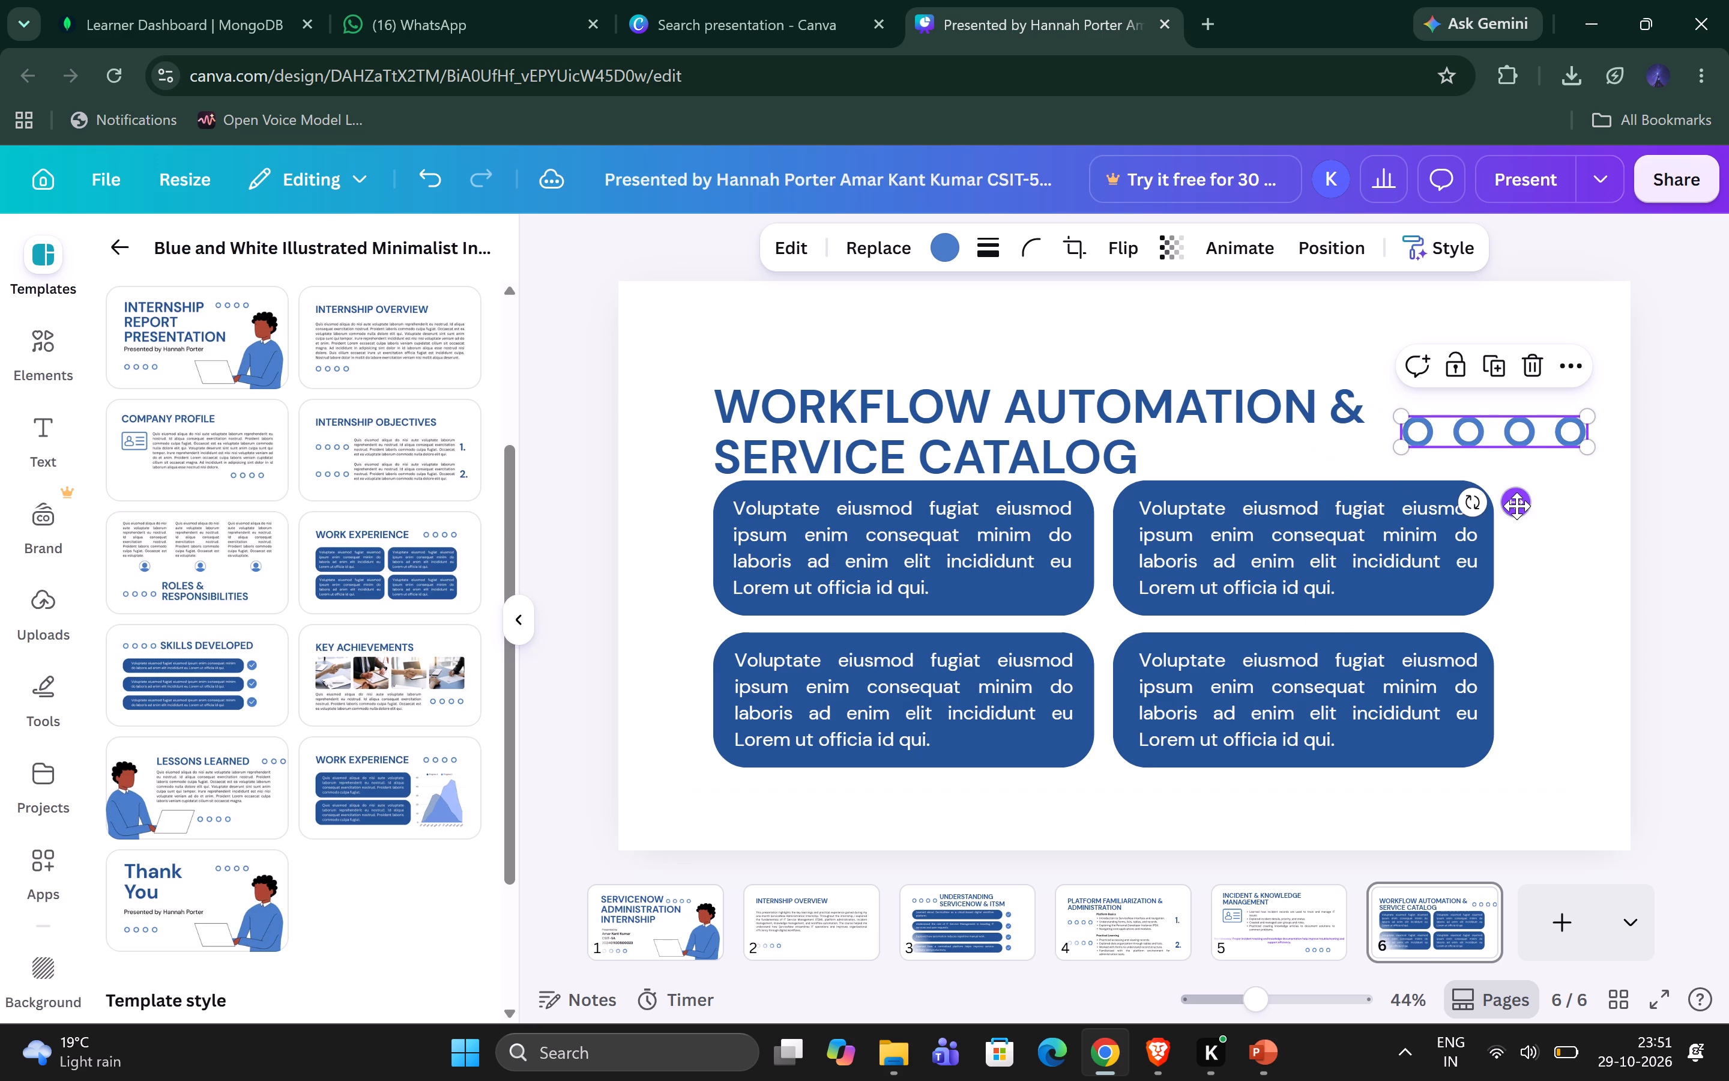
{"action": "left_click_drag", "start_coordinate": [1516, 506], "coordinate": [1518, 493]}
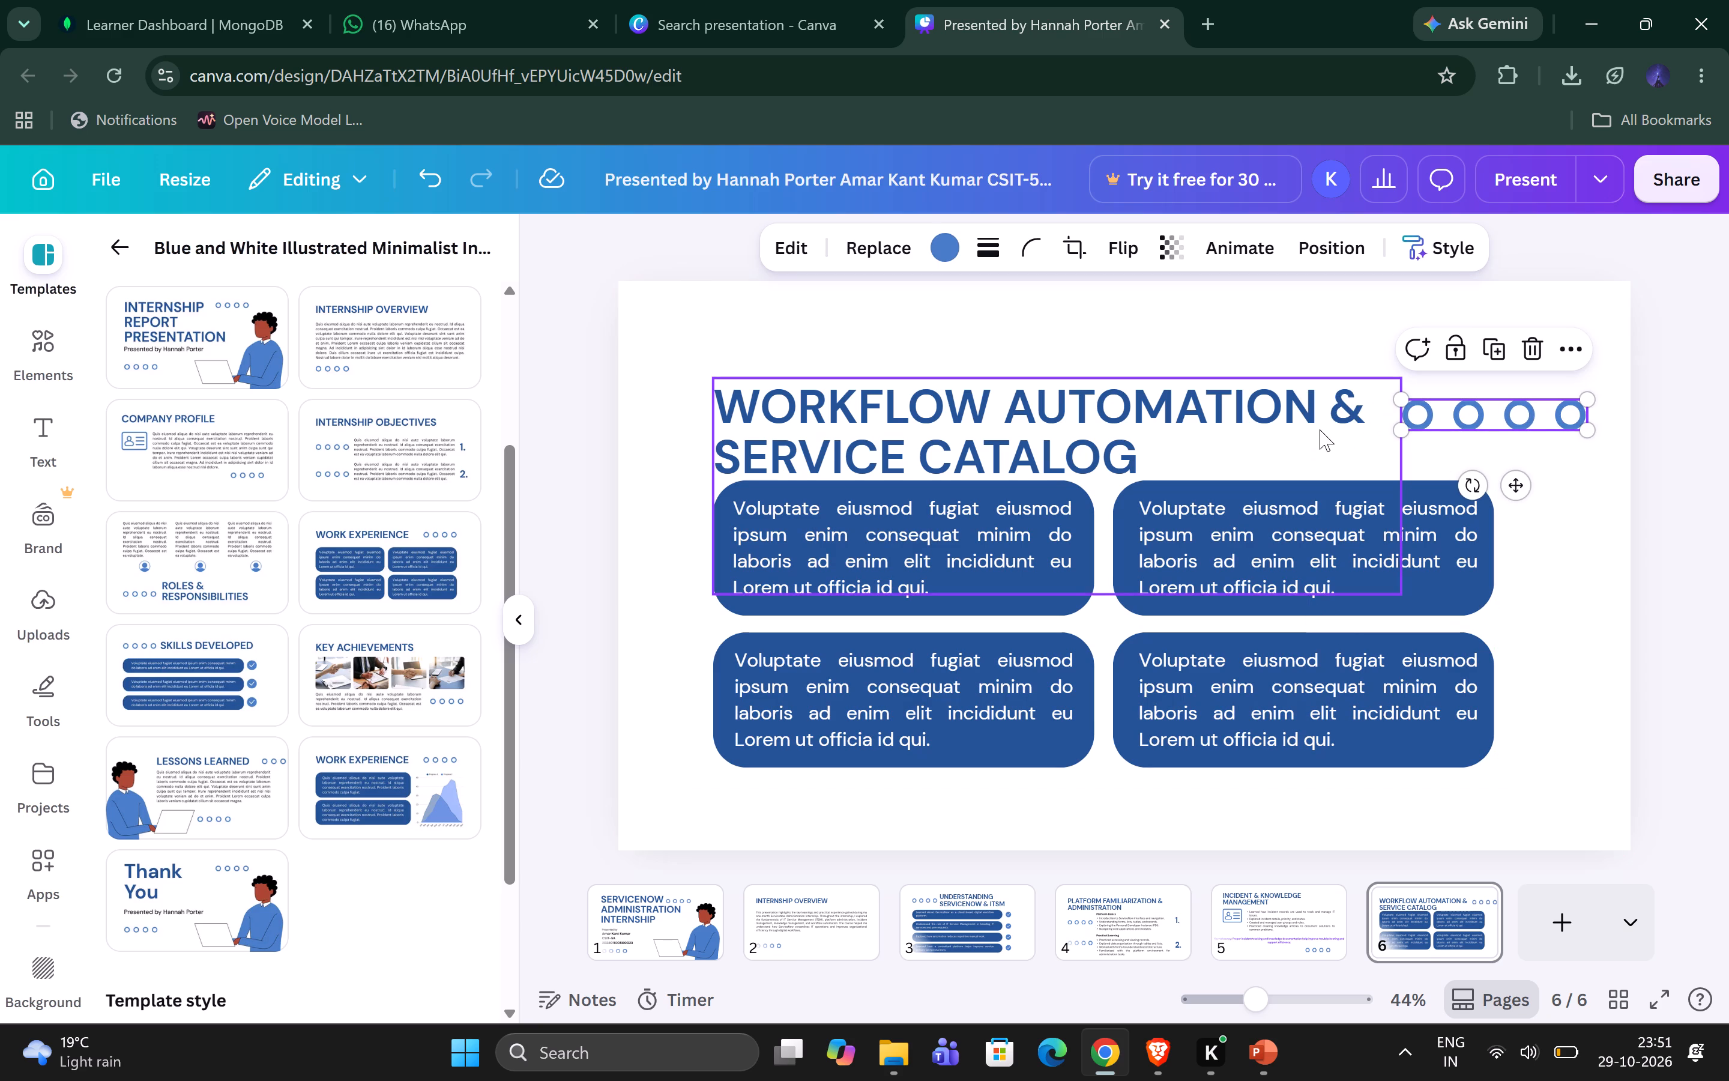
Move slide 6's title text box straight up, away from the four blue boxes, keeping its left alignment with them.
{"action": "left_click", "coordinate": [1320, 429]}
{"action": "left_click_drag", "start_coordinate": [1315, 434], "coordinate": [1315, 395]}
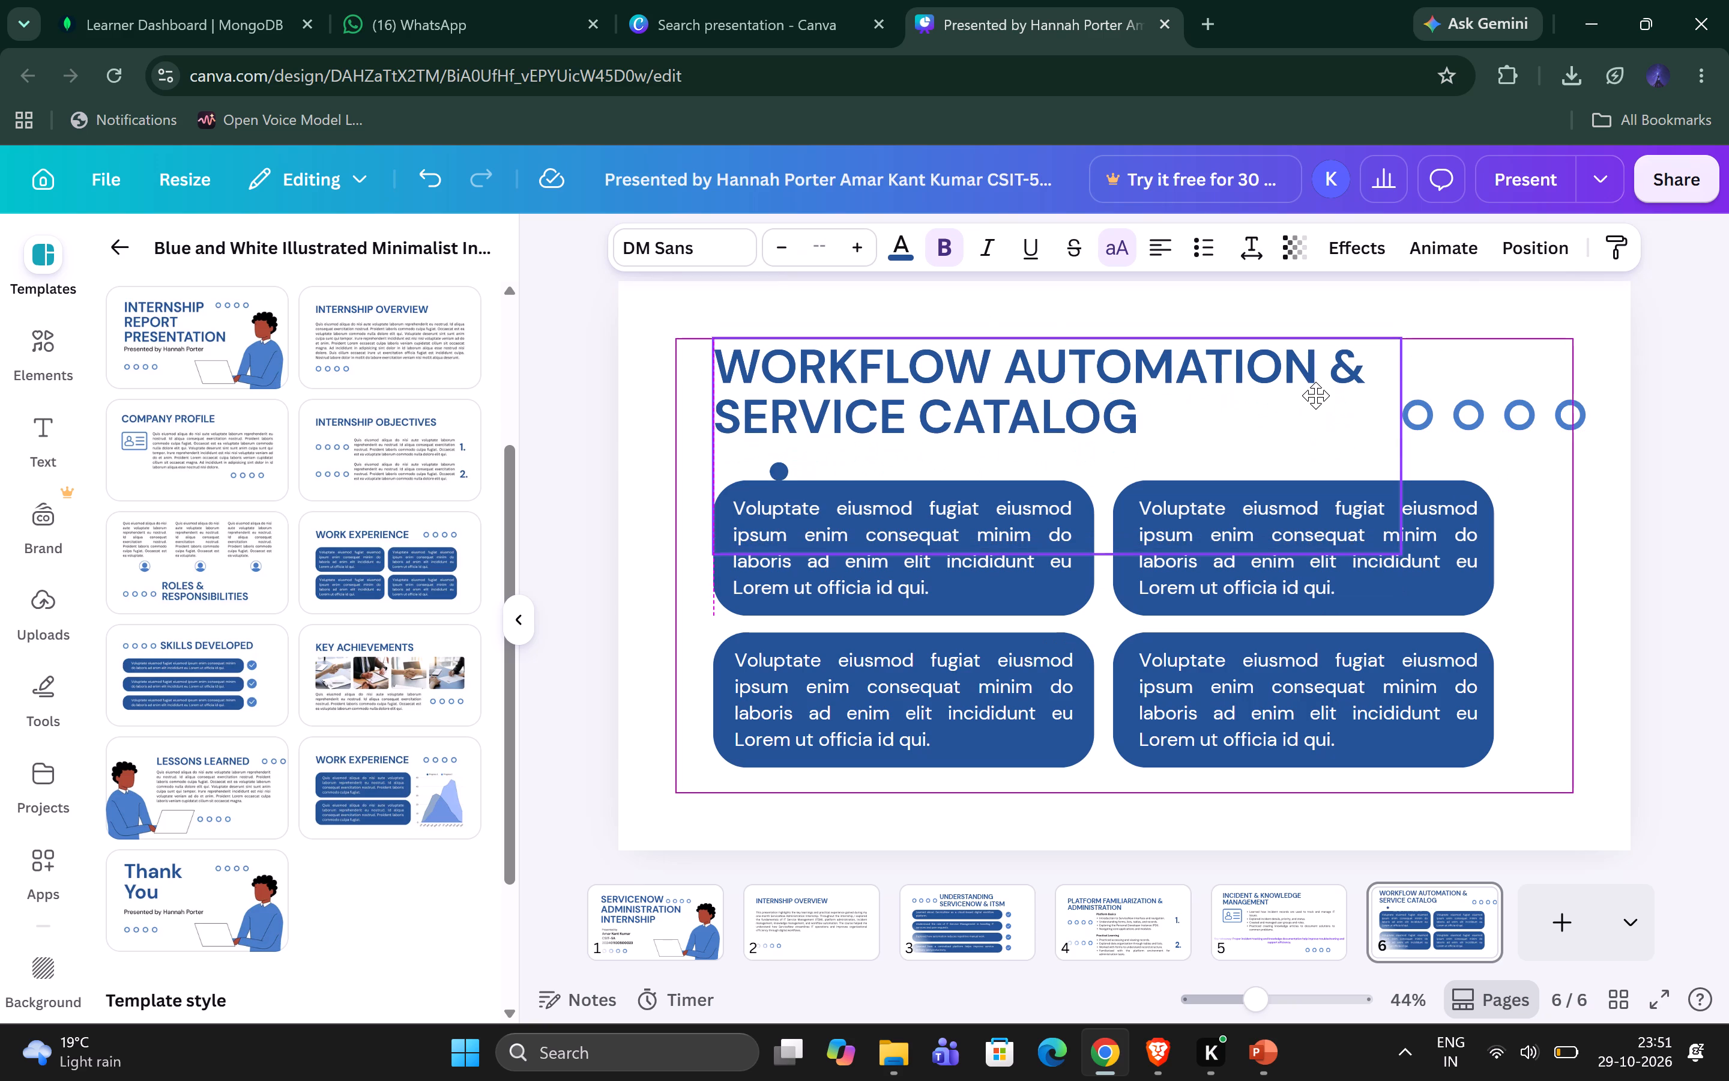
{"action": "left_click_drag", "start_coordinate": [1315, 395], "coordinate": [1318, 387]}
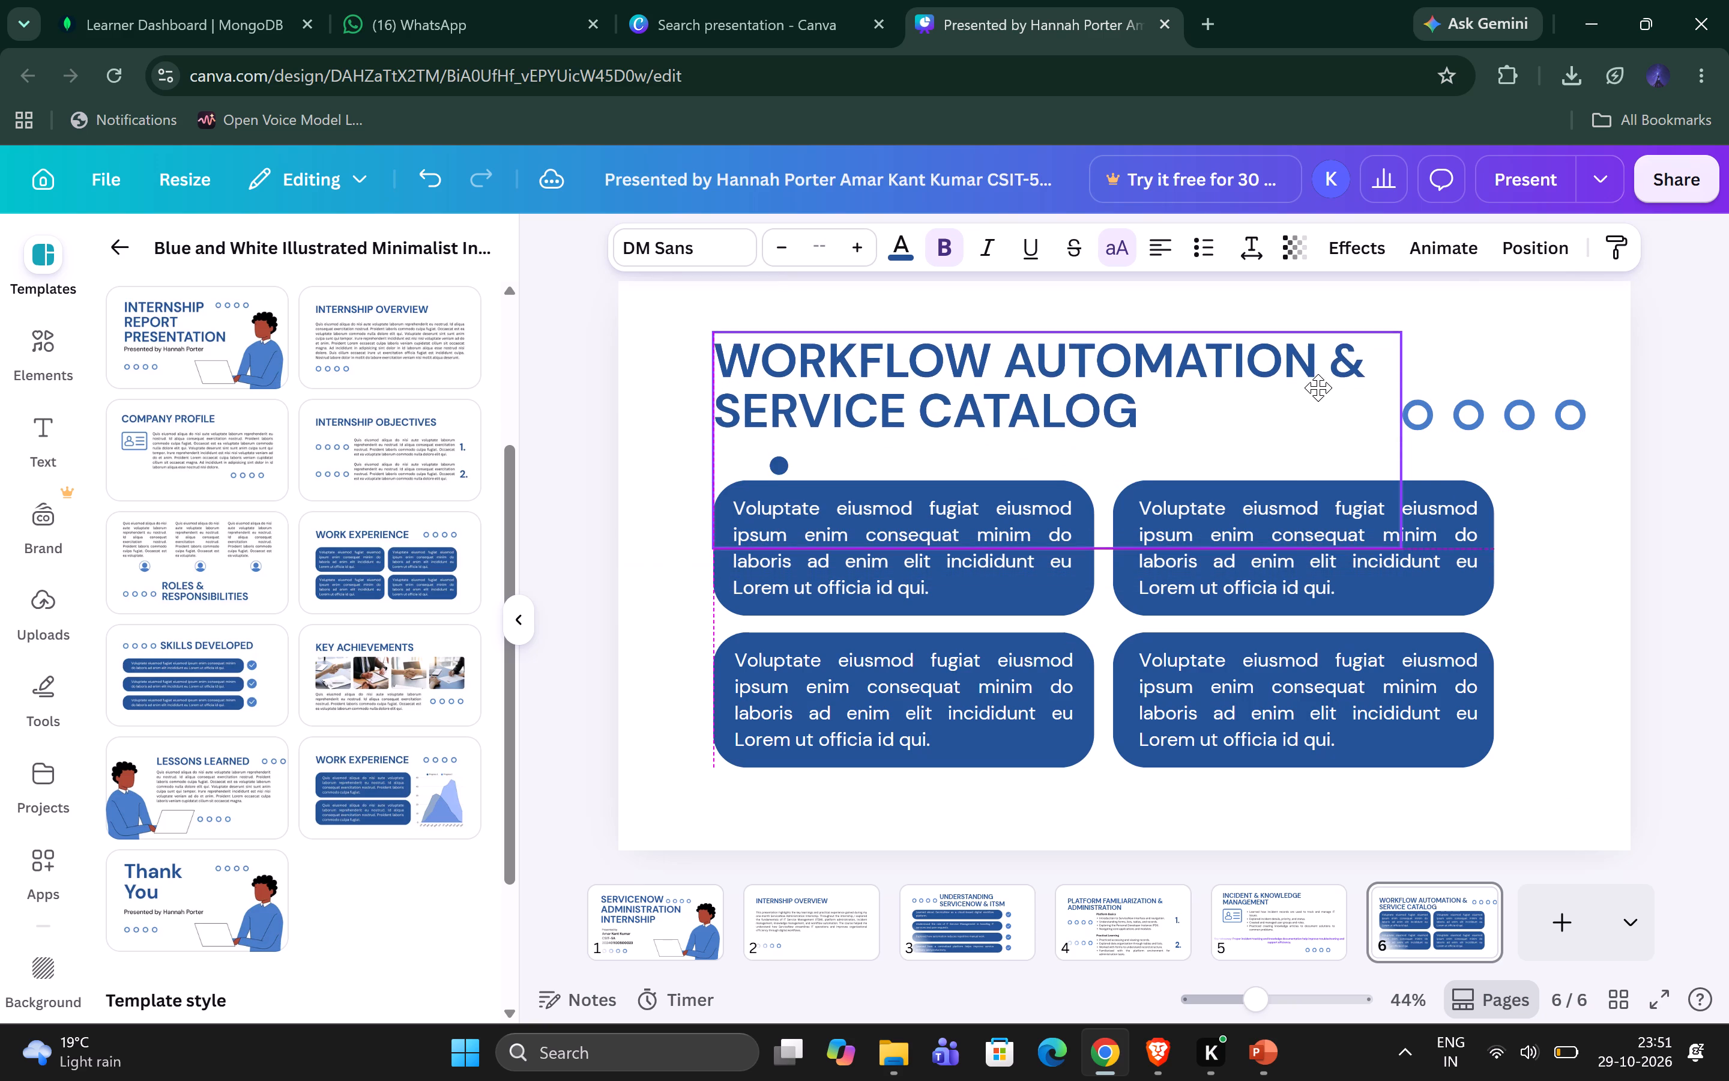
{"action": "left_click_drag", "start_coordinate": [1318, 387], "coordinate": [1318, 381]}
Delete the stray empty bullet below slide 6's title text.
{"action": "left_click", "coordinate": [959, 476]}
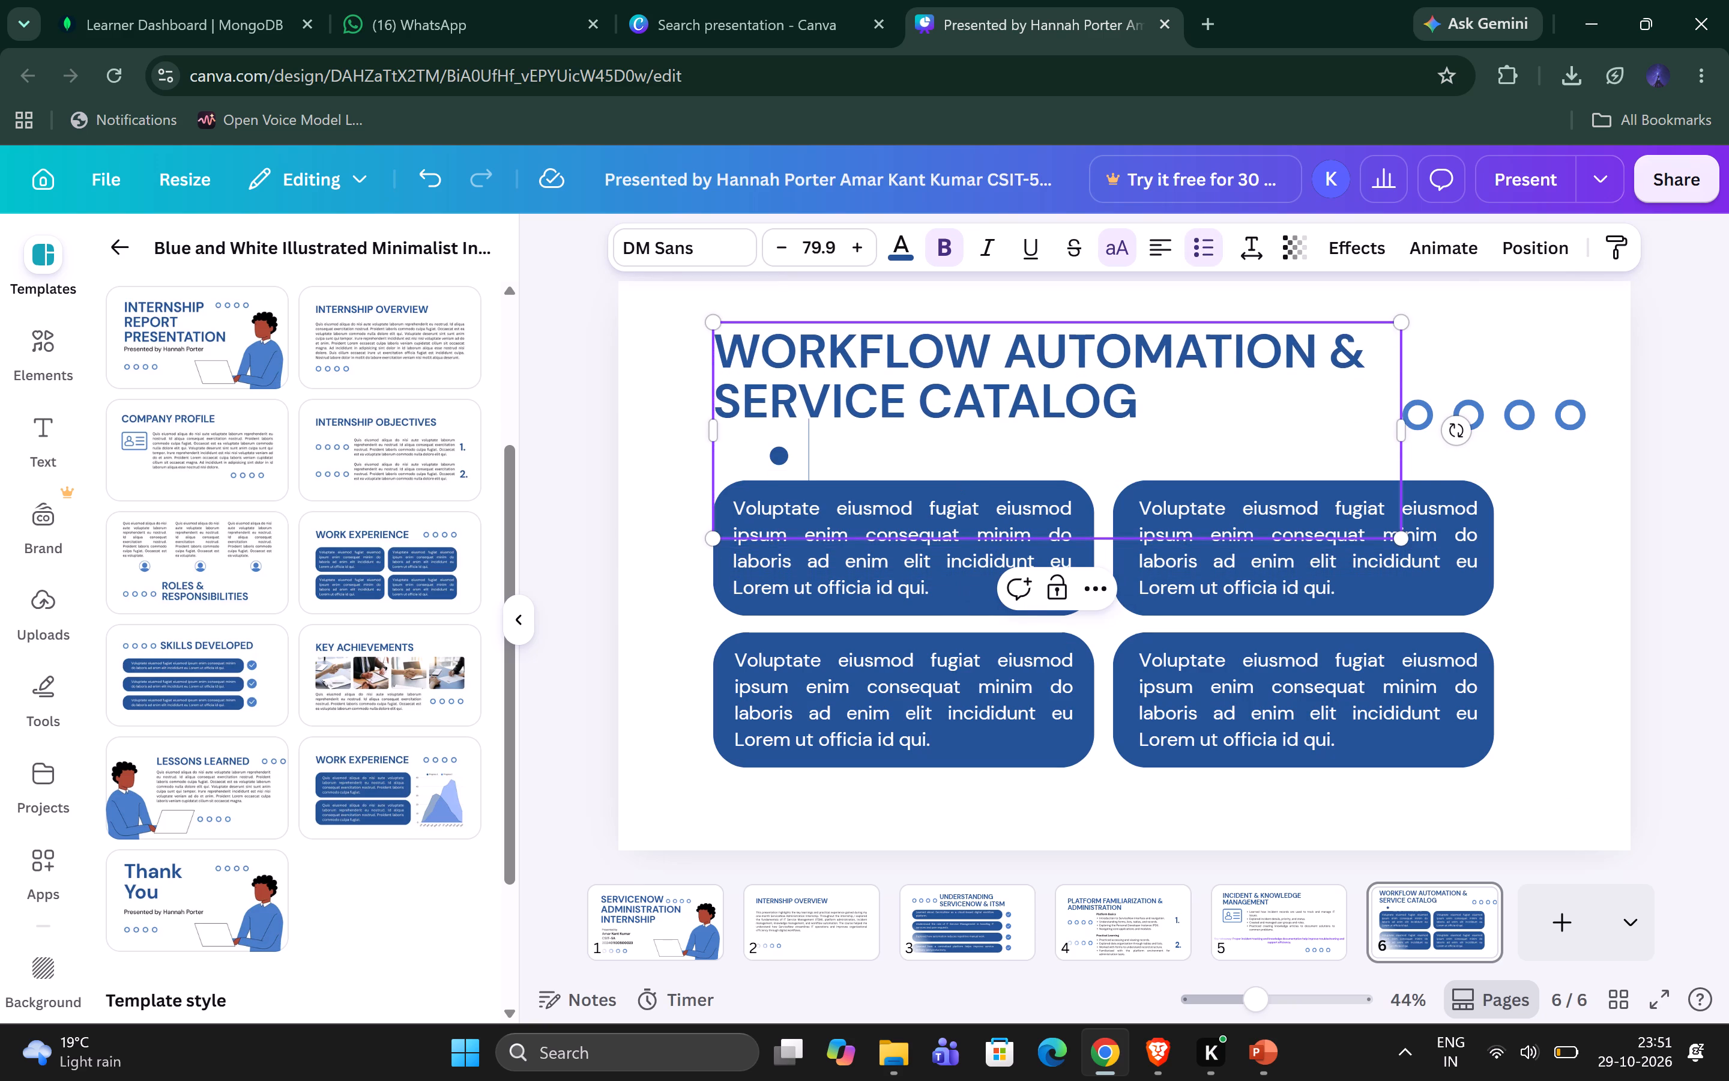
{"action": "key", "text": "BackSpace"}
{"action": "key", "text": "BackSpace"}
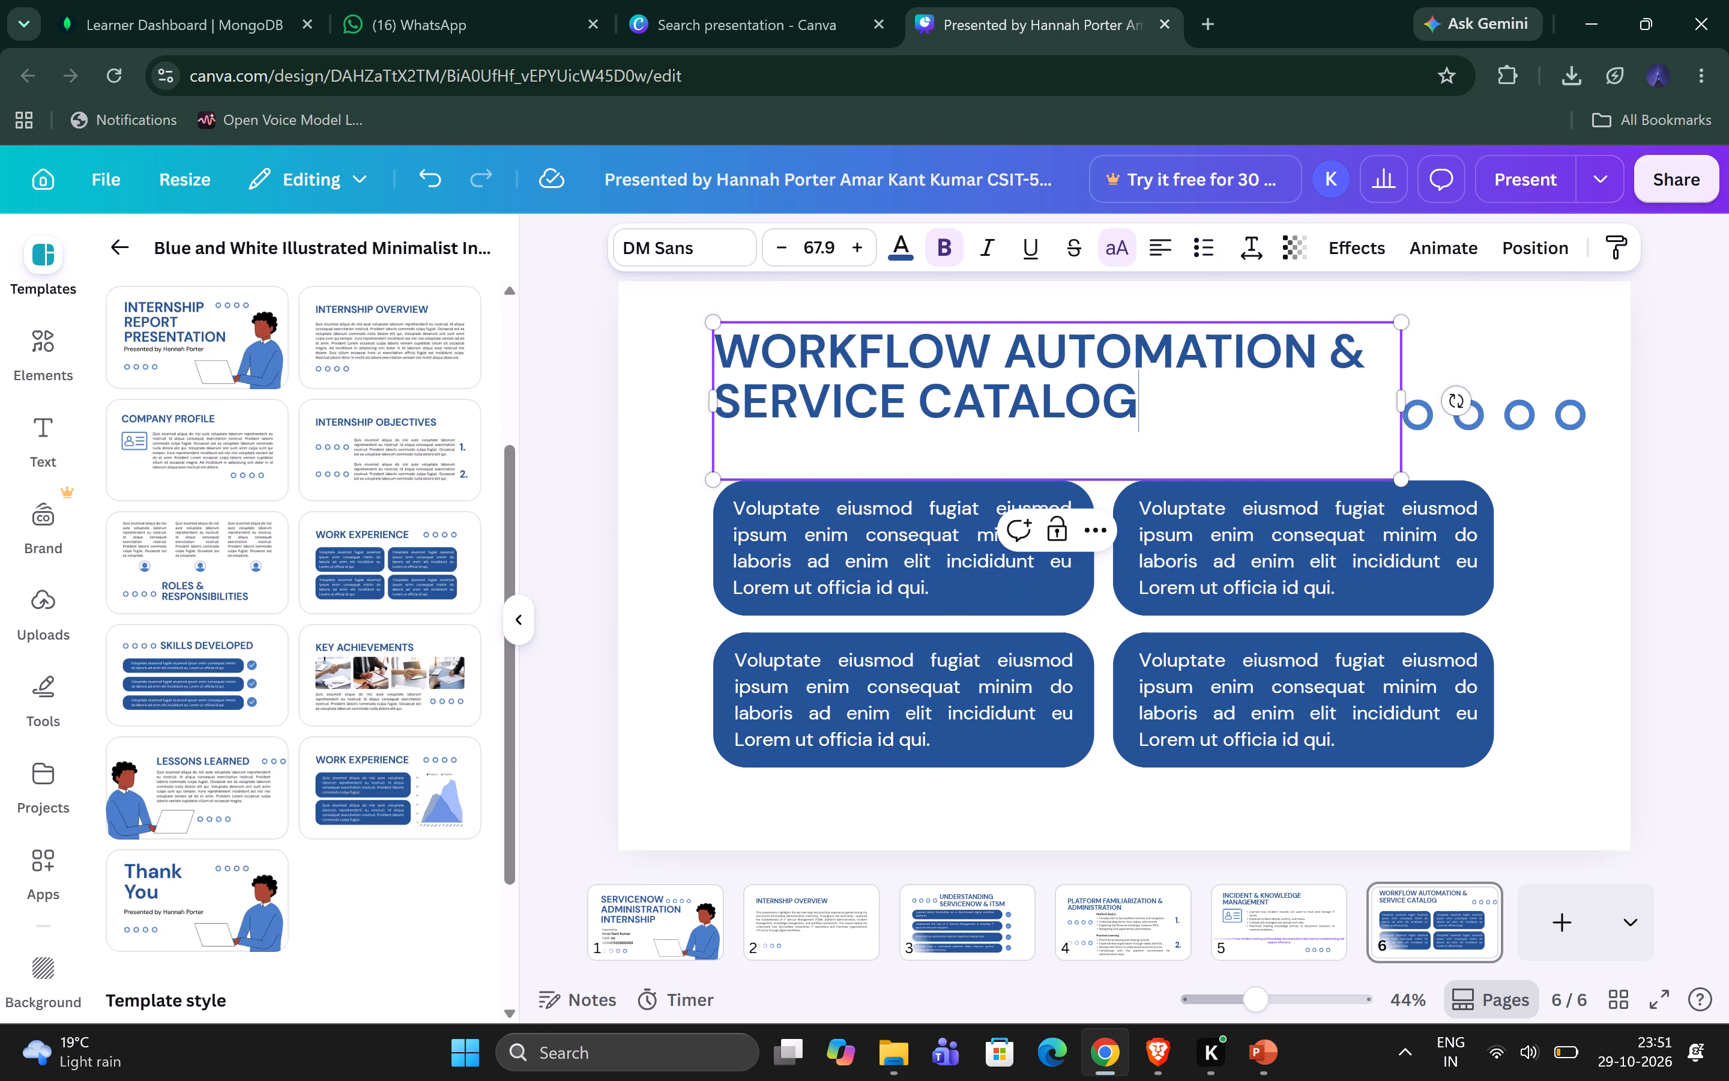
Move slide 6's title text box down slightly, keeping it left-aligned with the blue boxes.
{"action": "left_click_drag", "start_coordinate": [1222, 413], "coordinate": [1208, 500]}
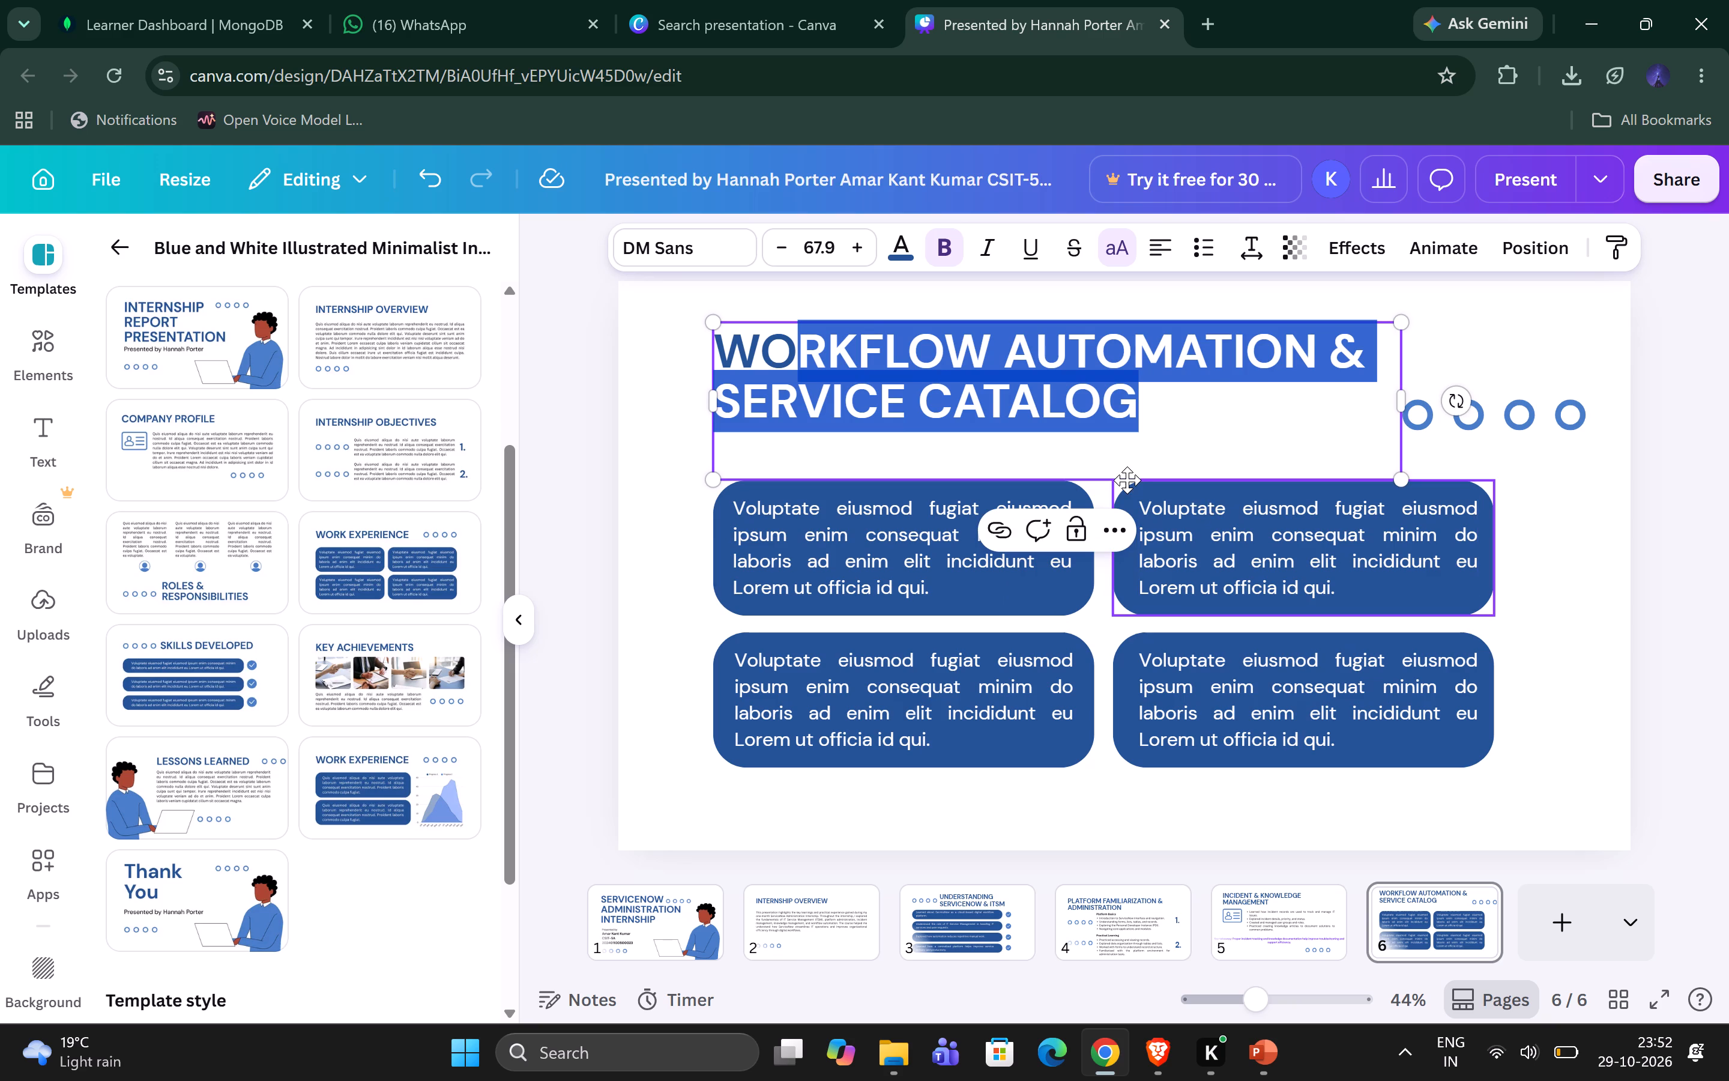
{"action": "left_click_drag", "start_coordinate": [1127, 480], "coordinate": [1123, 494]}
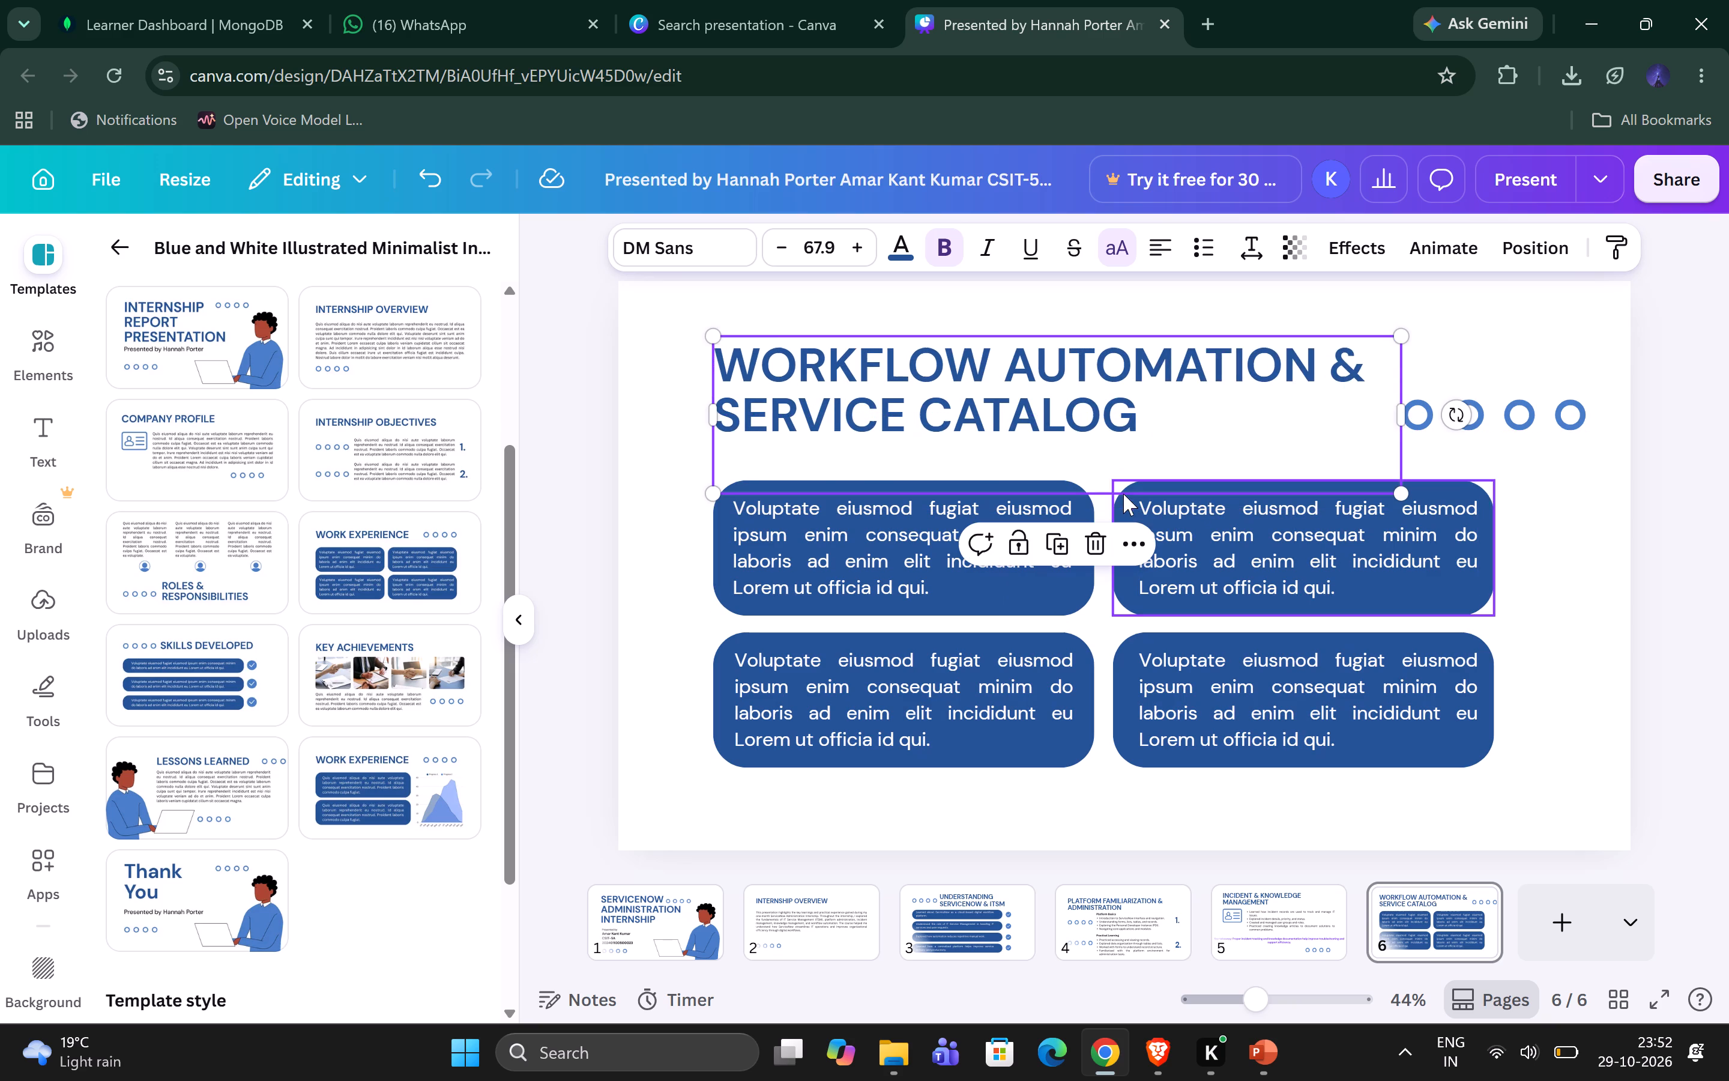
Move slide 6's row of four circles left, keeping it level with the title's second line and nearer the boxes' right edge.
{"action": "left_click", "coordinate": [1508, 402]}
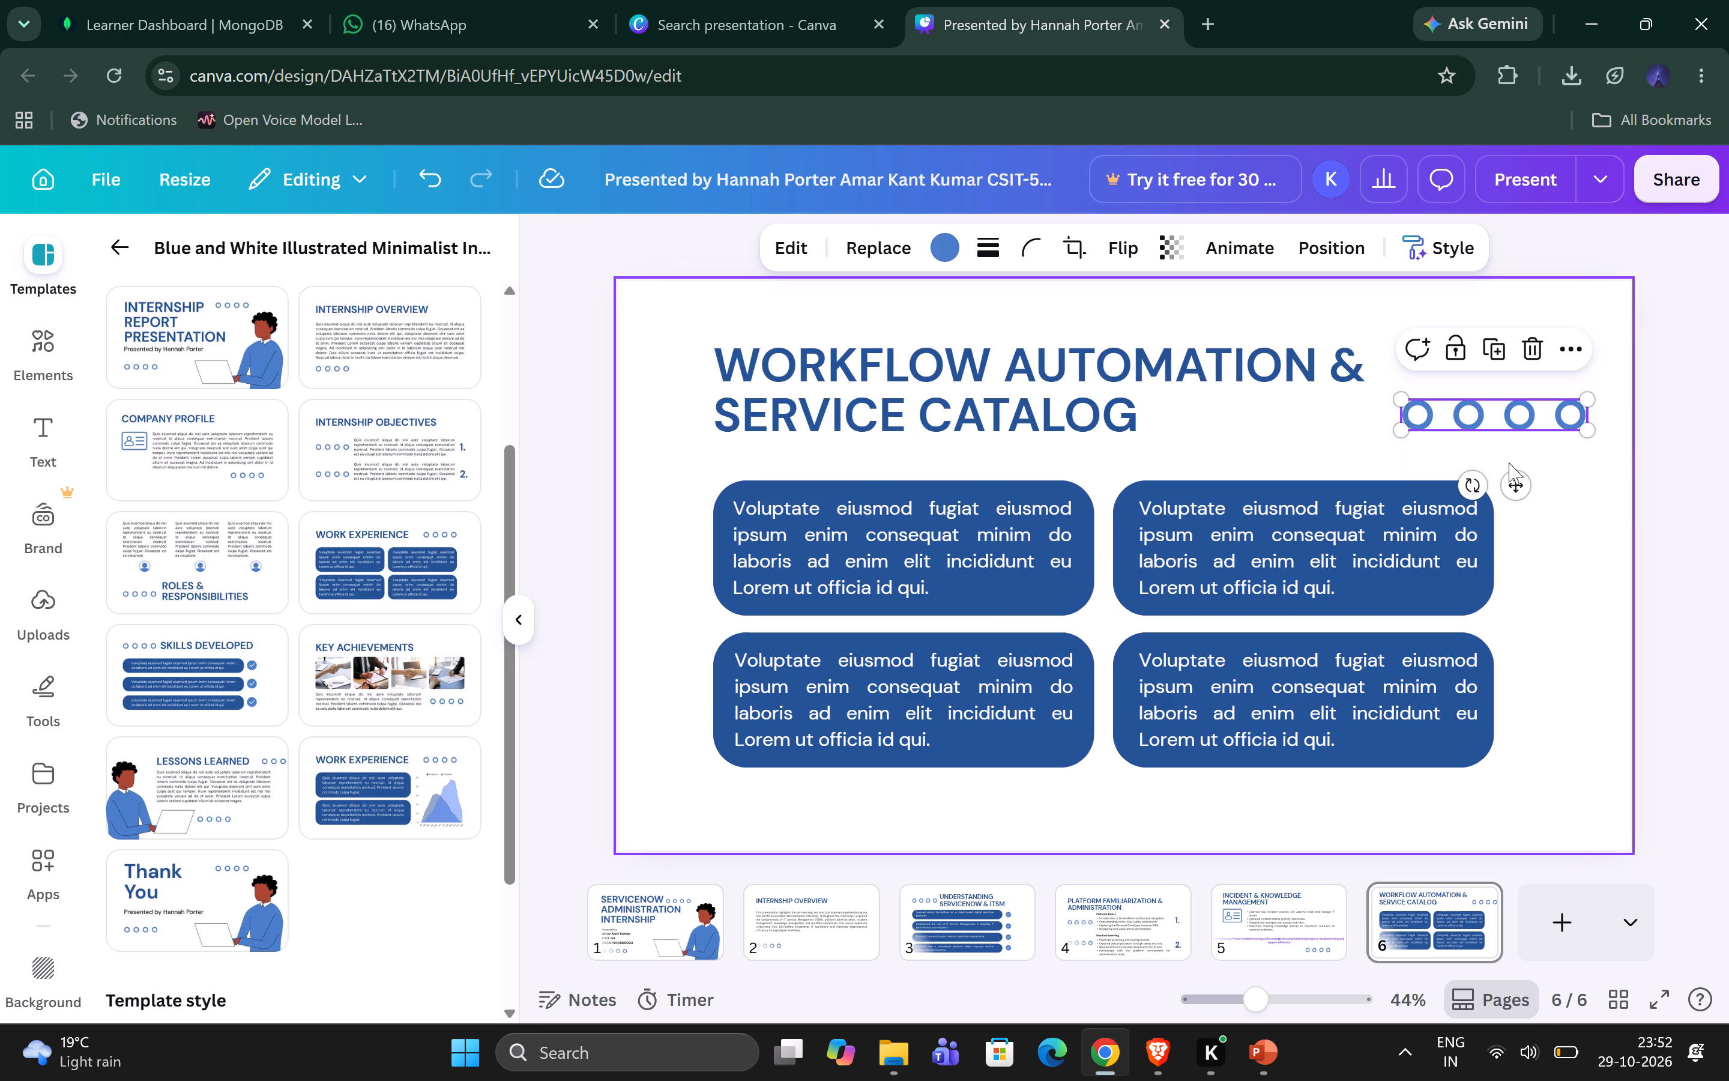
{"action": "left_click_drag", "start_coordinate": [1513, 484], "coordinate": [1434, 483]}
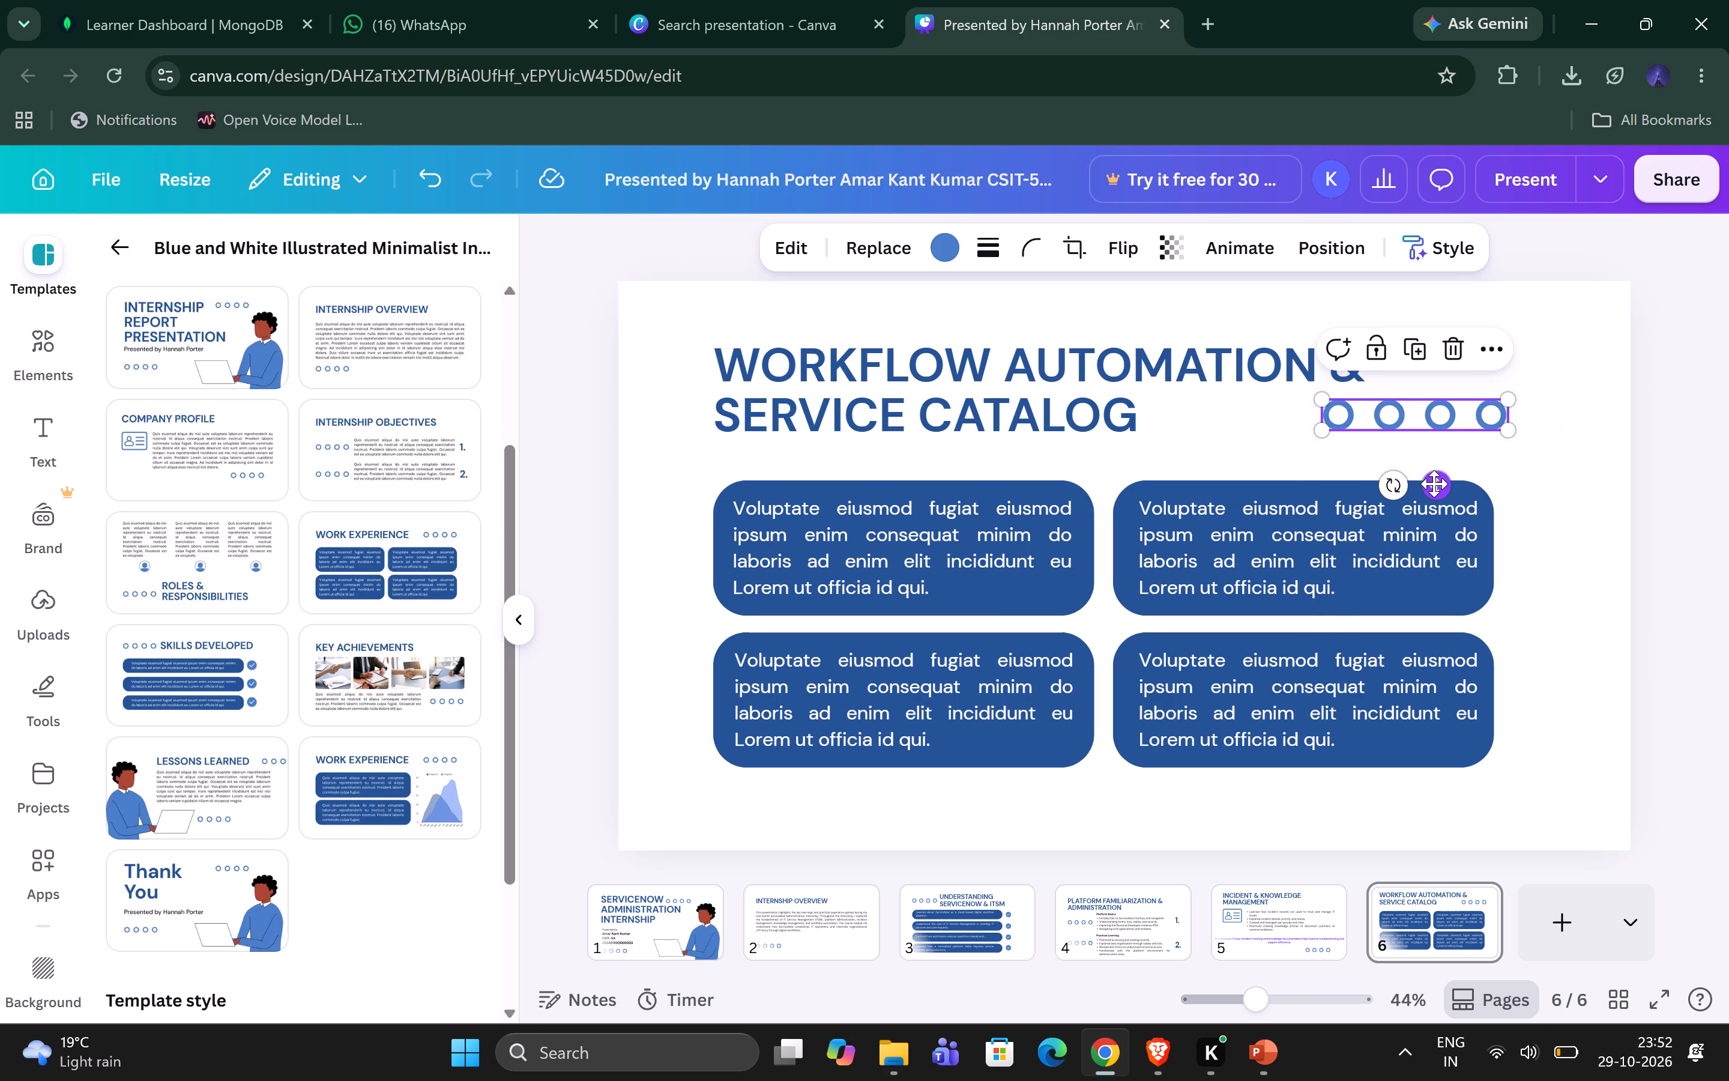
{"action": "left_click", "coordinate": [1664, 429]}
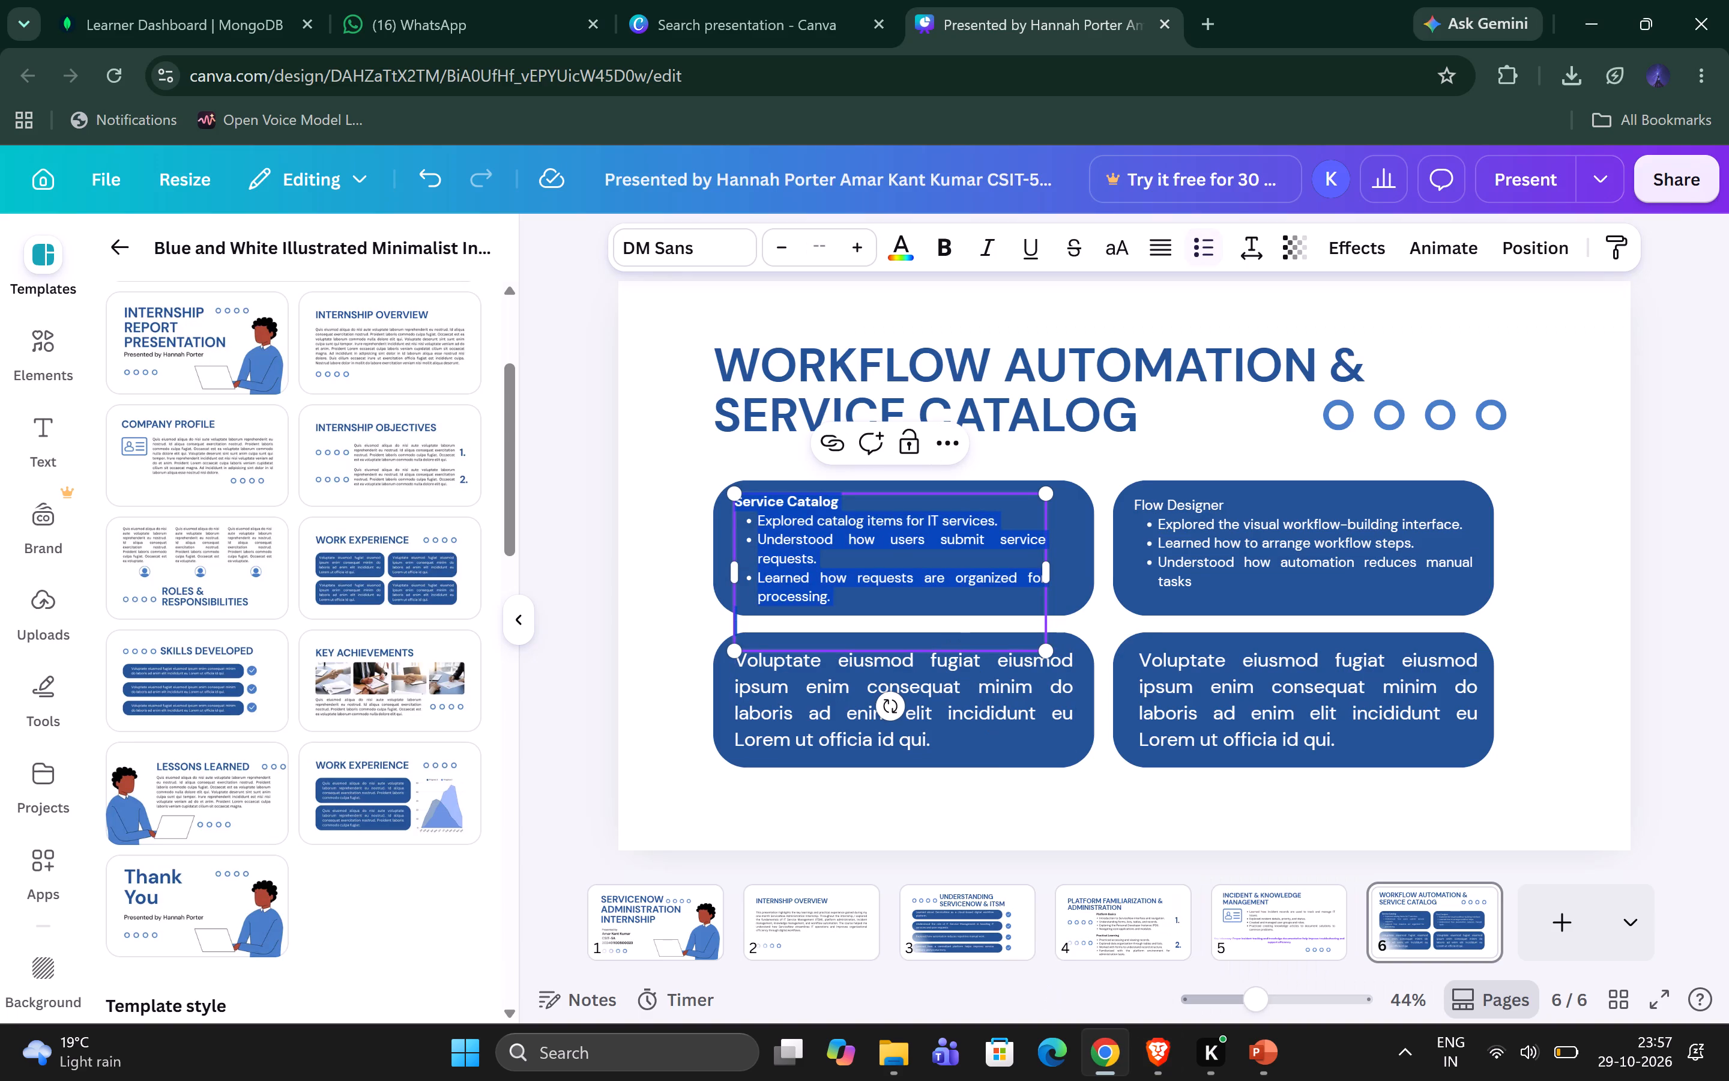
{"action": "key", "text": "ctrl+v"}
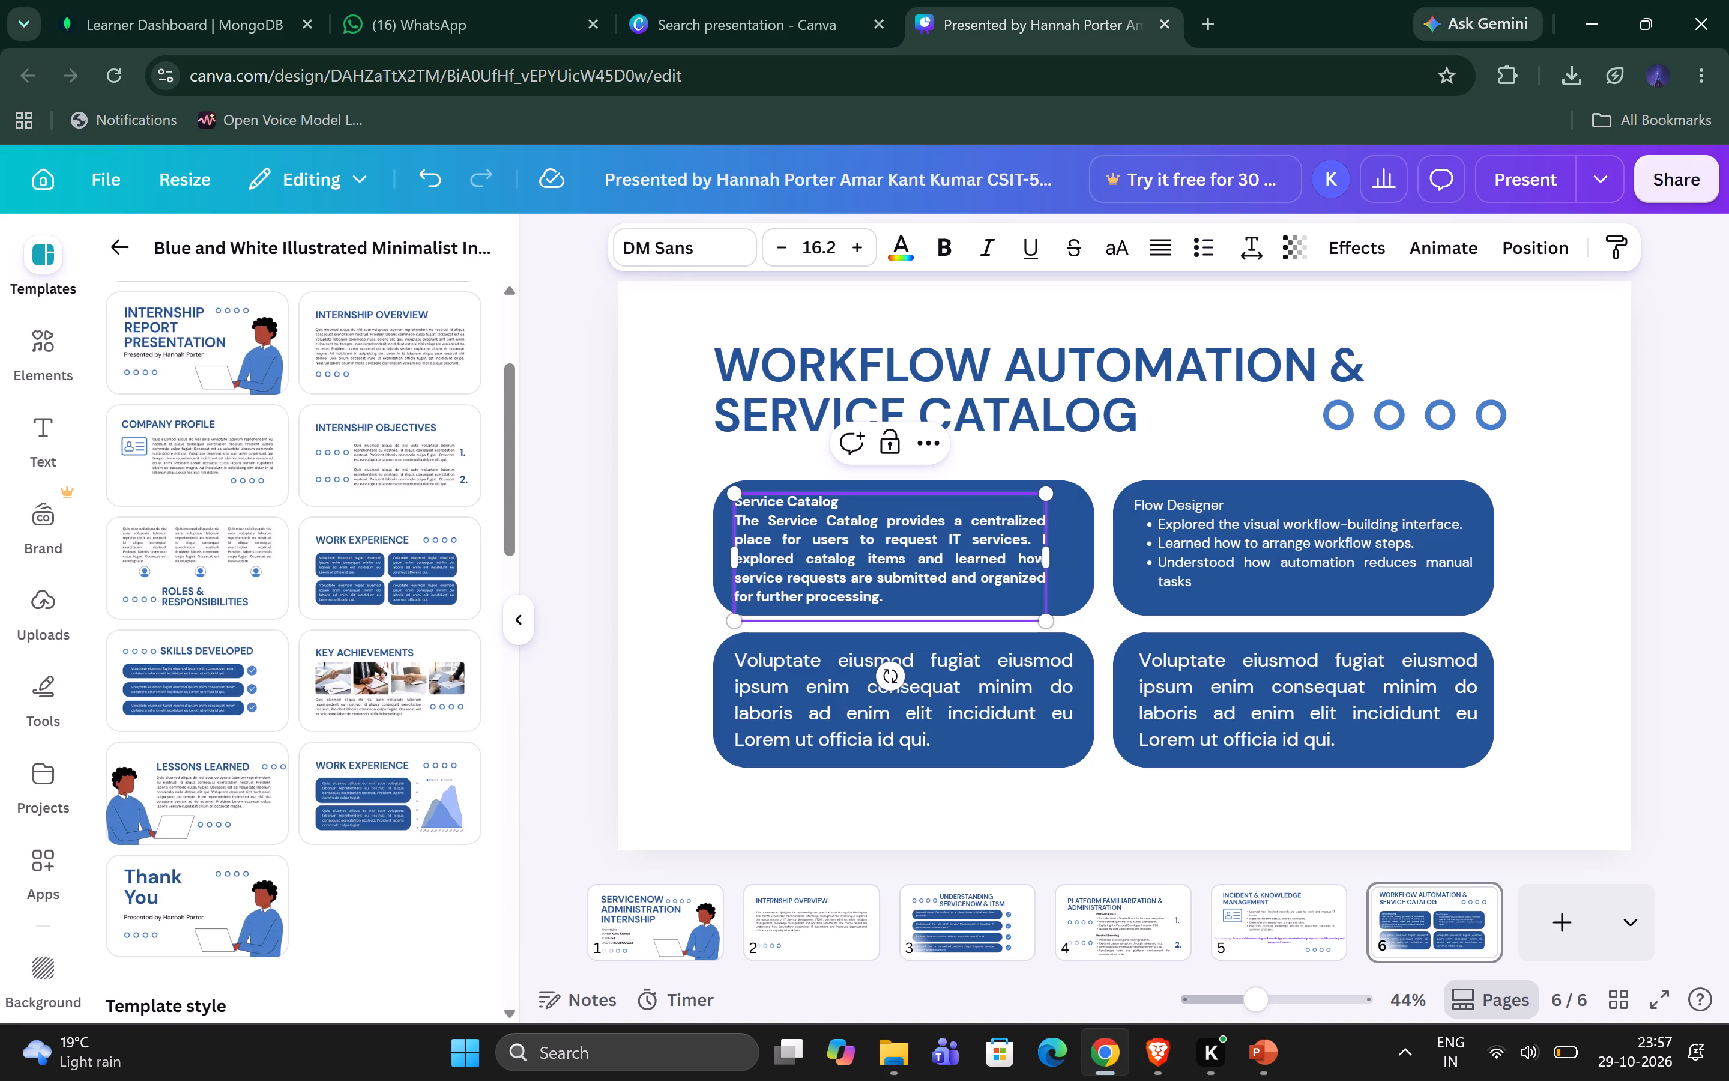
Remove the bold formatting from the Service Catalog paragraph, leaving its heading out of the change.
{"action": "left_click_drag", "start_coordinate": [897, 596], "coordinate": [746, 527]}
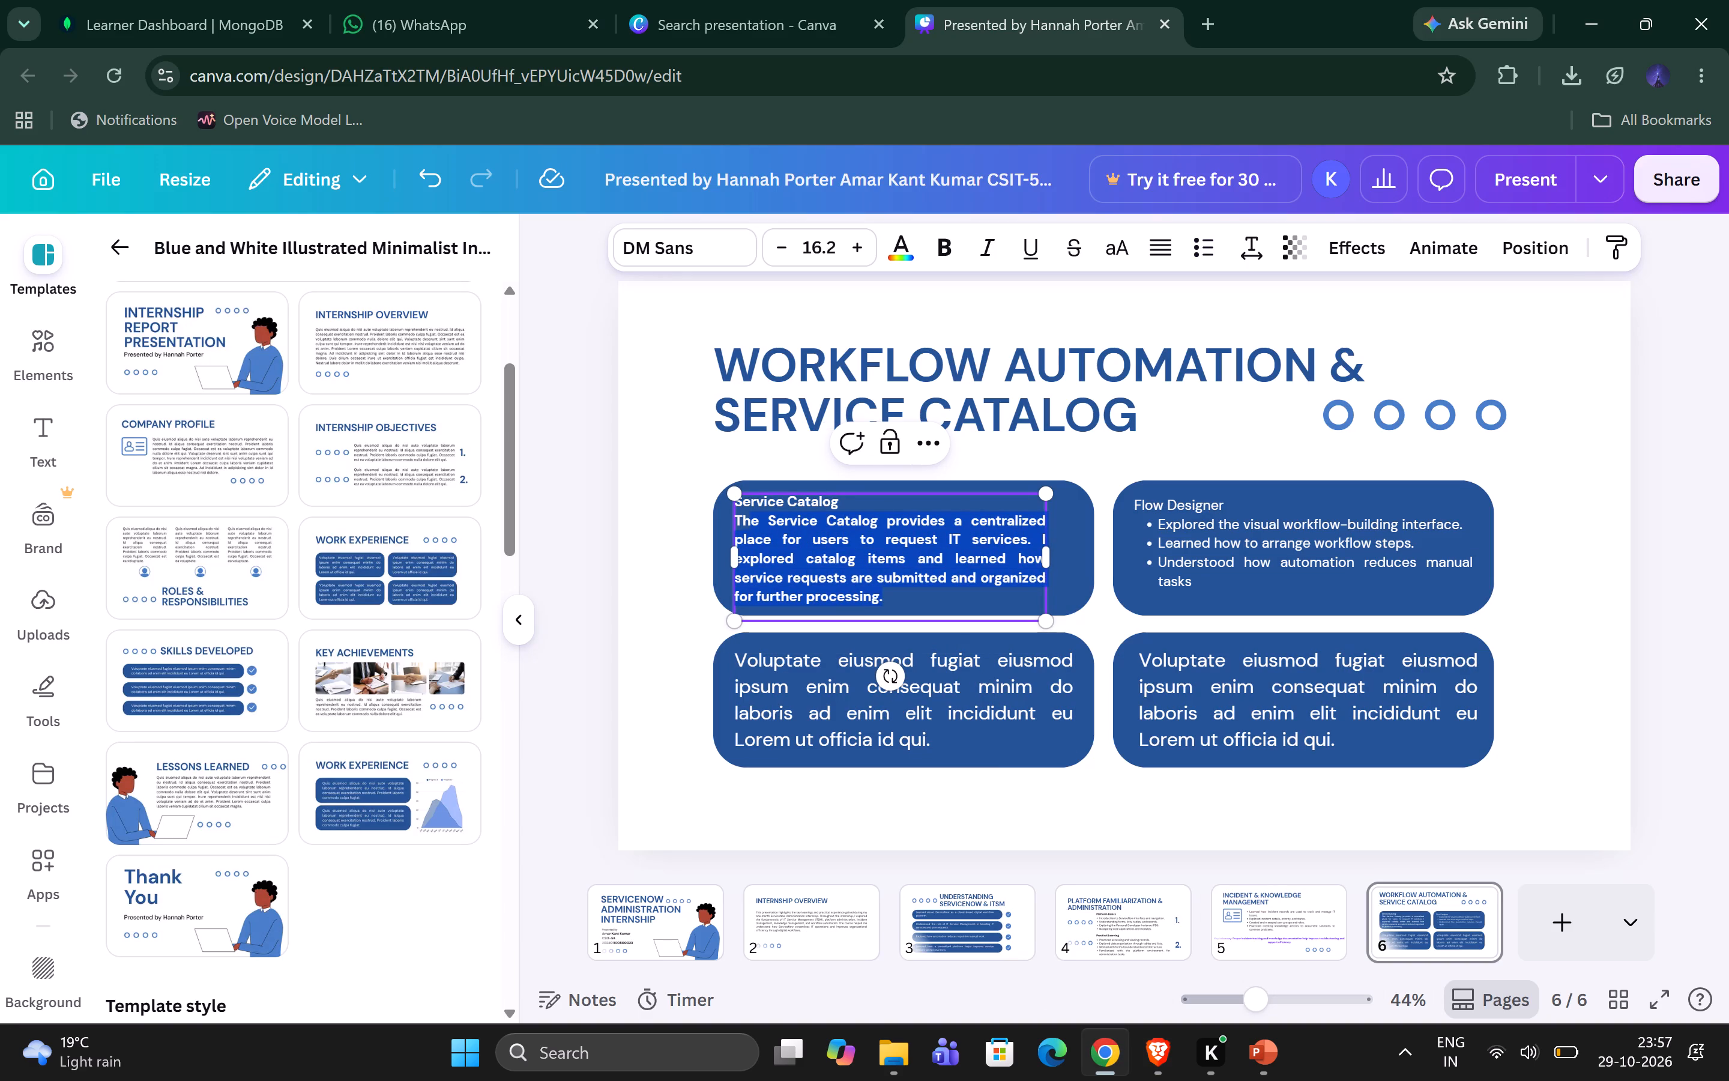
{"action": "left_click_drag", "start_coordinate": [746, 527], "coordinate": [741, 521]}
{"action": "left_click", "coordinate": [943, 241]}
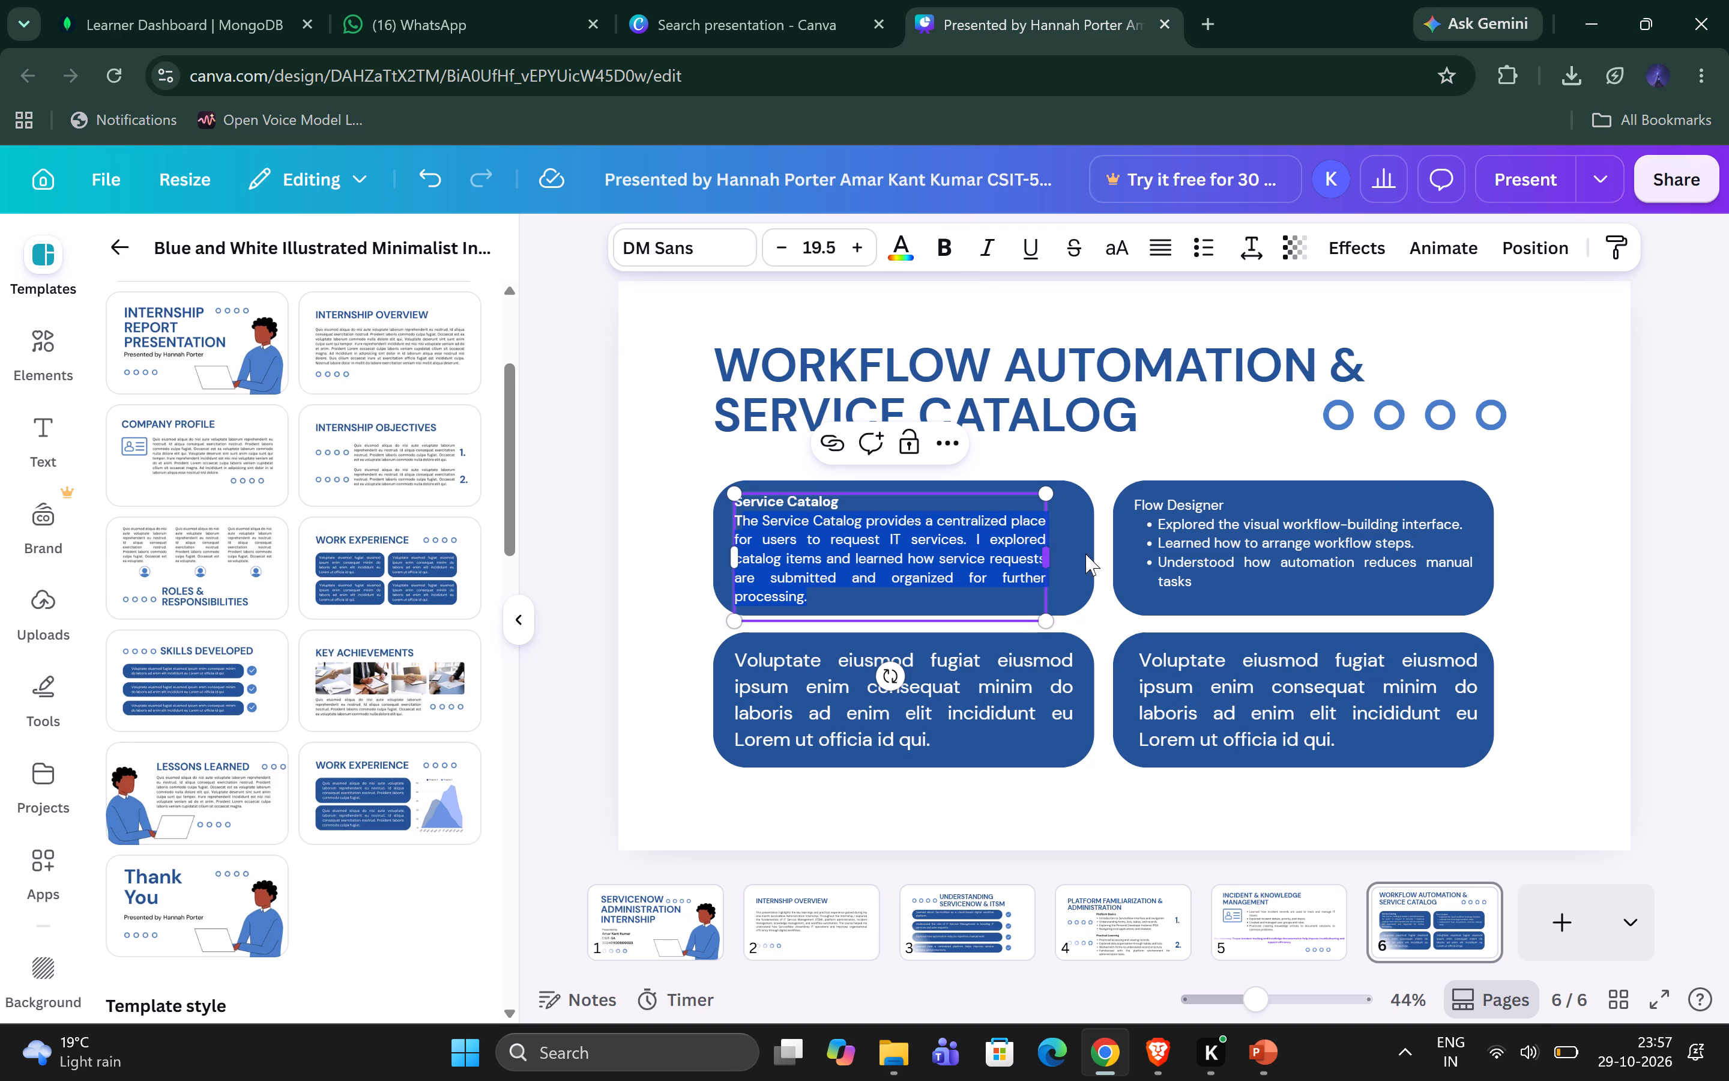
Widen the Service Catalog text frame to span nearly the full width of slide 6's upper-left box.
{"action": "left_click", "coordinate": [1174, 558]}
{"action": "left_click", "coordinate": [888, 551]}
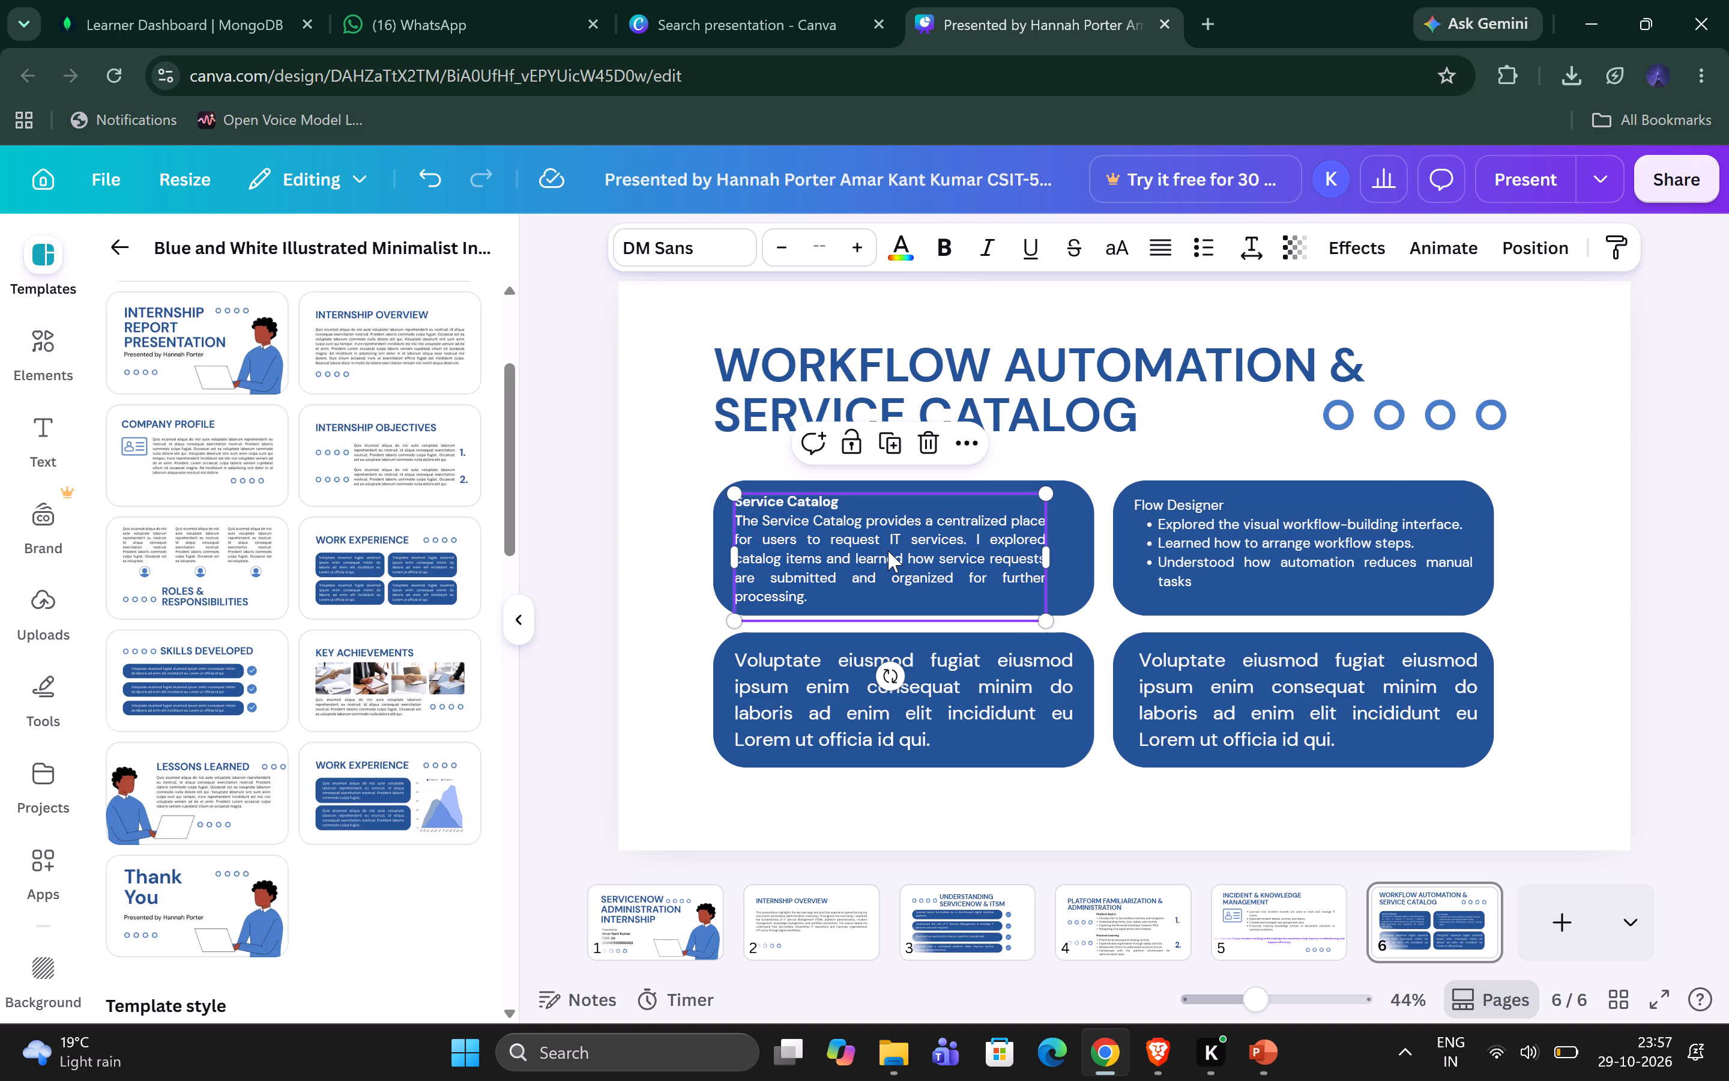
{"action": "left_click_drag", "start_coordinate": [1051, 560], "coordinate": [1078, 562]}
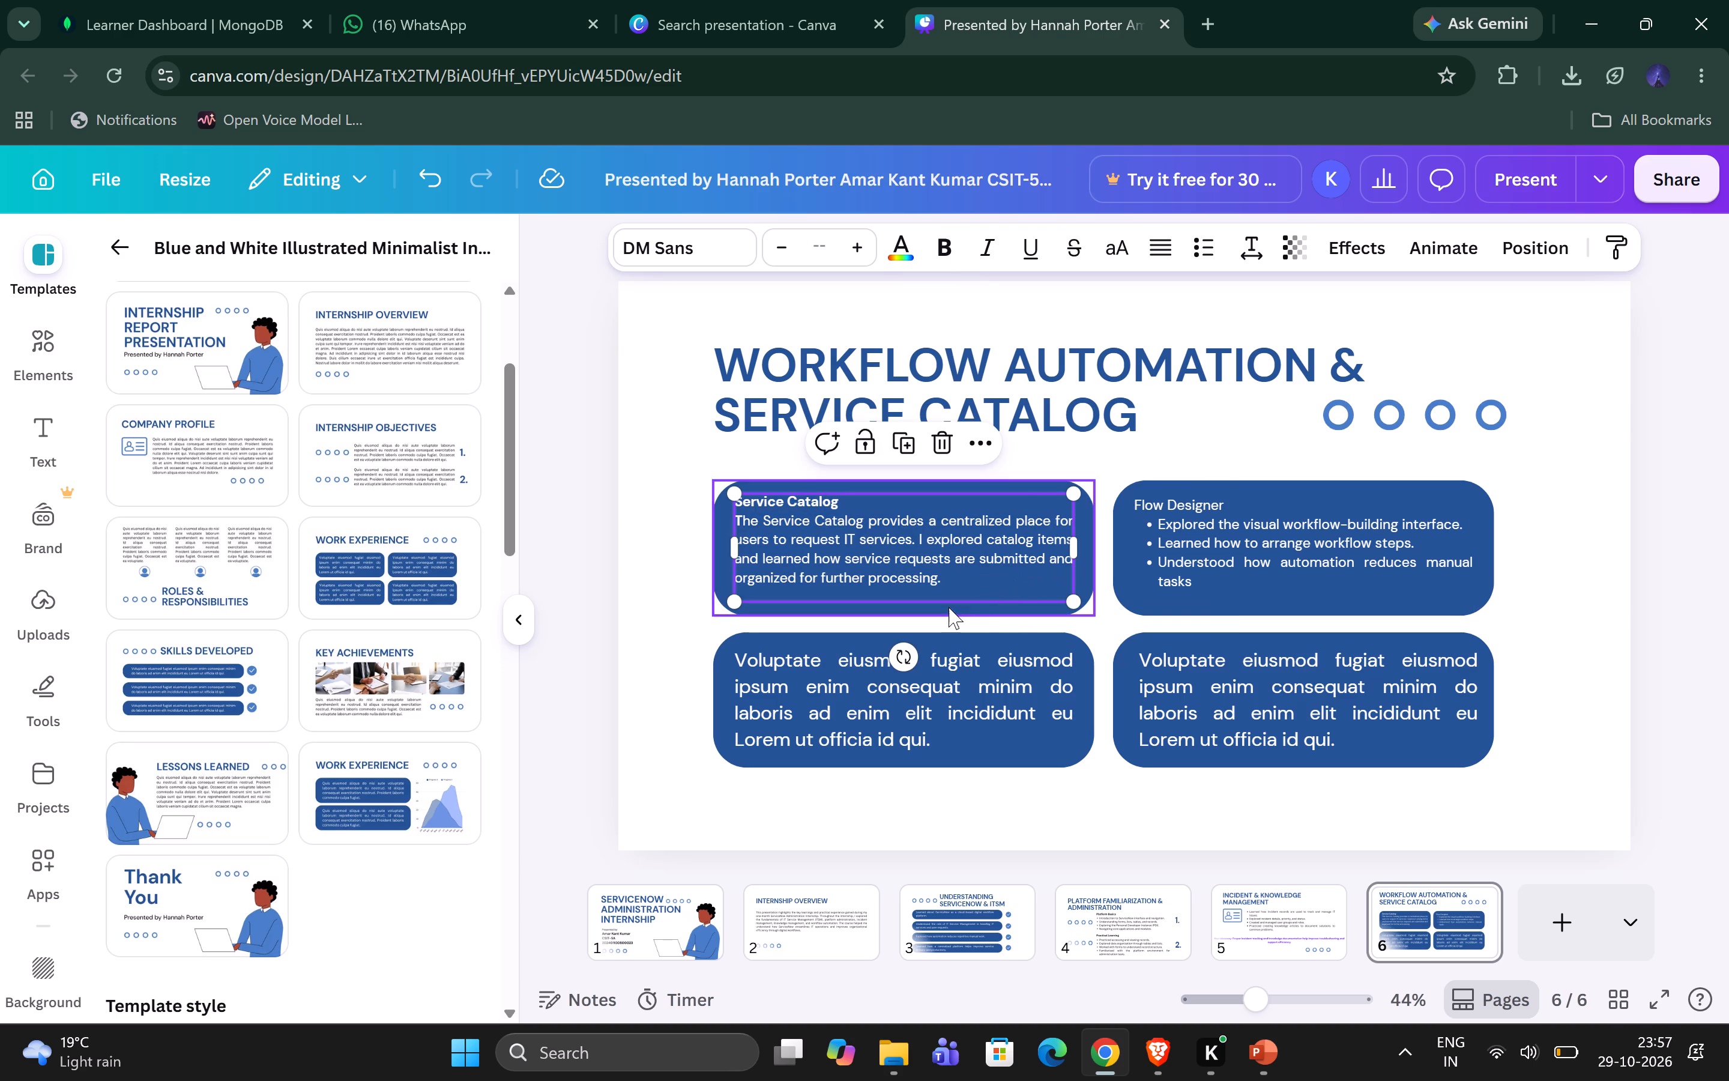
{"action": "left_click_drag", "start_coordinate": [1075, 598], "coordinate": [1078, 622]}
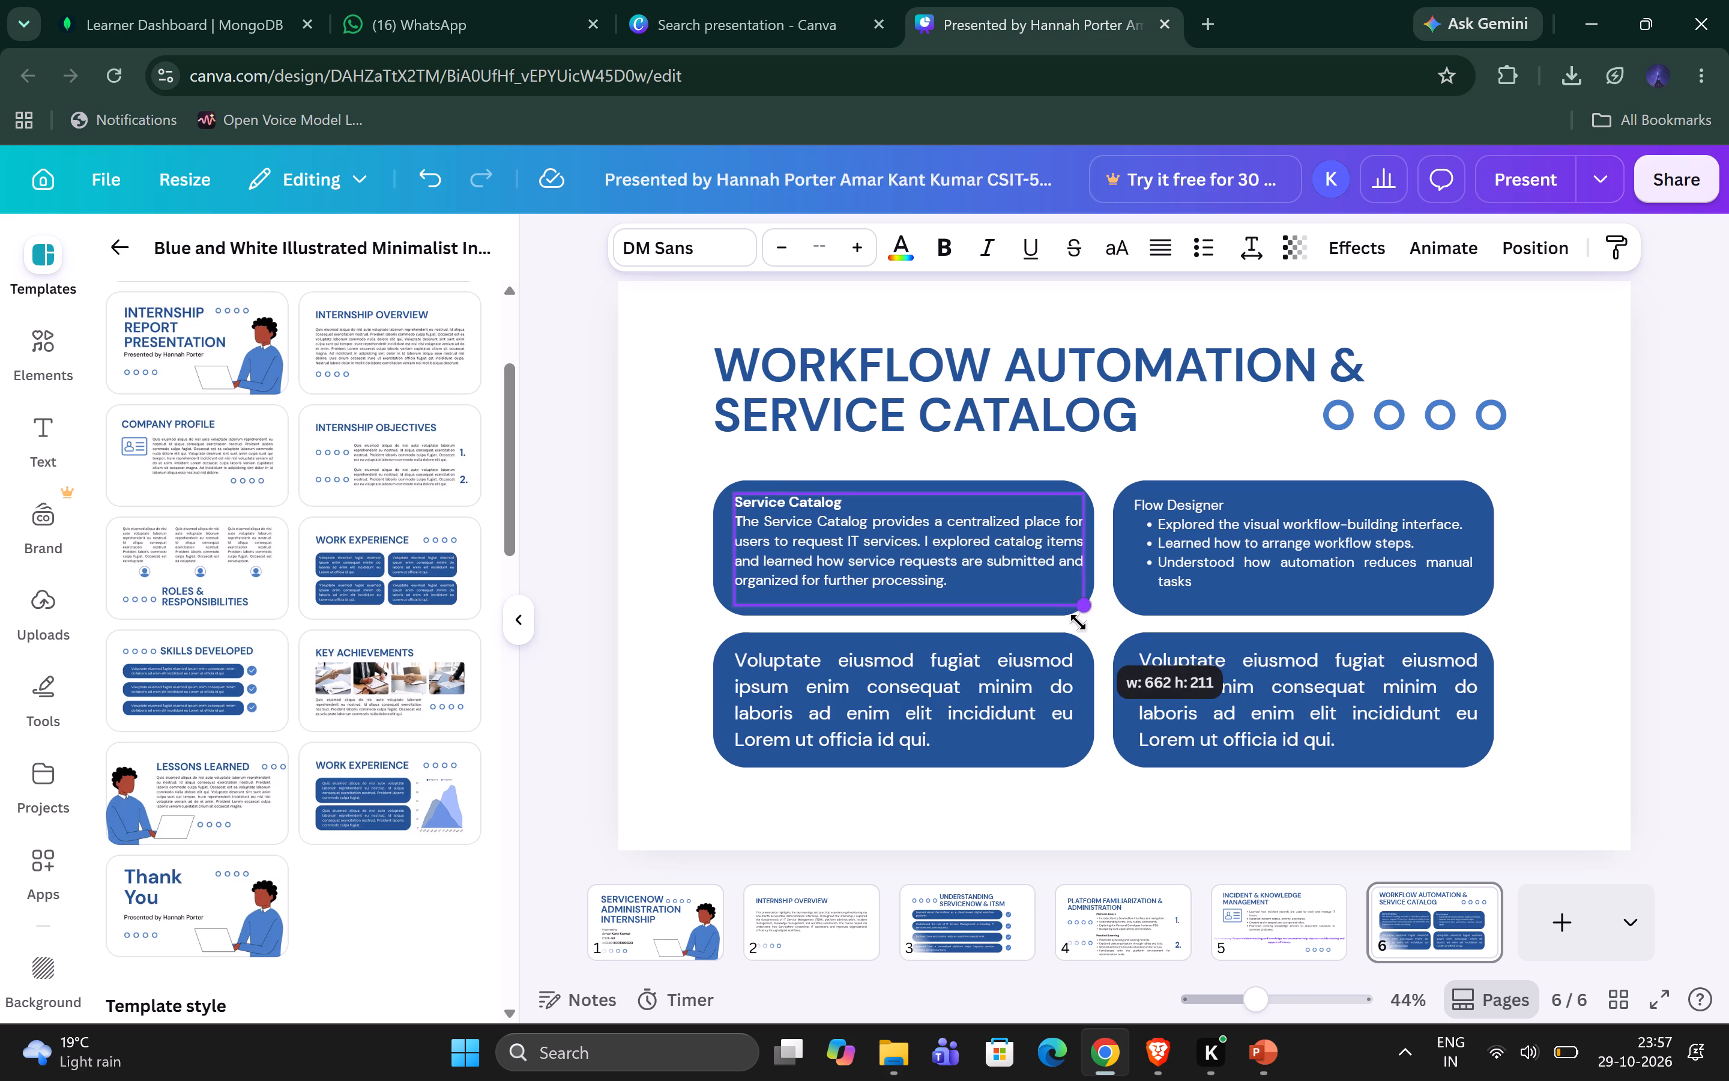
{"action": "left_click_drag", "start_coordinate": [1078, 622], "coordinate": [1073, 616]}
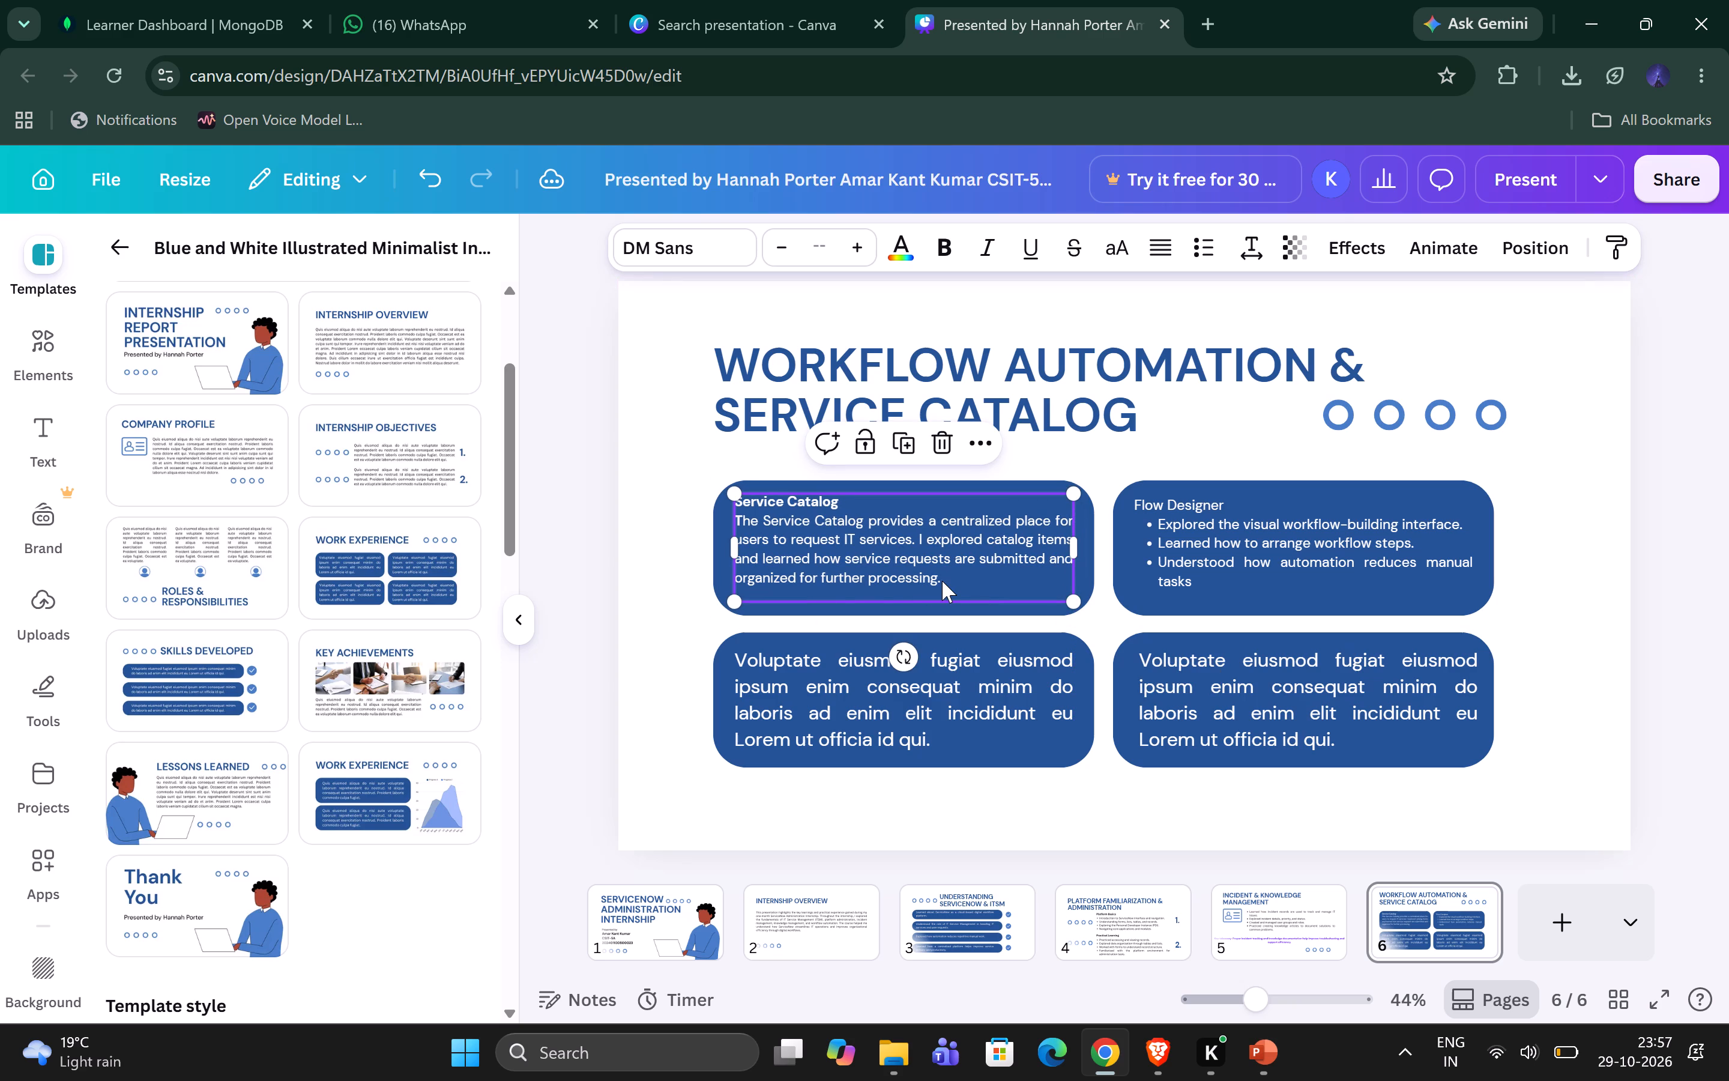
Set the Service Catalog heading and paragraph in slide 6's upper-left box to font size 20.66.
{"action": "left_click", "coordinate": [944, 581]}
{"action": "left_click", "coordinate": [944, 581]}
{"action": "left_click_drag", "start_coordinate": [944, 581], "coordinate": [739, 546]}
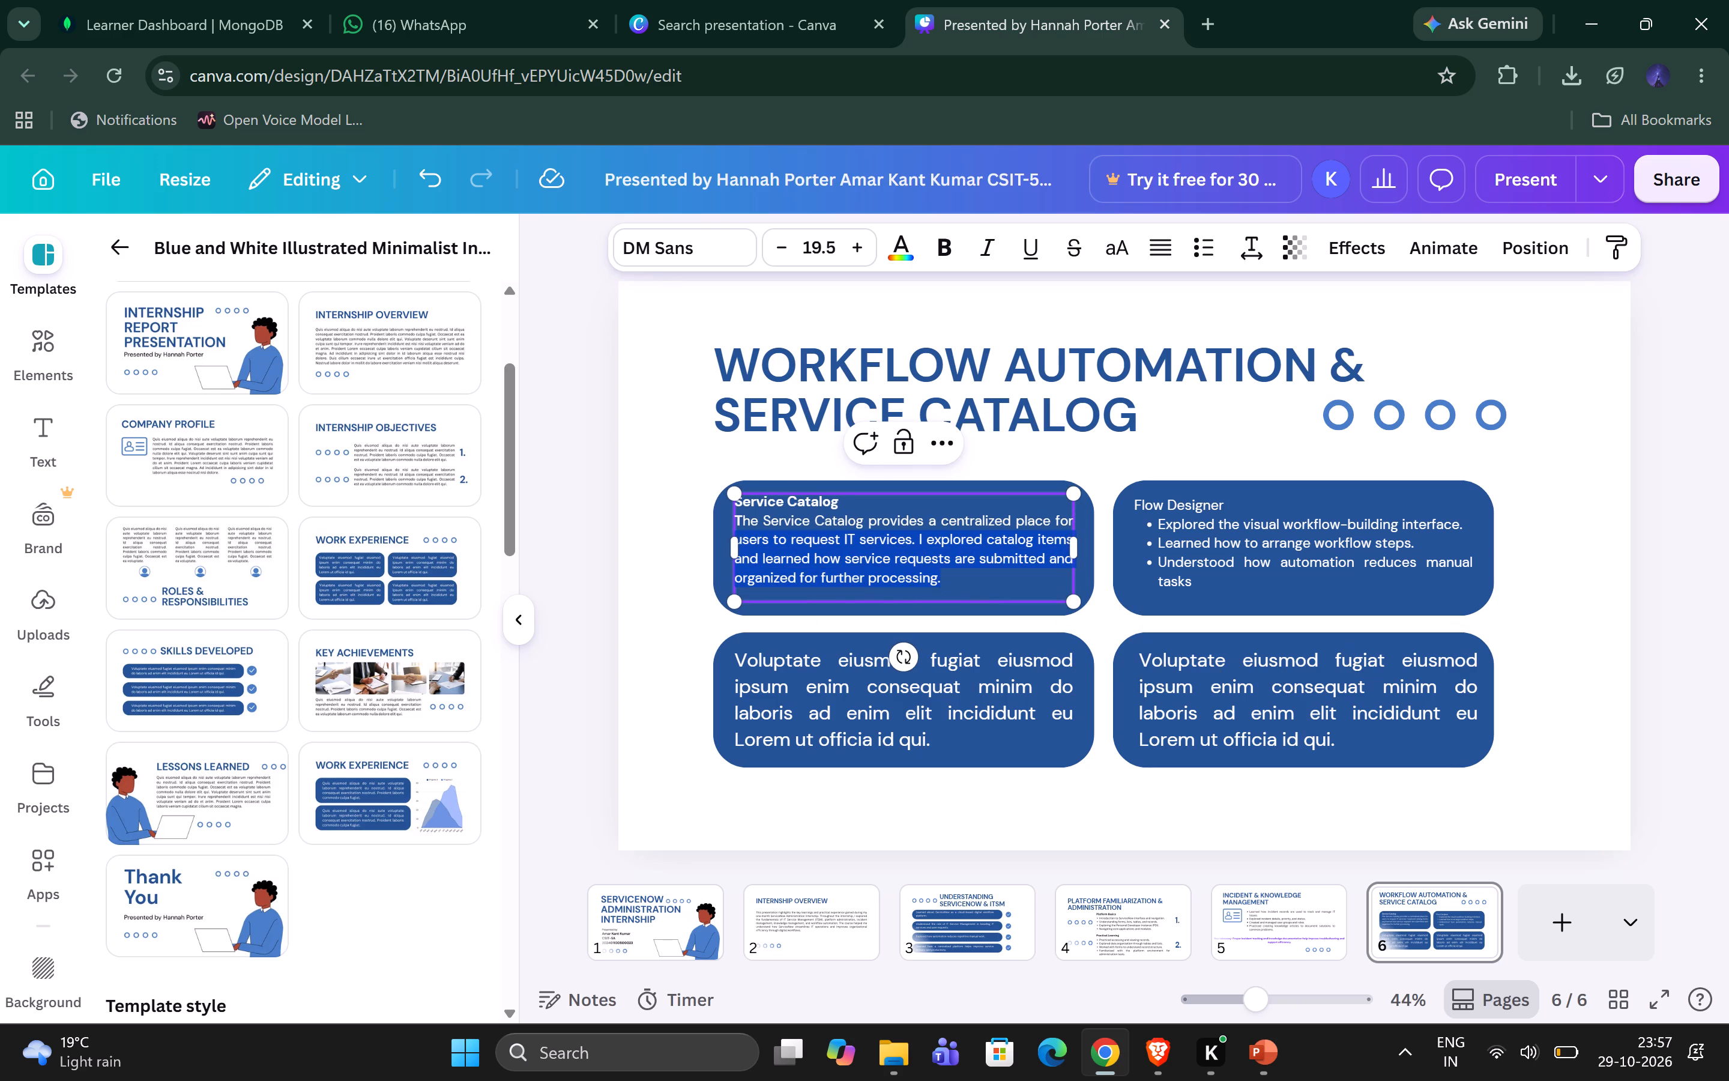
{"action": "left_click_drag", "start_coordinate": [739, 546], "coordinate": [733, 519]}
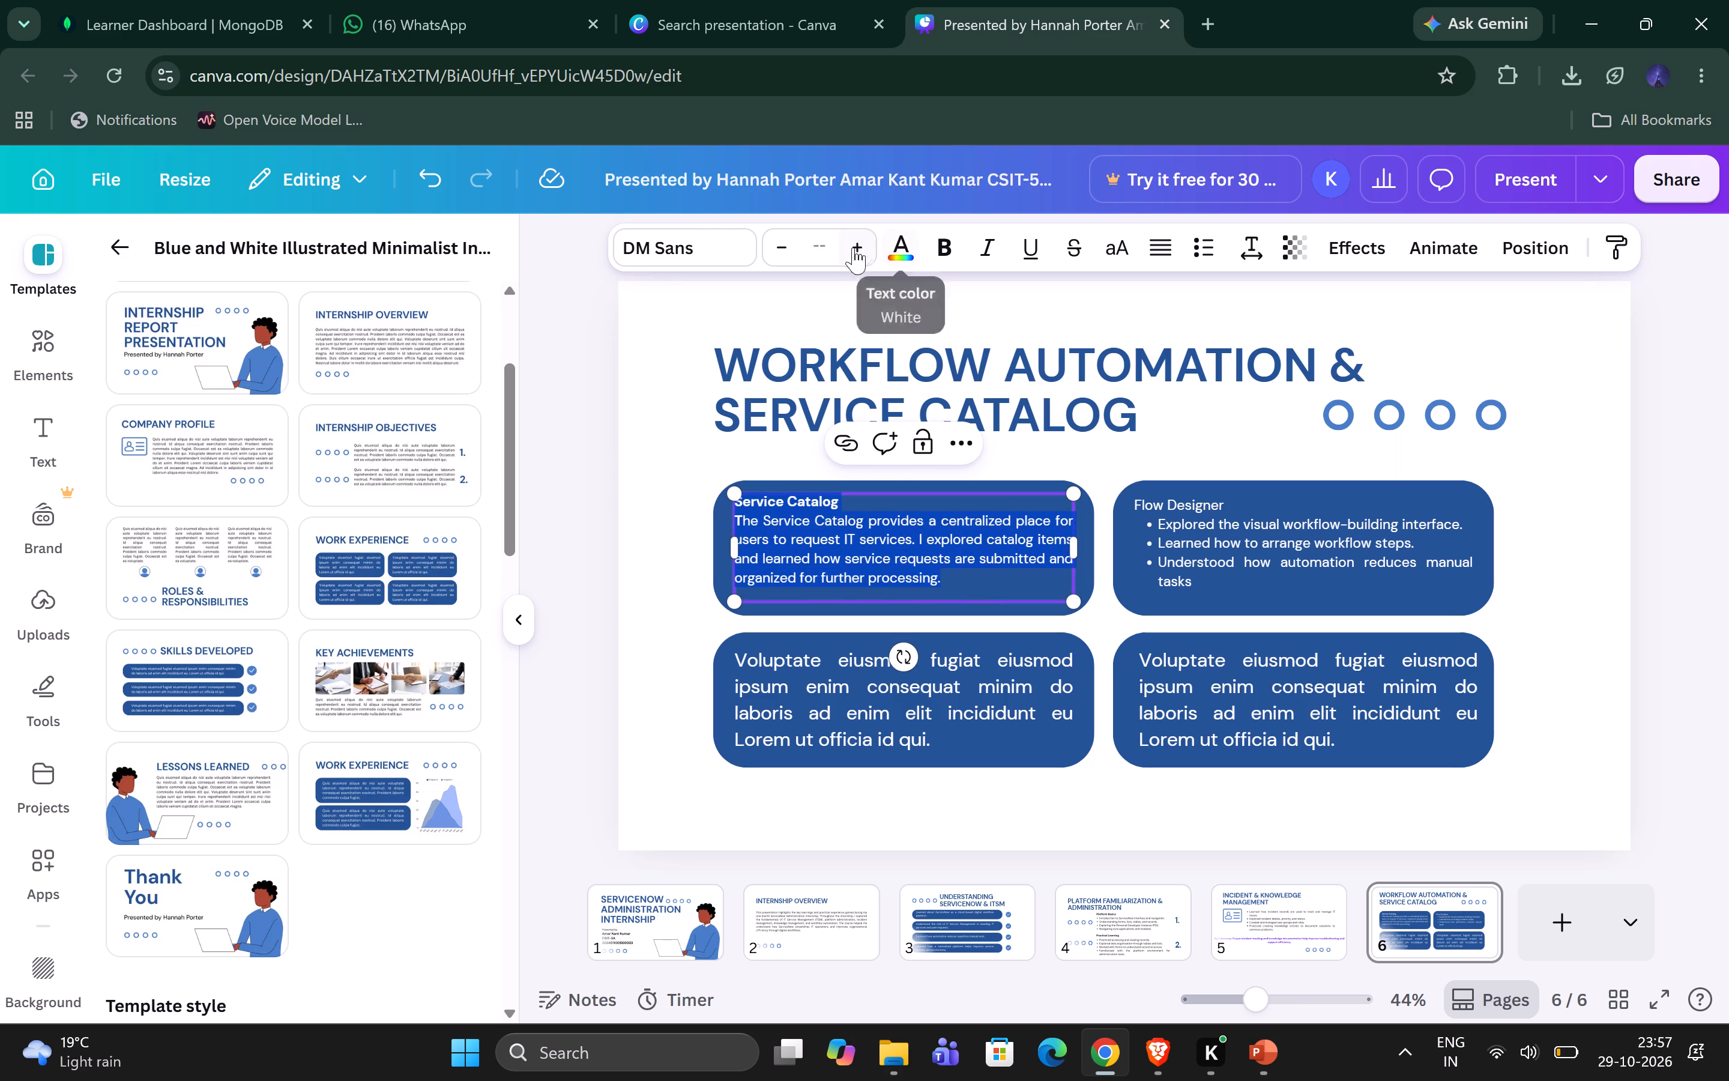
{"action": "left_click", "coordinate": [830, 247]}
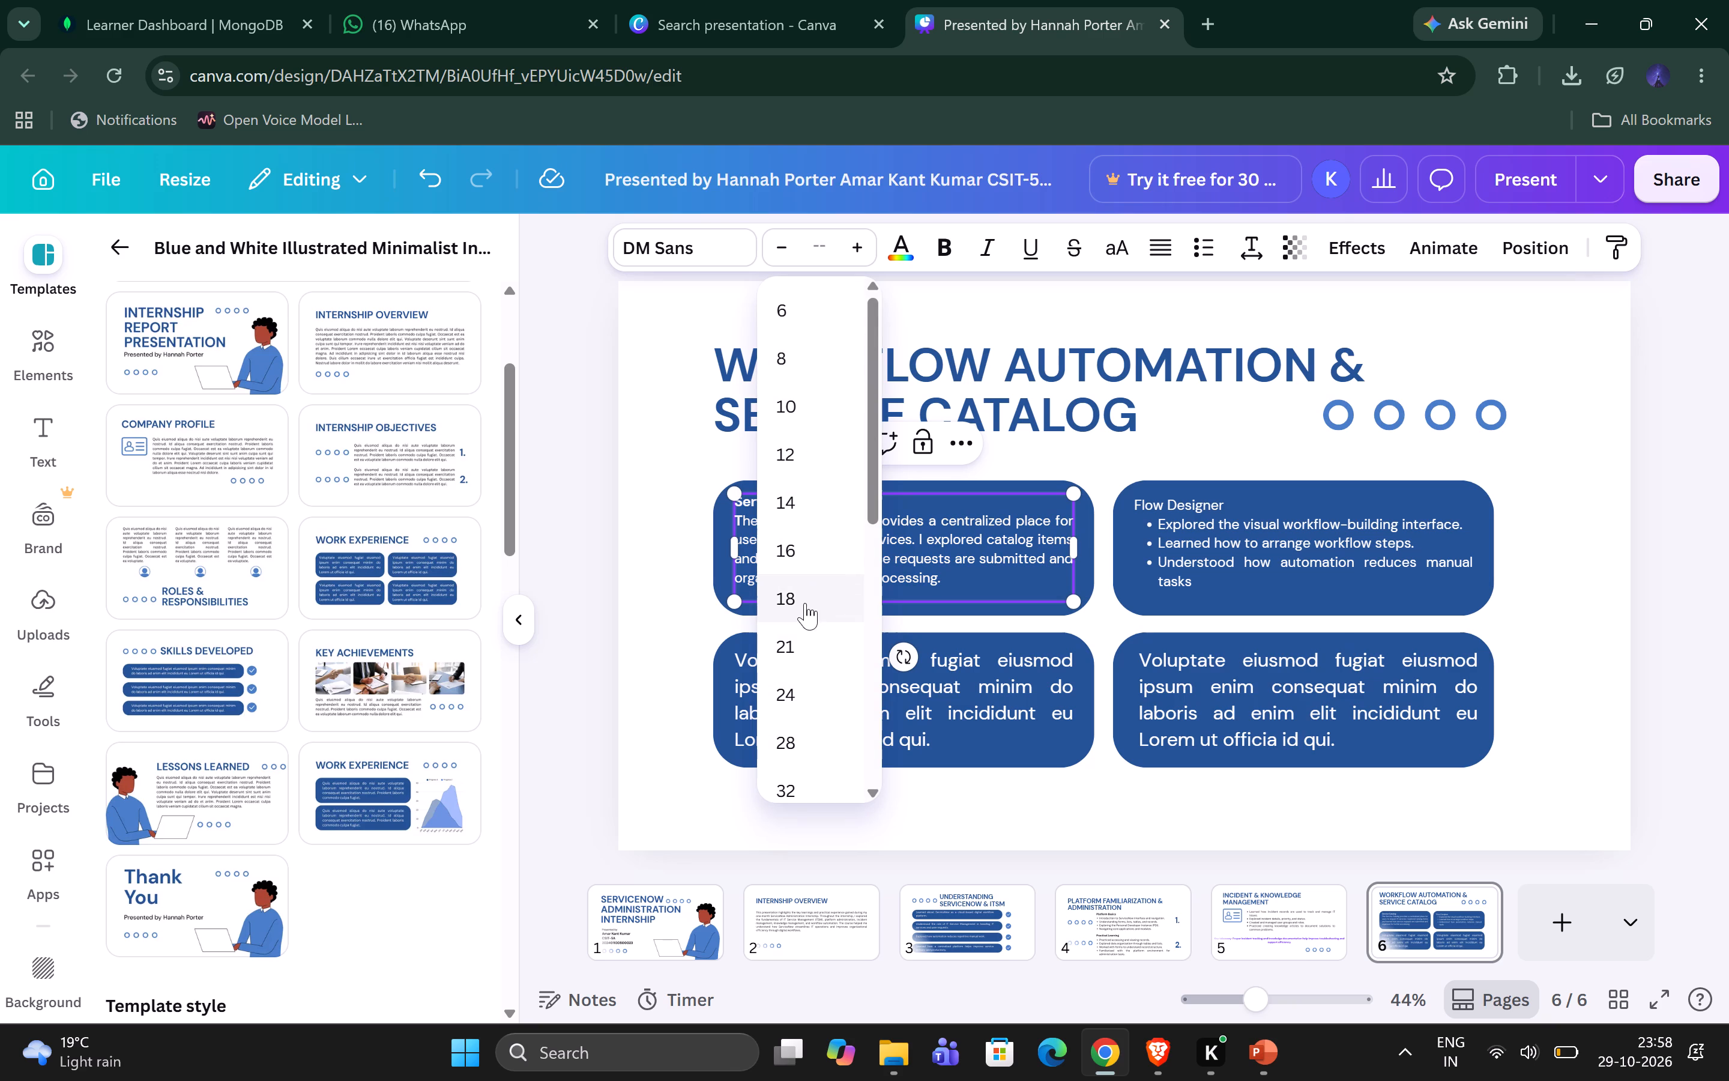
{"action": "left_click", "coordinate": [805, 633]}
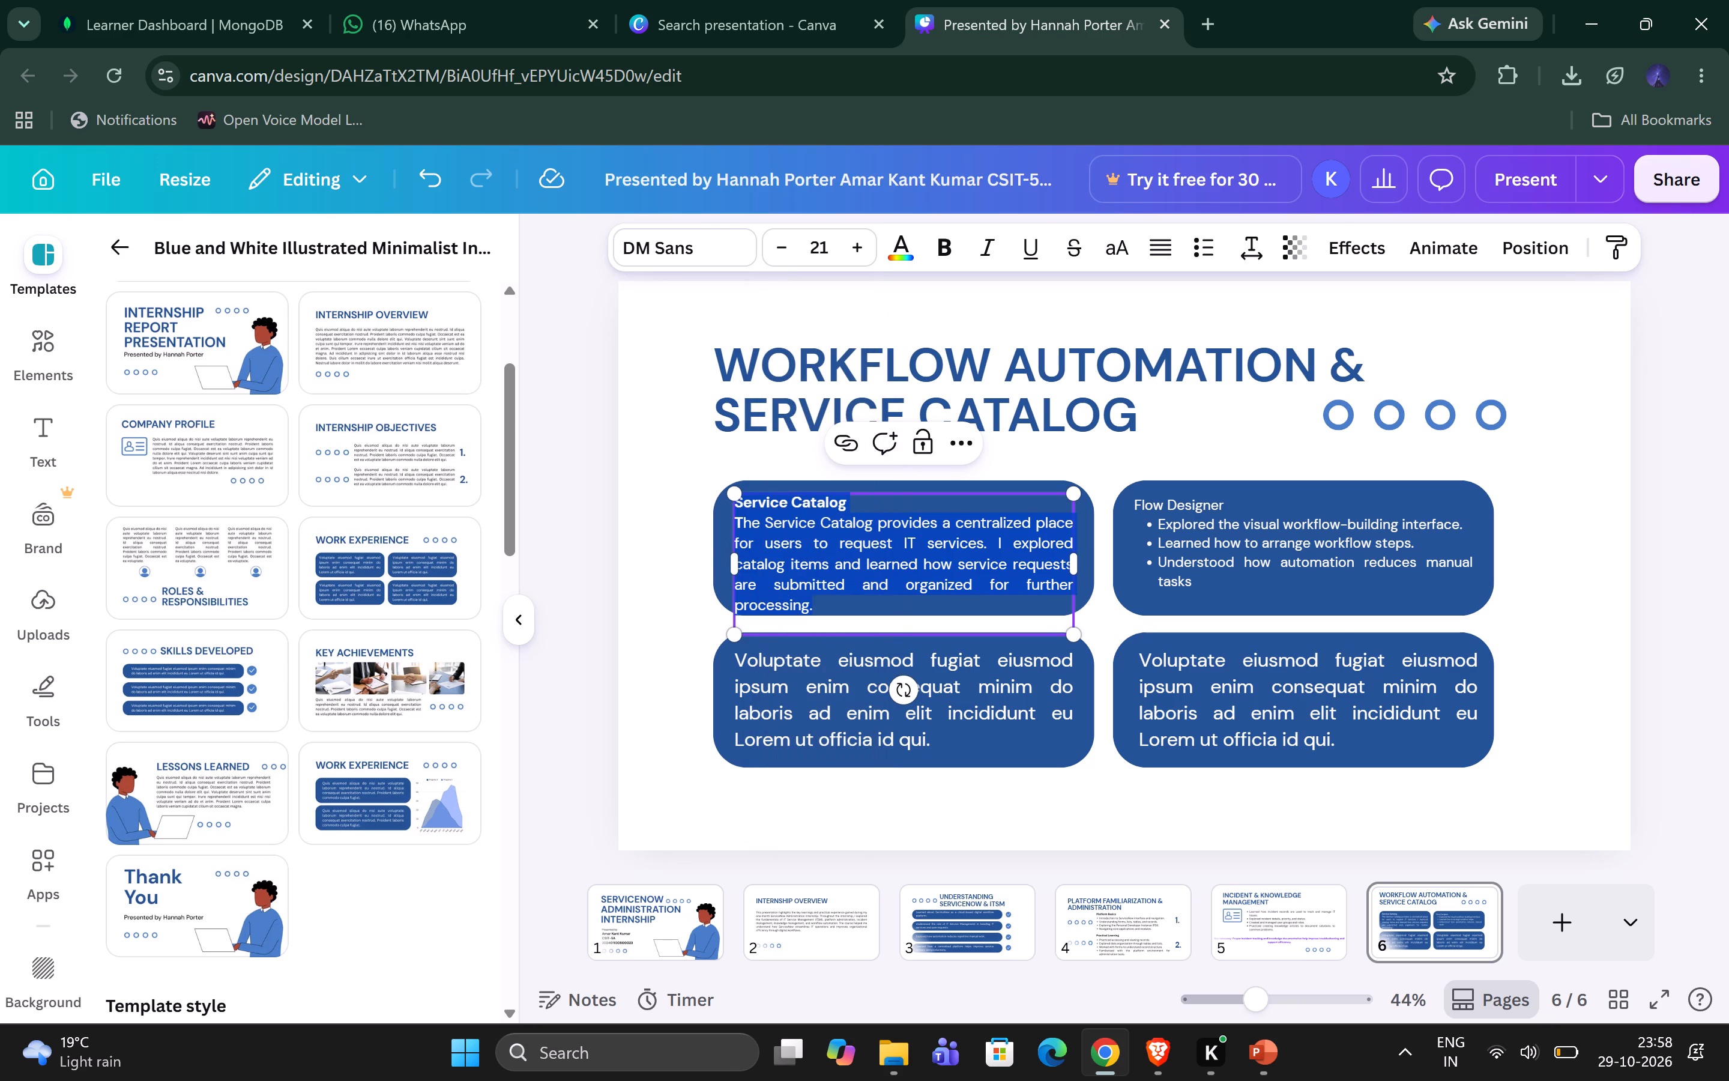
{"action": "left_click", "coordinate": [794, 240]}
{"action": "left_click", "coordinate": [833, 247]}
{"action": "key", "text": "Right"}
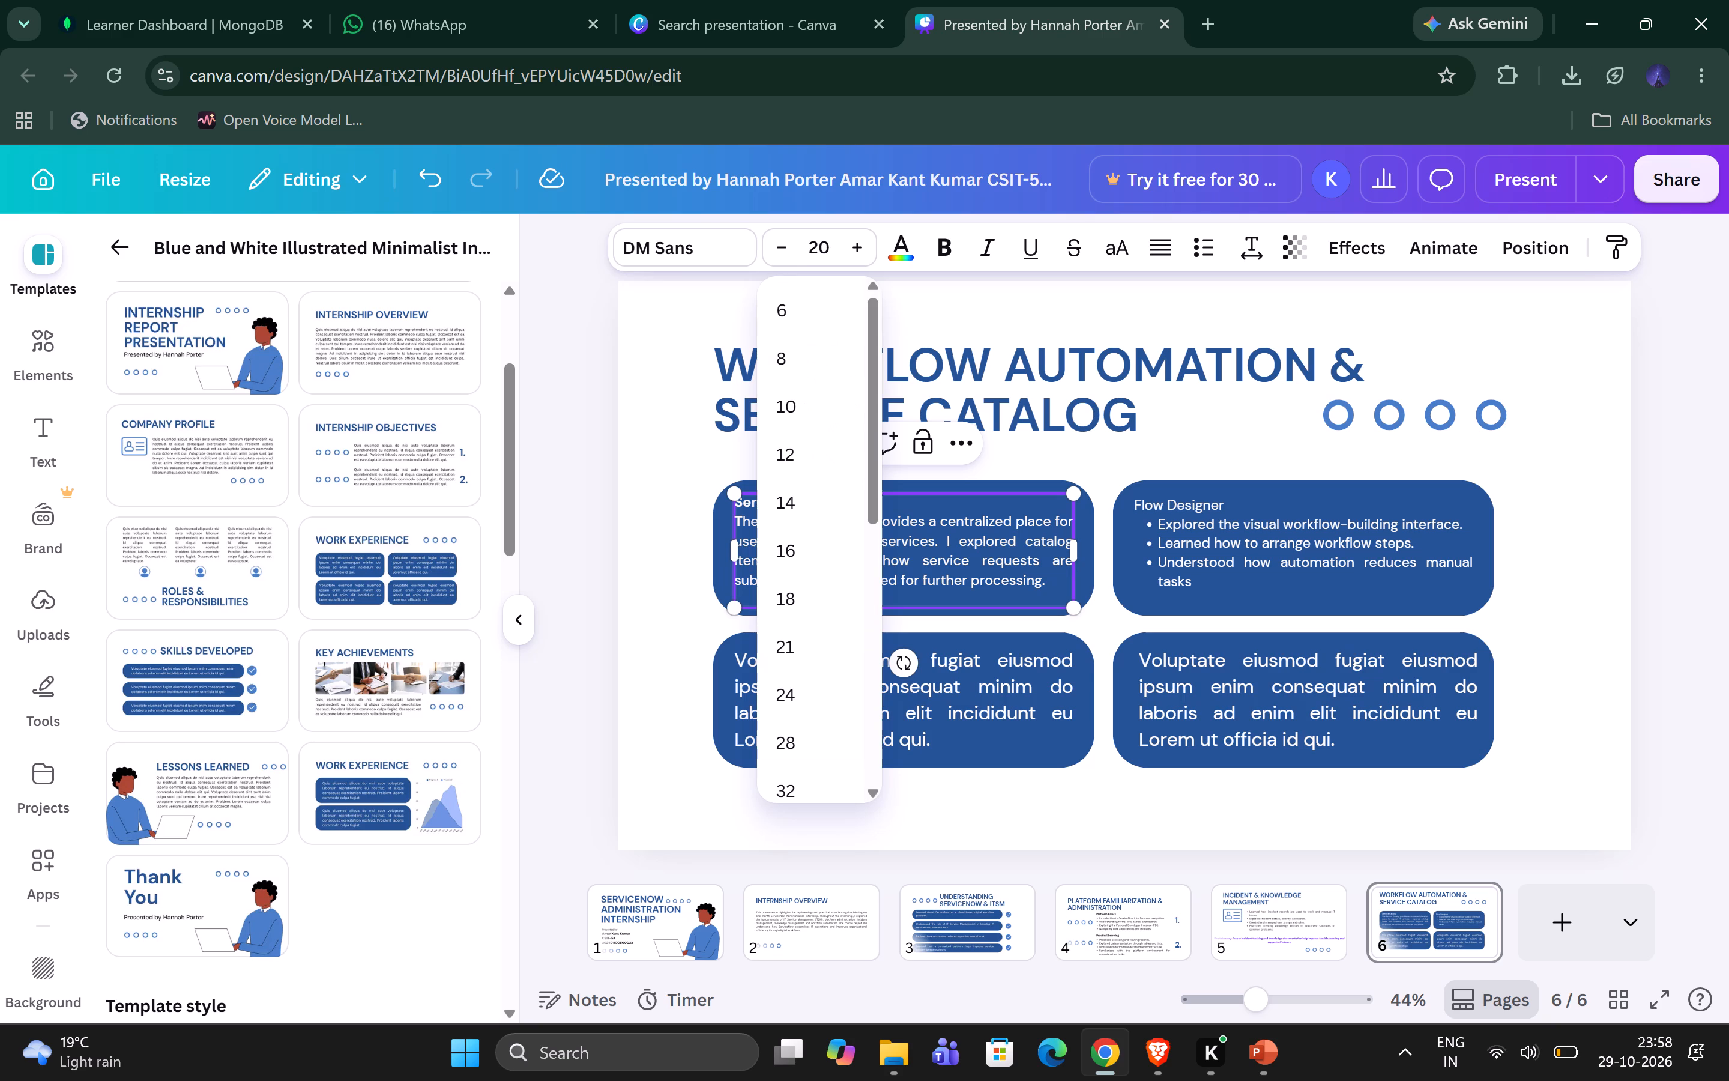
{"action": "type", "text": ".66"}
{"action": "left_click", "coordinate": [591, 422]}
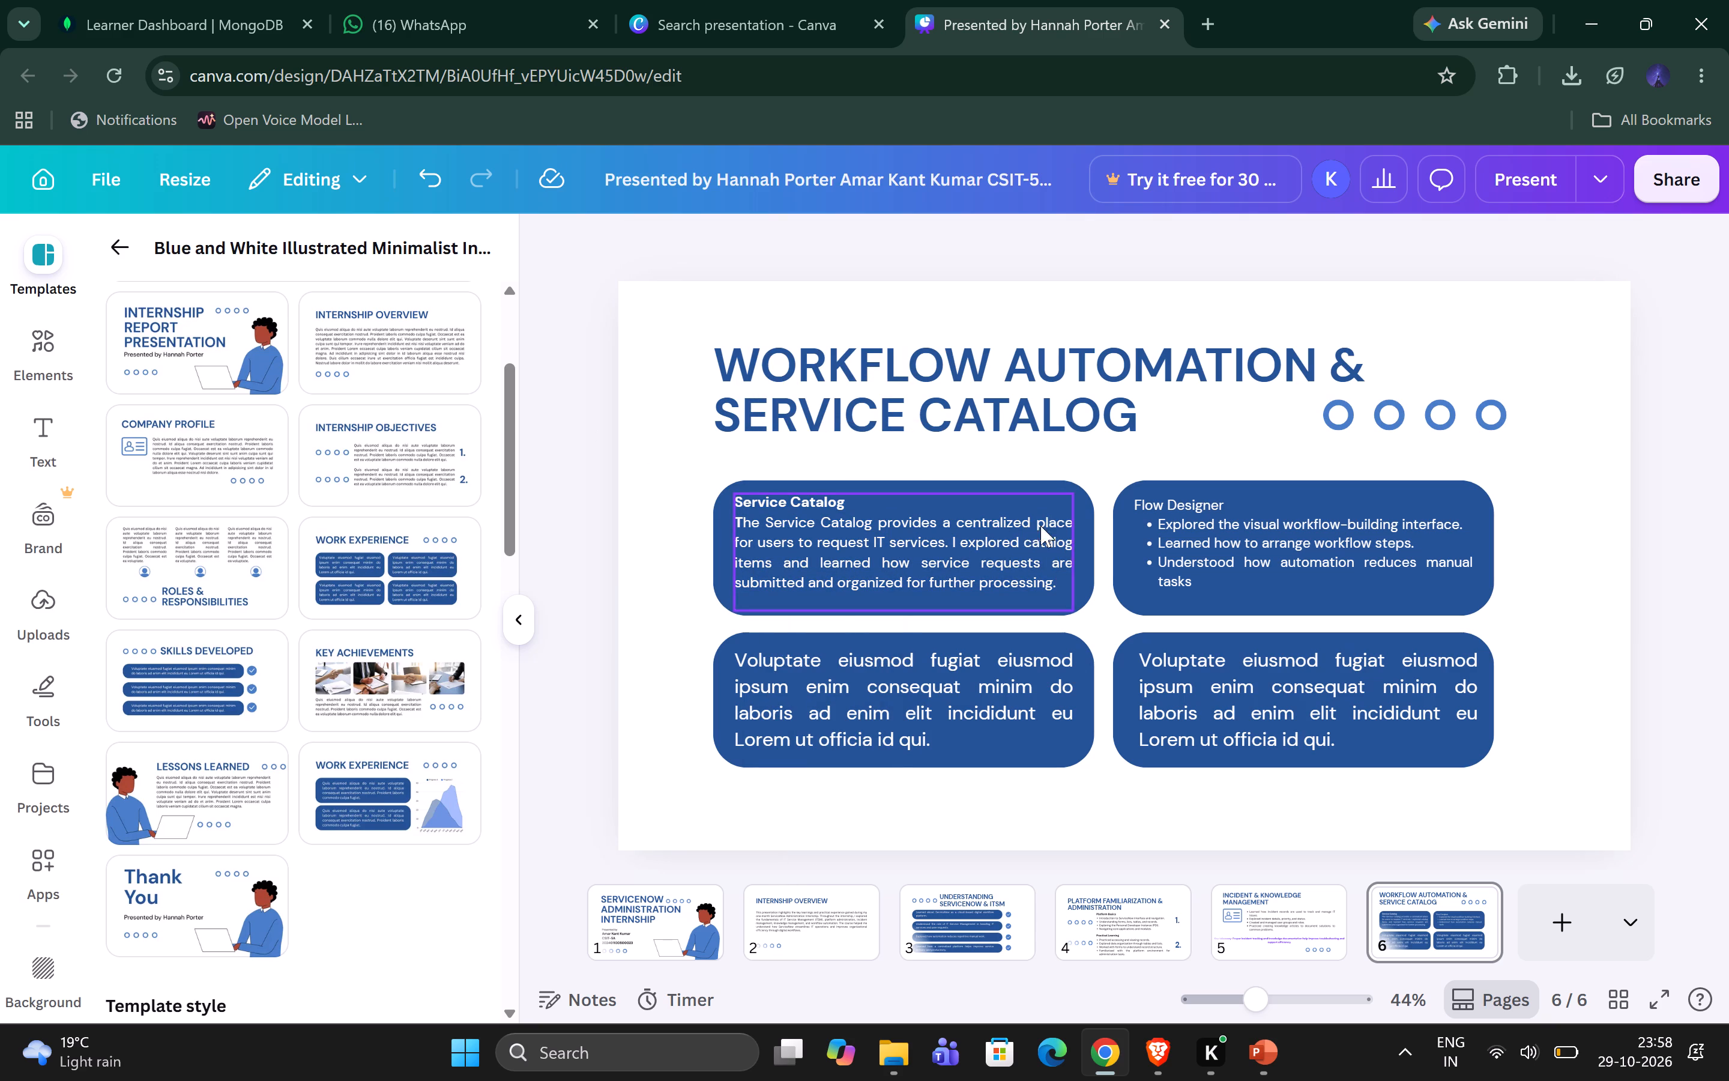
Replace the bullet text in slide 6's upper-right box with ChatGPT's rewritten Flow Designer heading and paragraph.
{"action": "left_click", "coordinate": [1204, 528]}
{"action": "left_click", "coordinate": [1169, 1074]}
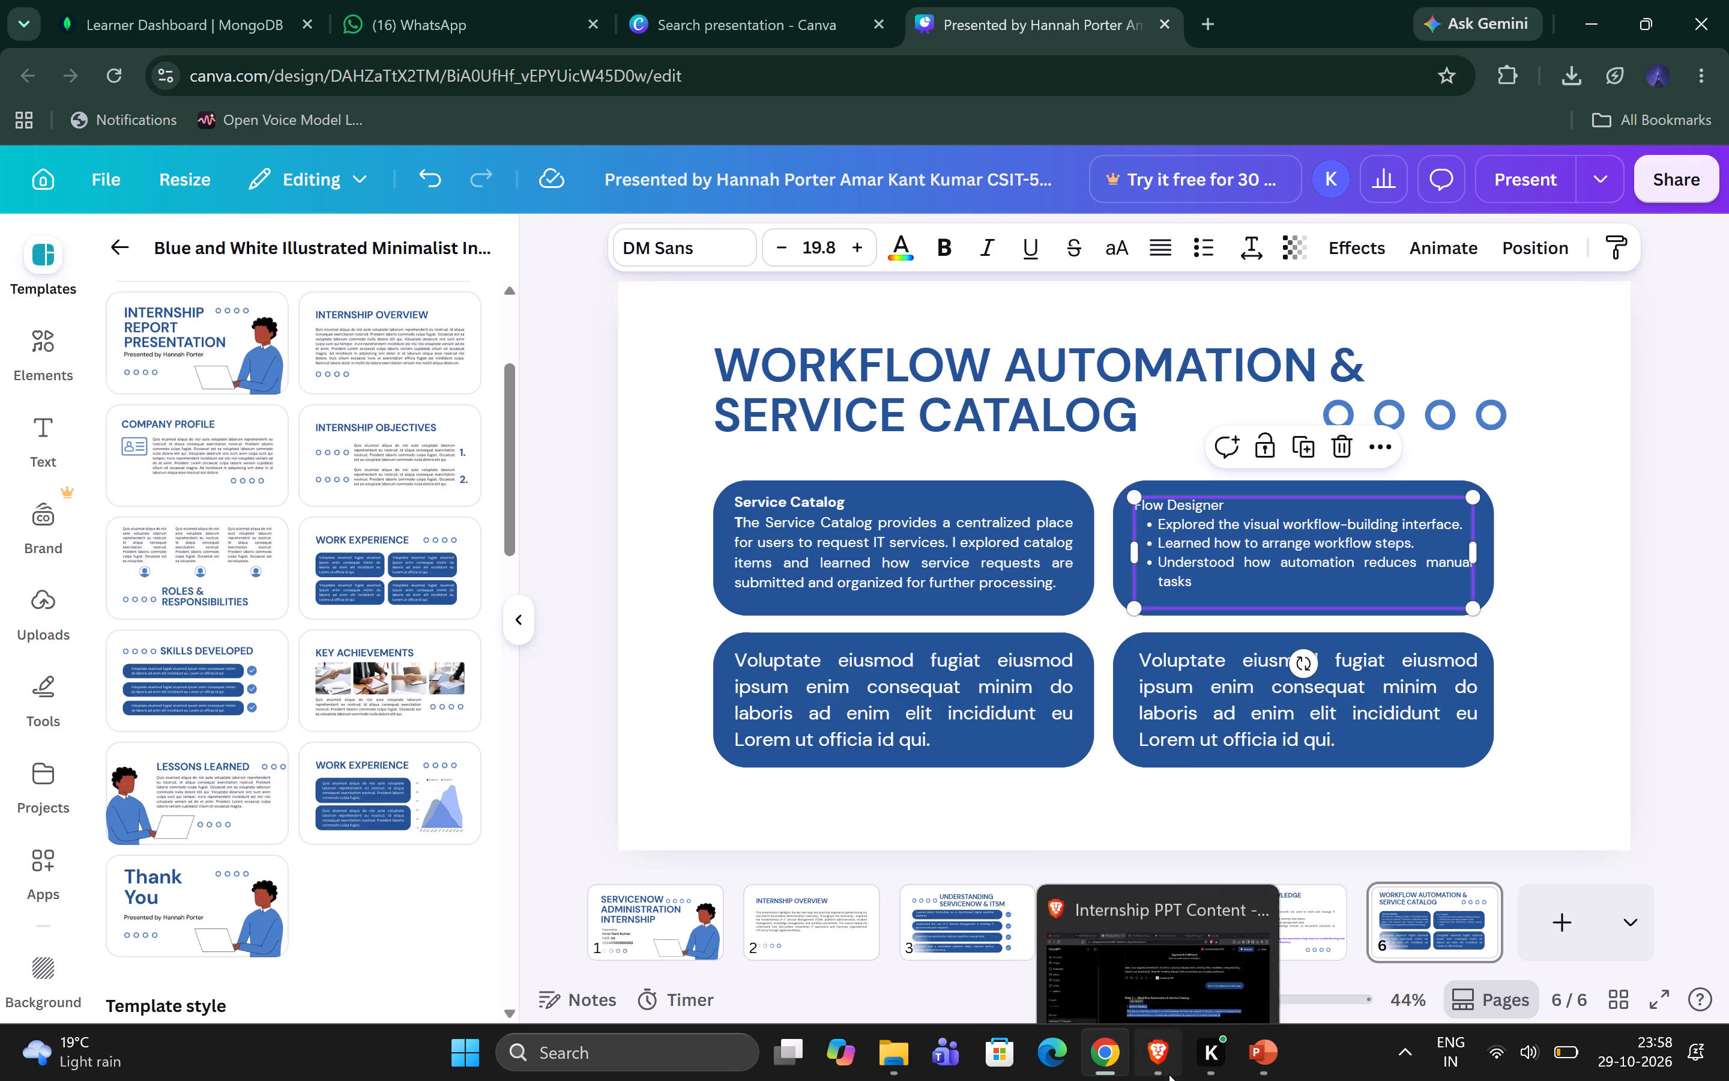
{"action": "left_click_drag", "start_coordinate": [641, 716], "coordinate": [1105, 675]}
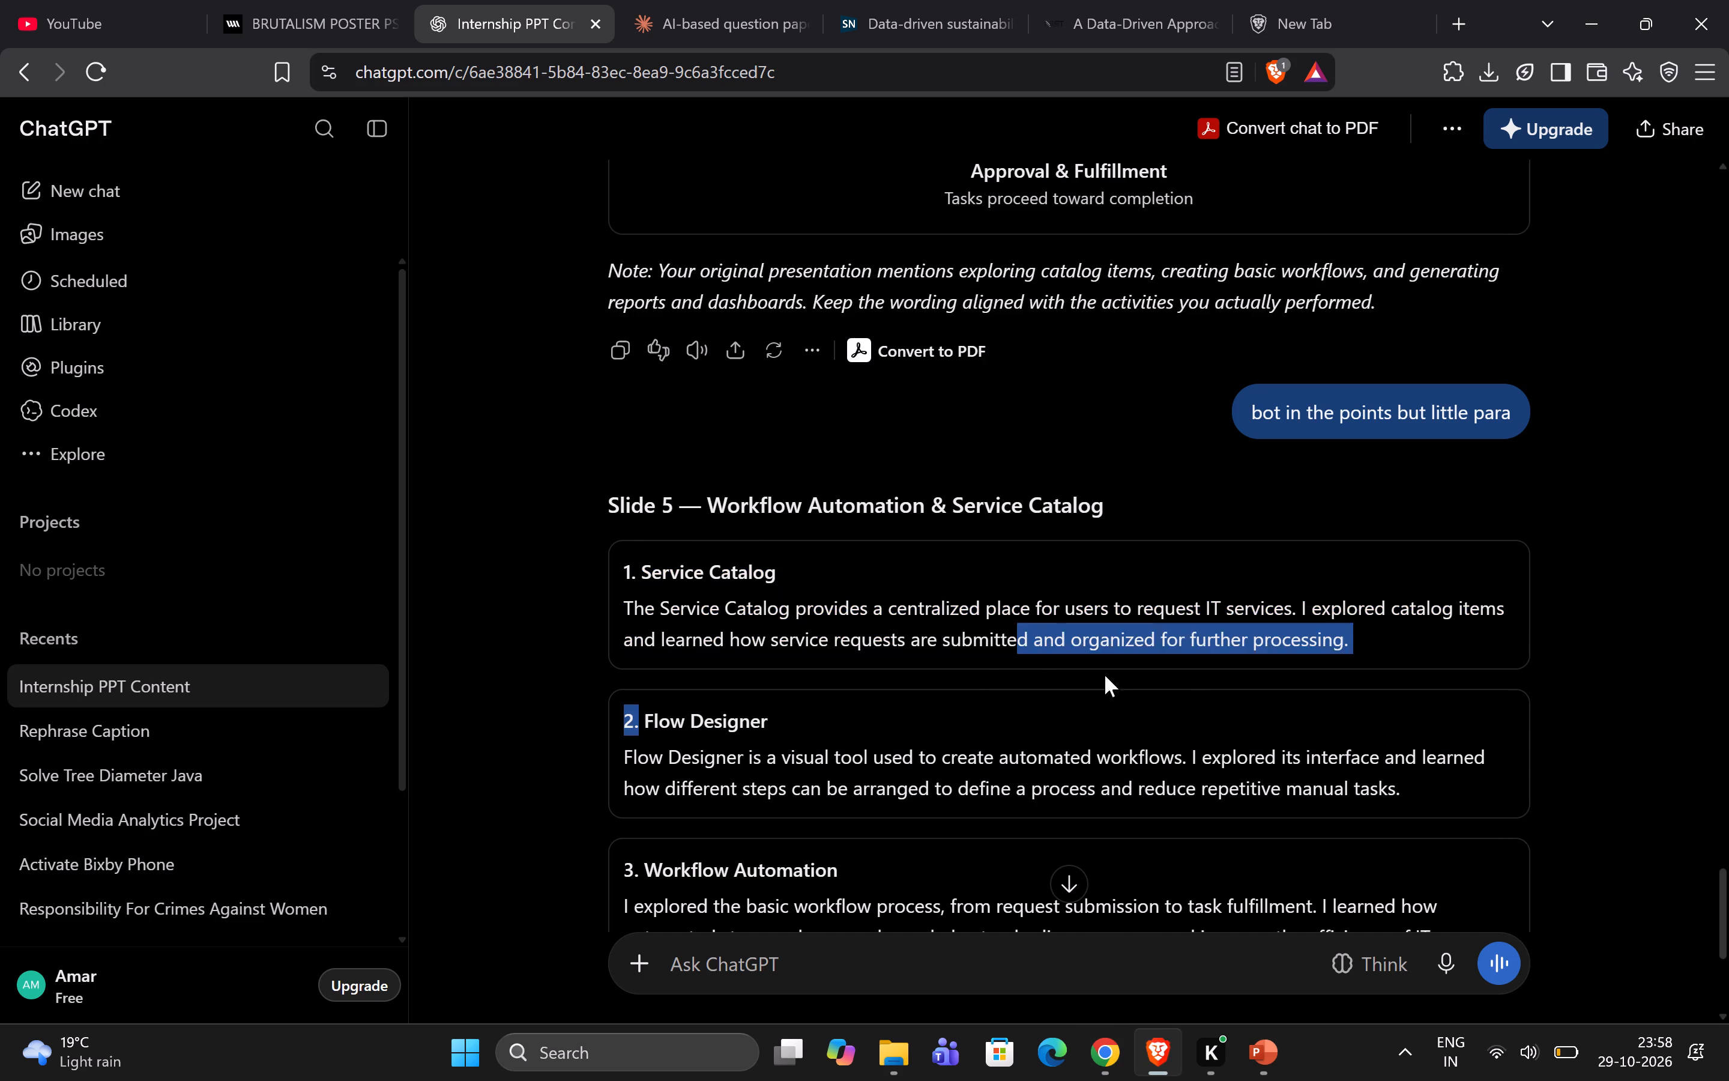
{"action": "left_click_drag", "start_coordinate": [1105, 675], "coordinate": [1409, 795]}
{"action": "key", "text": "ctrl+c"}
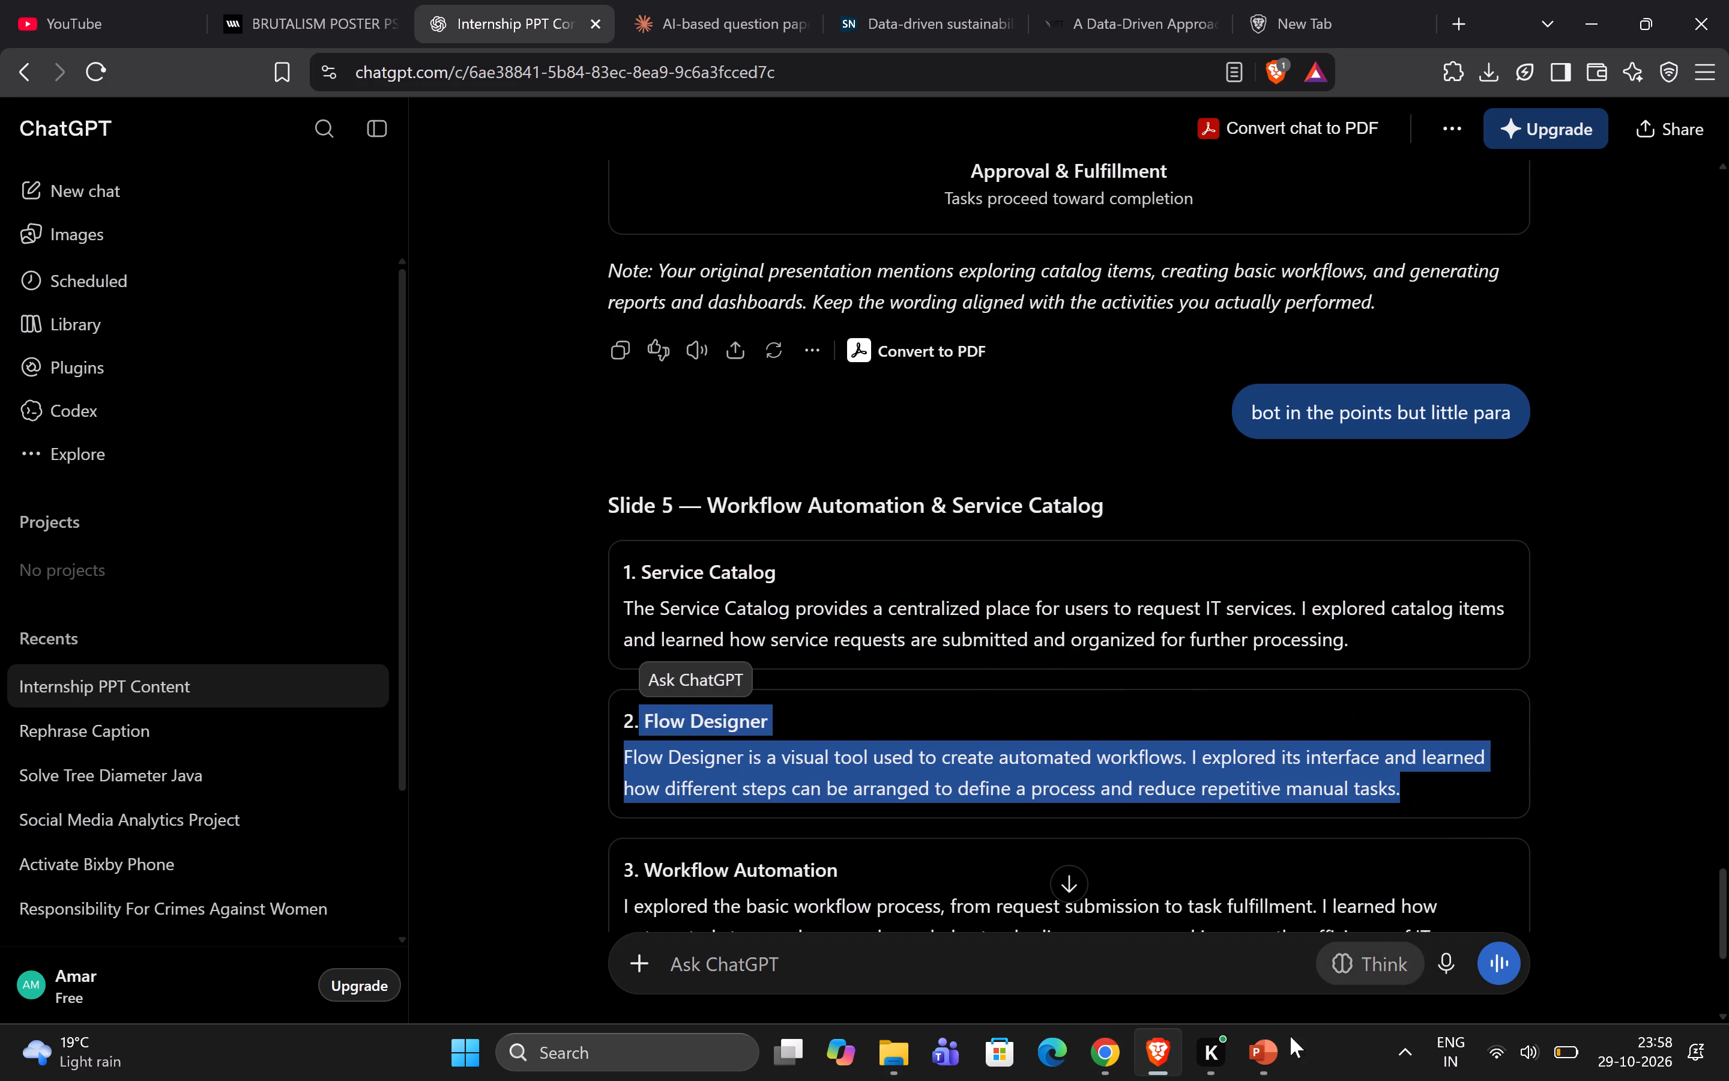
{"action": "left_click", "coordinate": [1110, 1065]}
{"action": "triple_click", "coordinate": [1288, 551]}
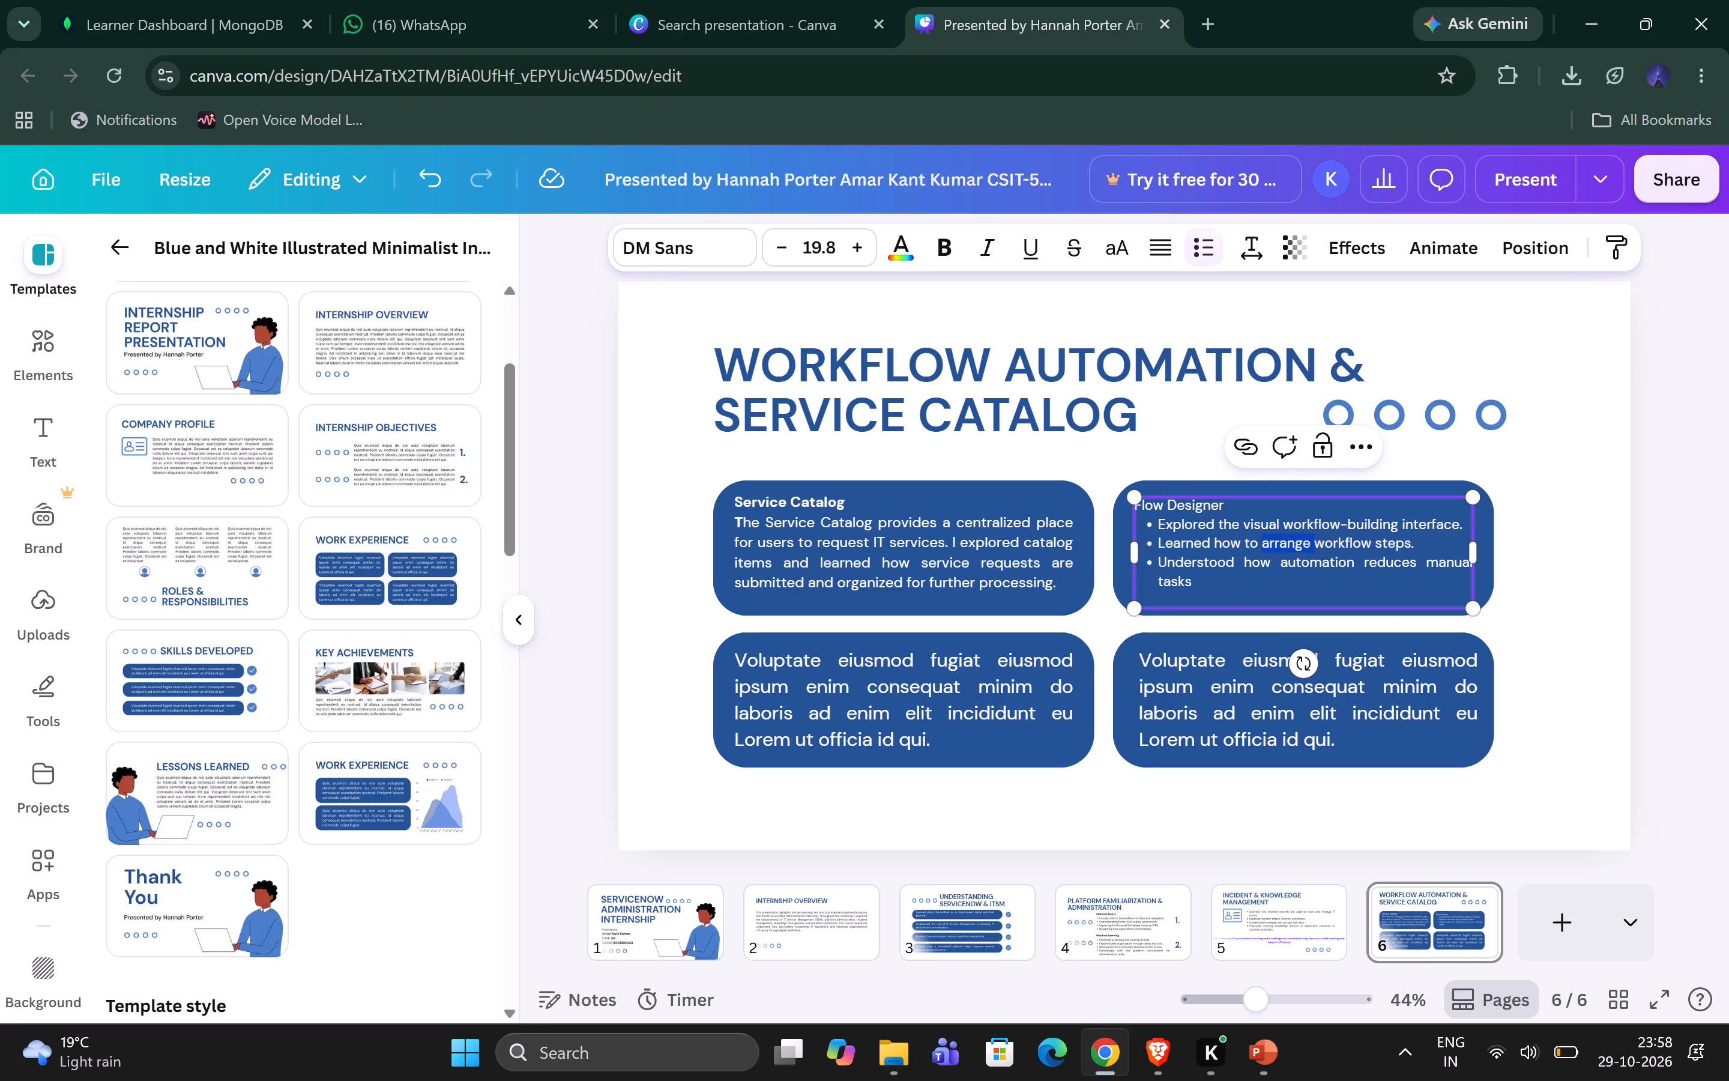
{"action": "left_click", "coordinate": [1288, 551]}
{"action": "key", "text": "ctrl+a"}
{"action": "key", "text": "ctrl+v"}
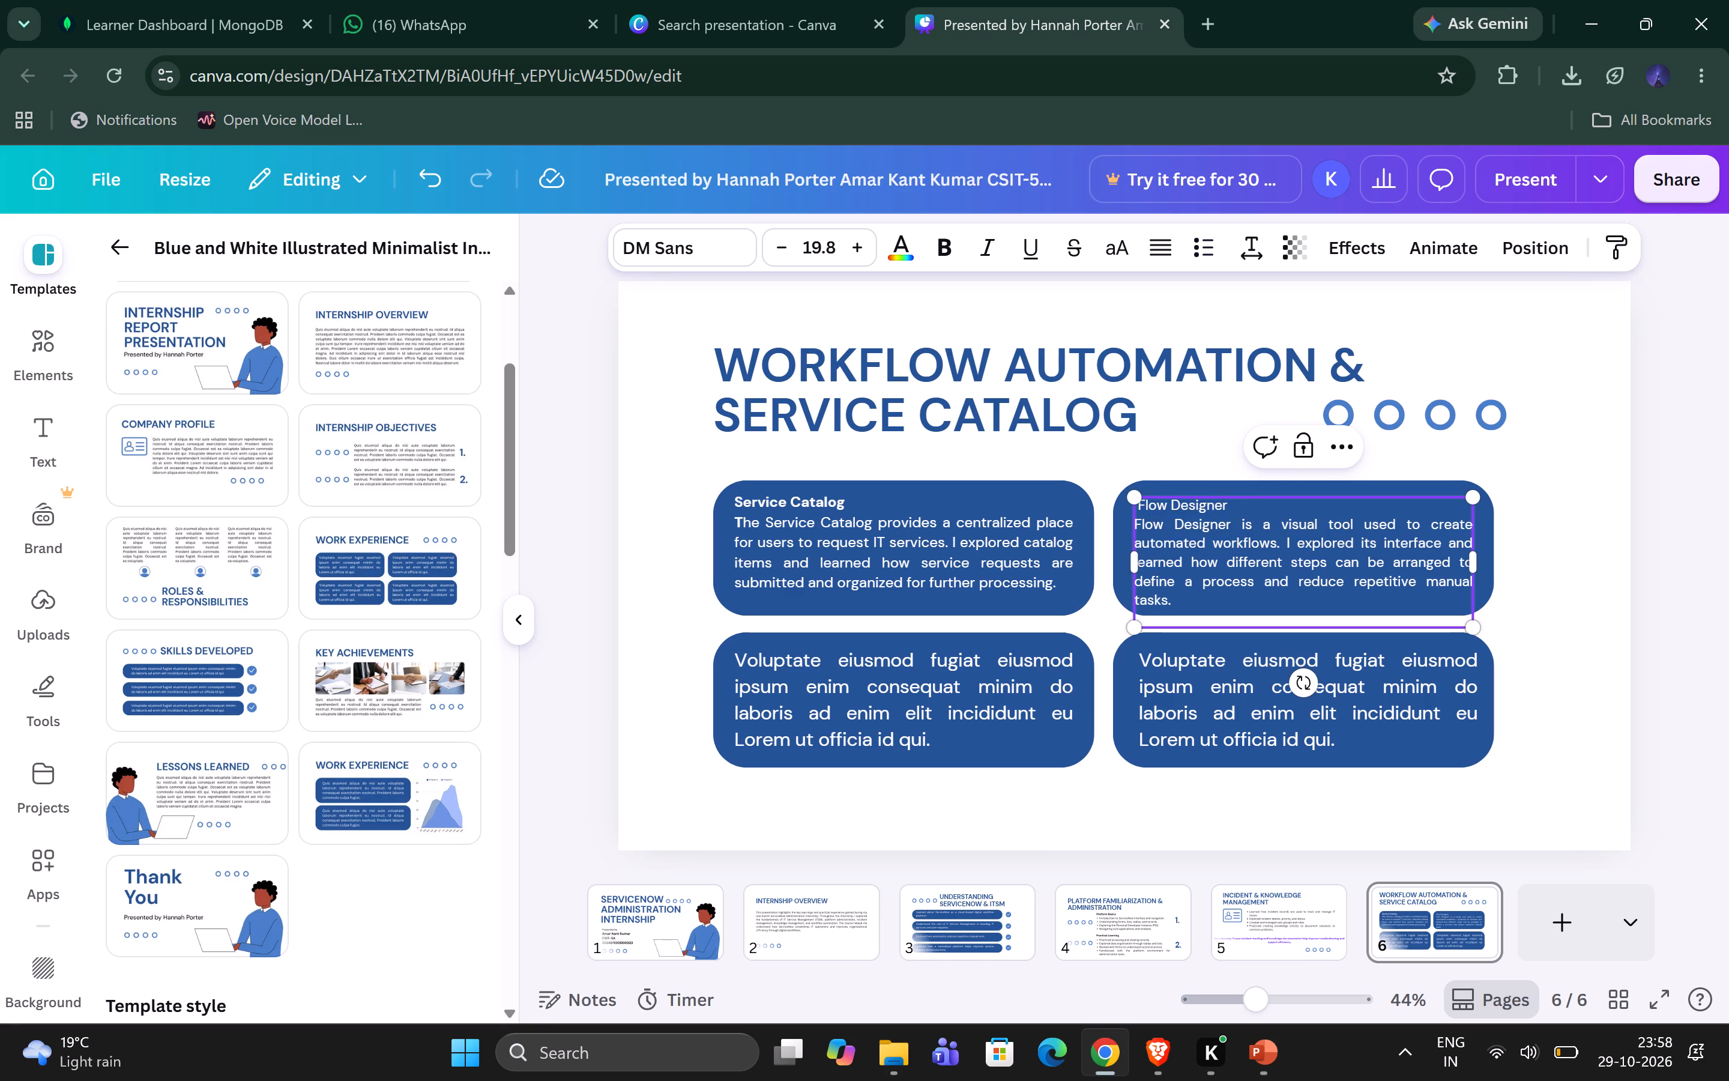
Move the Flow Designer text frame slightly upward, level with the Service Catalog text frame.
{"action": "left_click_drag", "start_coordinate": [1175, 590], "coordinate": [1189, 574]}
{"action": "left_click_drag", "start_coordinate": [1344, 610], "coordinate": [1342, 599]}
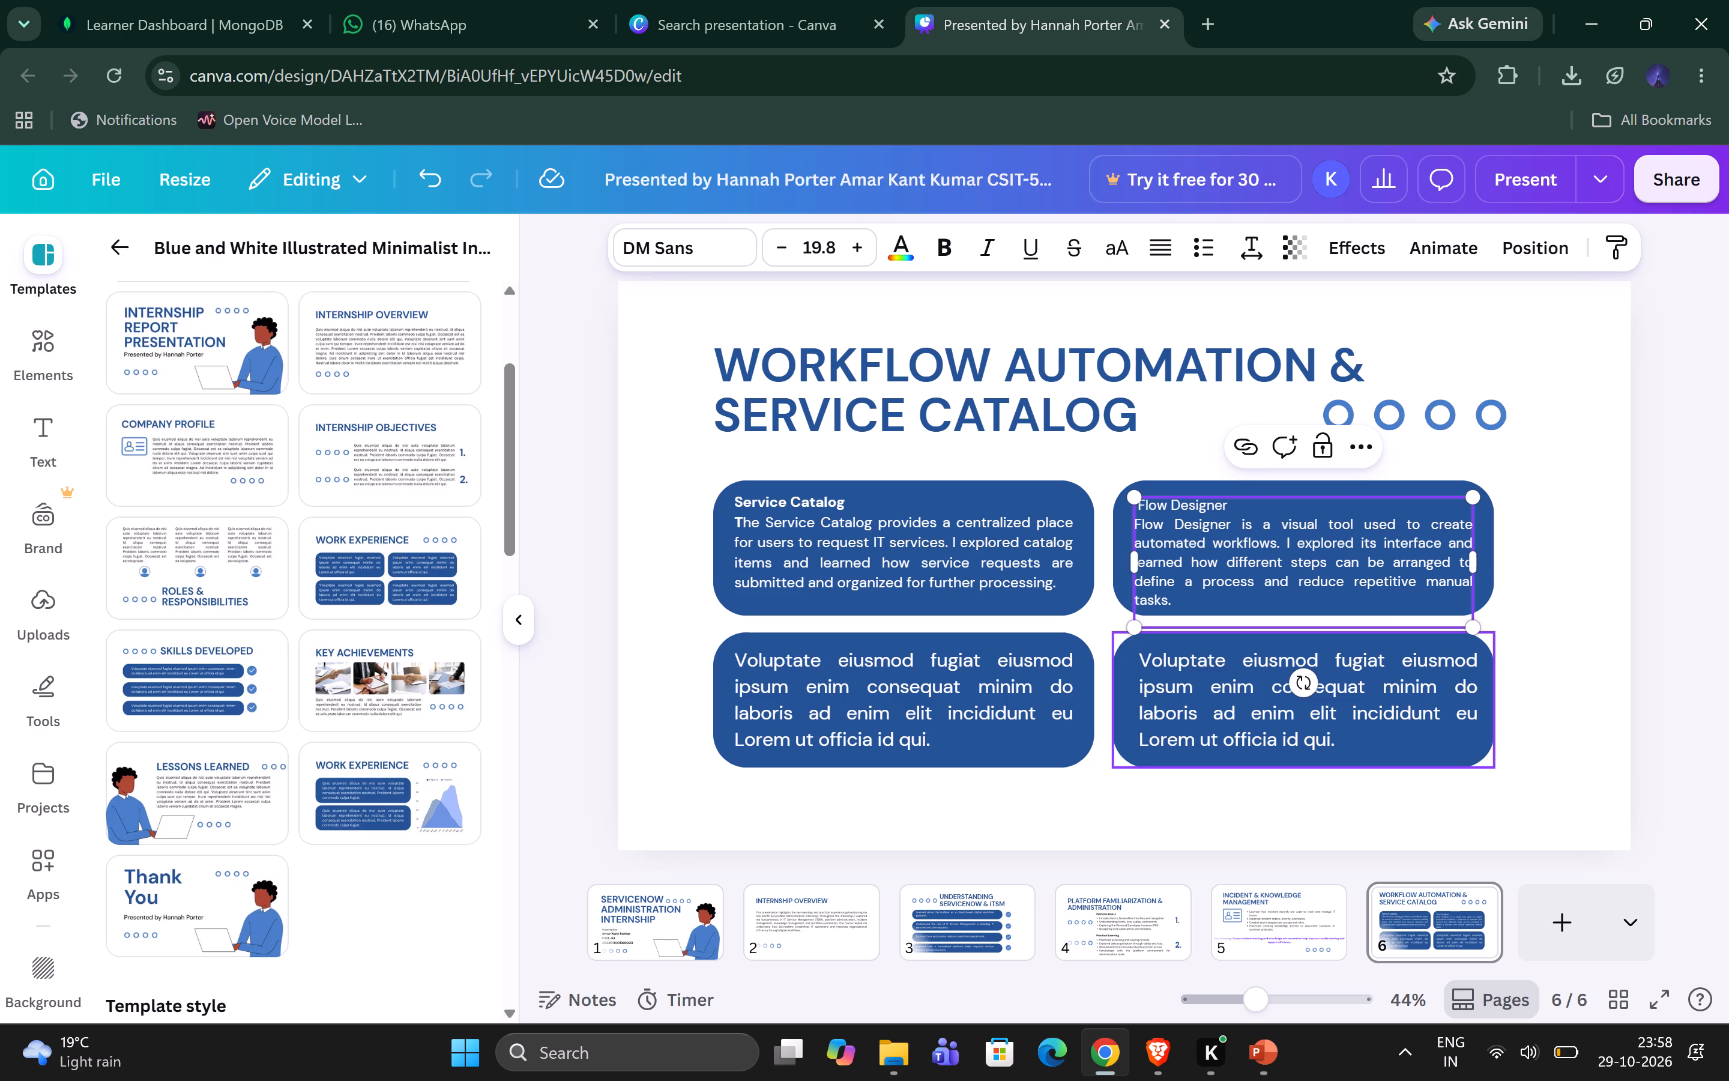
{"action": "left_click_drag", "start_coordinate": [1429, 568], "coordinate": [1406, 525]}
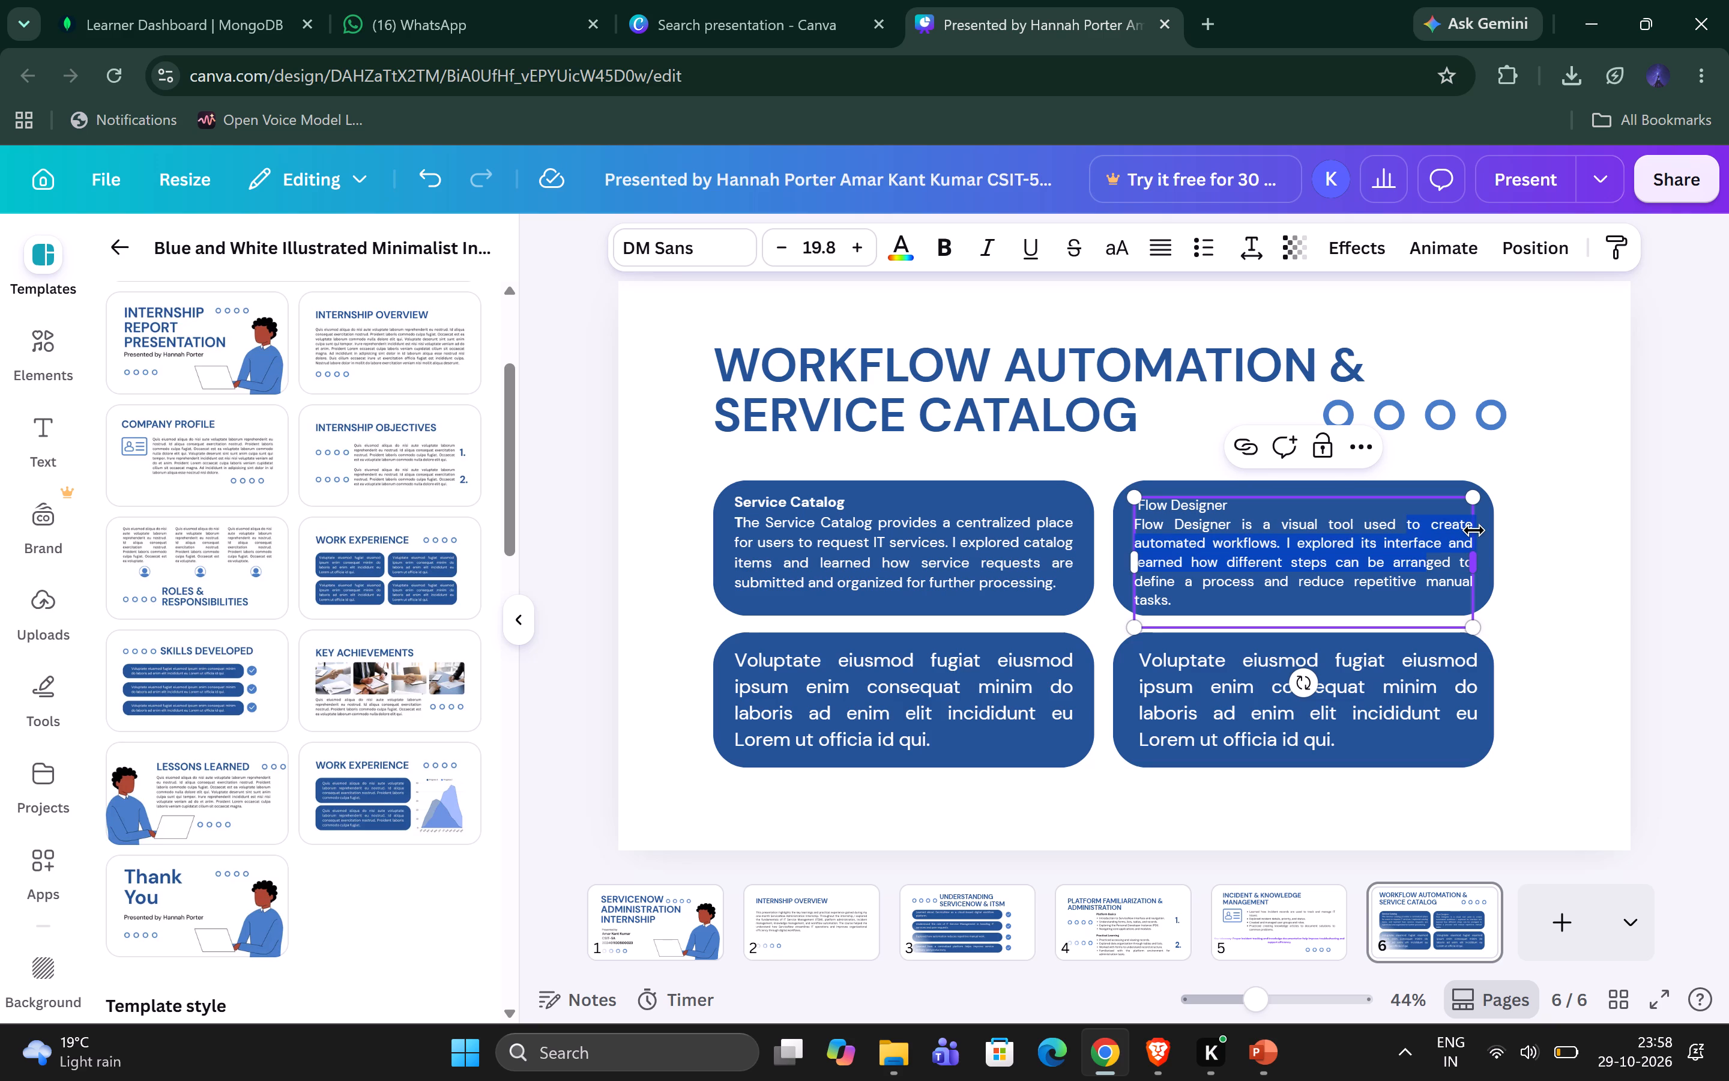
{"action": "left_click", "coordinate": [1421, 629]}
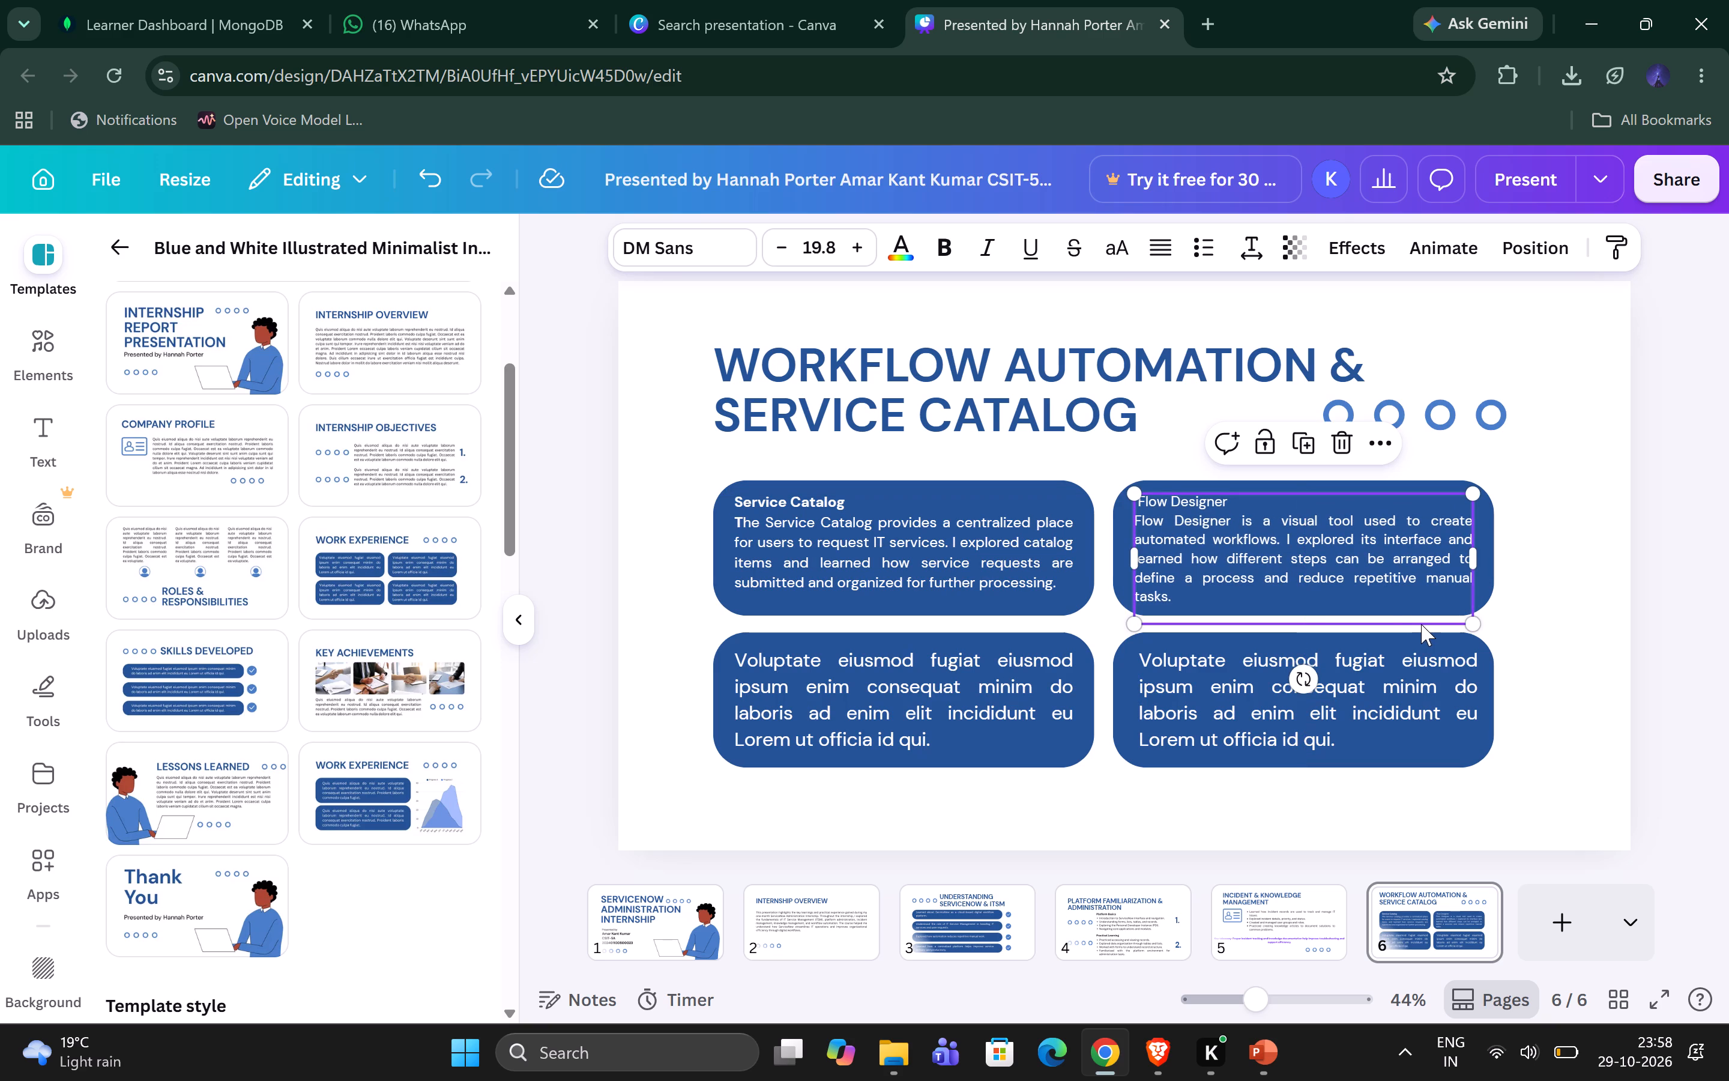
Make the Flow Designer heading in slide 6's upper-right box bold at font size 20.8.
{"action": "left_click", "coordinate": [1348, 589]}
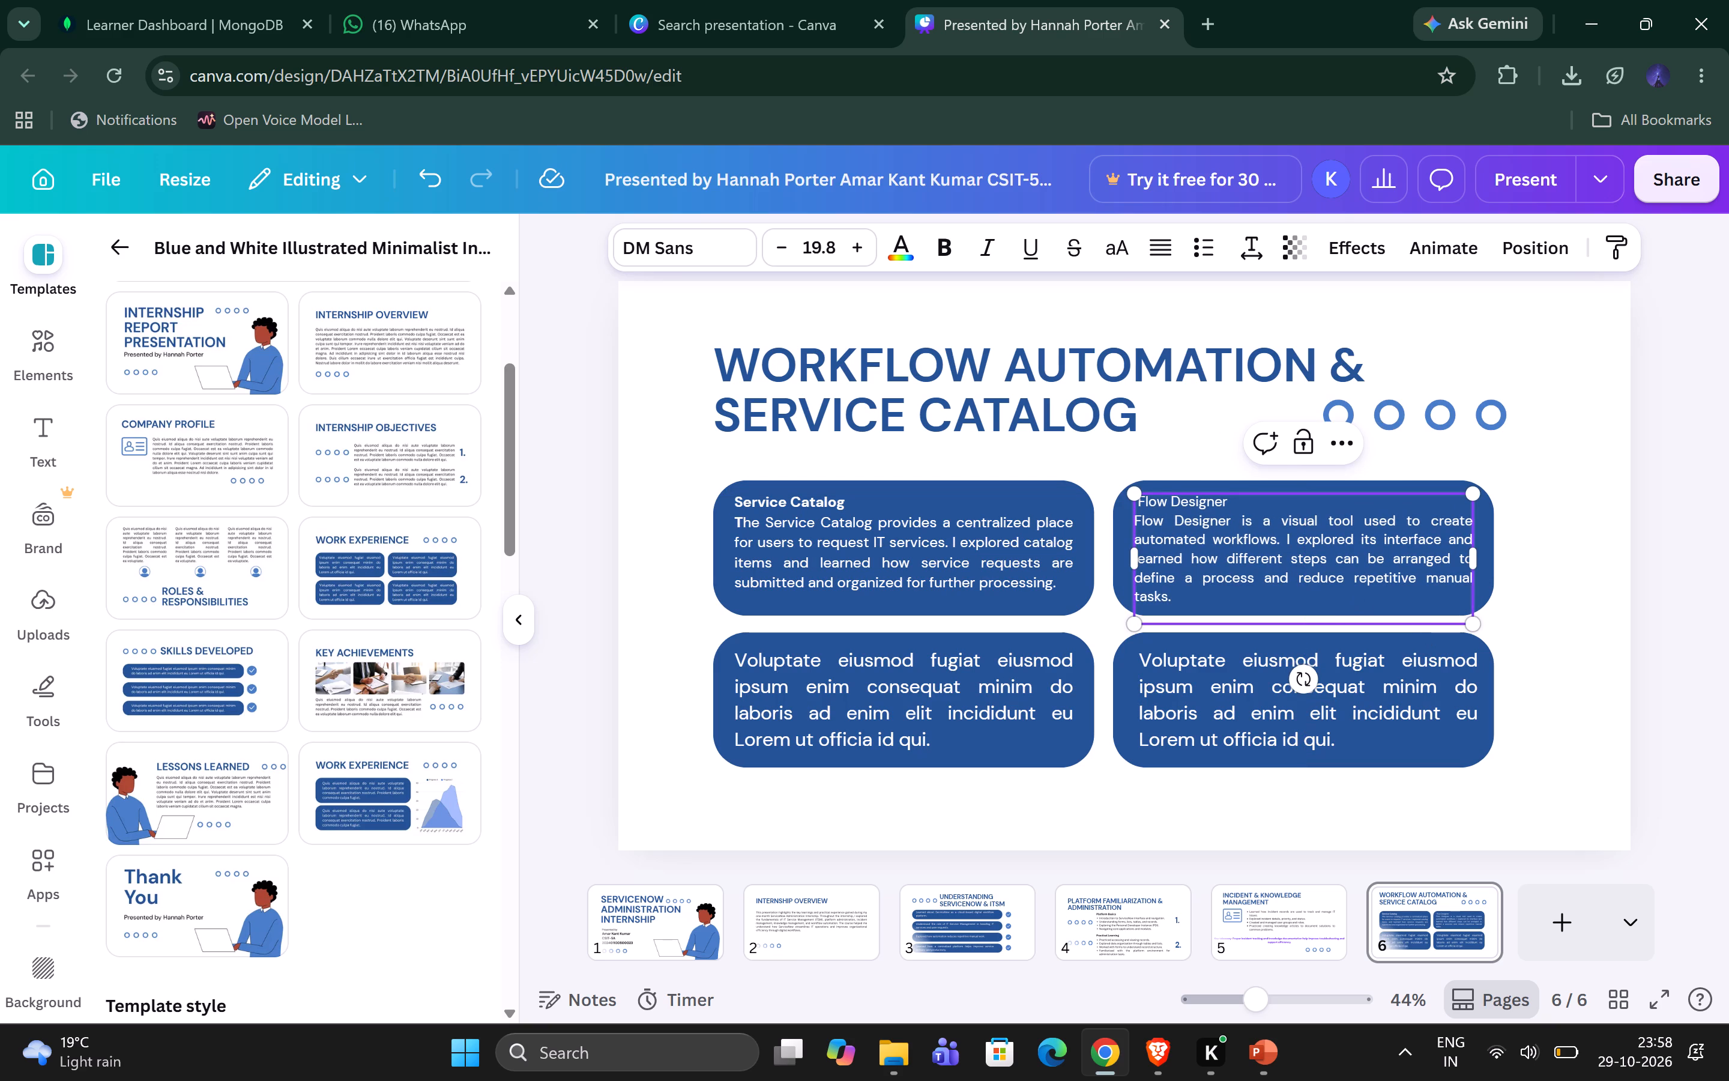
{"action": "triple_click", "coordinate": [1153, 504]}
{"action": "left_click", "coordinate": [1153, 504]}
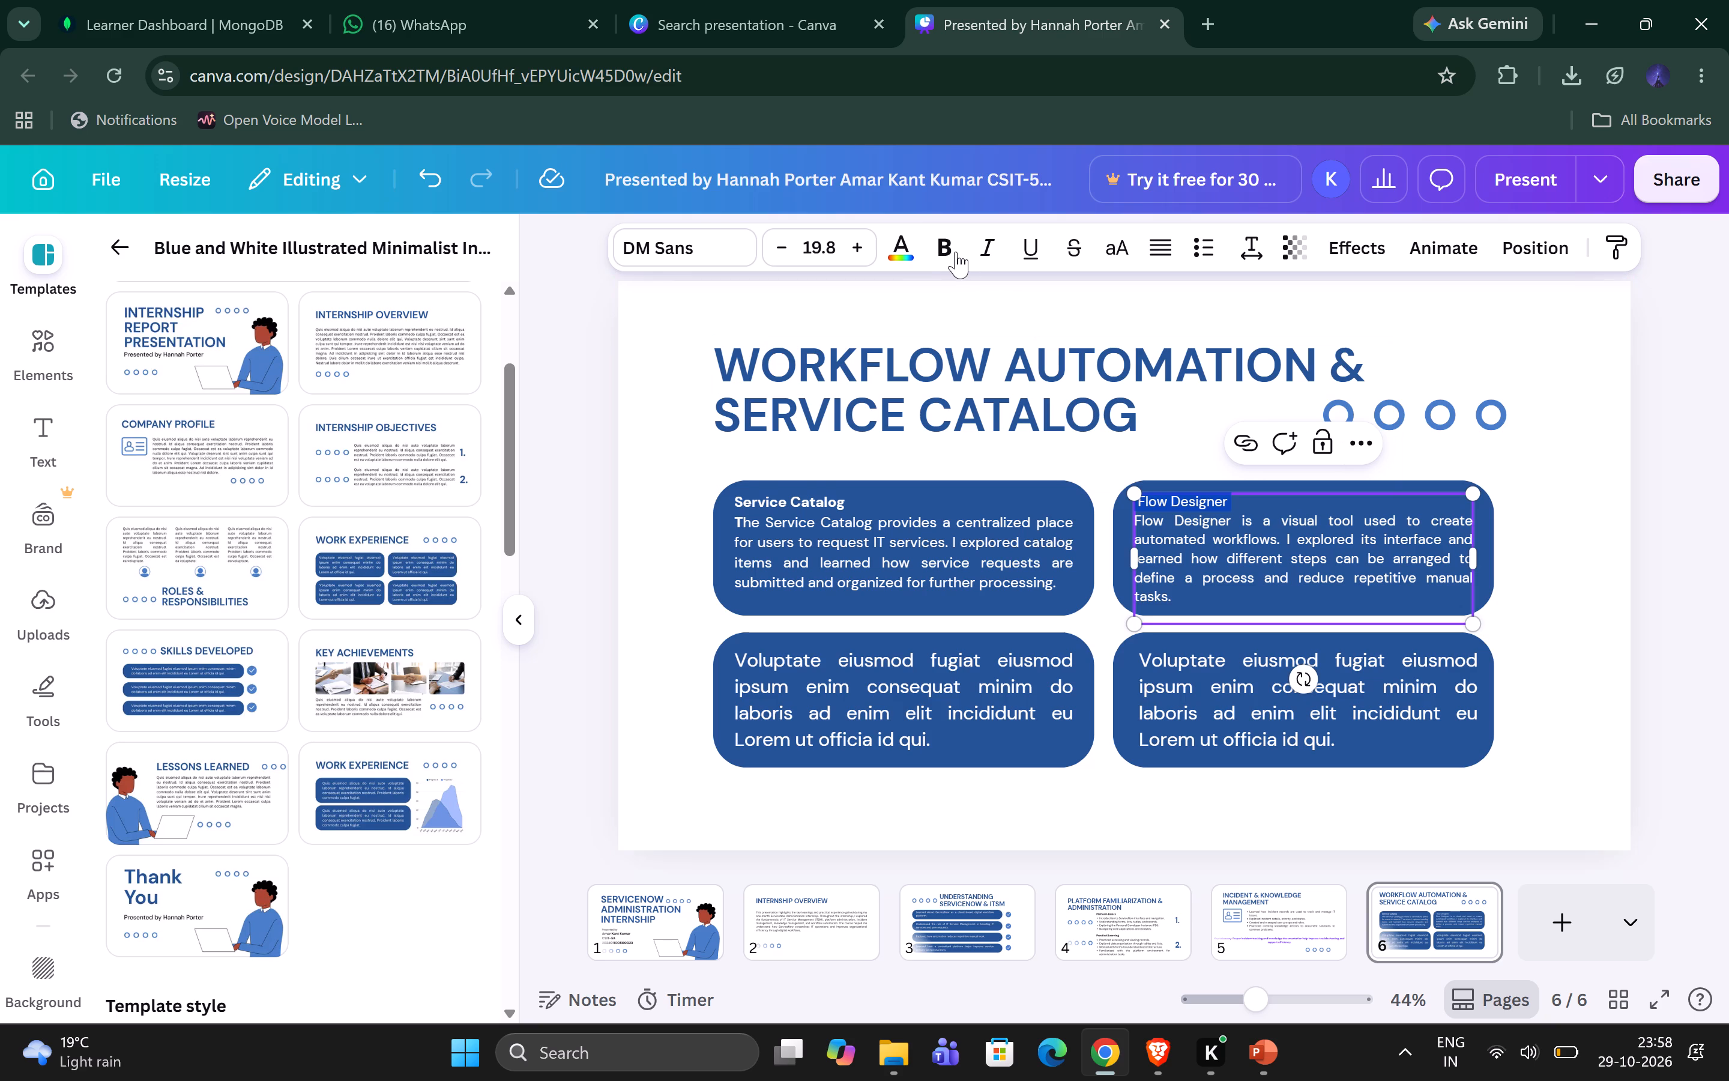
{"action": "left_click", "coordinate": [948, 249]}
{"action": "left_click", "coordinate": [844, 245]}
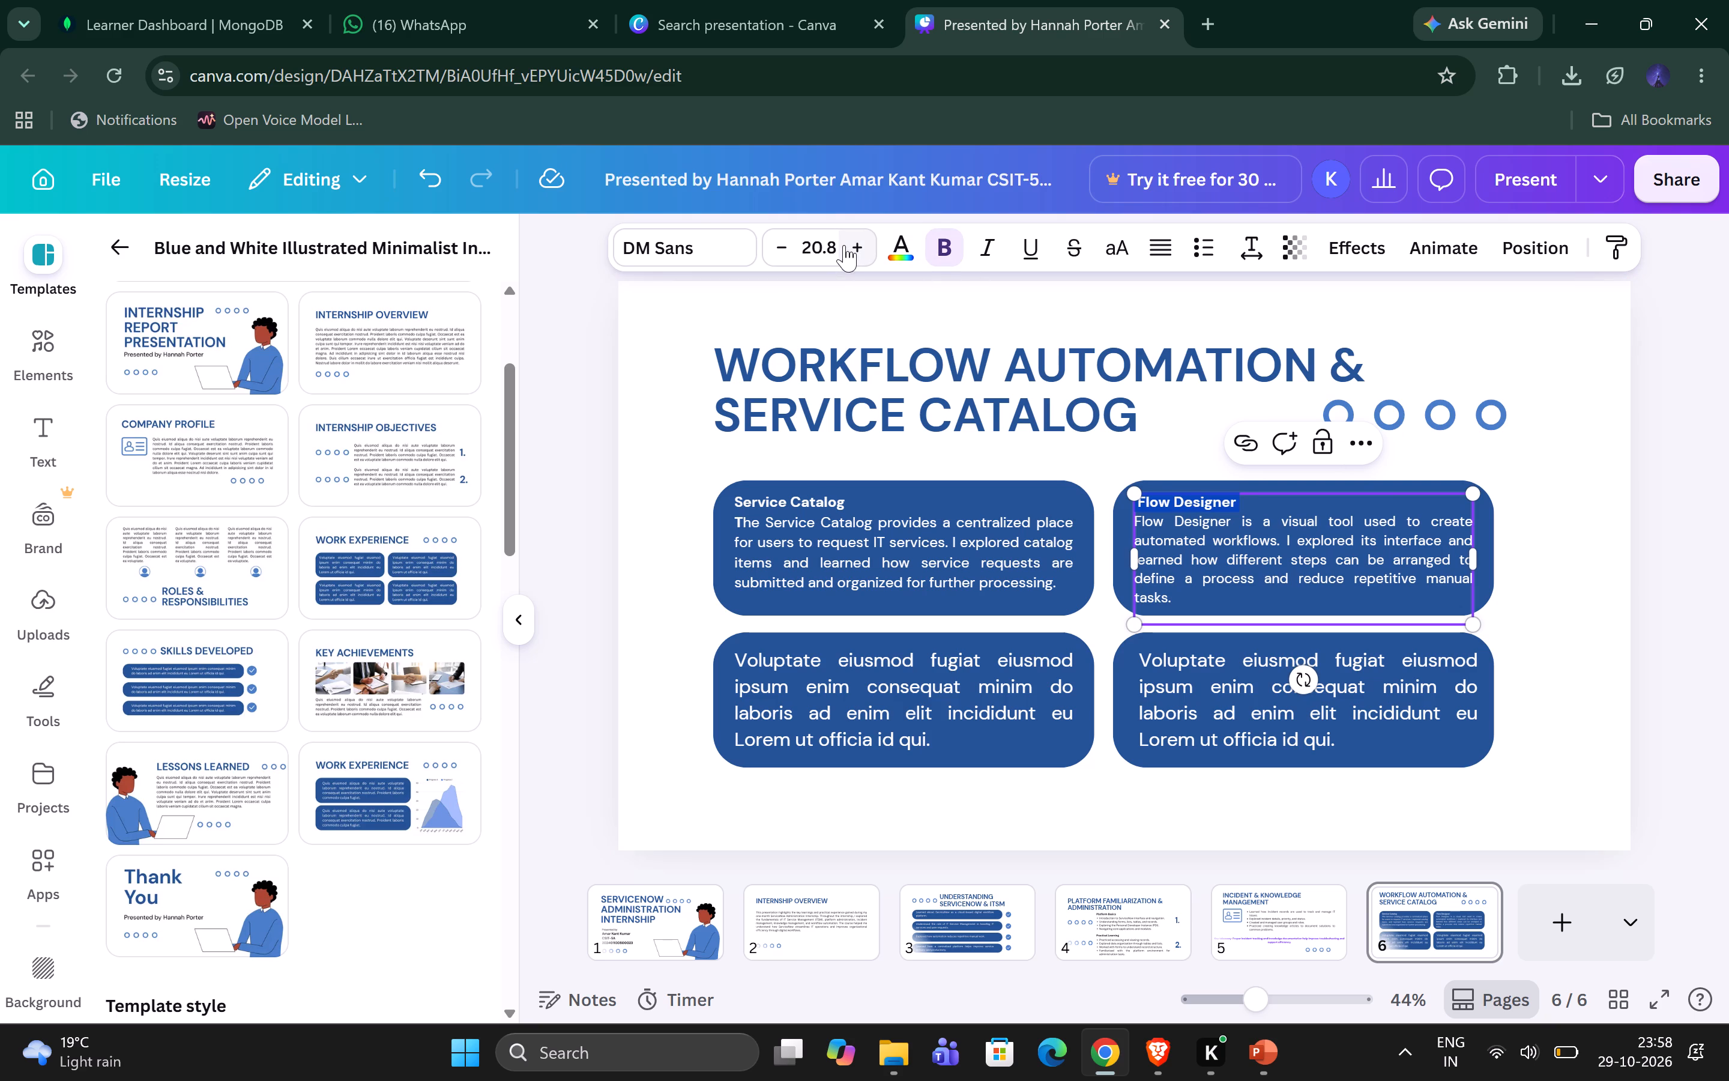
Set the Flow Designer heading in slide 6's upper-right box to font size 20.66.
{"action": "left_click", "coordinate": [836, 246]}
{"action": "key", "text": "Right"}
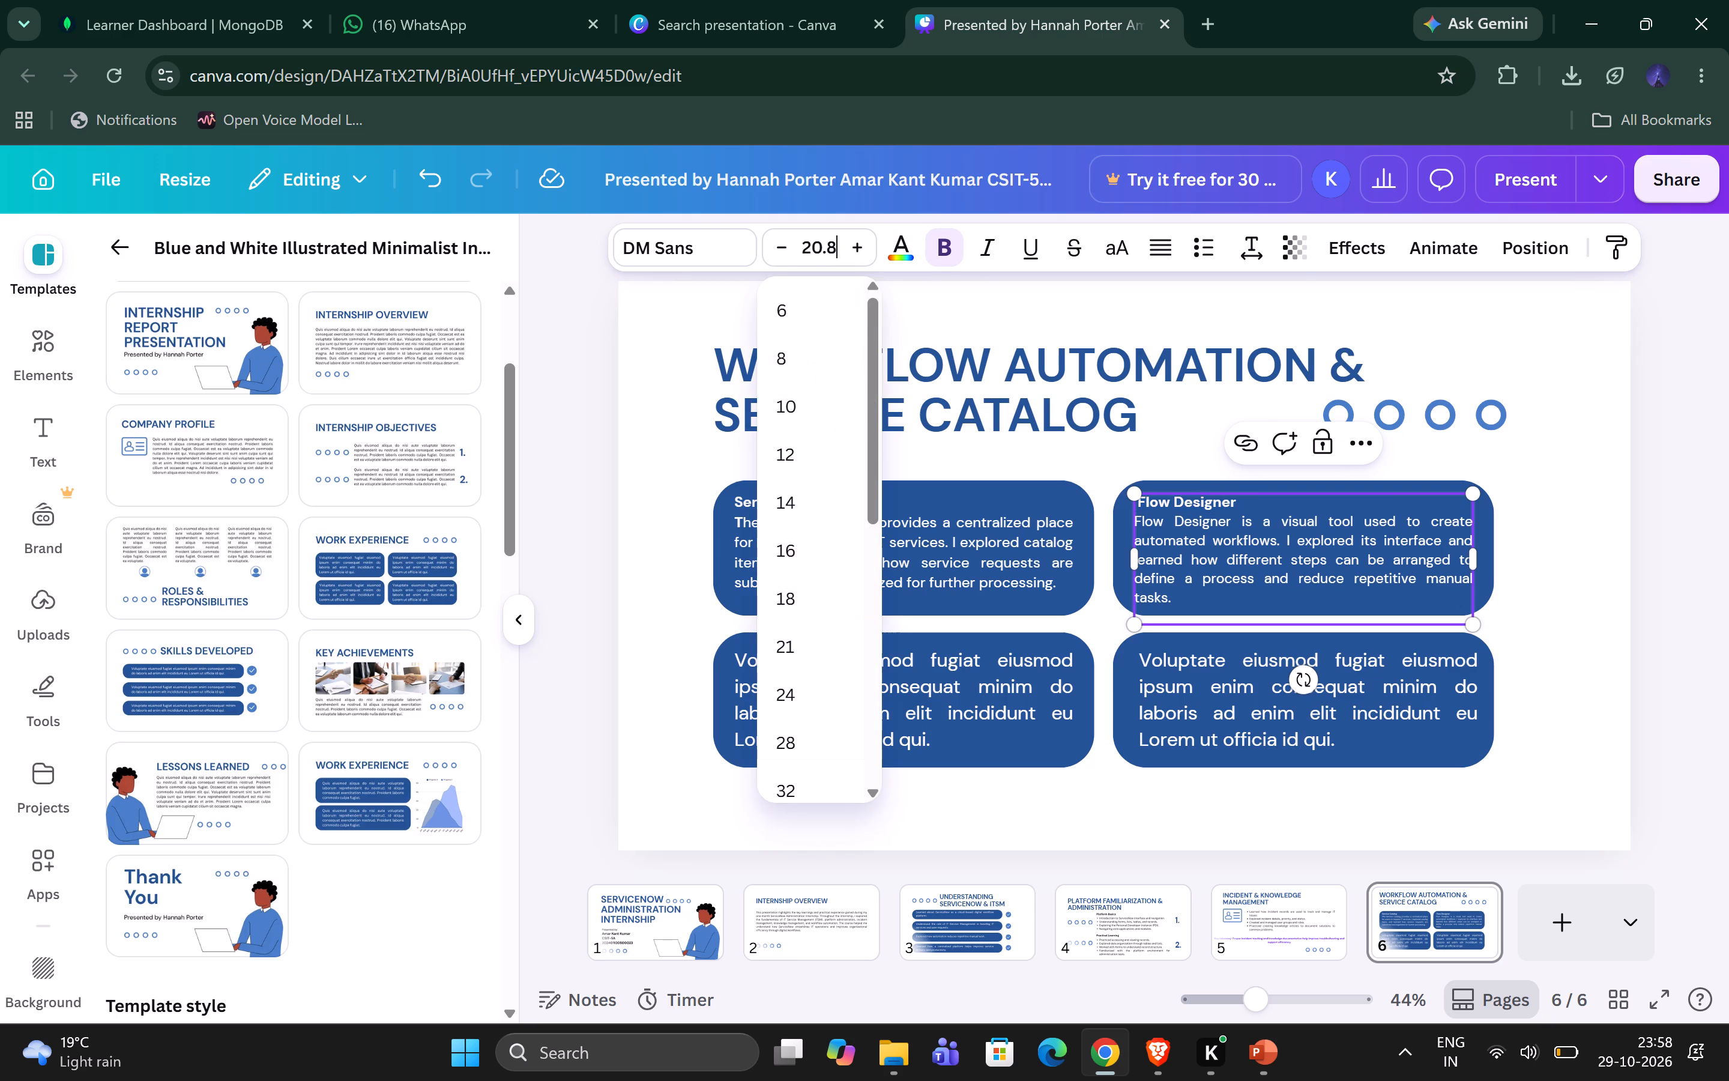
{"action": "key", "text": "BackSpace"}
{"action": "type", "text": "66"}
{"action": "left_click", "coordinate": [554, 408]}
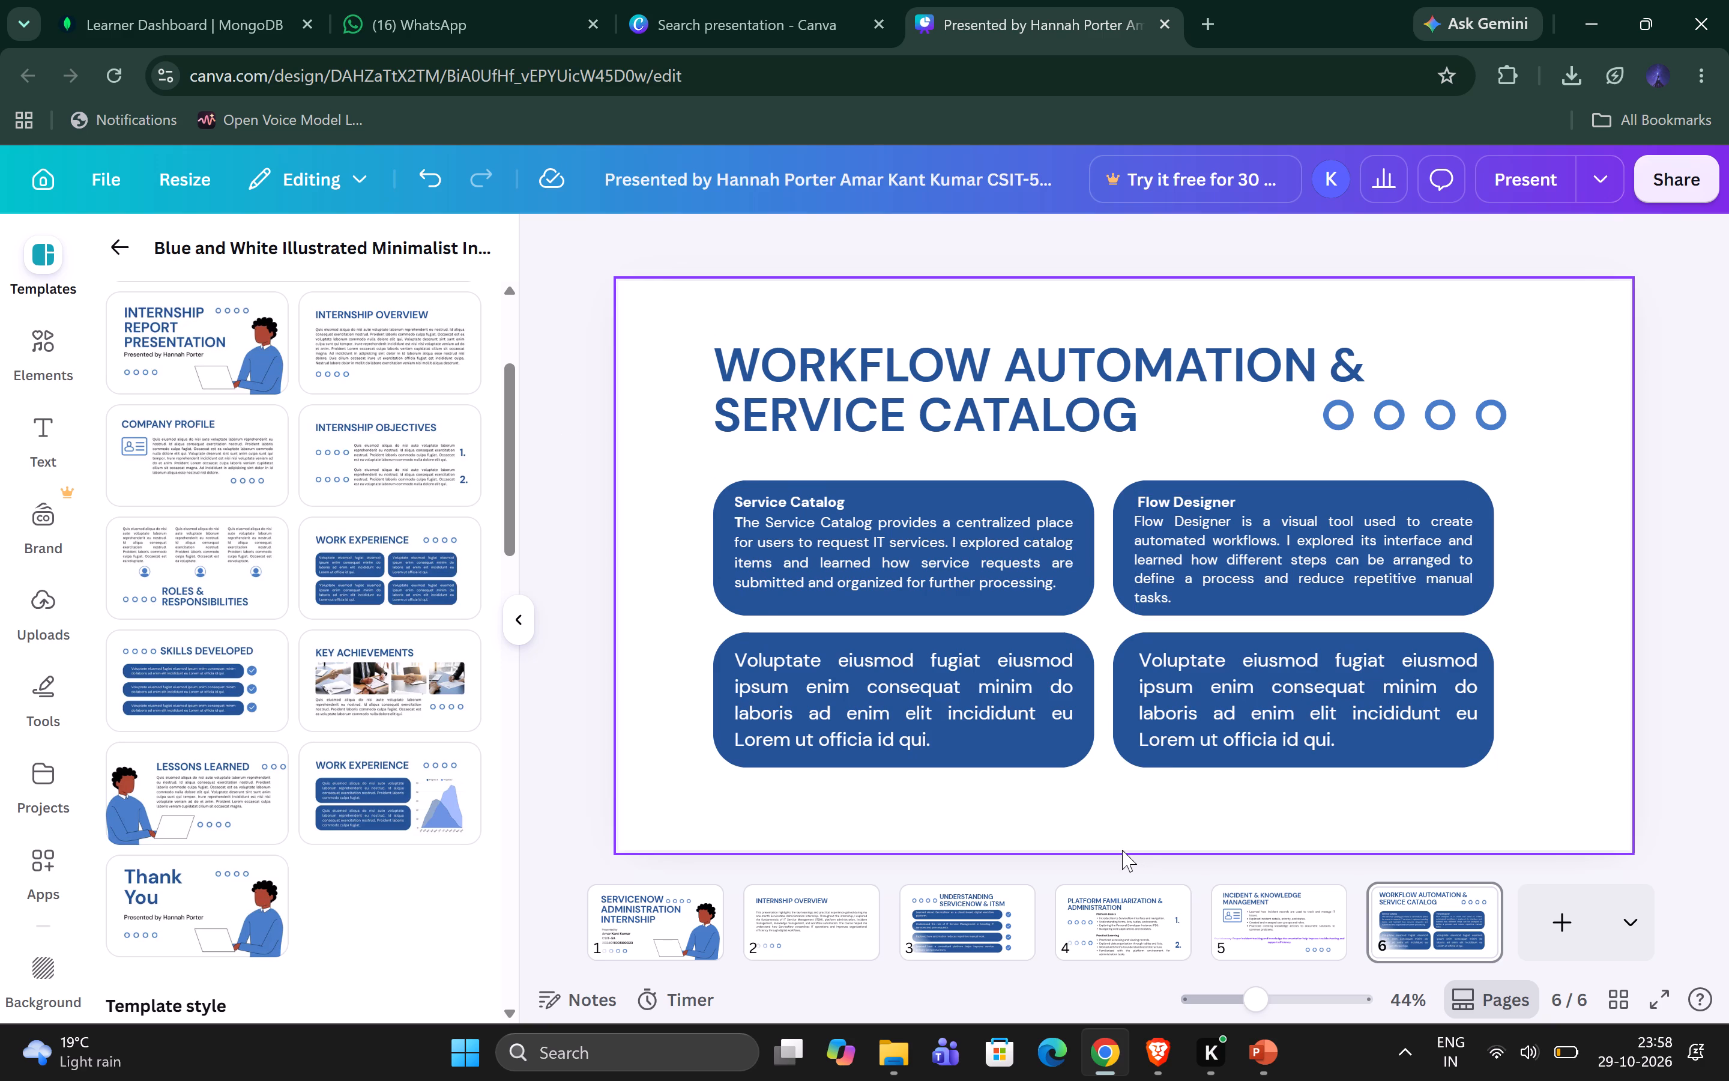
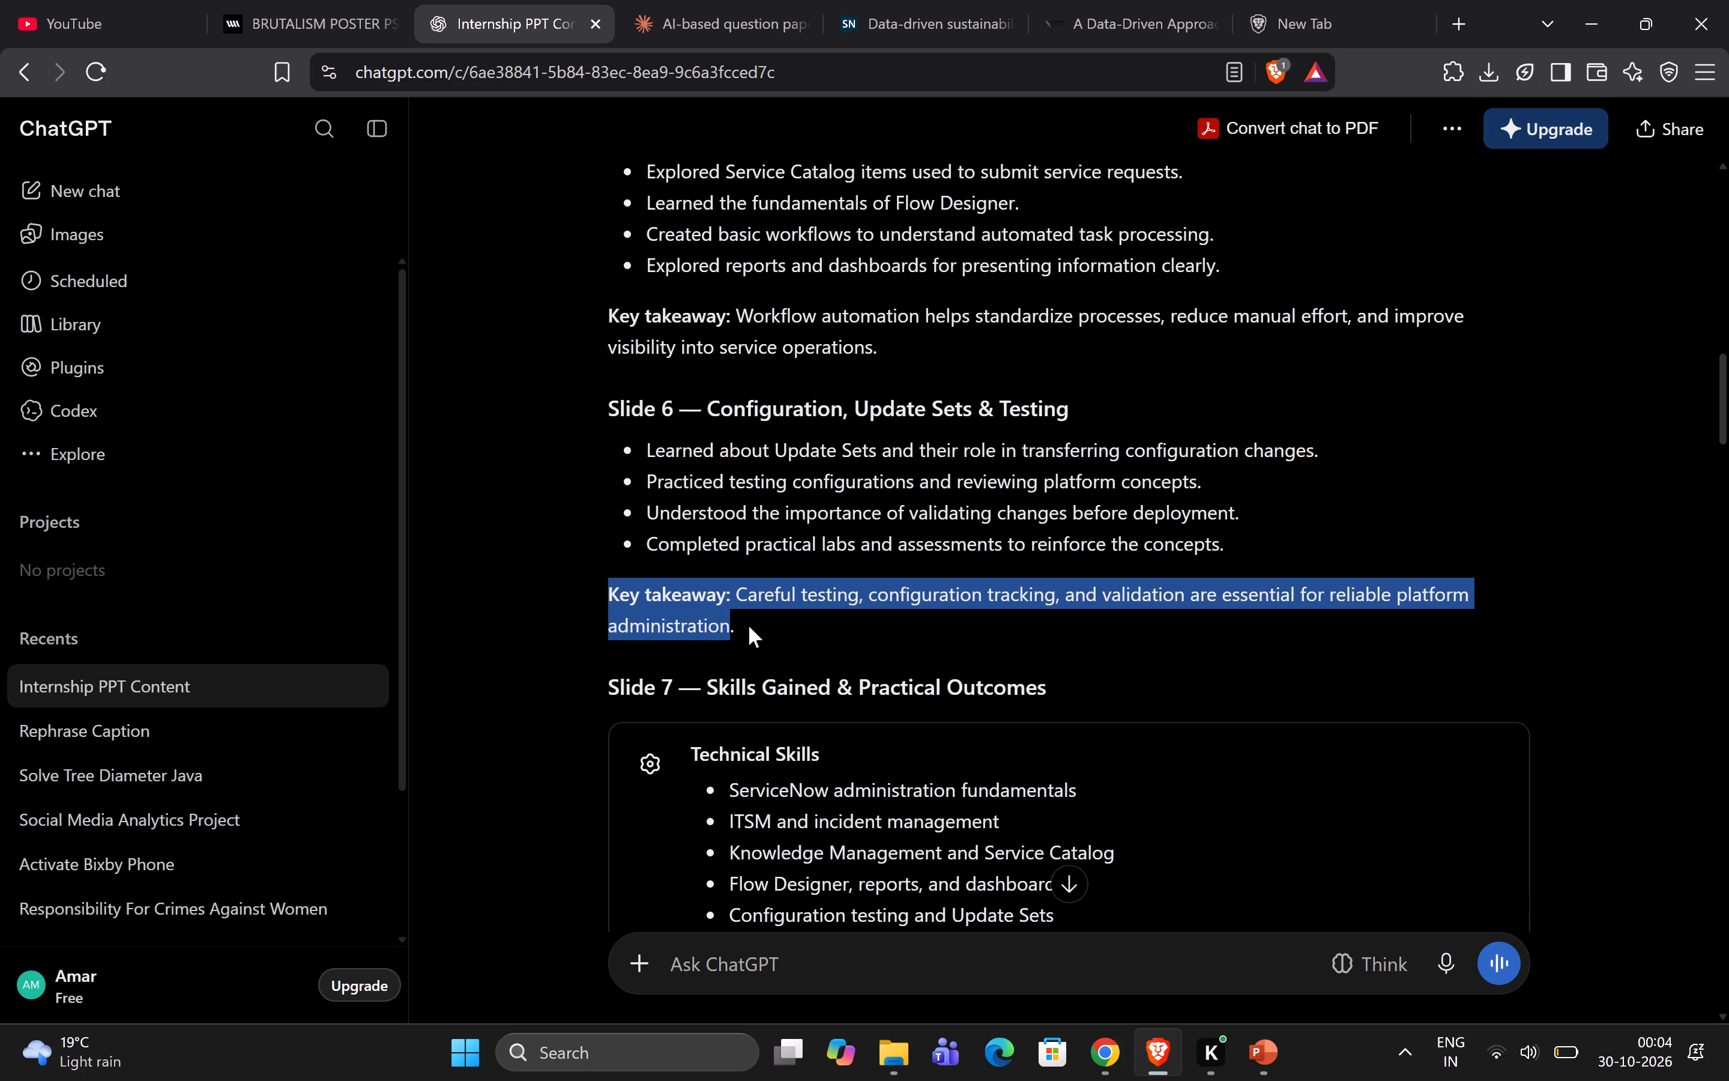
{"action": "left_click_drag", "start_coordinate": [749, 626], "coordinate": [750, 626]}
{"action": "key", "text": "ctrl+c"}
{"action": "left_click", "coordinate": [1093, 1047]}
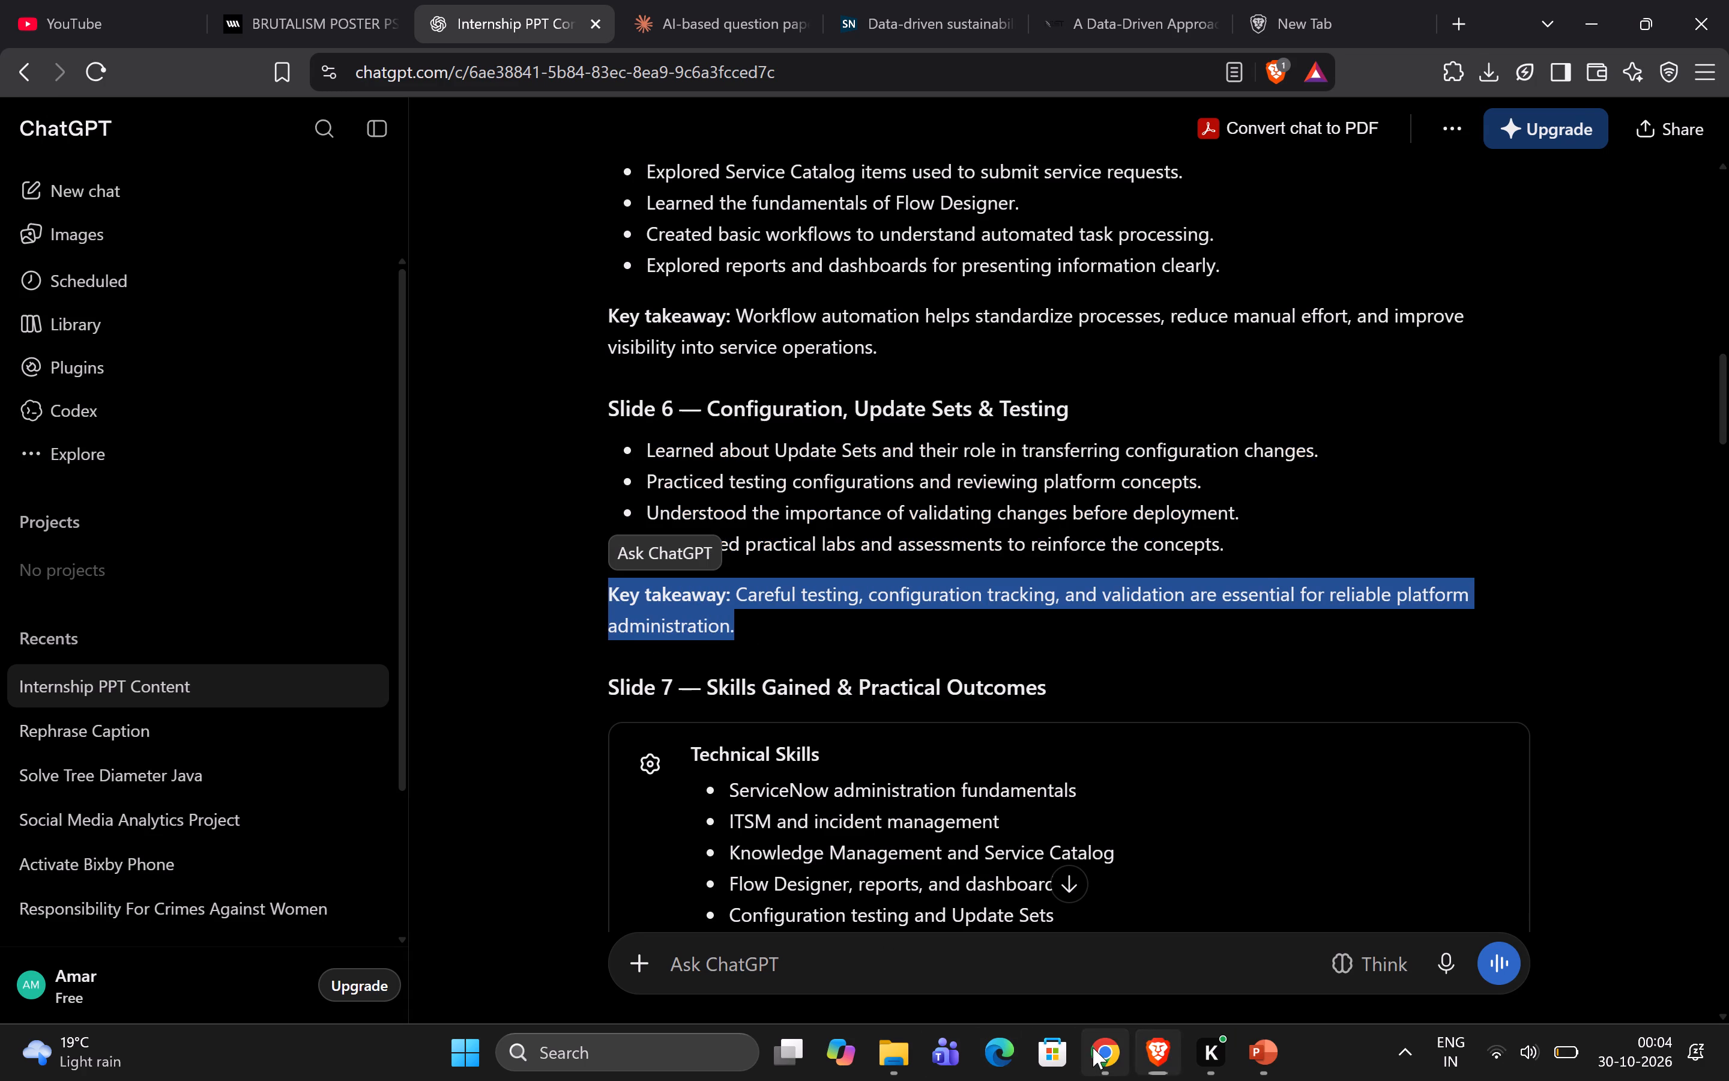
{"action": "left_click", "coordinate": [55, 427]}
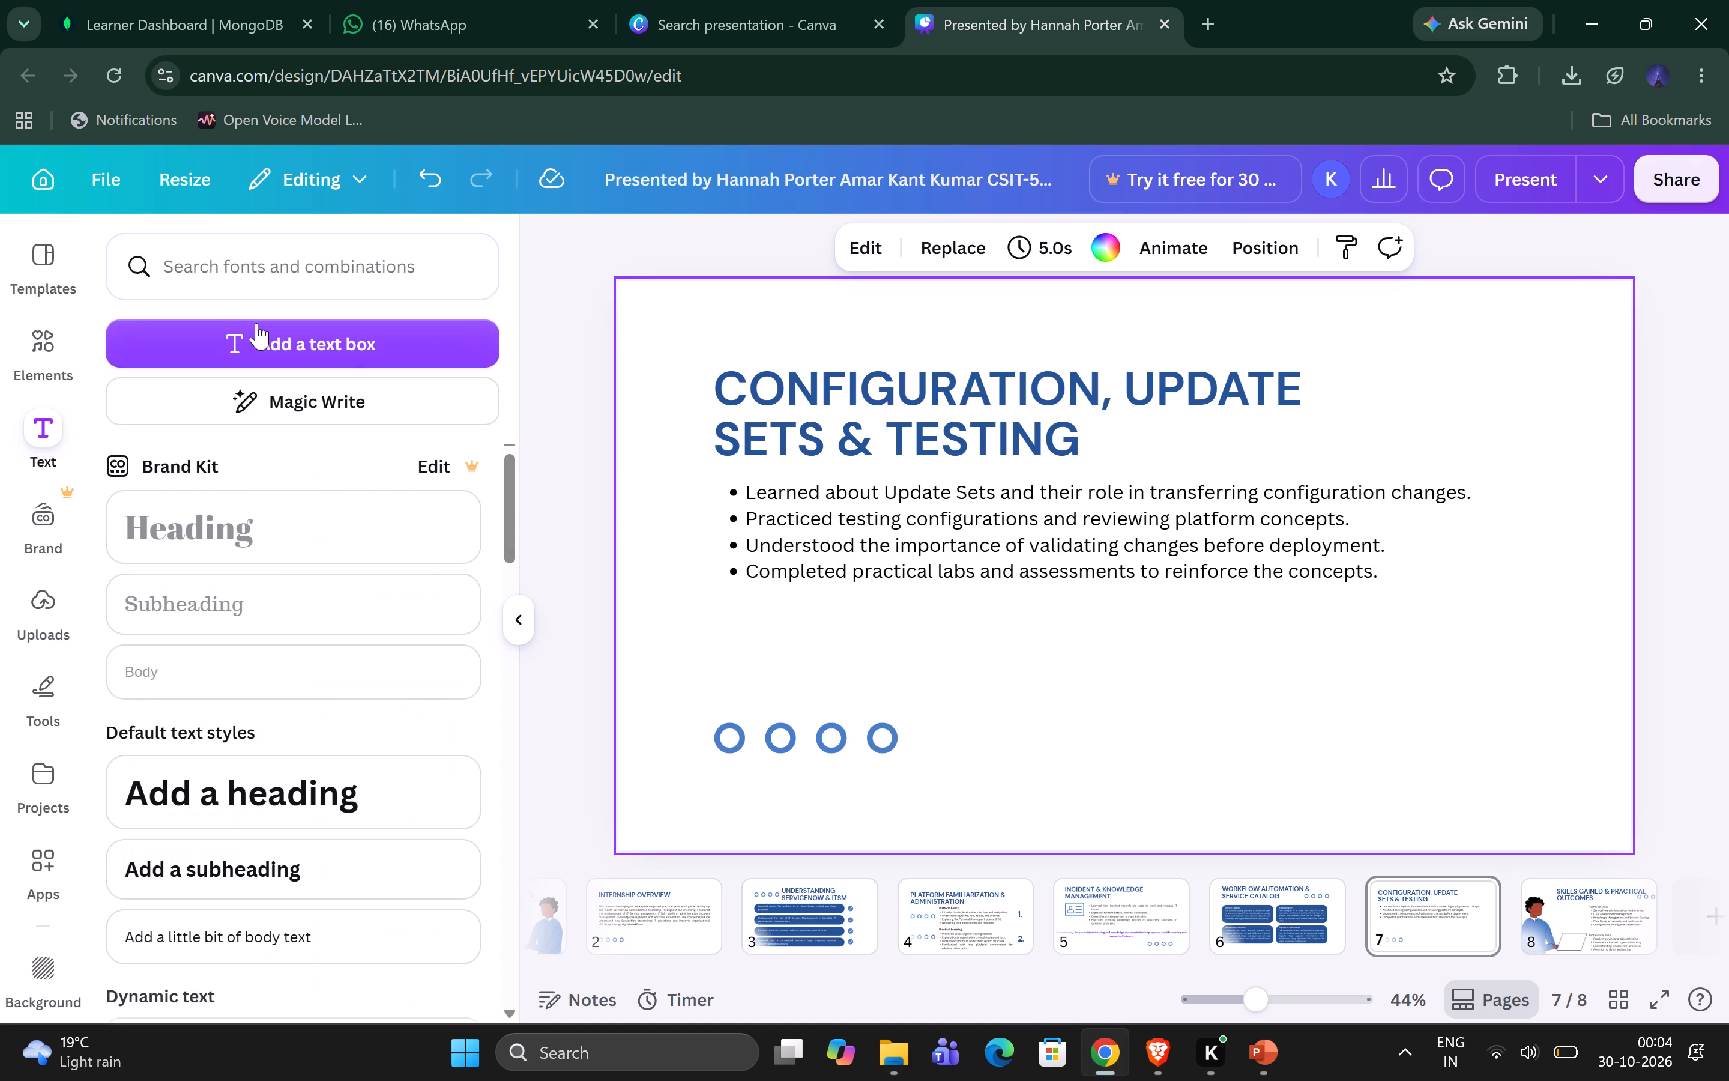
{"action": "left_click", "coordinate": [259, 336]}
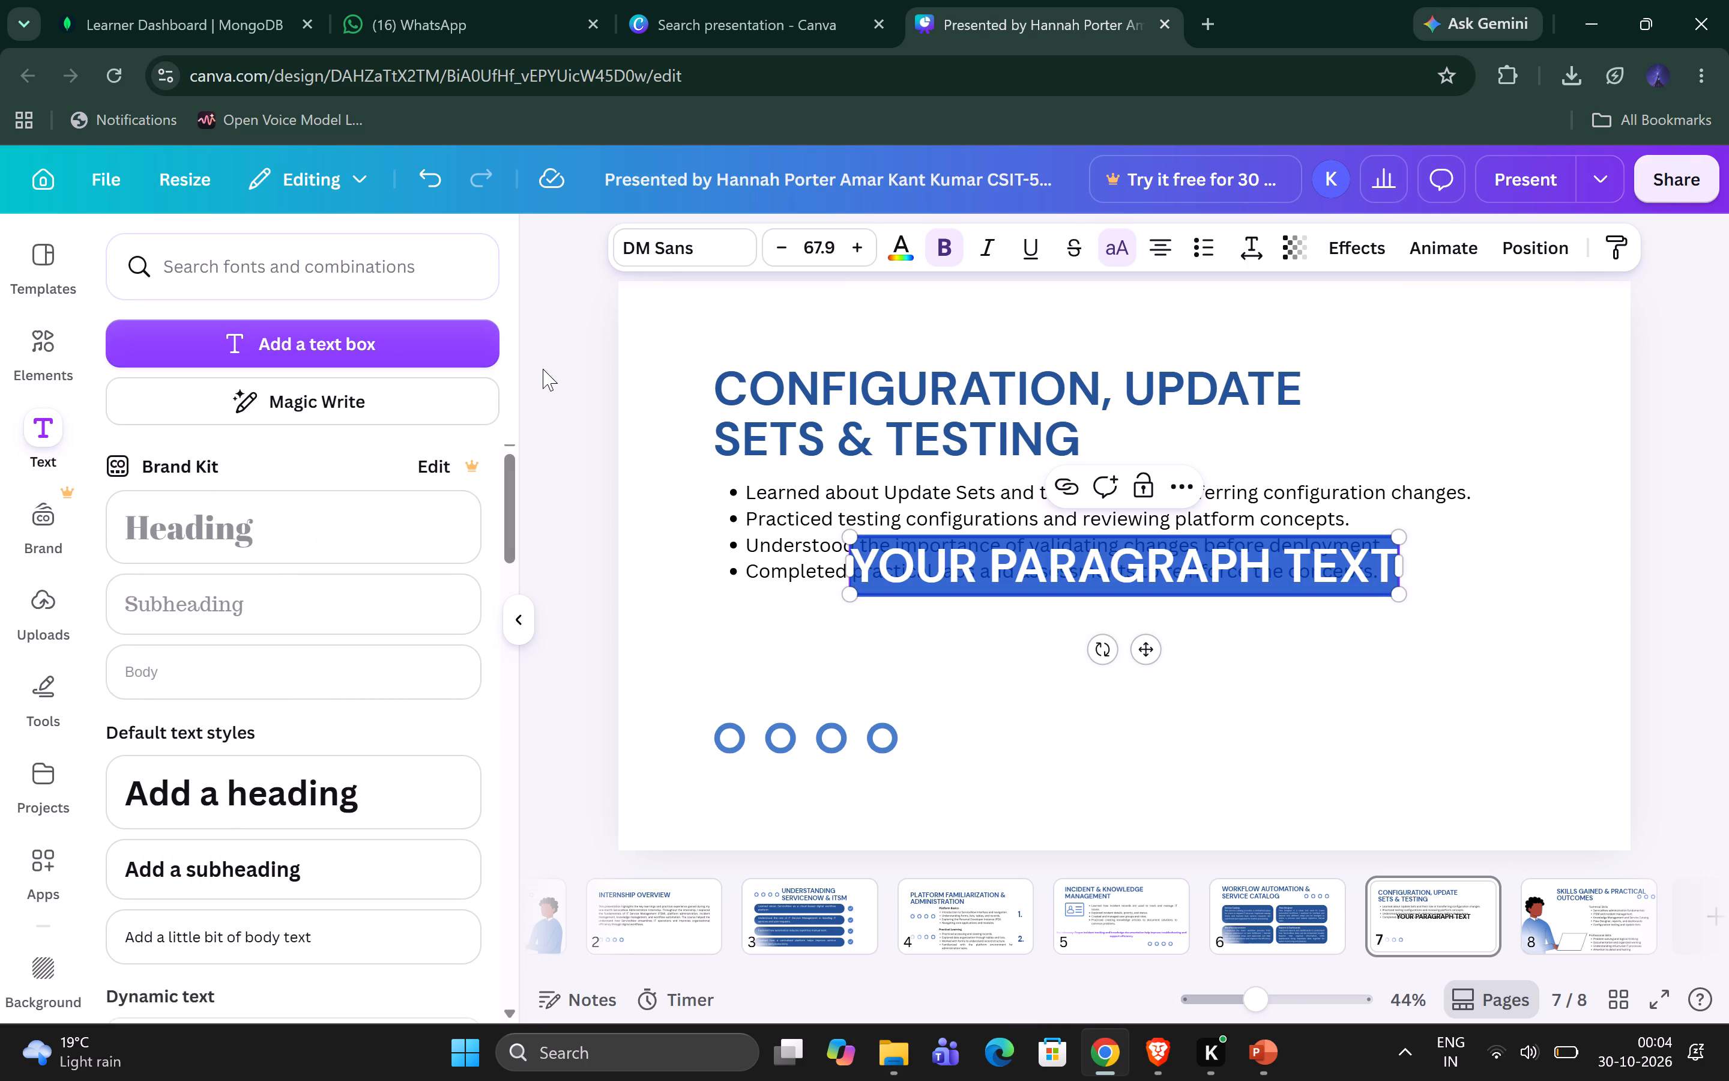
{"action": "key", "text": "ctrl+v"}
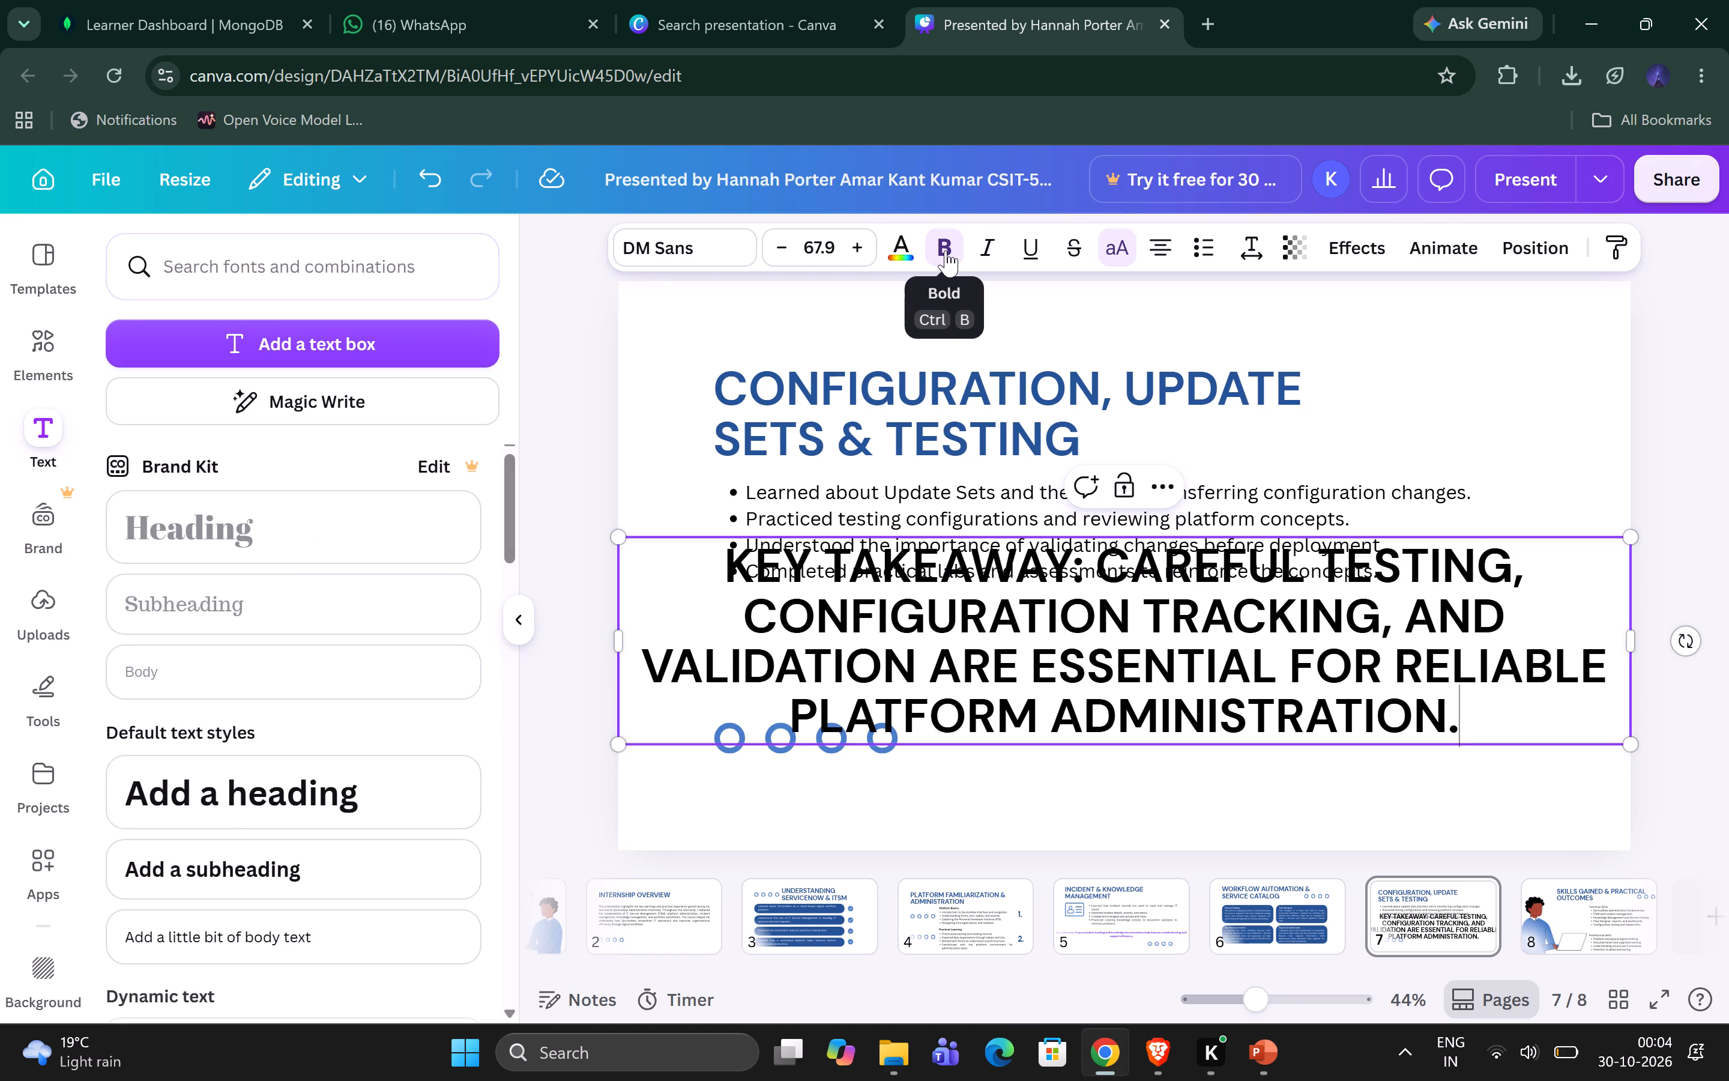
Reduce the key takeaway text to size 24.9 and position it between the bullet list and the row of circles.
{"action": "triple_click", "coordinate": [769, 253]}
{"action": "triple_click", "coordinate": [769, 253]}
{"action": "triple_click", "coordinate": [769, 253]}
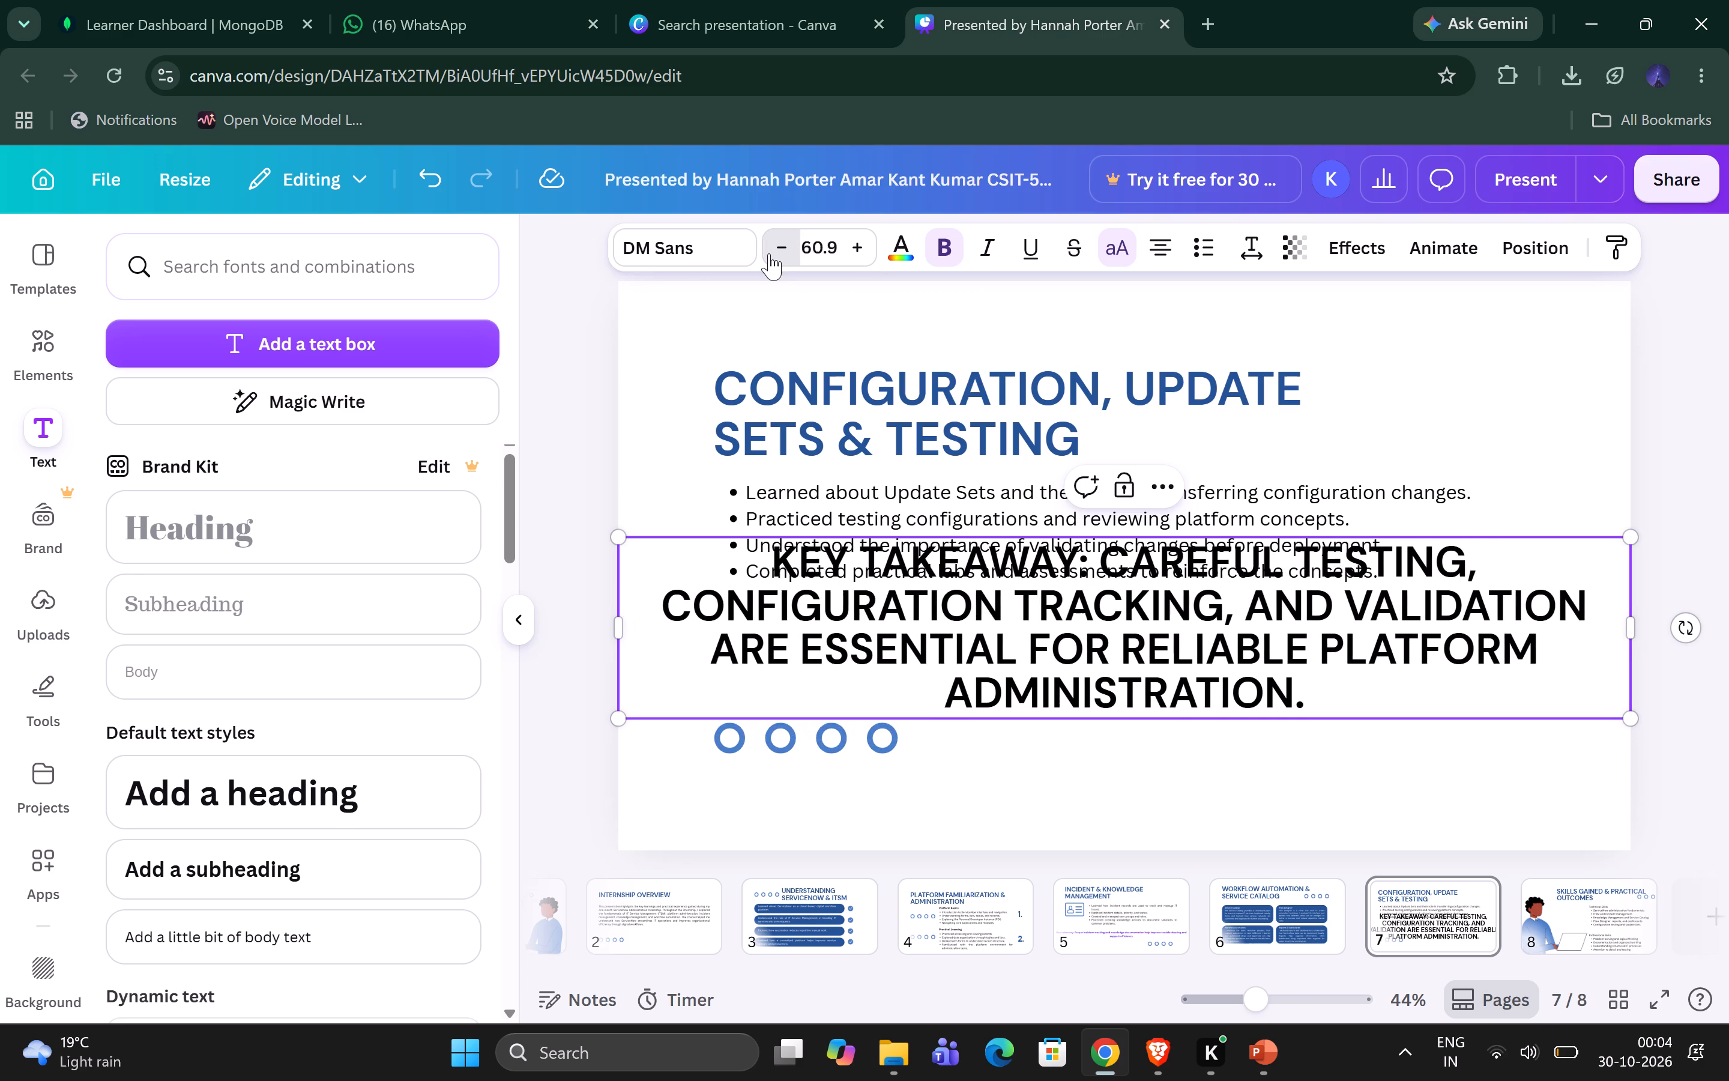
{"action": "double_click", "coordinate": [769, 253]}
{"action": "triple_click", "coordinate": [769, 253]}
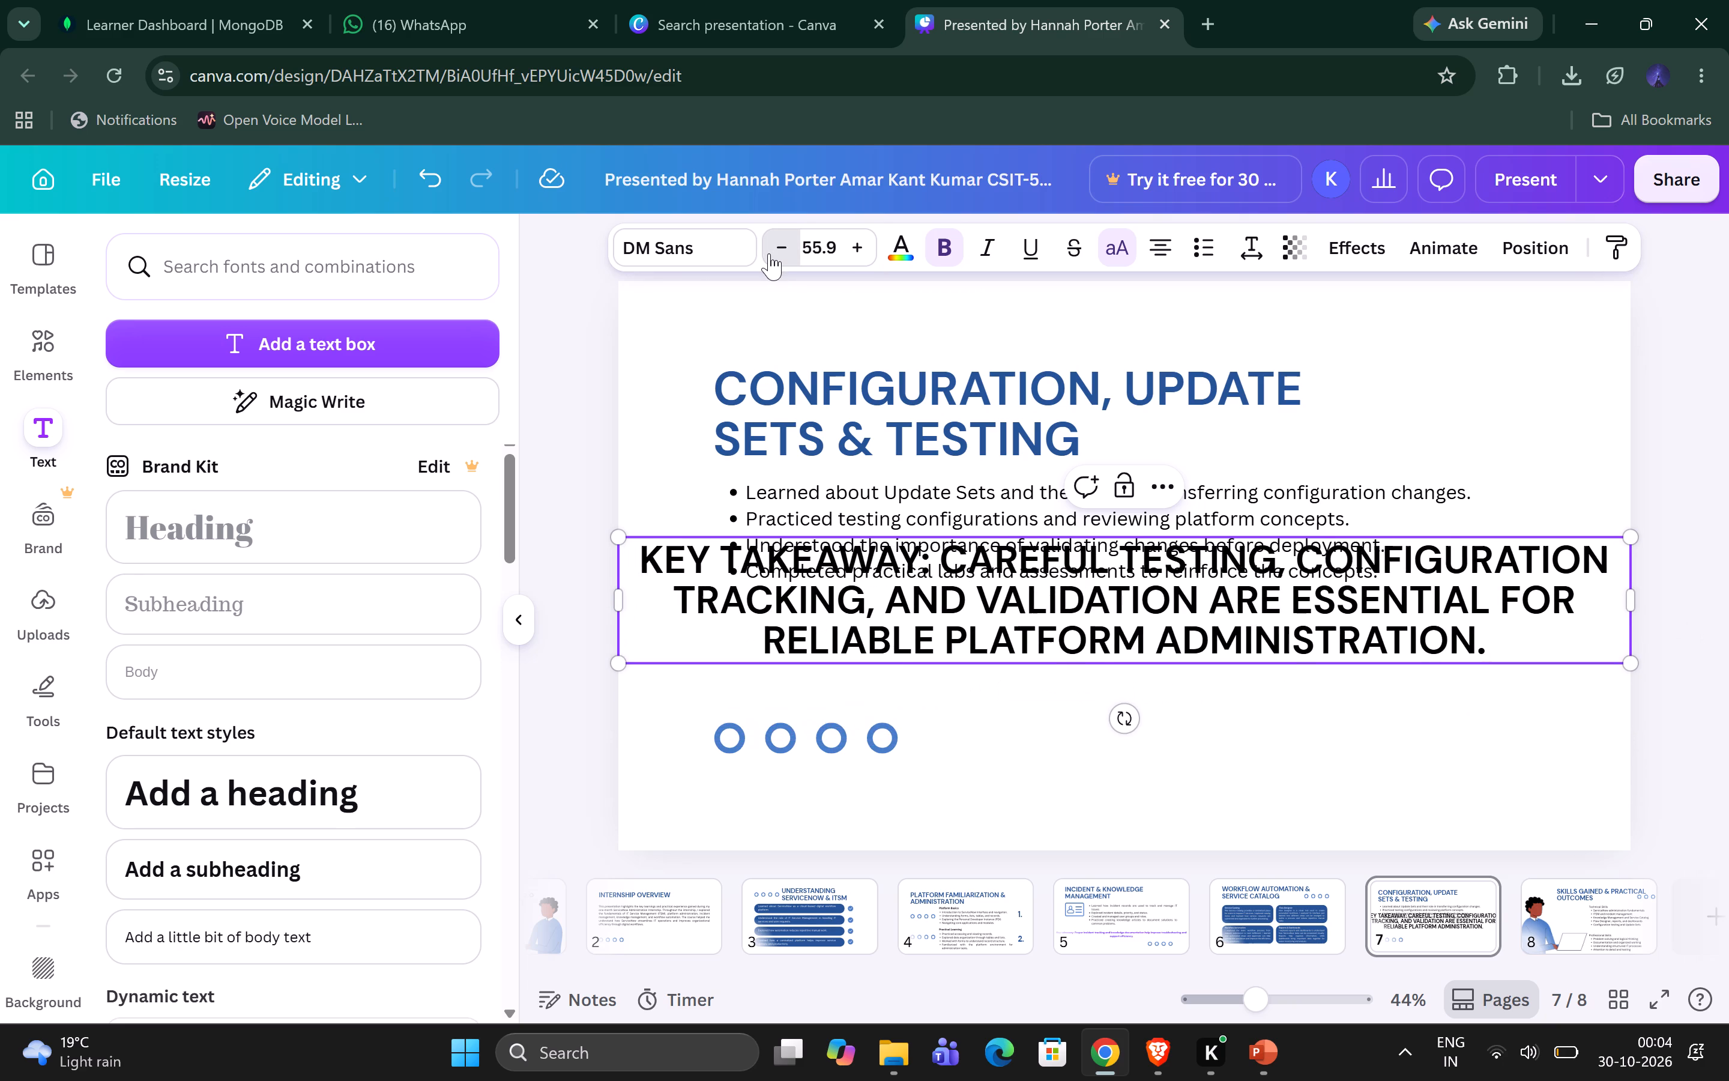
{"action": "triple_click", "coordinate": [769, 253]}
{"action": "triple_click", "coordinate": [769, 253]}
{"action": "triple_click", "coordinate": [769, 253]}
{"action": "triple_click", "coordinate": [769, 253]}
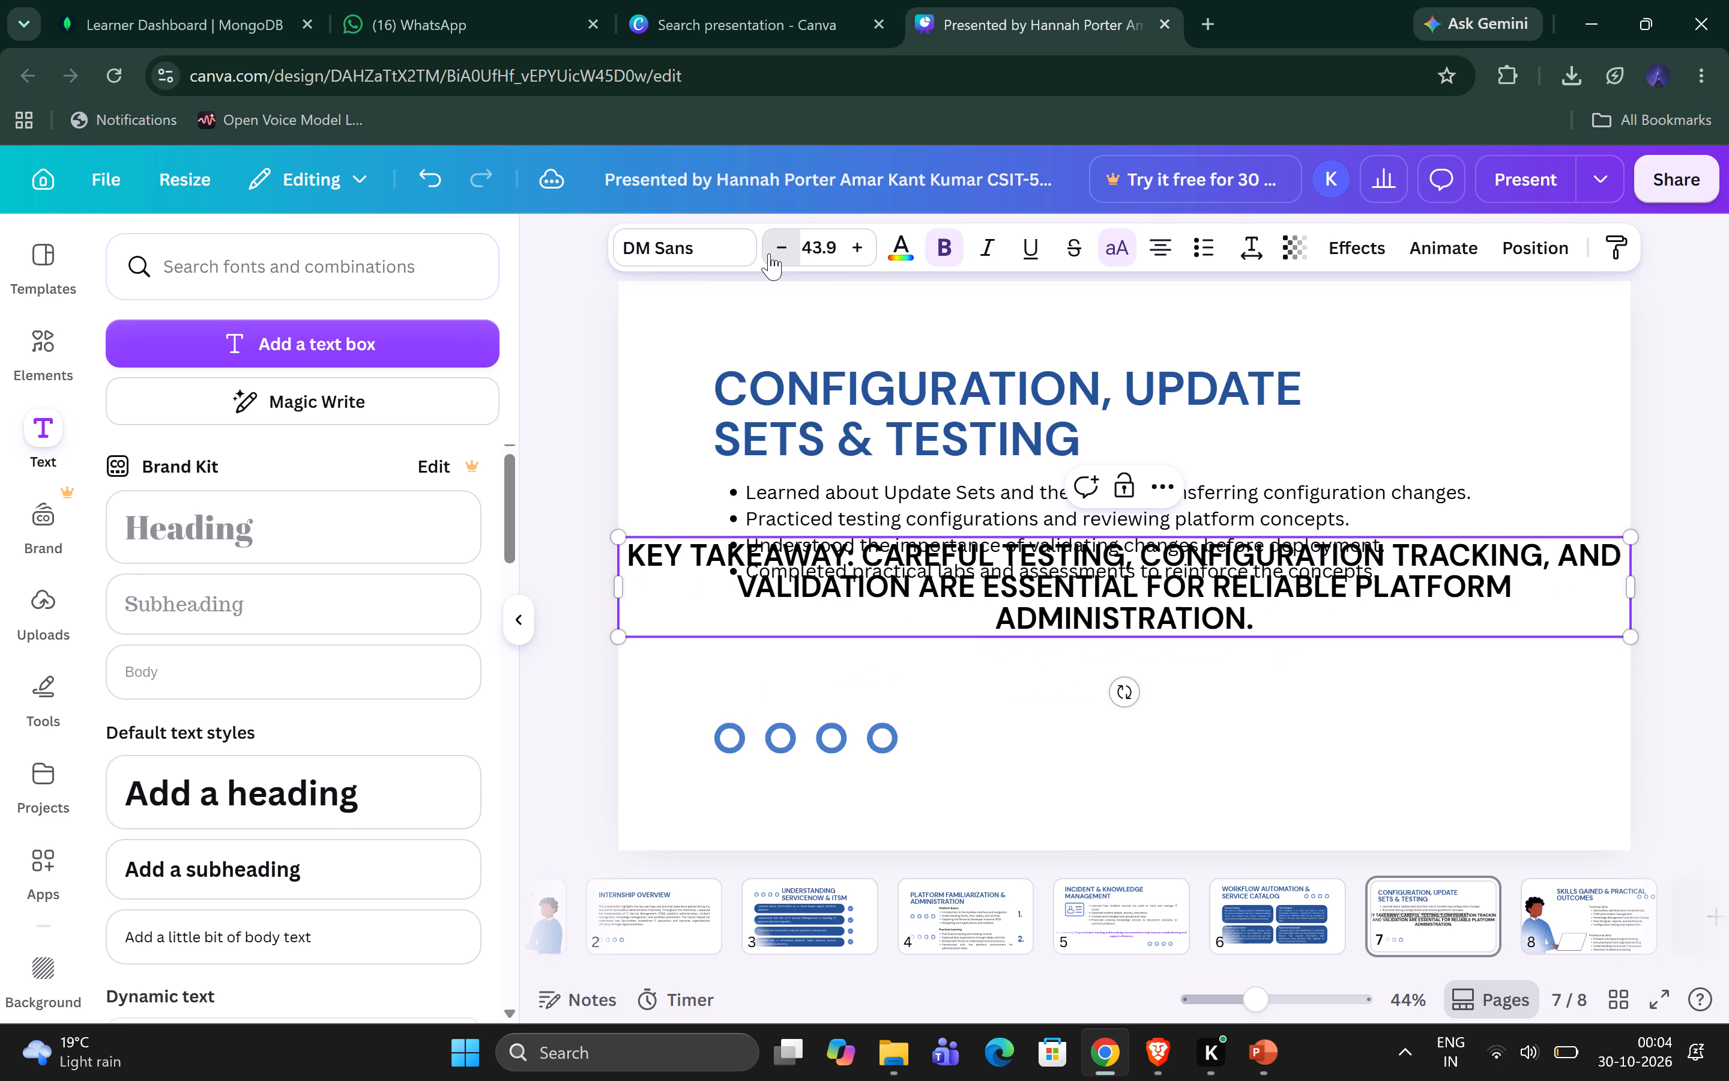
{"action": "triple_click", "coordinate": [769, 253]}
{"action": "triple_click", "coordinate": [769, 253]}
{"action": "triple_click", "coordinate": [769, 253]}
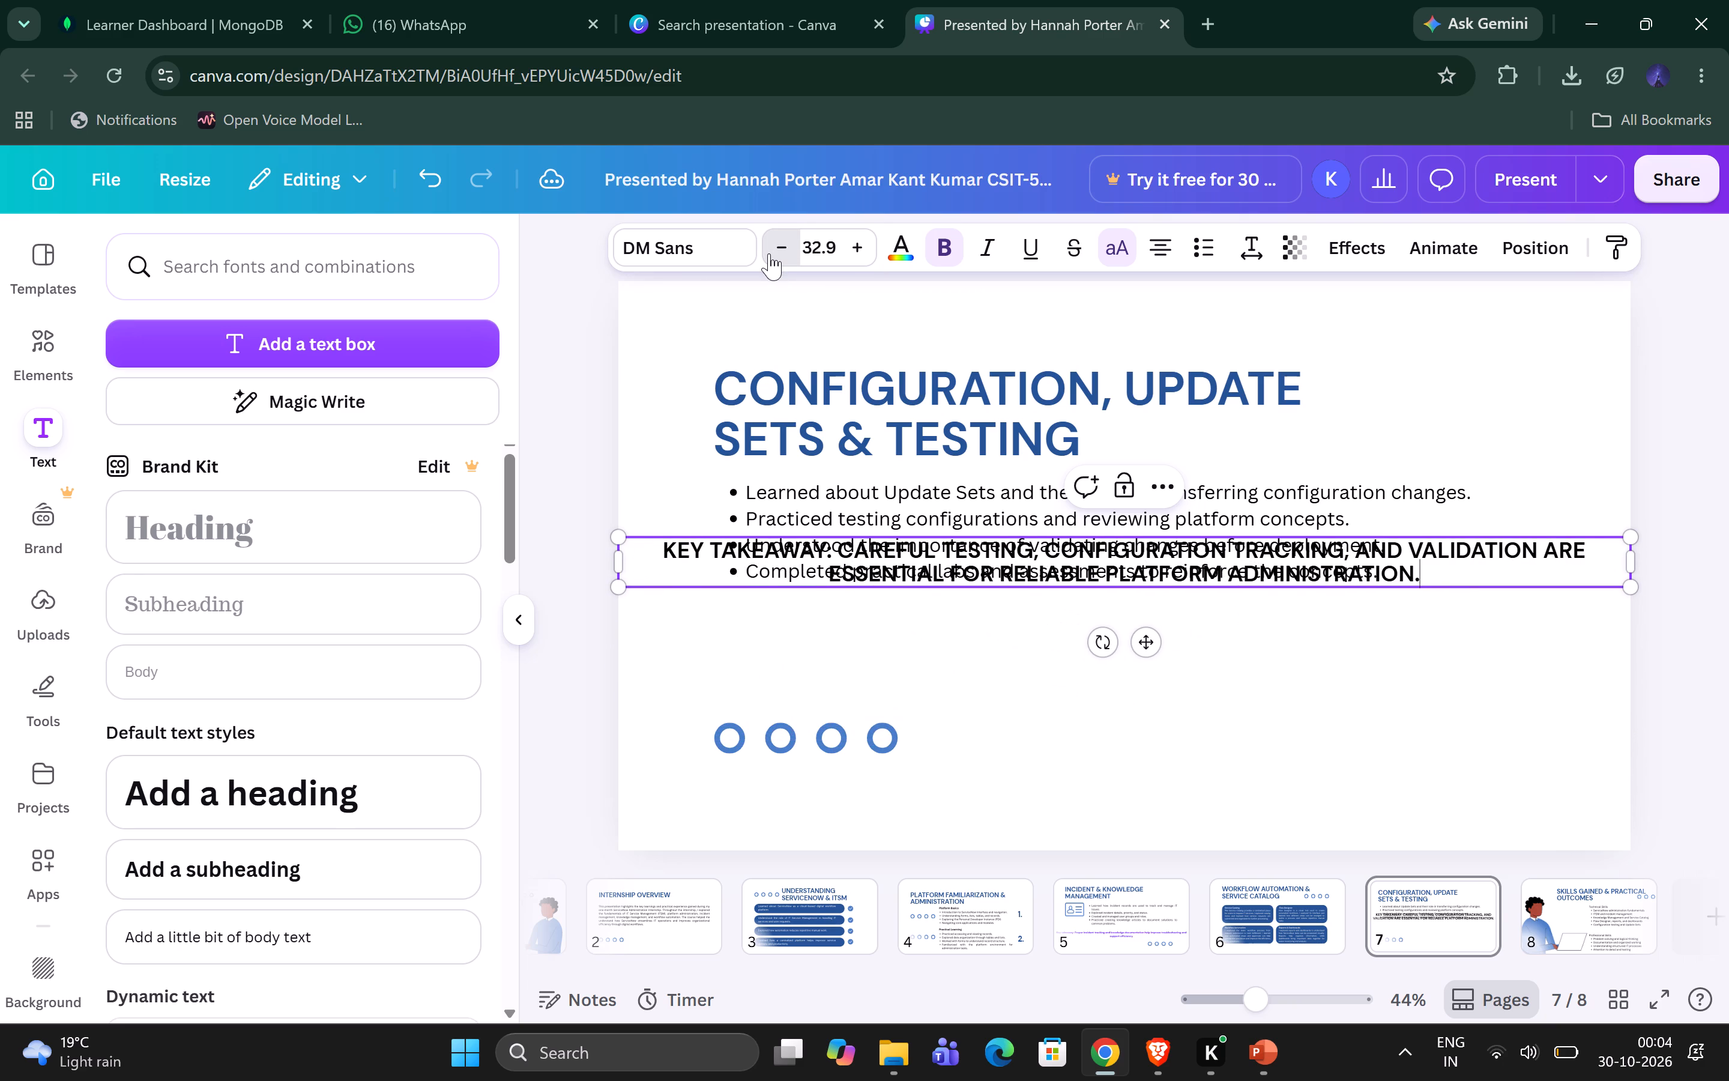
{"action": "left_click", "coordinate": [769, 253]}
{"action": "left_click_drag", "start_coordinate": [1148, 643], "coordinate": [1142, 701]}
{"action": "triple_click", "coordinate": [786, 235]}
{"action": "left_click", "coordinate": [786, 235]}
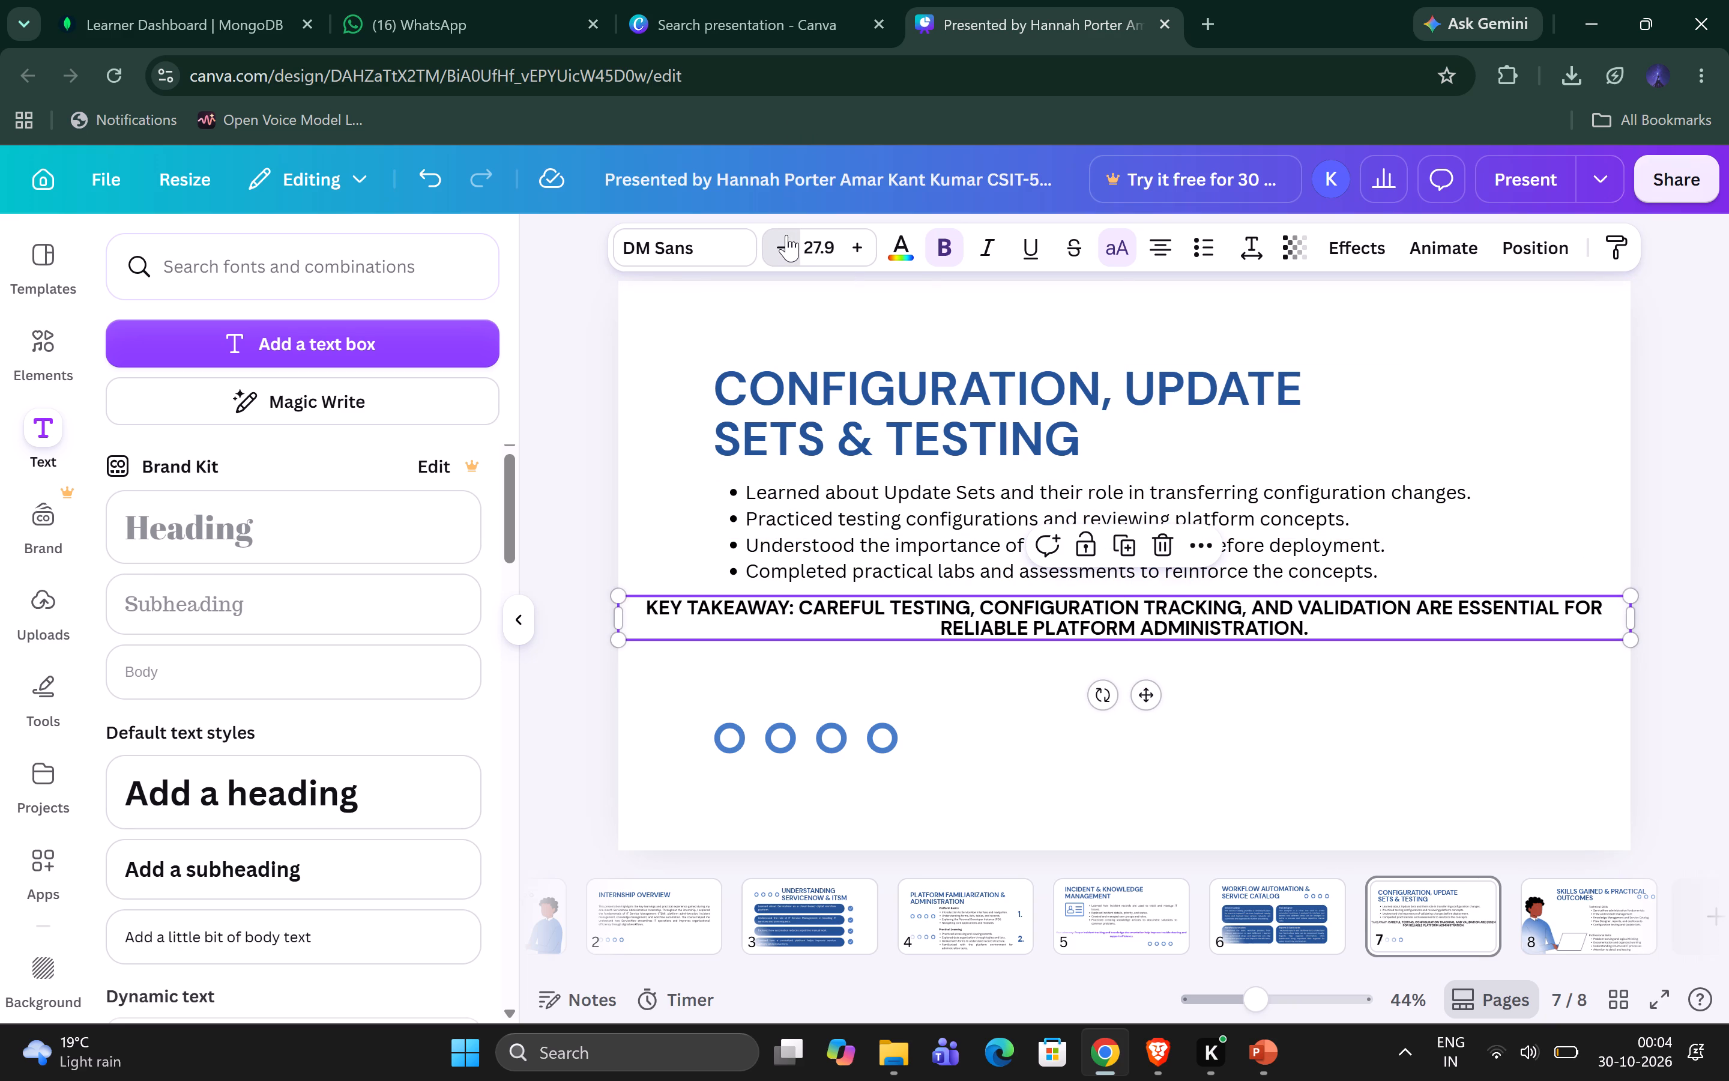
{"action": "triple_click", "coordinate": [786, 235]}
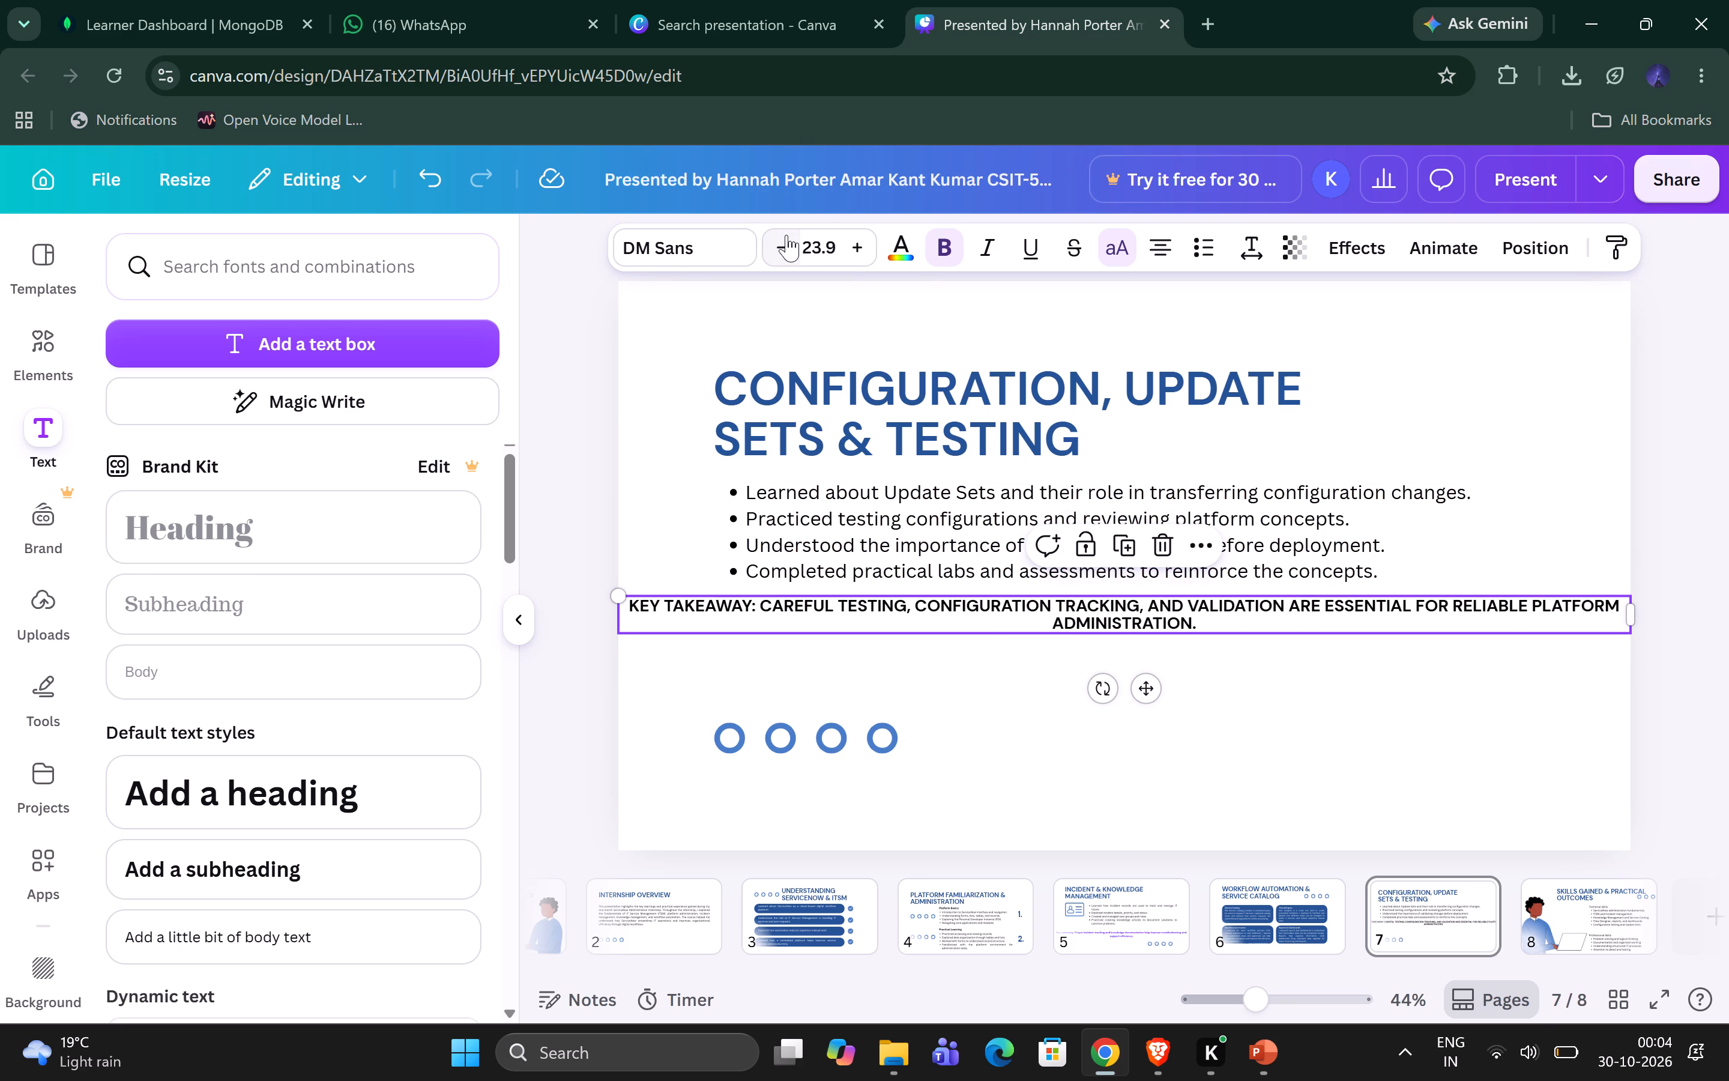
{"action": "left_click", "coordinate": [851, 240]}
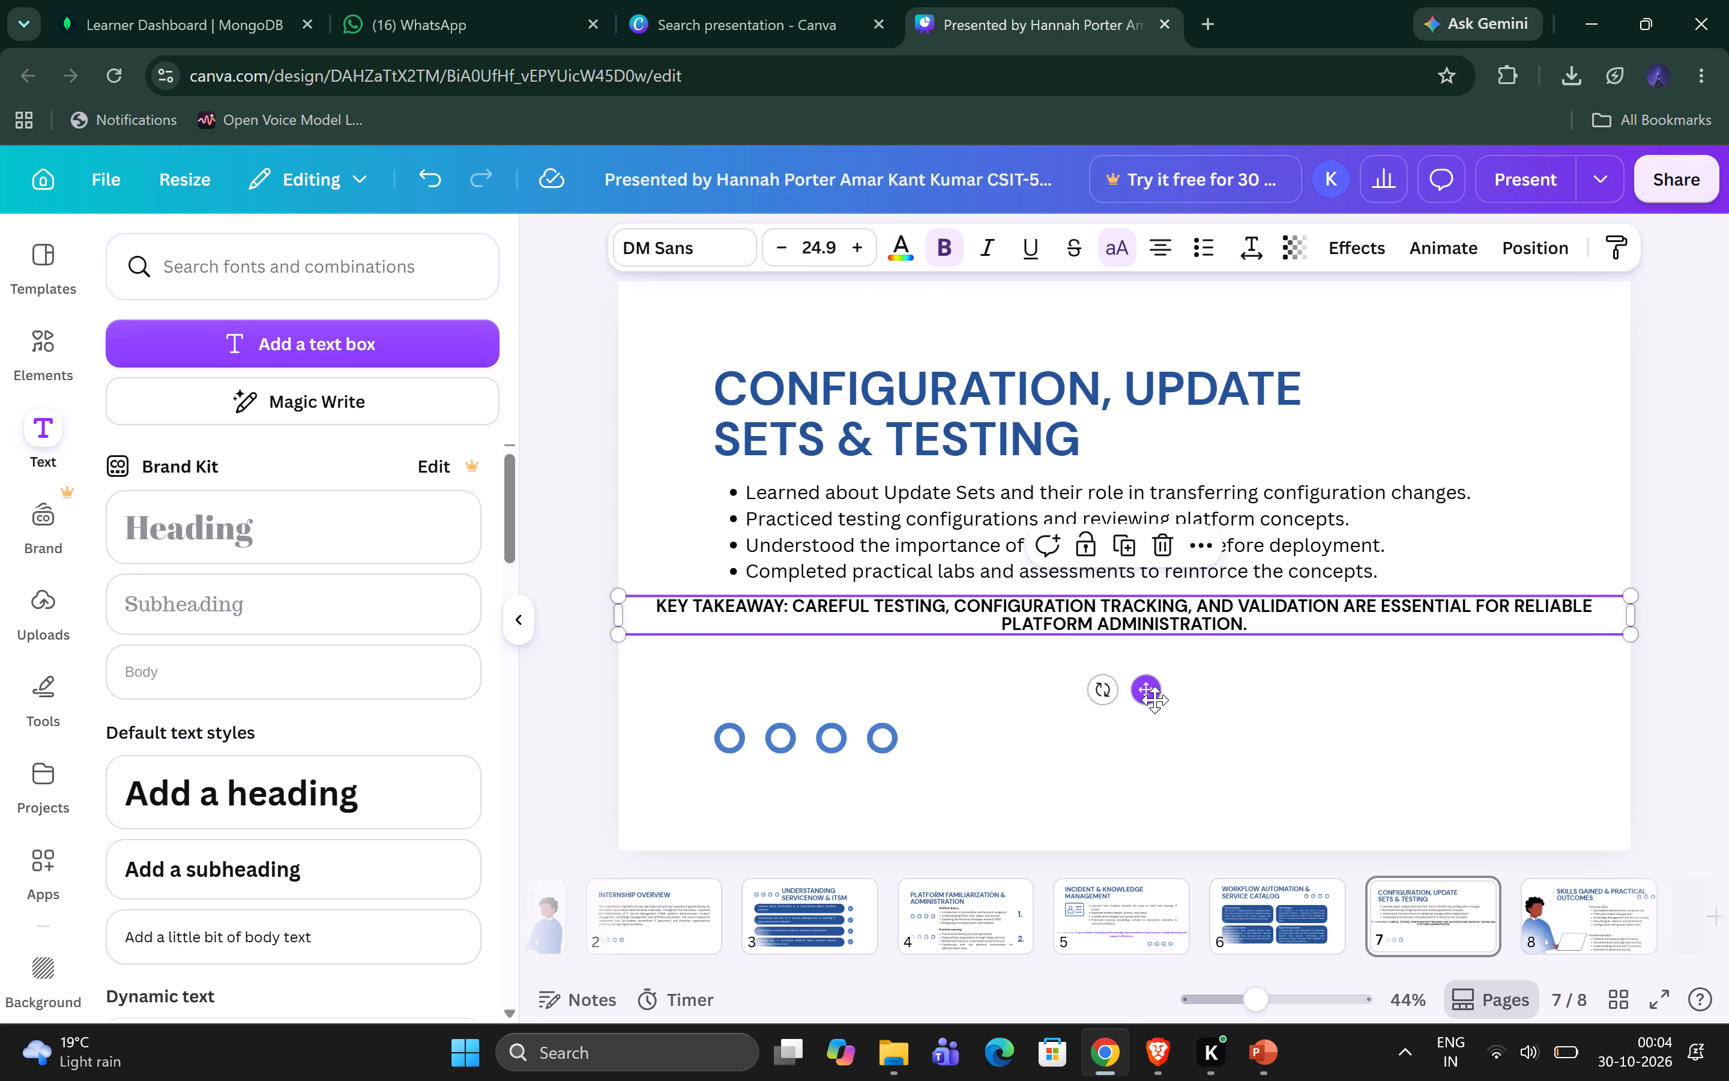
{"action": "left_click_drag", "start_coordinate": [1154, 700], "coordinate": [1154, 733]}
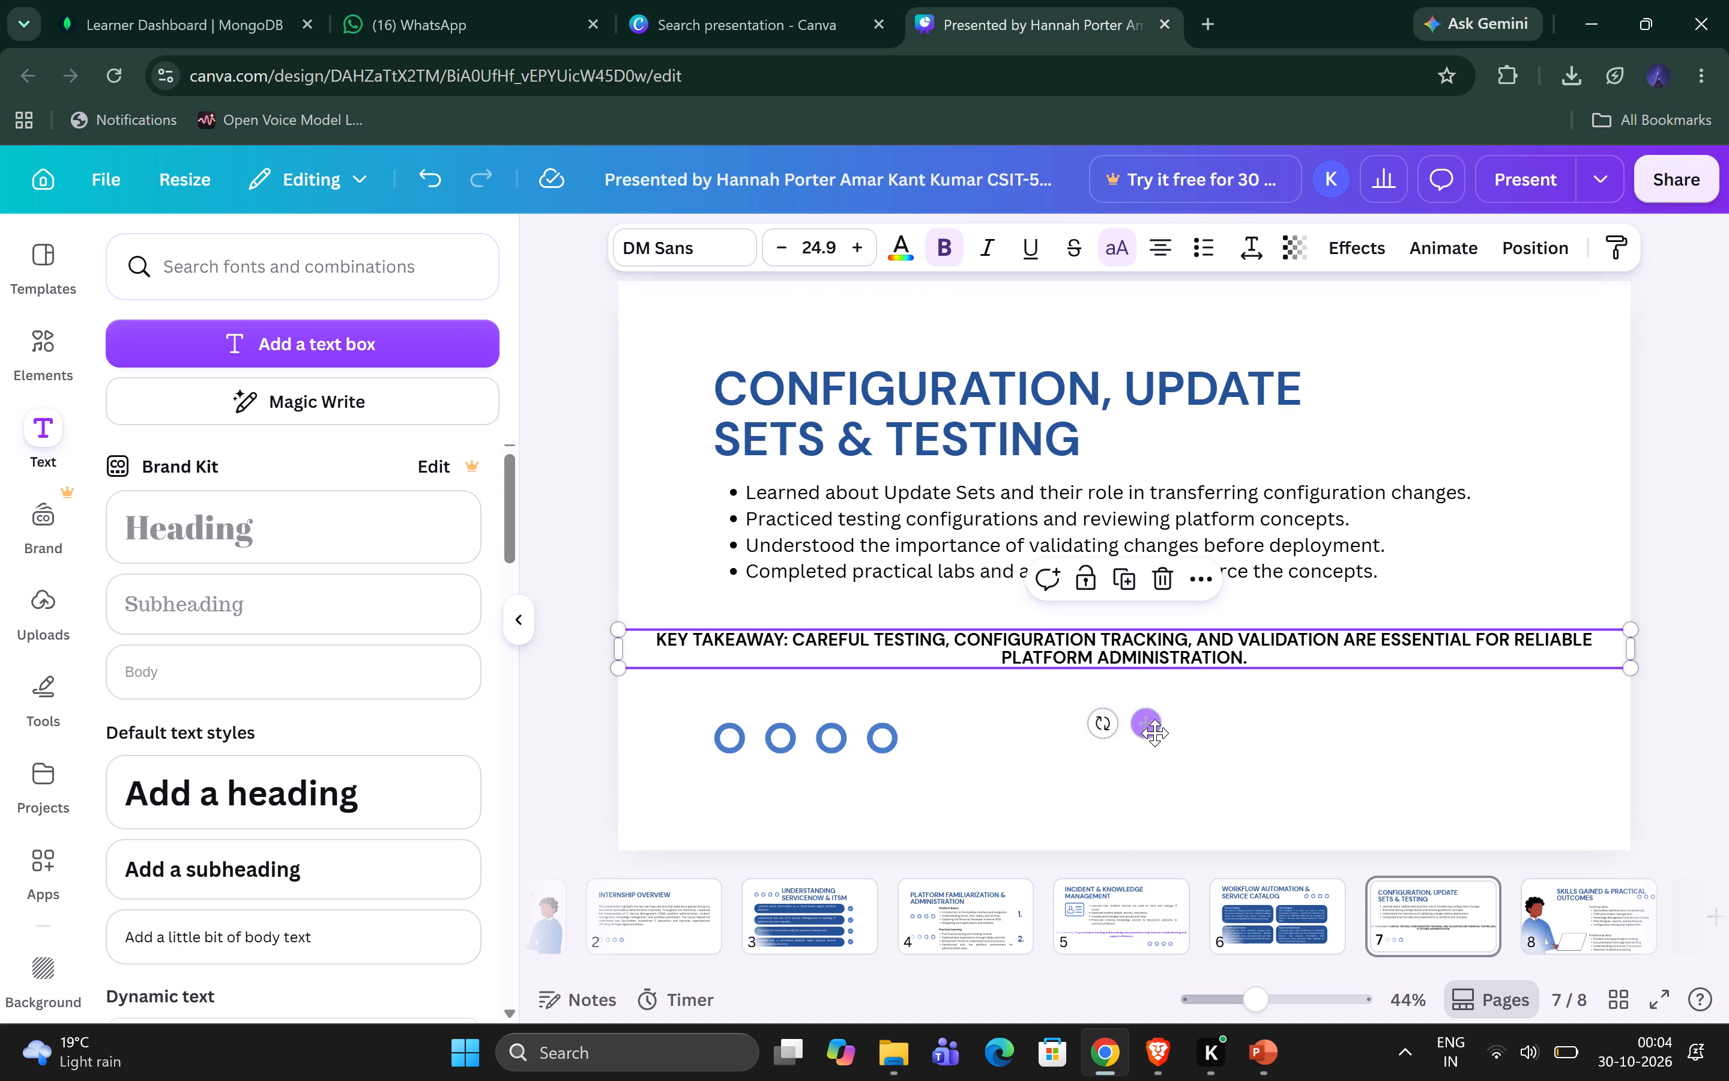
Colour the key takeaway text violet #5e17eb.
{"action": "left_click", "coordinate": [916, 264]}
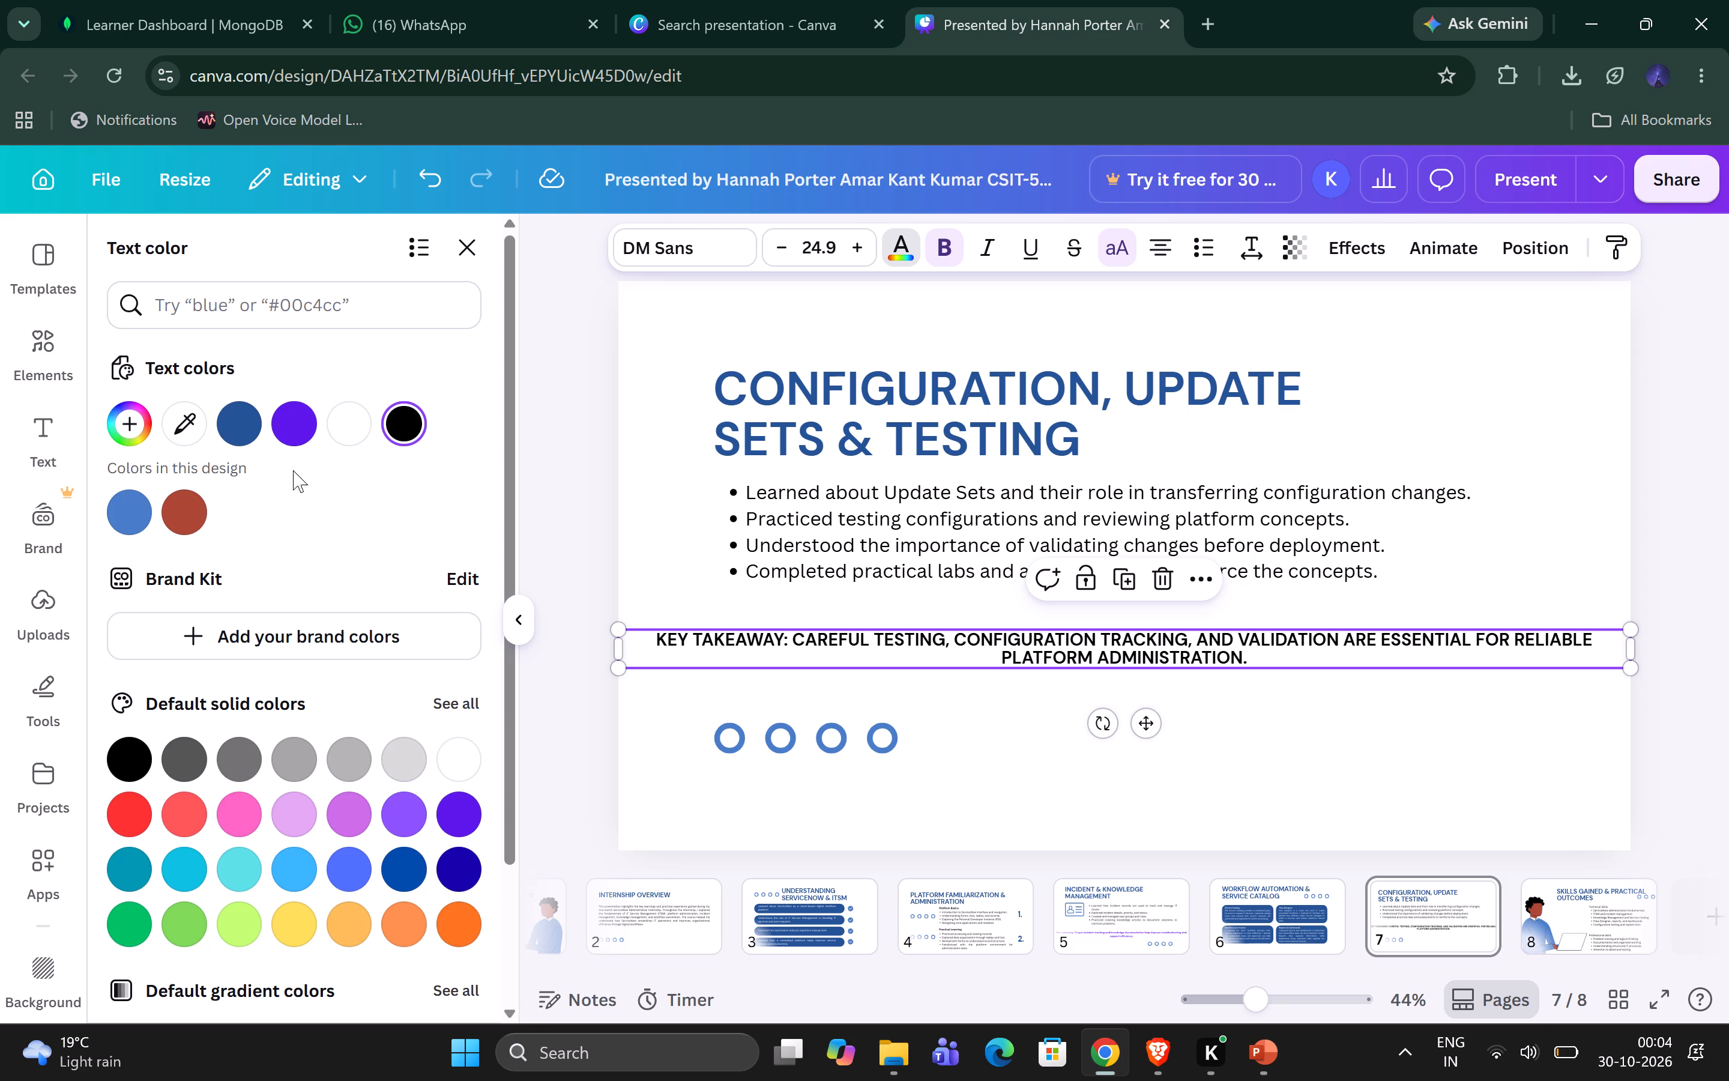
{"action": "left_click", "coordinate": [295, 434]}
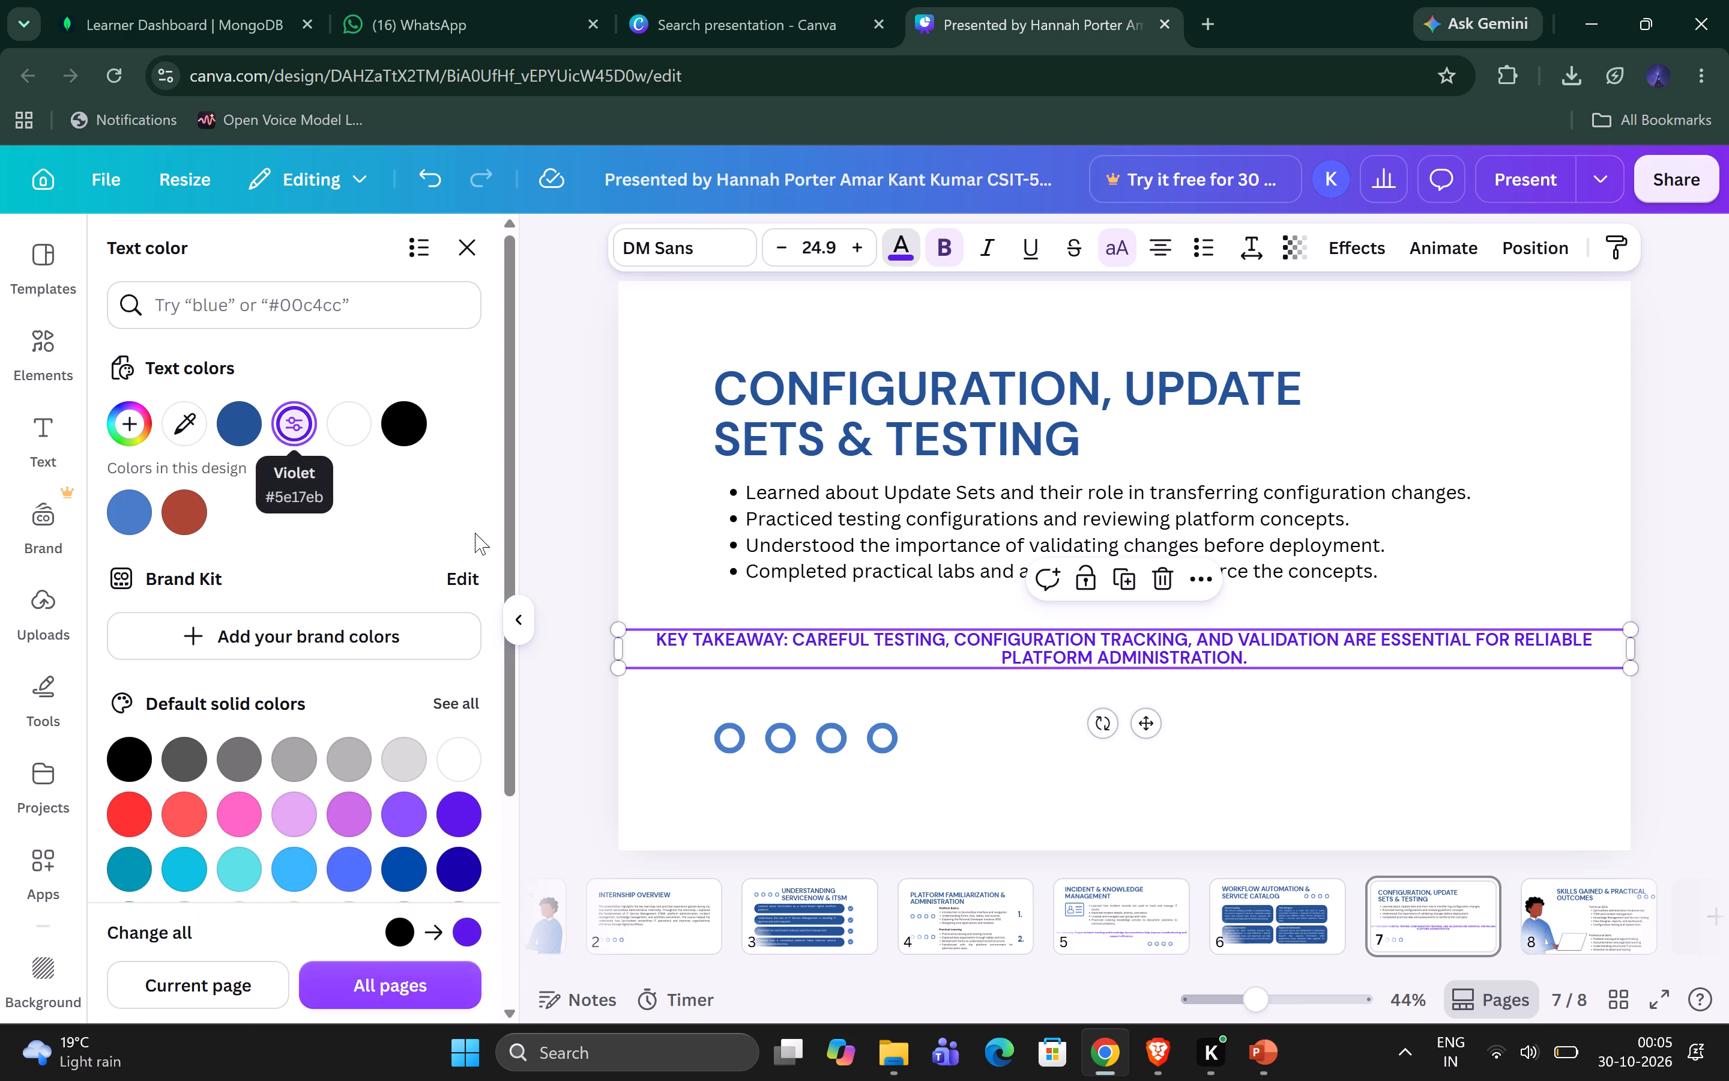
{"action": "left_click", "coordinate": [573, 532]}
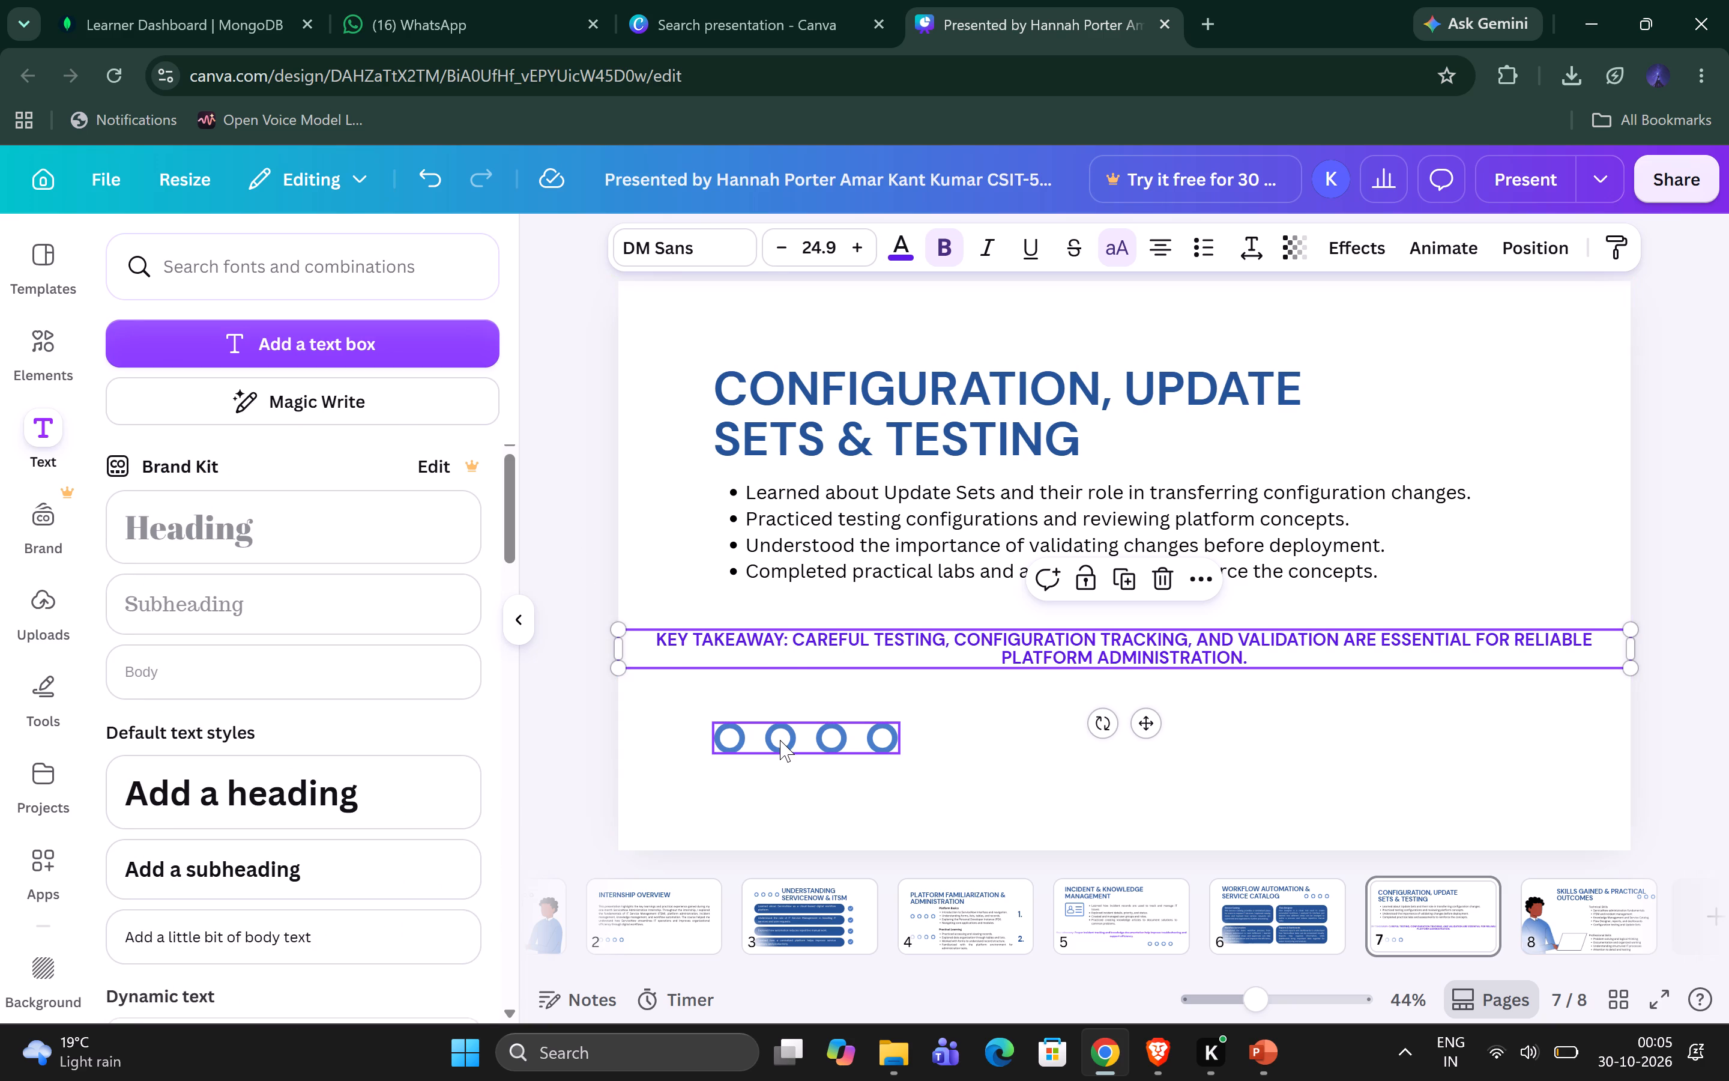
Move the row of four circles to the slide's lower-right corner, below the key takeaway.
{"action": "left_click", "coordinate": [780, 740]}
{"action": "left_click_drag", "start_coordinate": [819, 808], "coordinate": [1444, 796]}
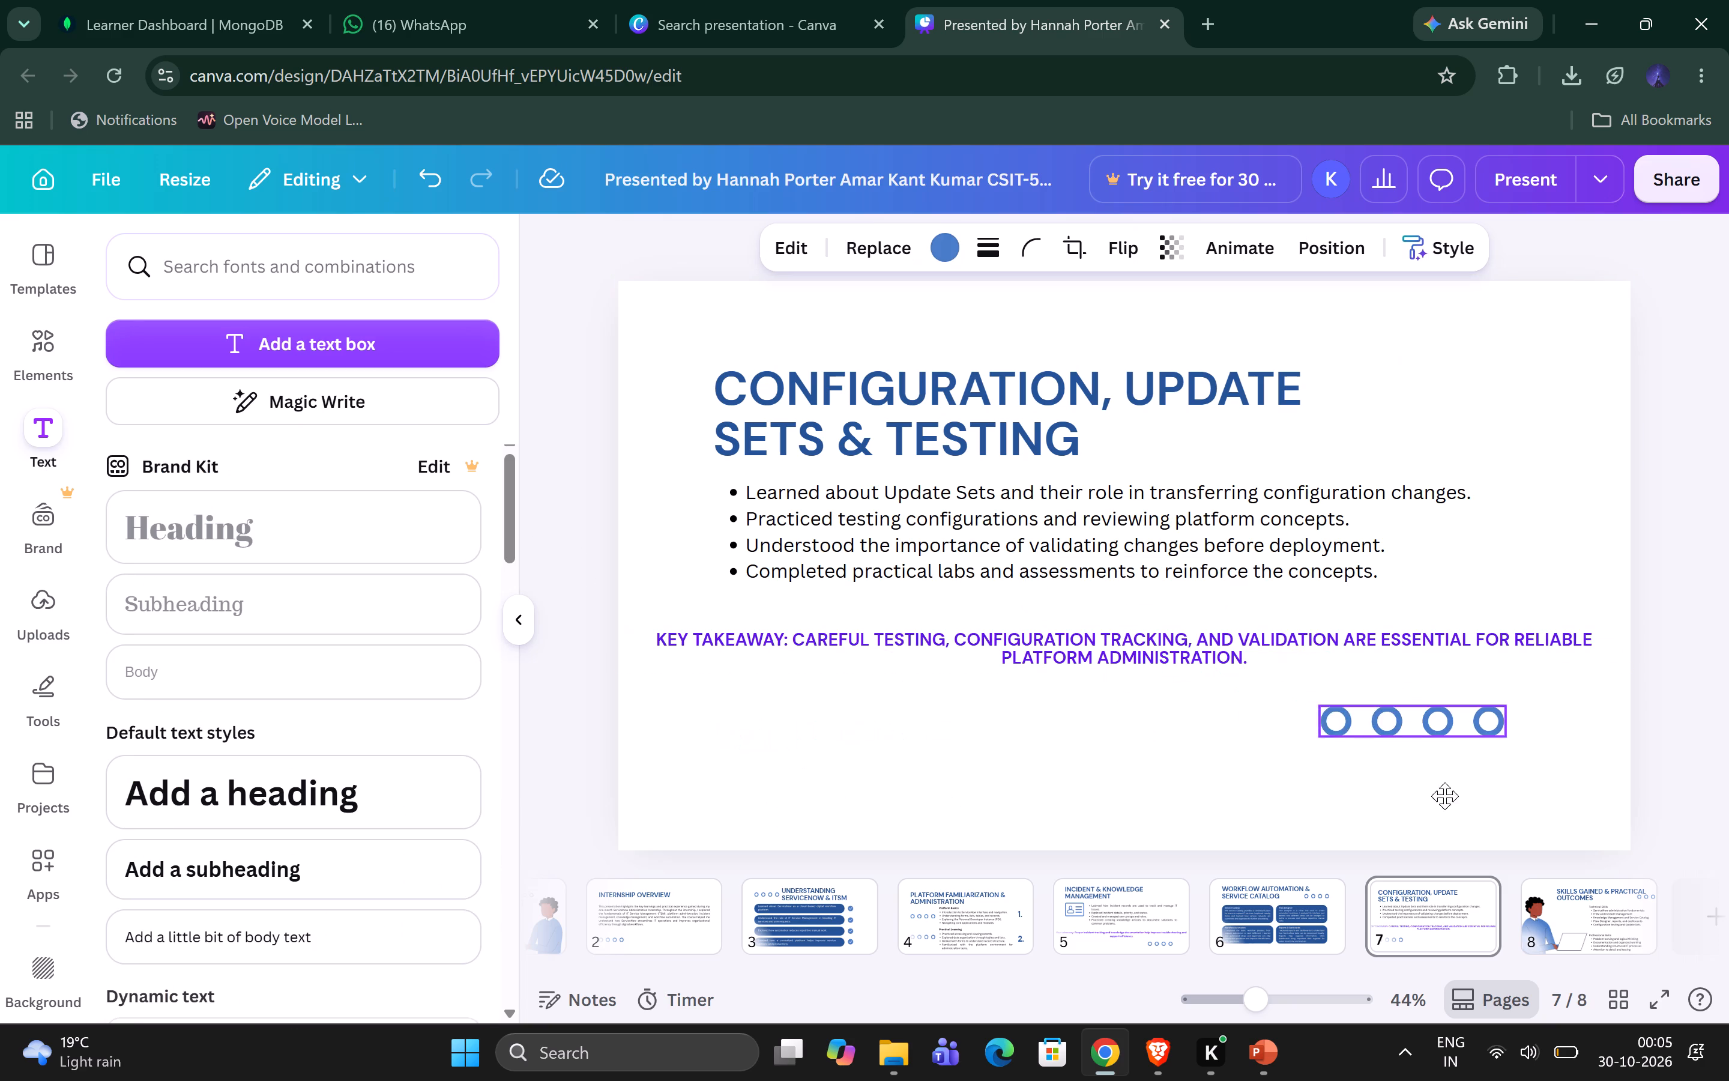
{"action": "left_click_drag", "start_coordinate": [1444, 796], "coordinate": [1503, 811]}
{"action": "left_click", "coordinate": [1689, 563]}
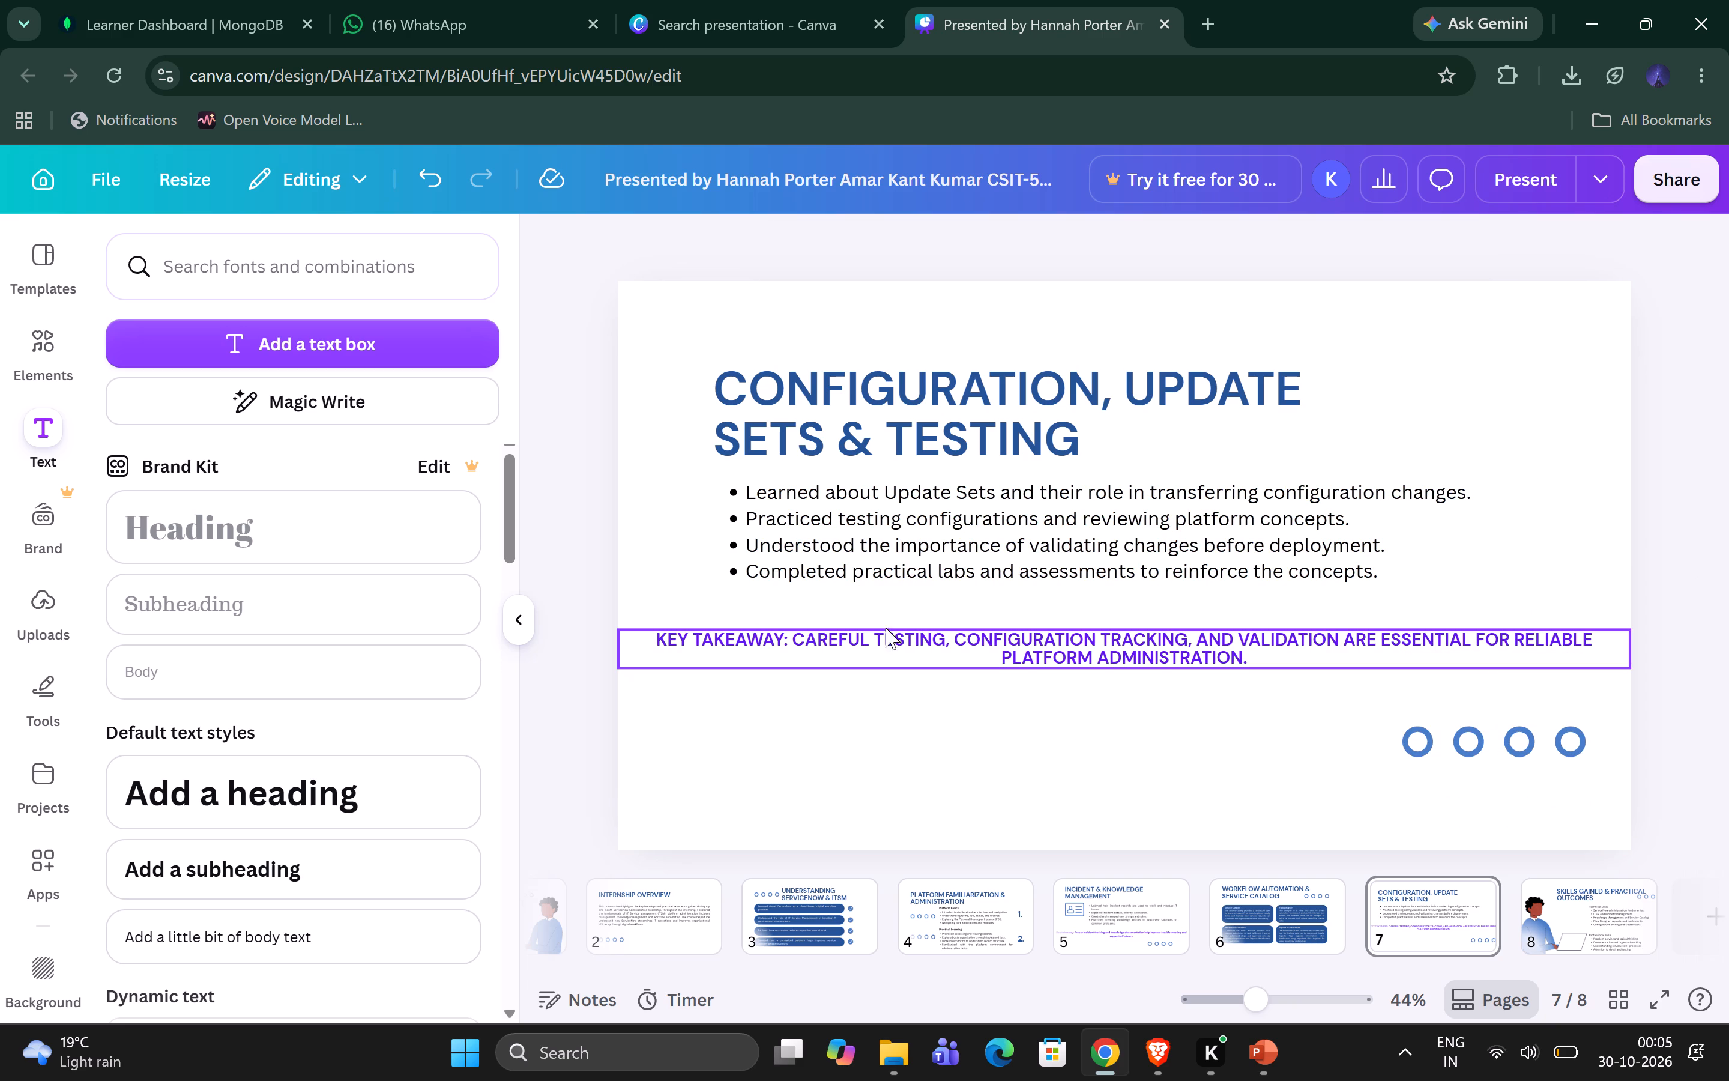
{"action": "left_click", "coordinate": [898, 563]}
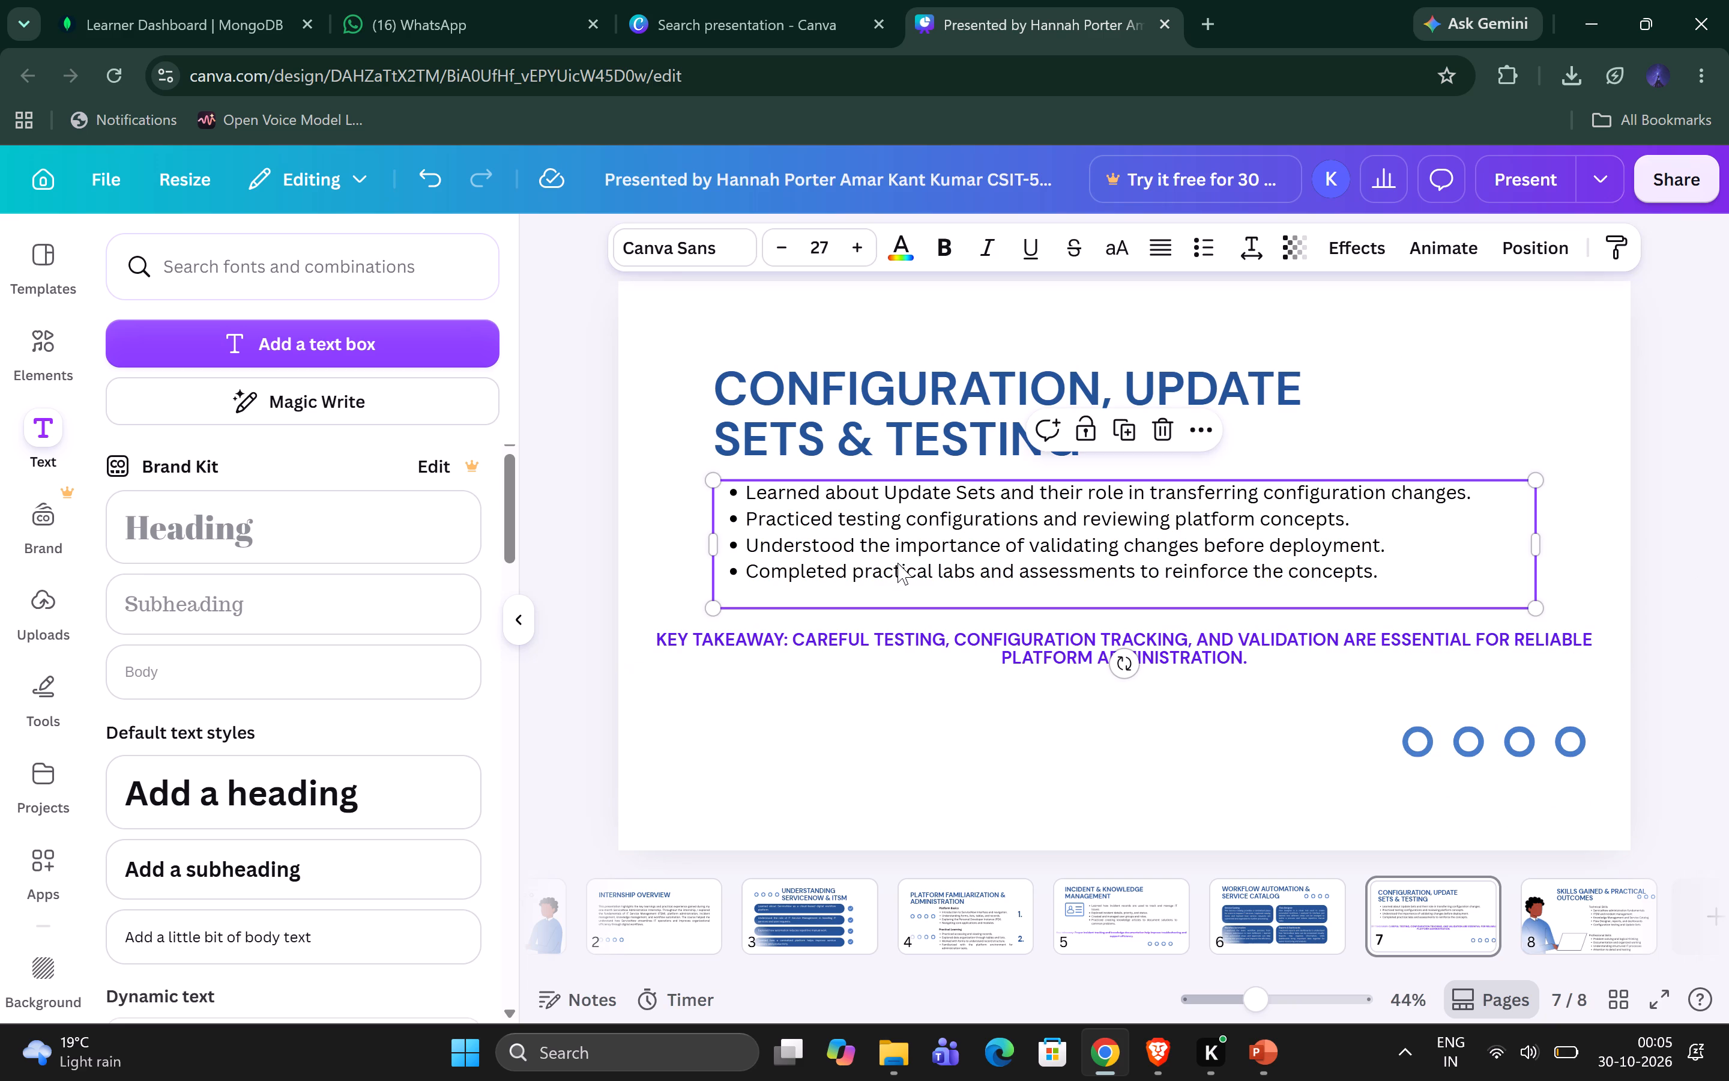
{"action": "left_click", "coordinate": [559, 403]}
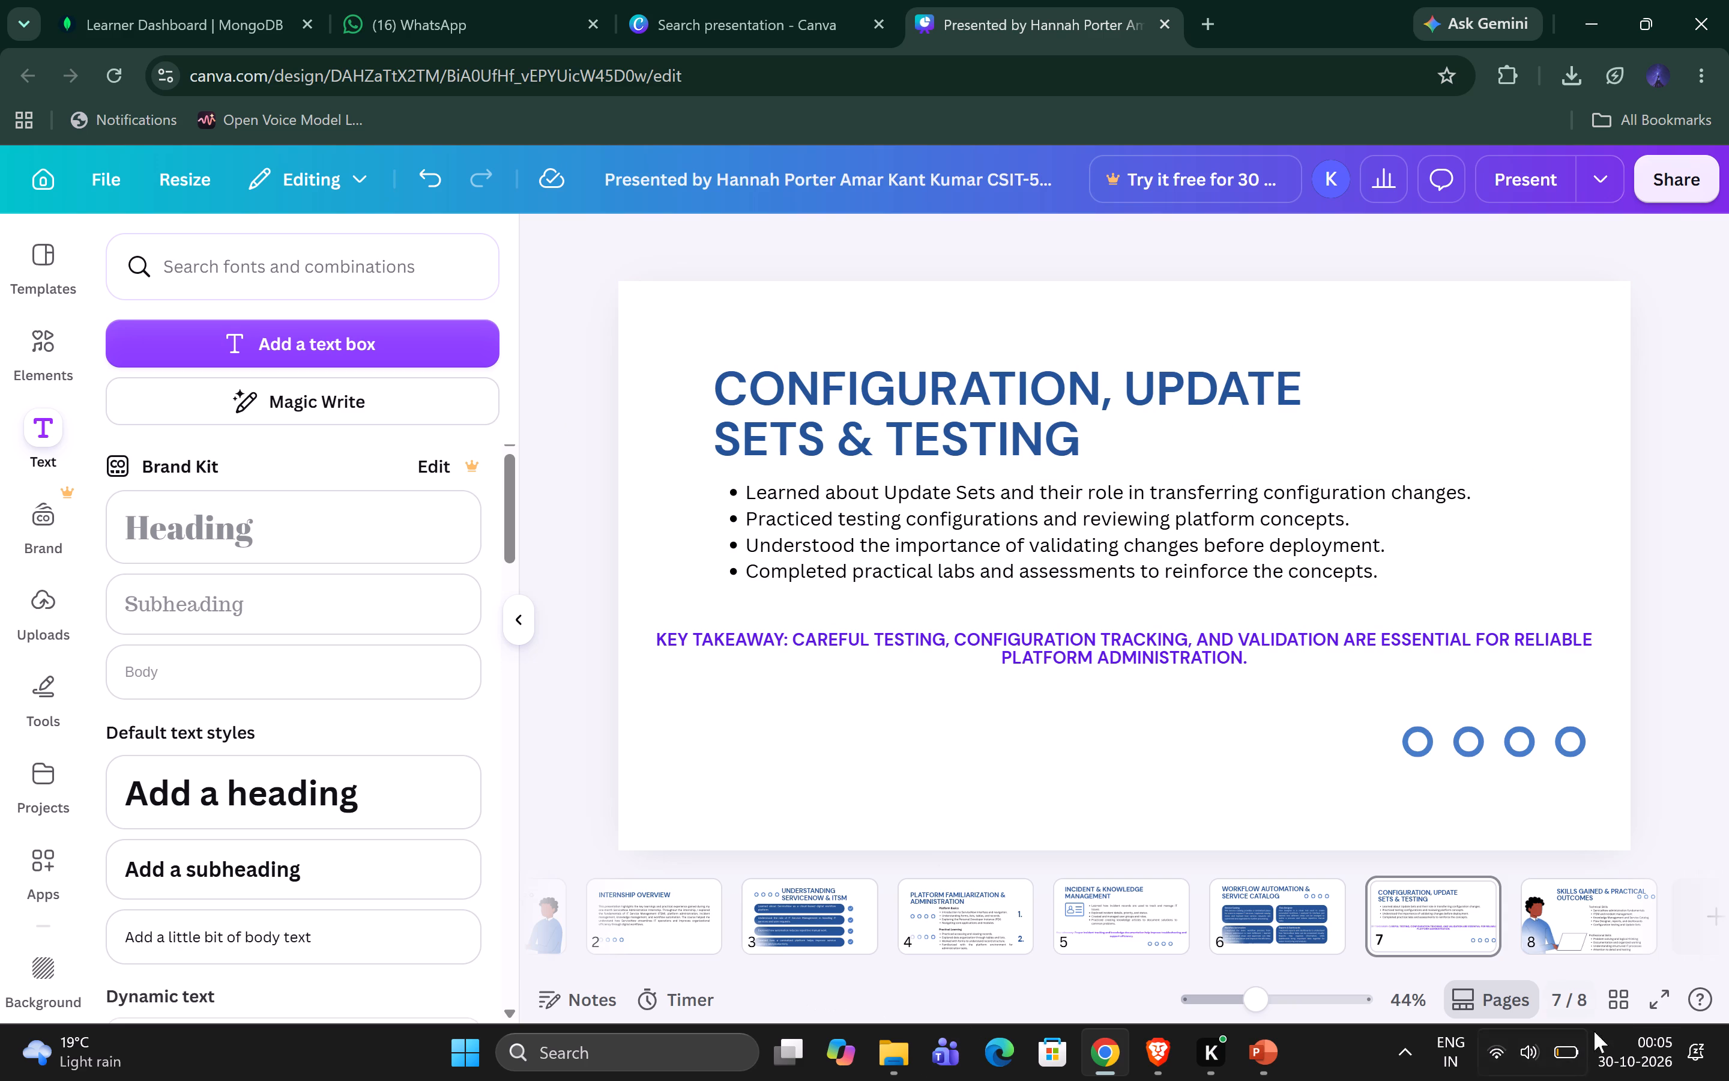
Present the deck full screen and review the content and layout of its slides through to Skills Gained & Practical Outcomes.
{"action": "left_click", "coordinate": [1671, 991]}
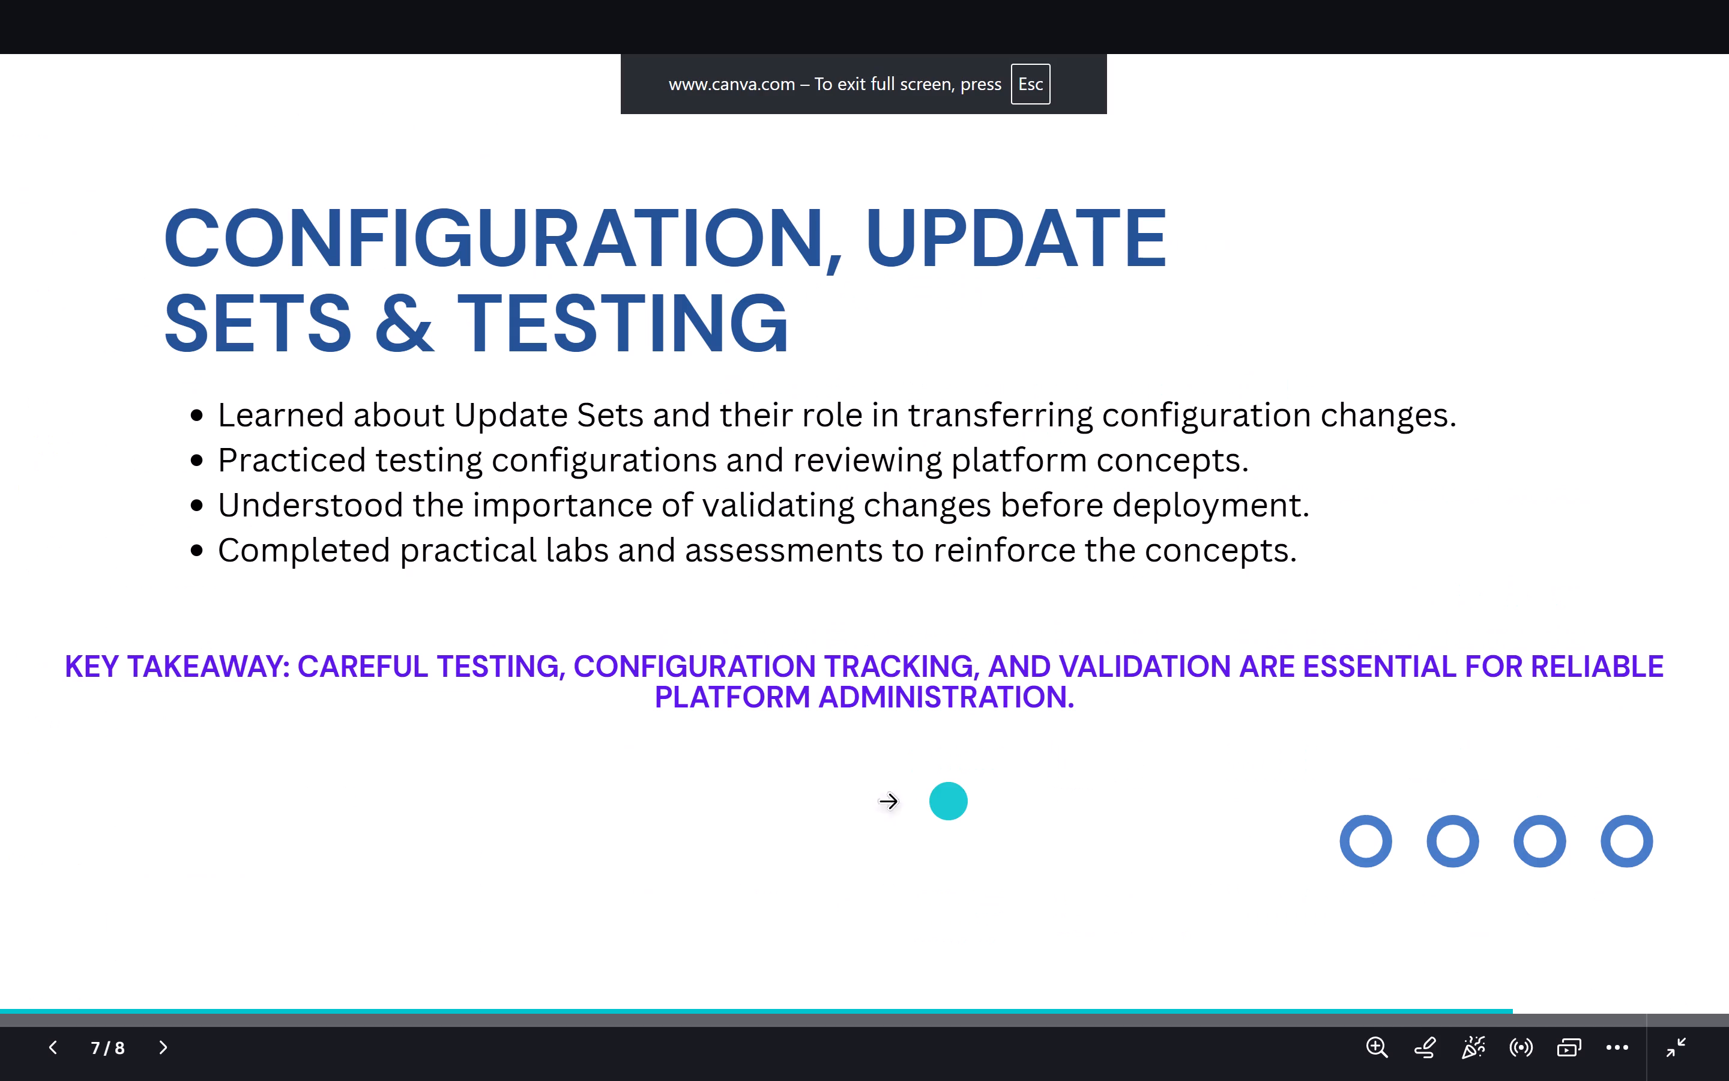
{"action": "key", "text": "Left"}
{"action": "key", "text": "Left"}
{"action": "key", "text": "Left"}
{"action": "key", "text": "Left"}
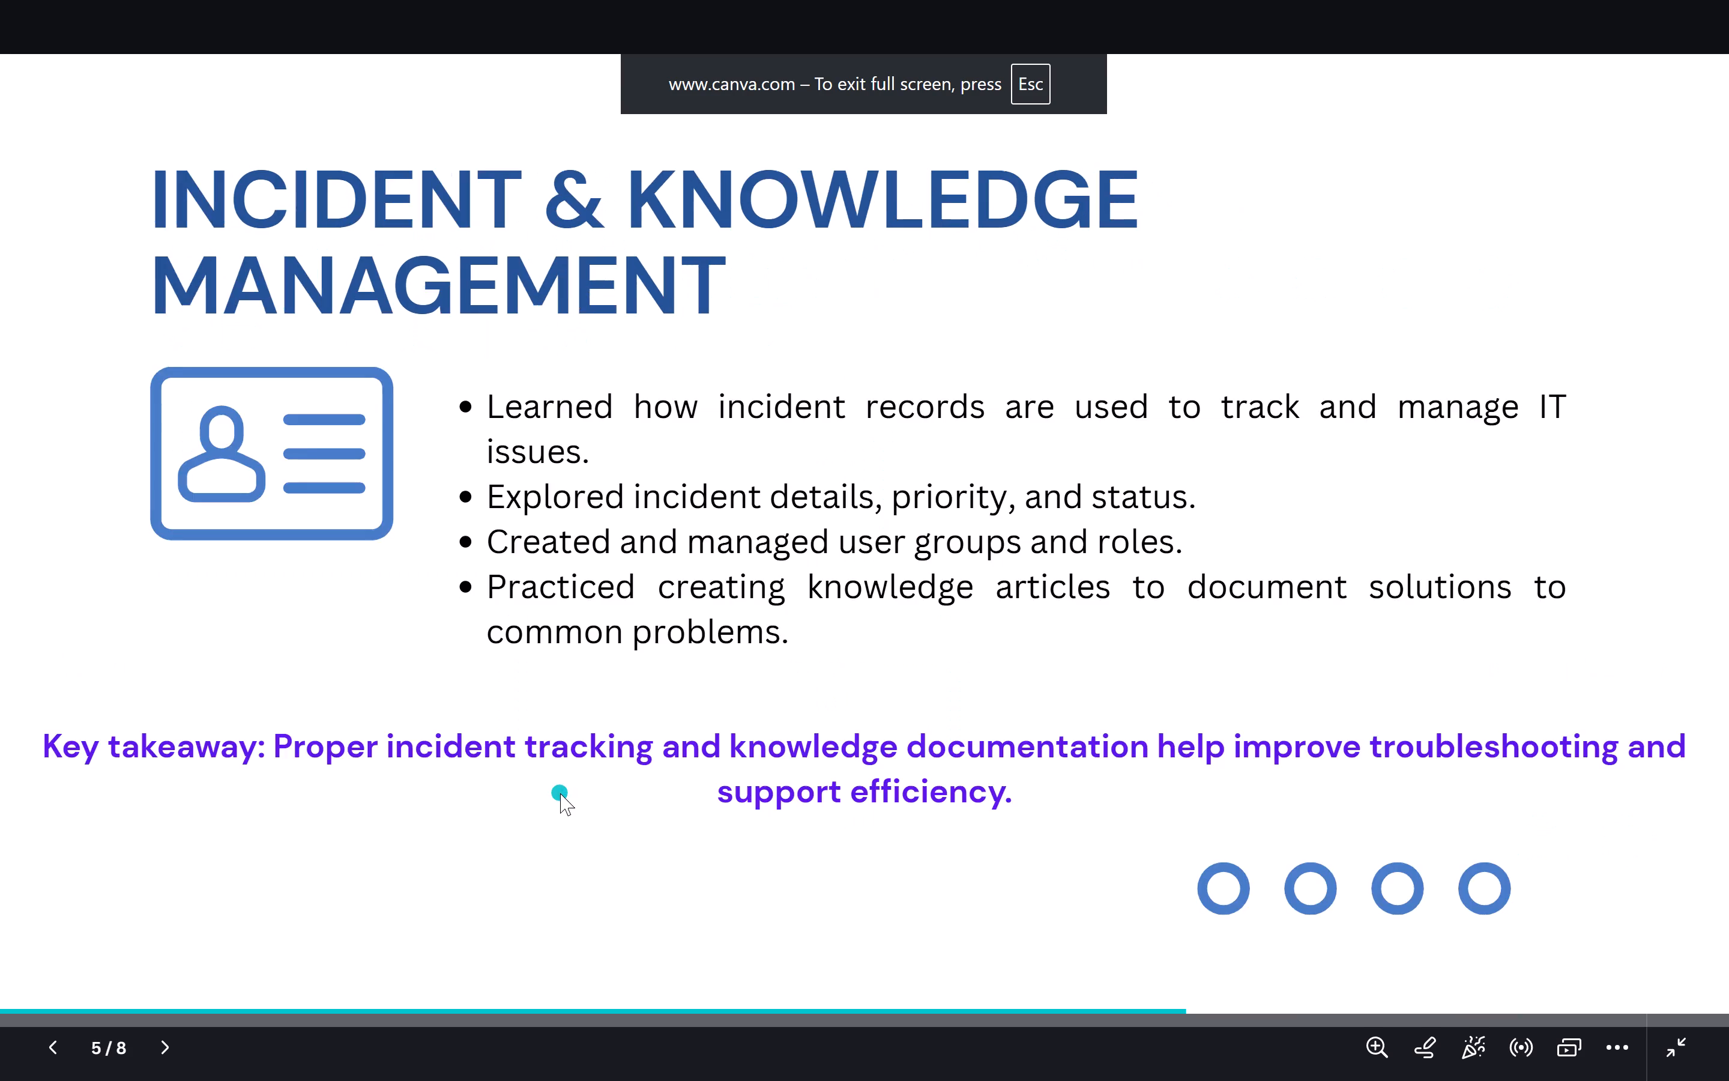
{"action": "key", "text": "Left"}
{"action": "key", "text": "Left"}
{"action": "key", "text": "Left"}
{"action": "key", "text": "Left"}
{"action": "key", "text": "Left"}
{"action": "key", "text": "Right"}
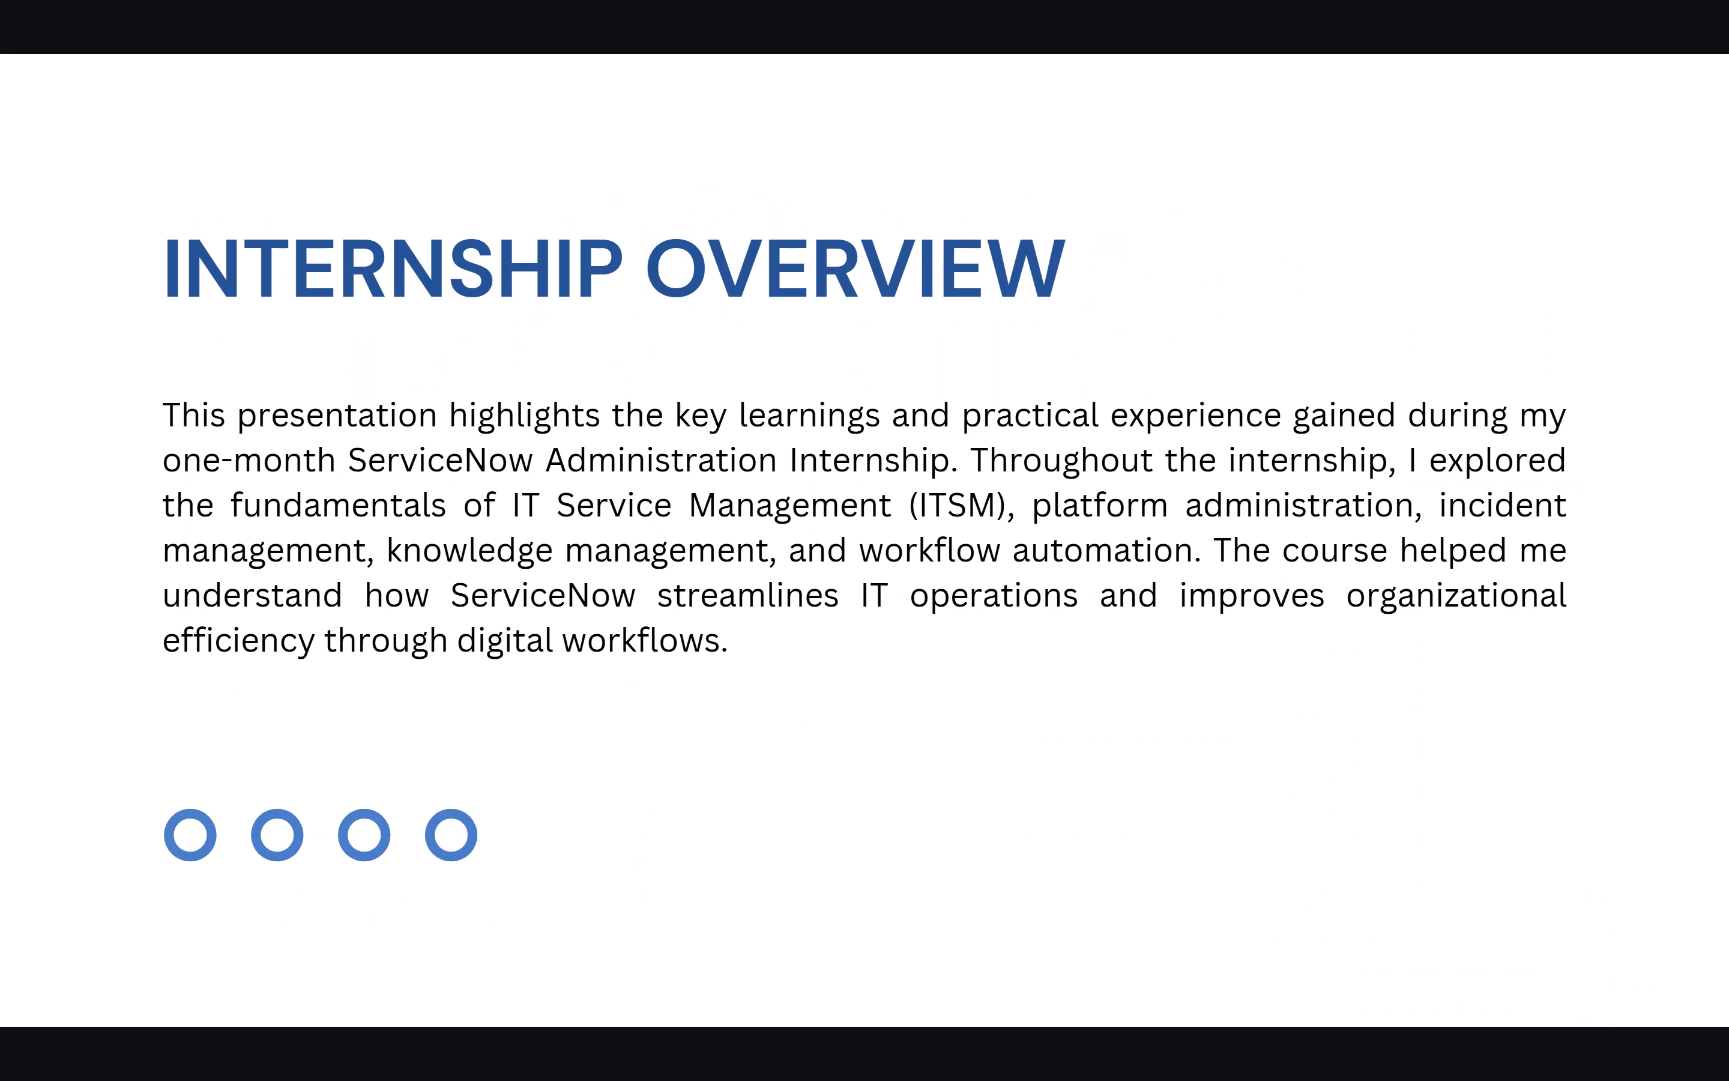
{"action": "key", "text": "Right"}
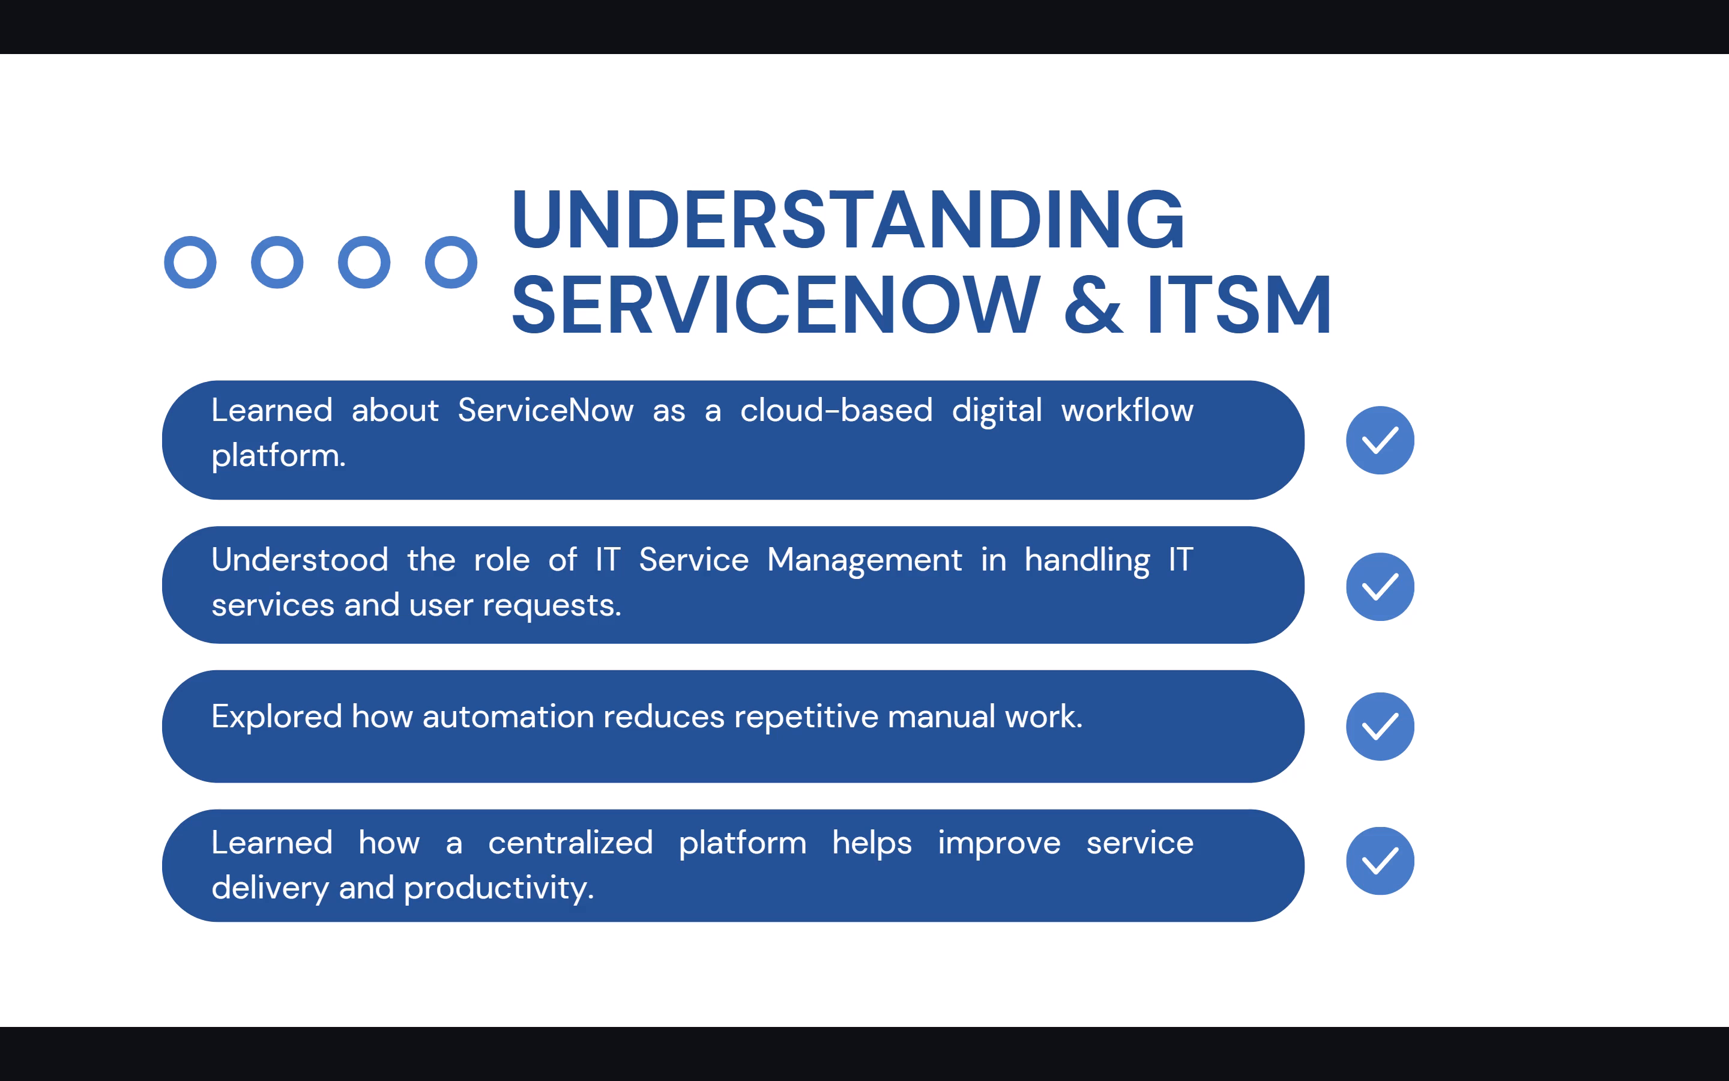
{"action": "key", "text": "Right"}
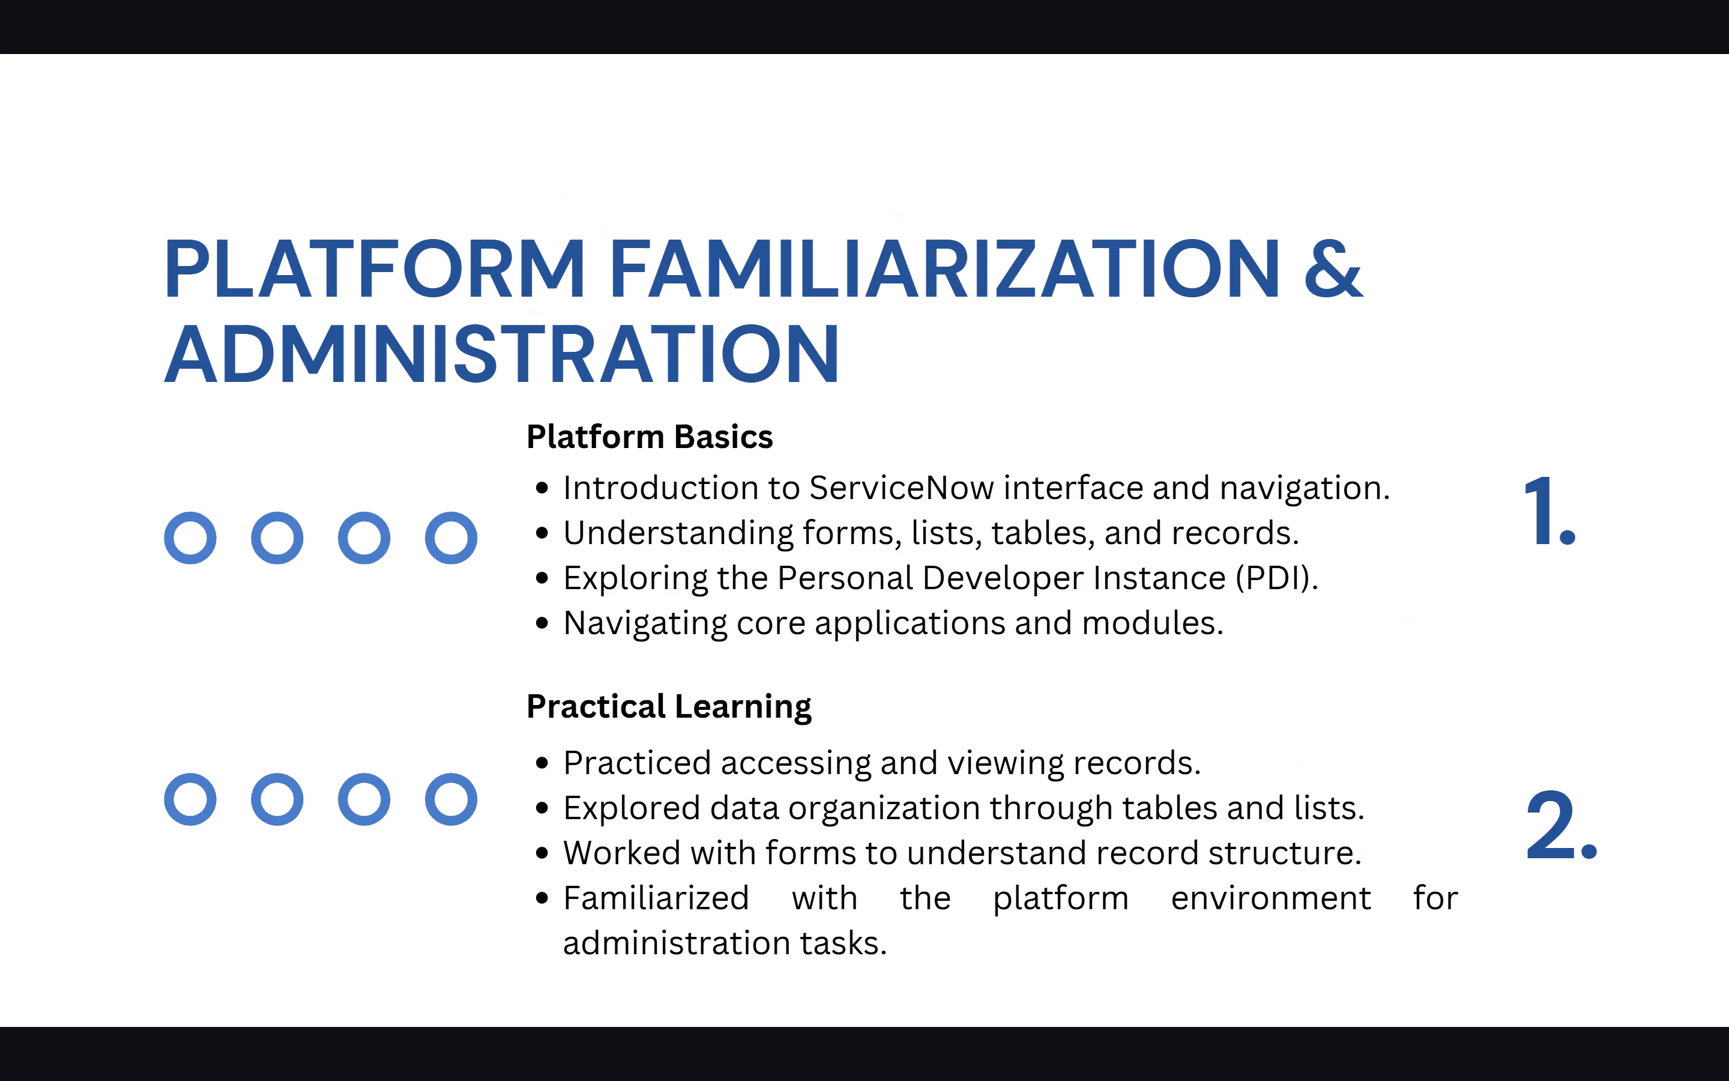
{"action": "key", "text": "Right"}
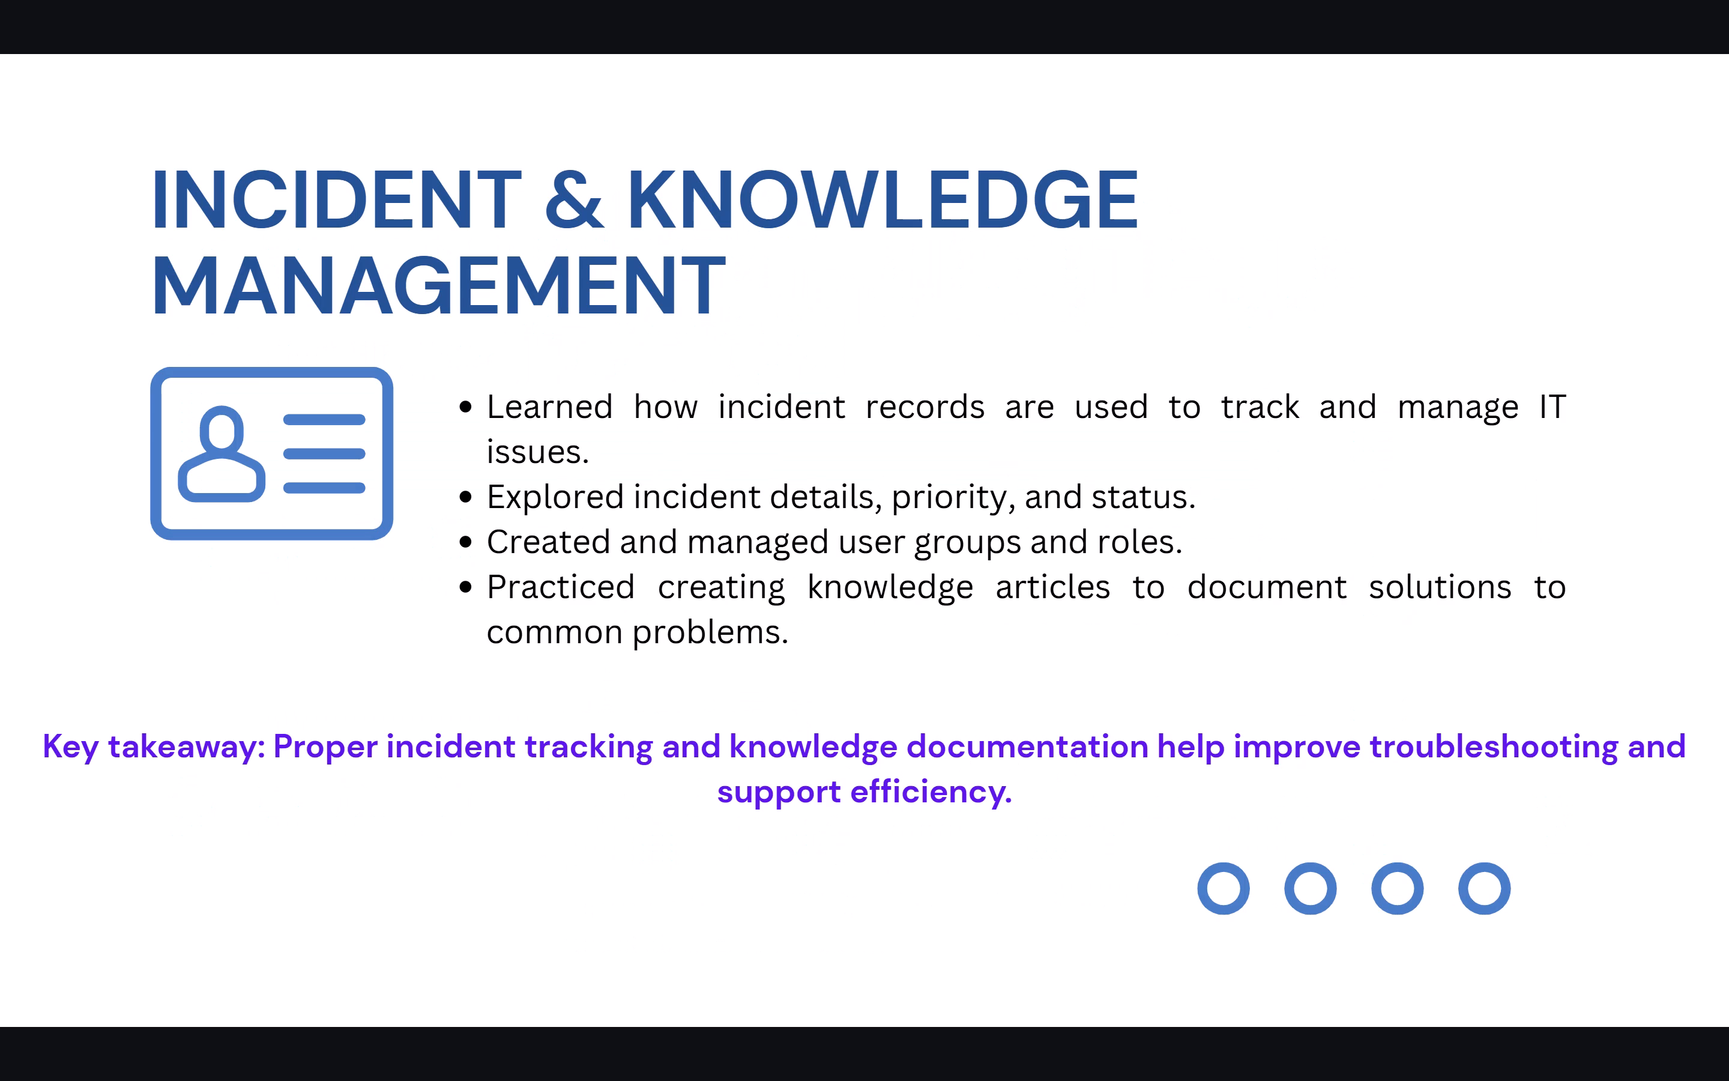
{"action": "key", "text": "Right"}
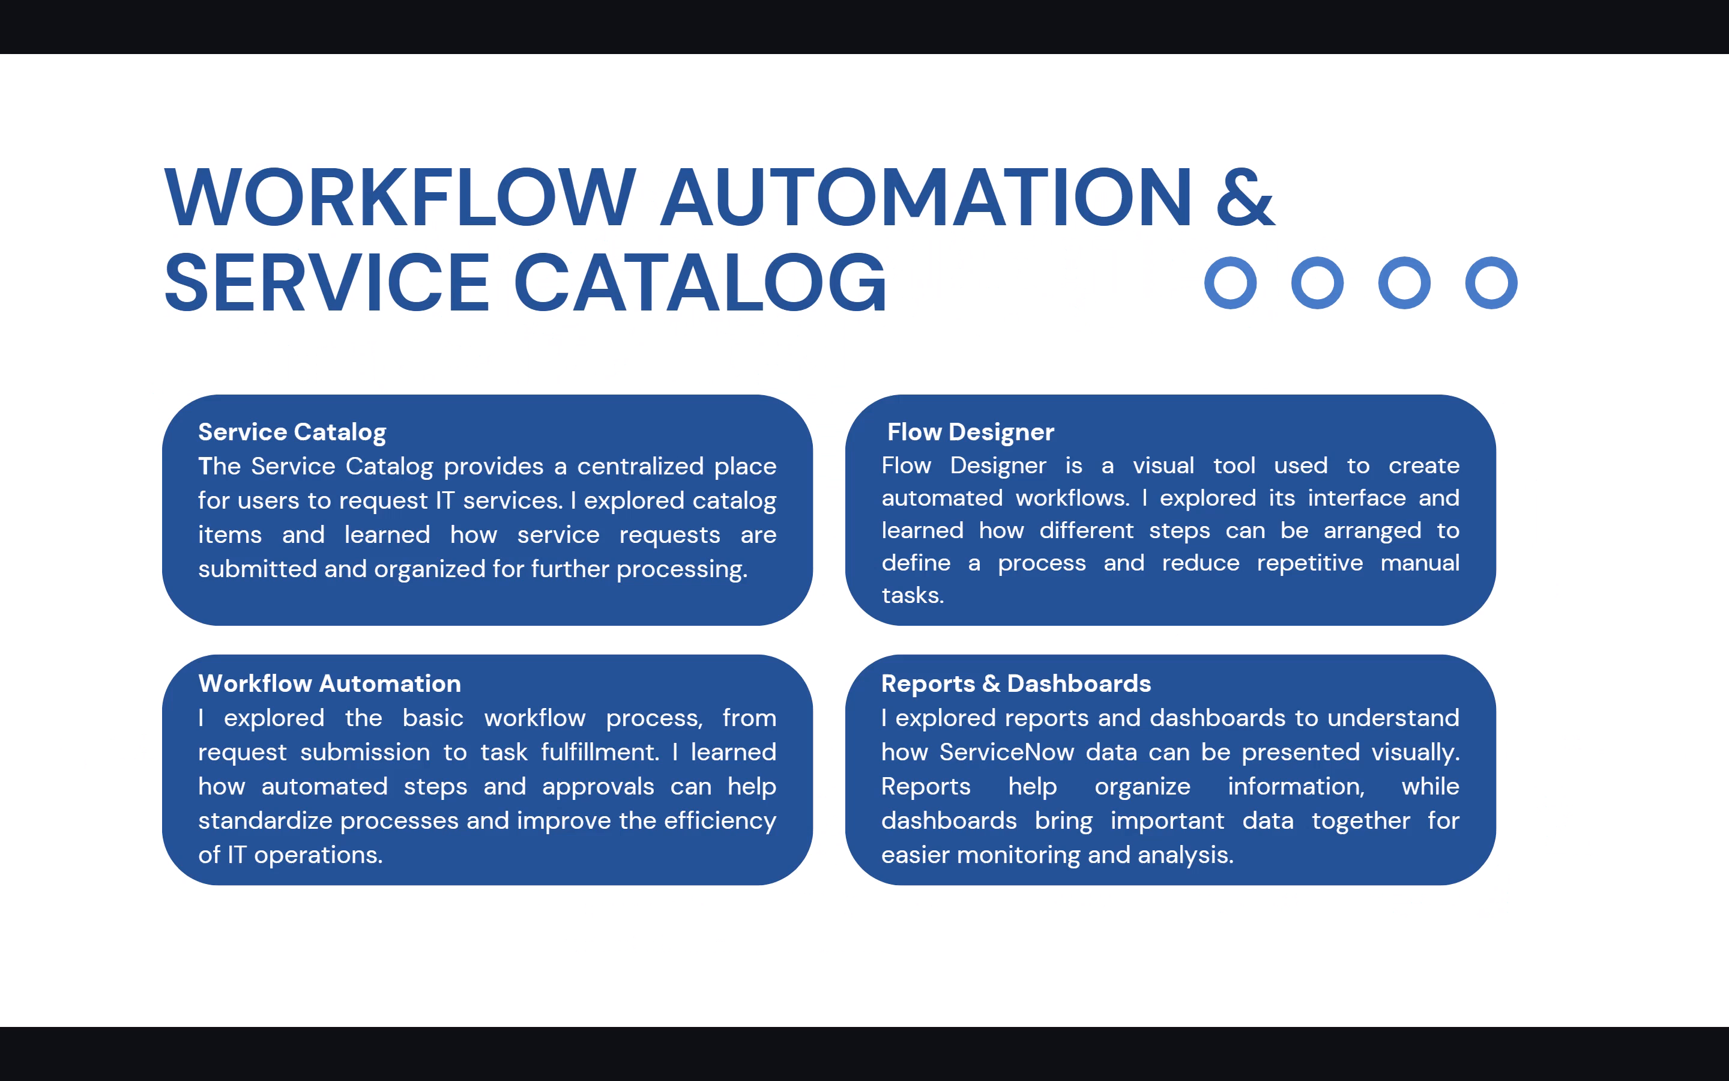
{"action": "key", "text": "Left"}
{"action": "key", "text": "Left"}
{"action": "key", "text": "Left"}
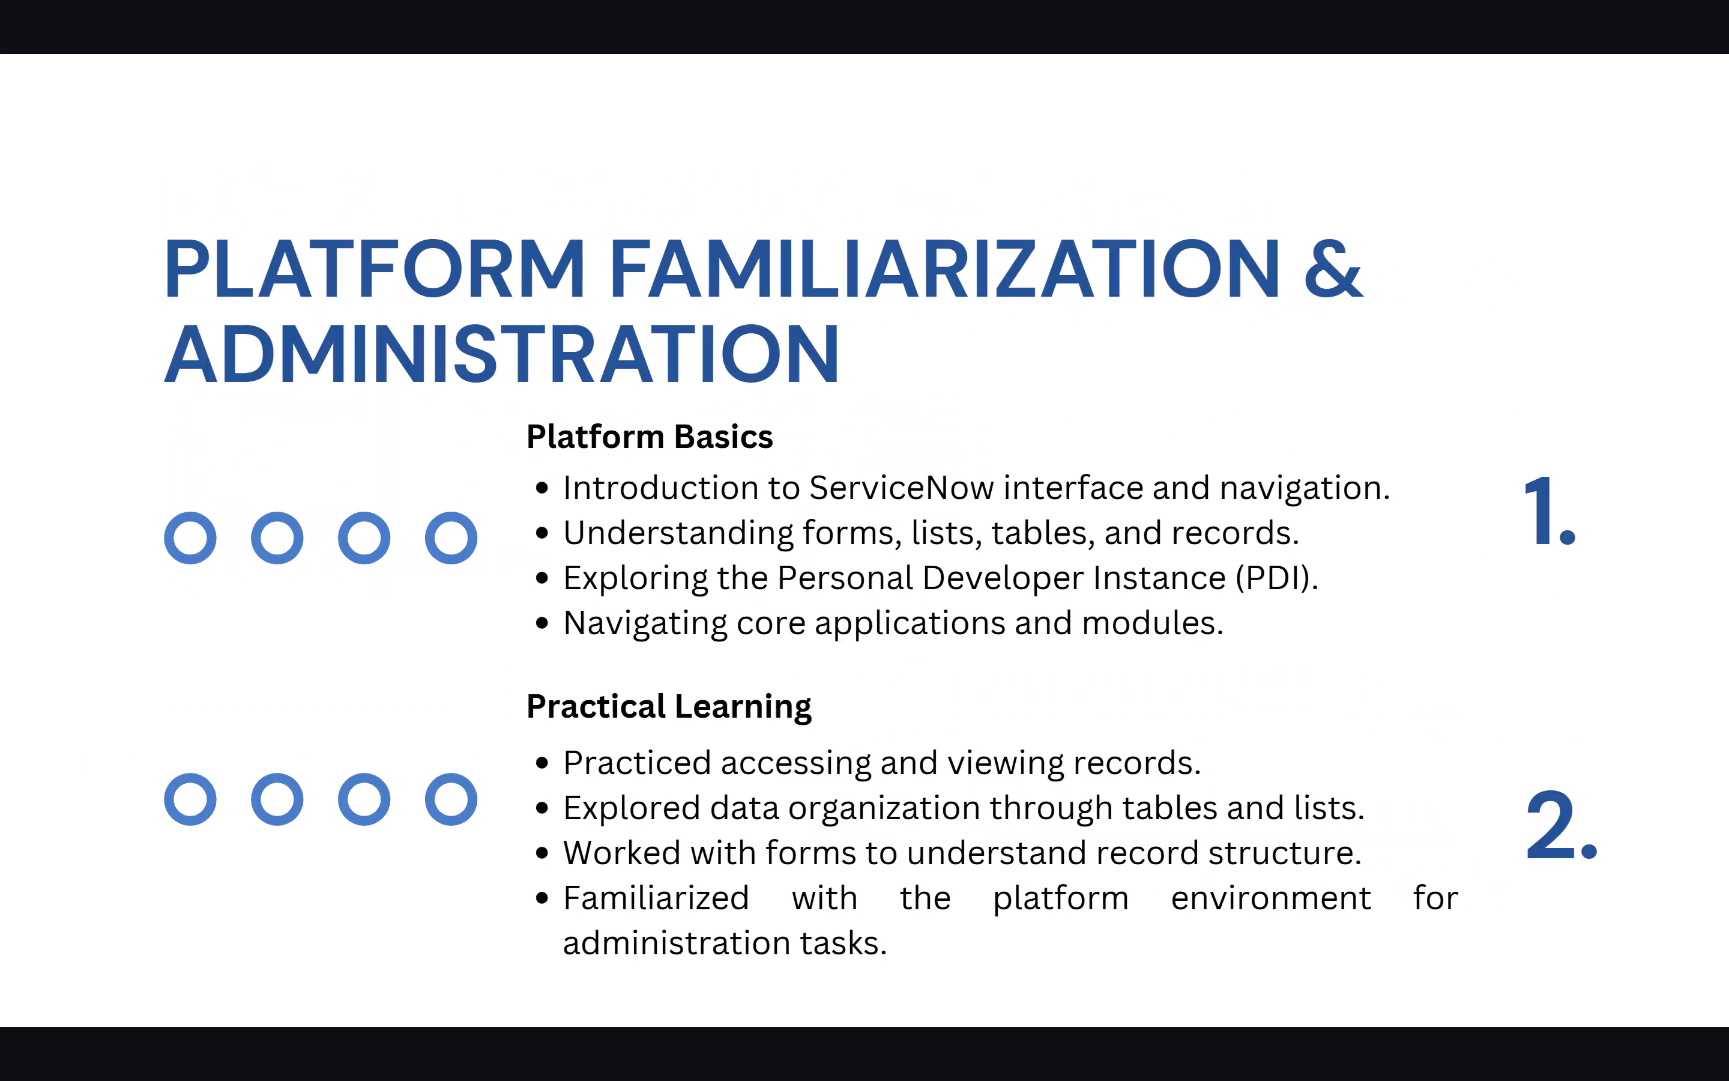
{"action": "key", "text": "Left"}
{"action": "key", "text": "Right"}
{"action": "key", "text": "Right"}
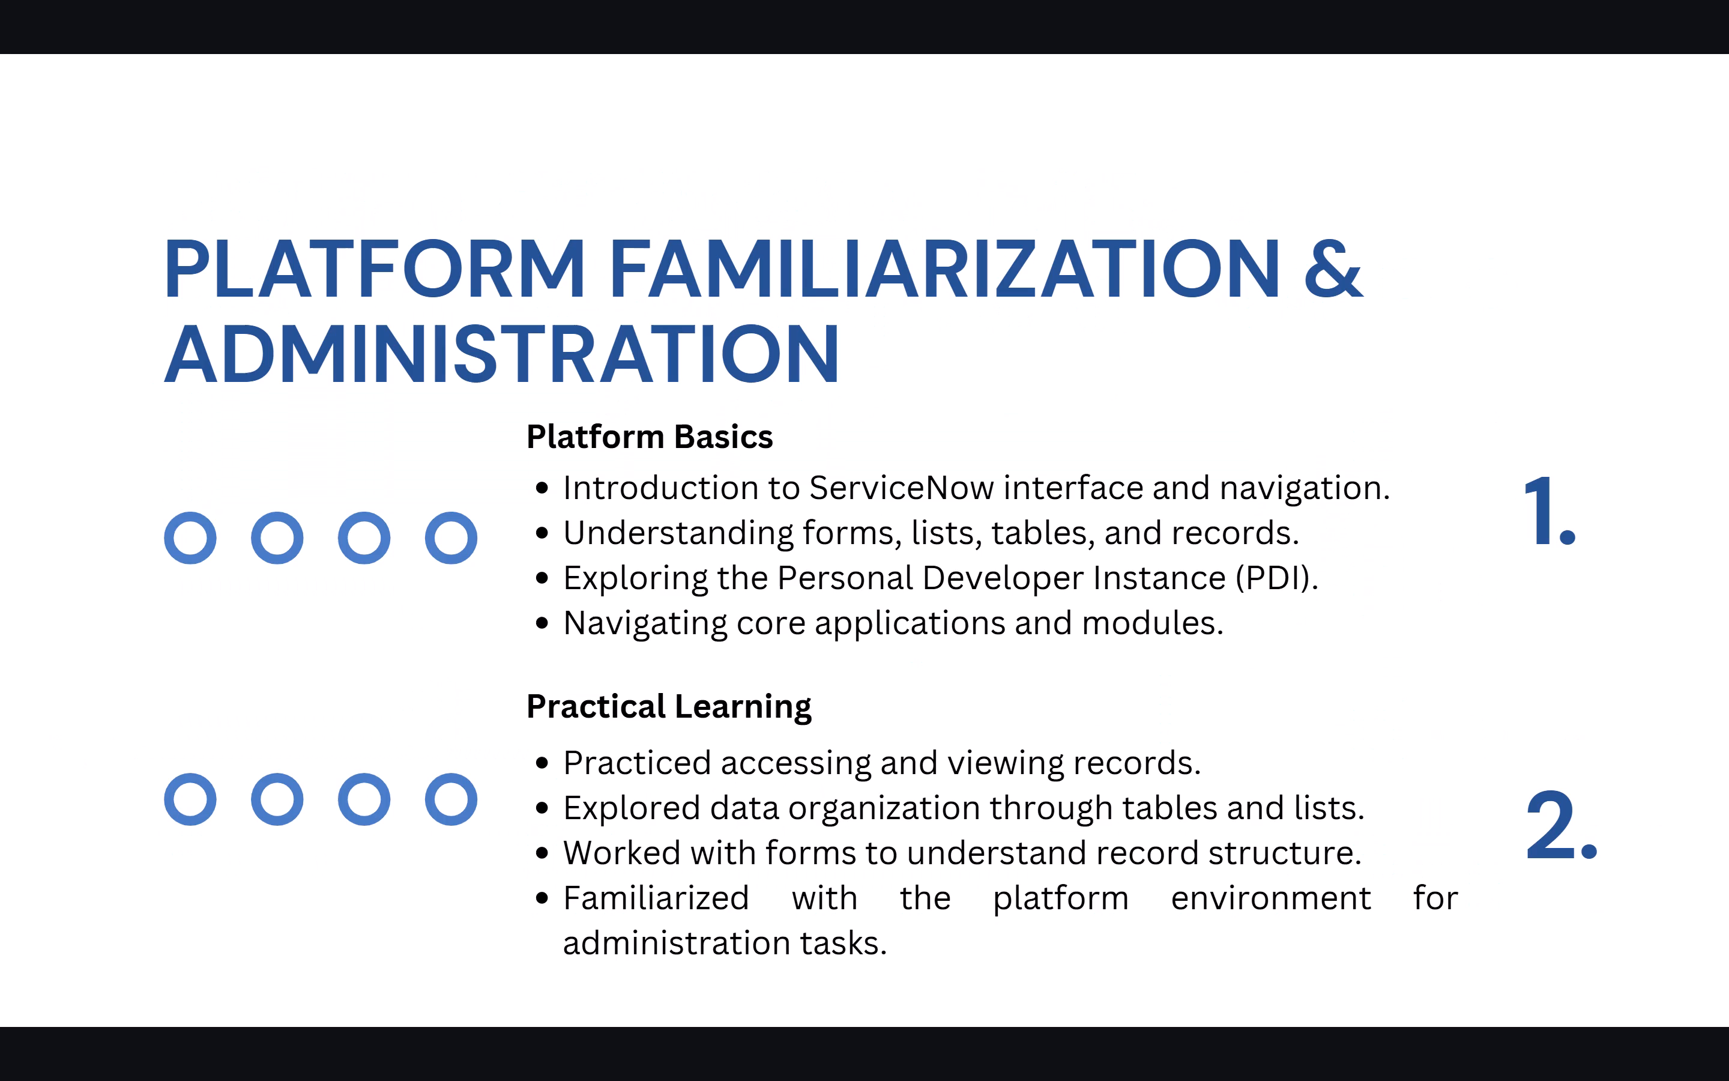
{"action": "key", "text": "Right"}
{"action": "key", "text": "Right"}
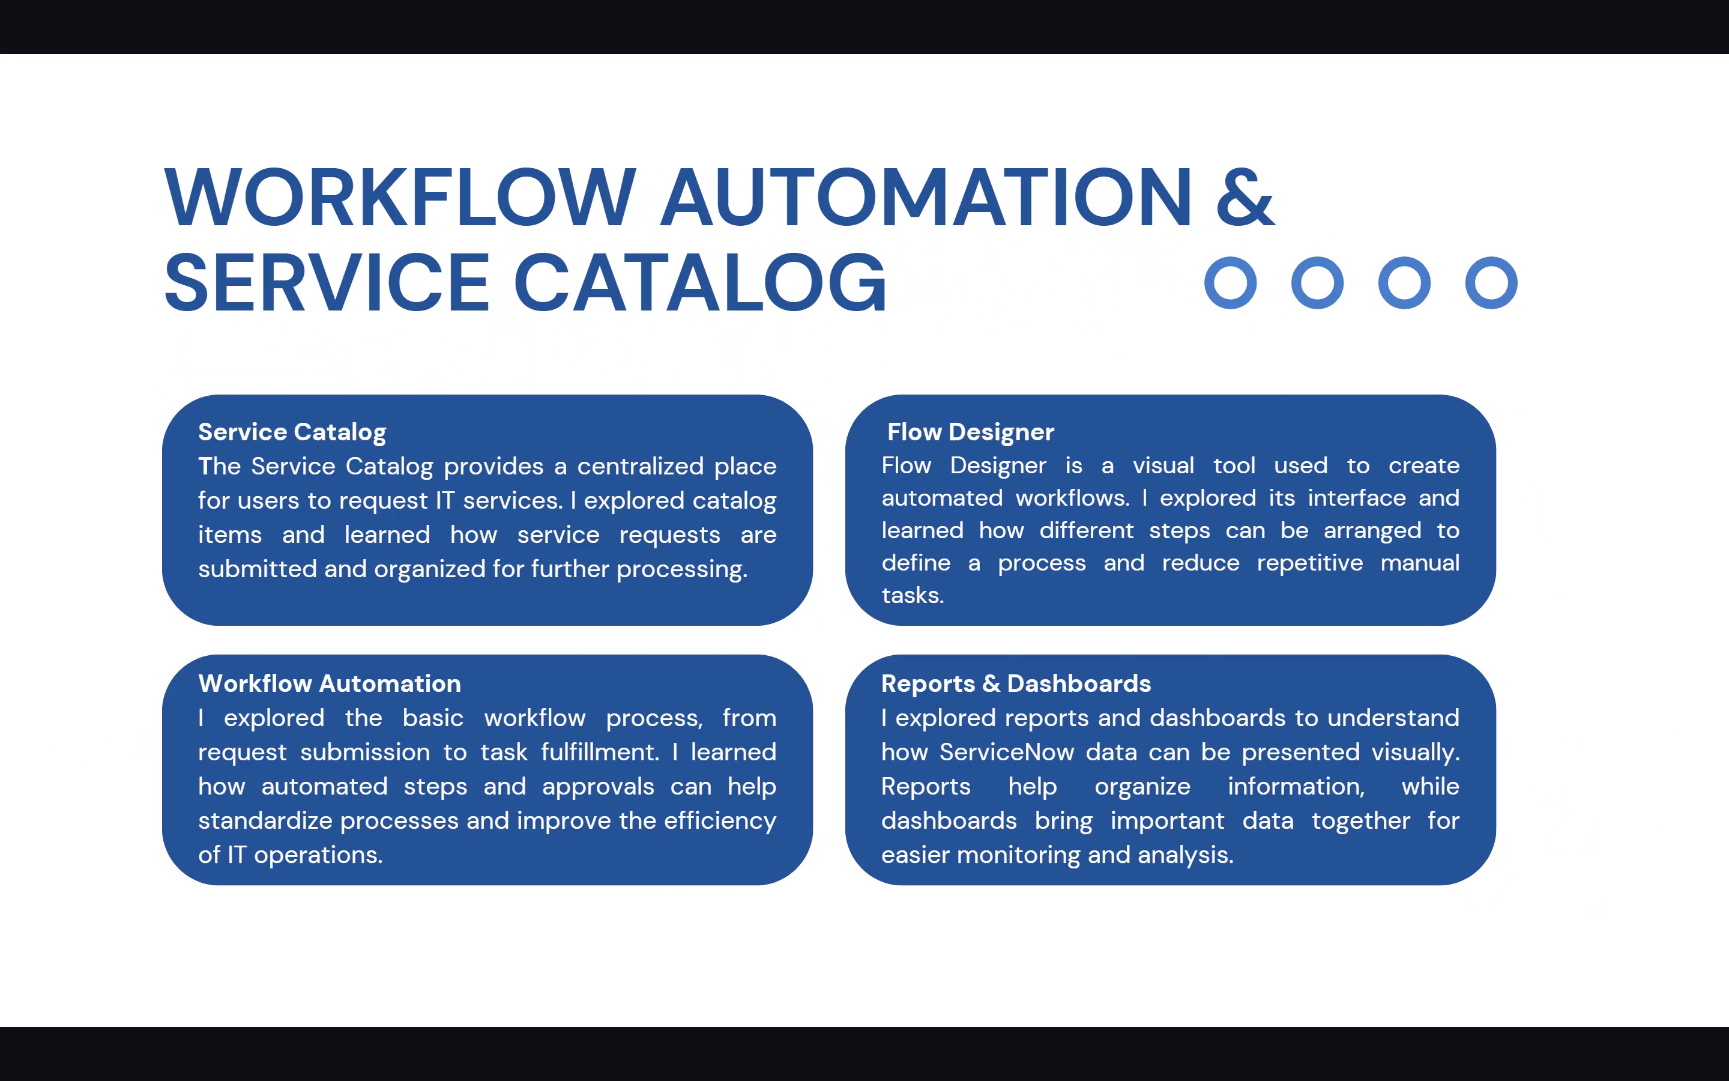
{"action": "key", "text": "Right"}
{"action": "key", "text": "Right"}
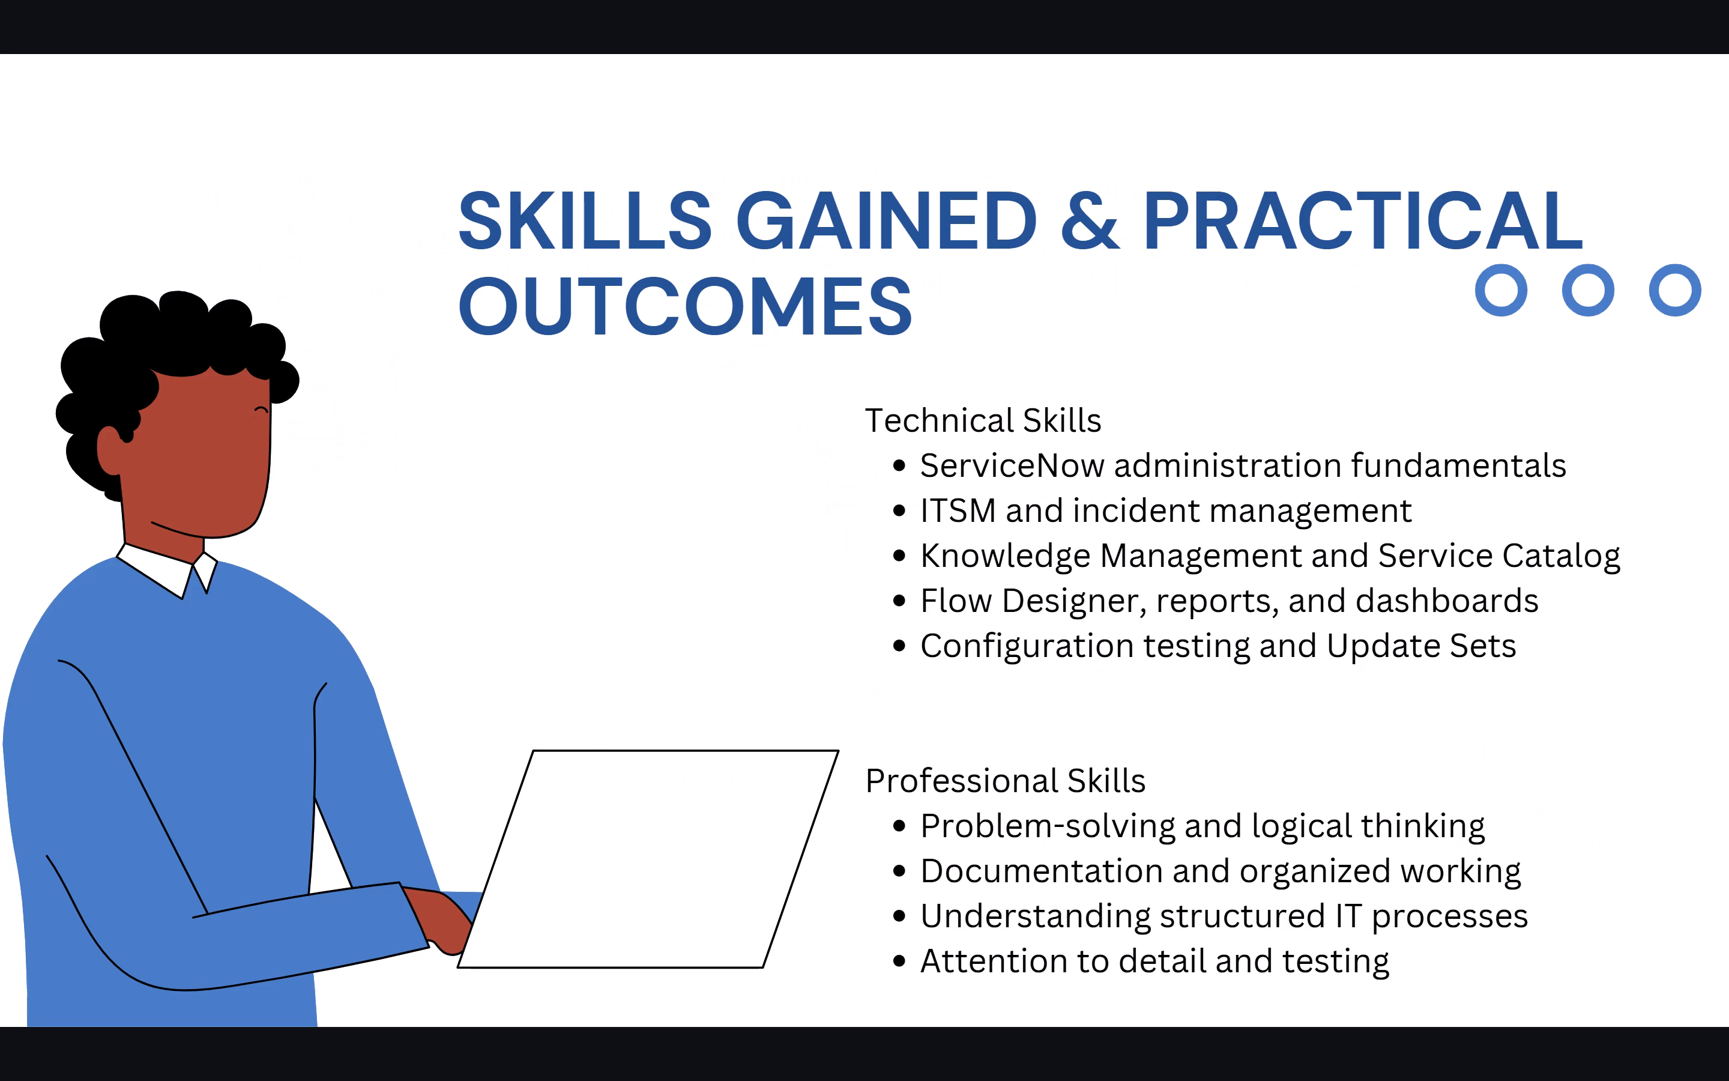
End the full-screen review at the Skills Gained & Practical Outcomes slide and return to editing.
{"action": "key", "text": "Right"}
{"action": "key", "text": "Escape"}
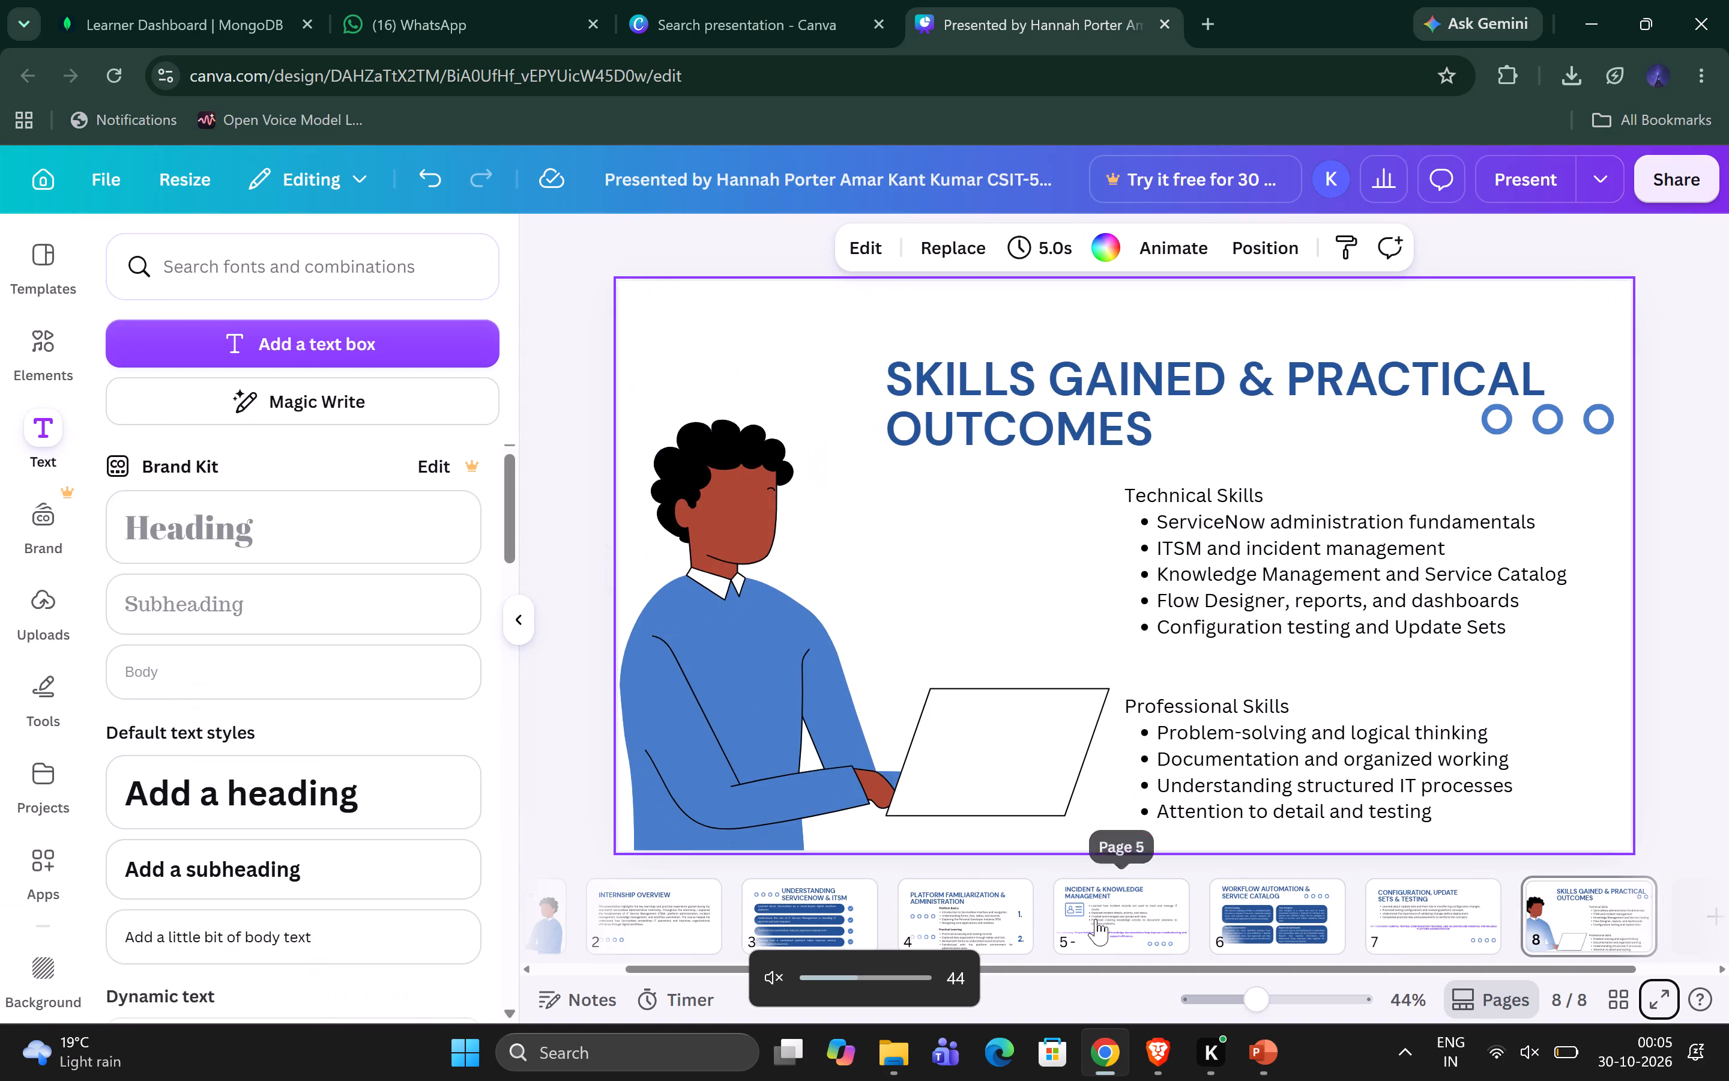
Undo the last move of the four-circle row on the Configuration, Update Sets & Testing slide.
{"action": "left_click", "coordinate": [1375, 908]}
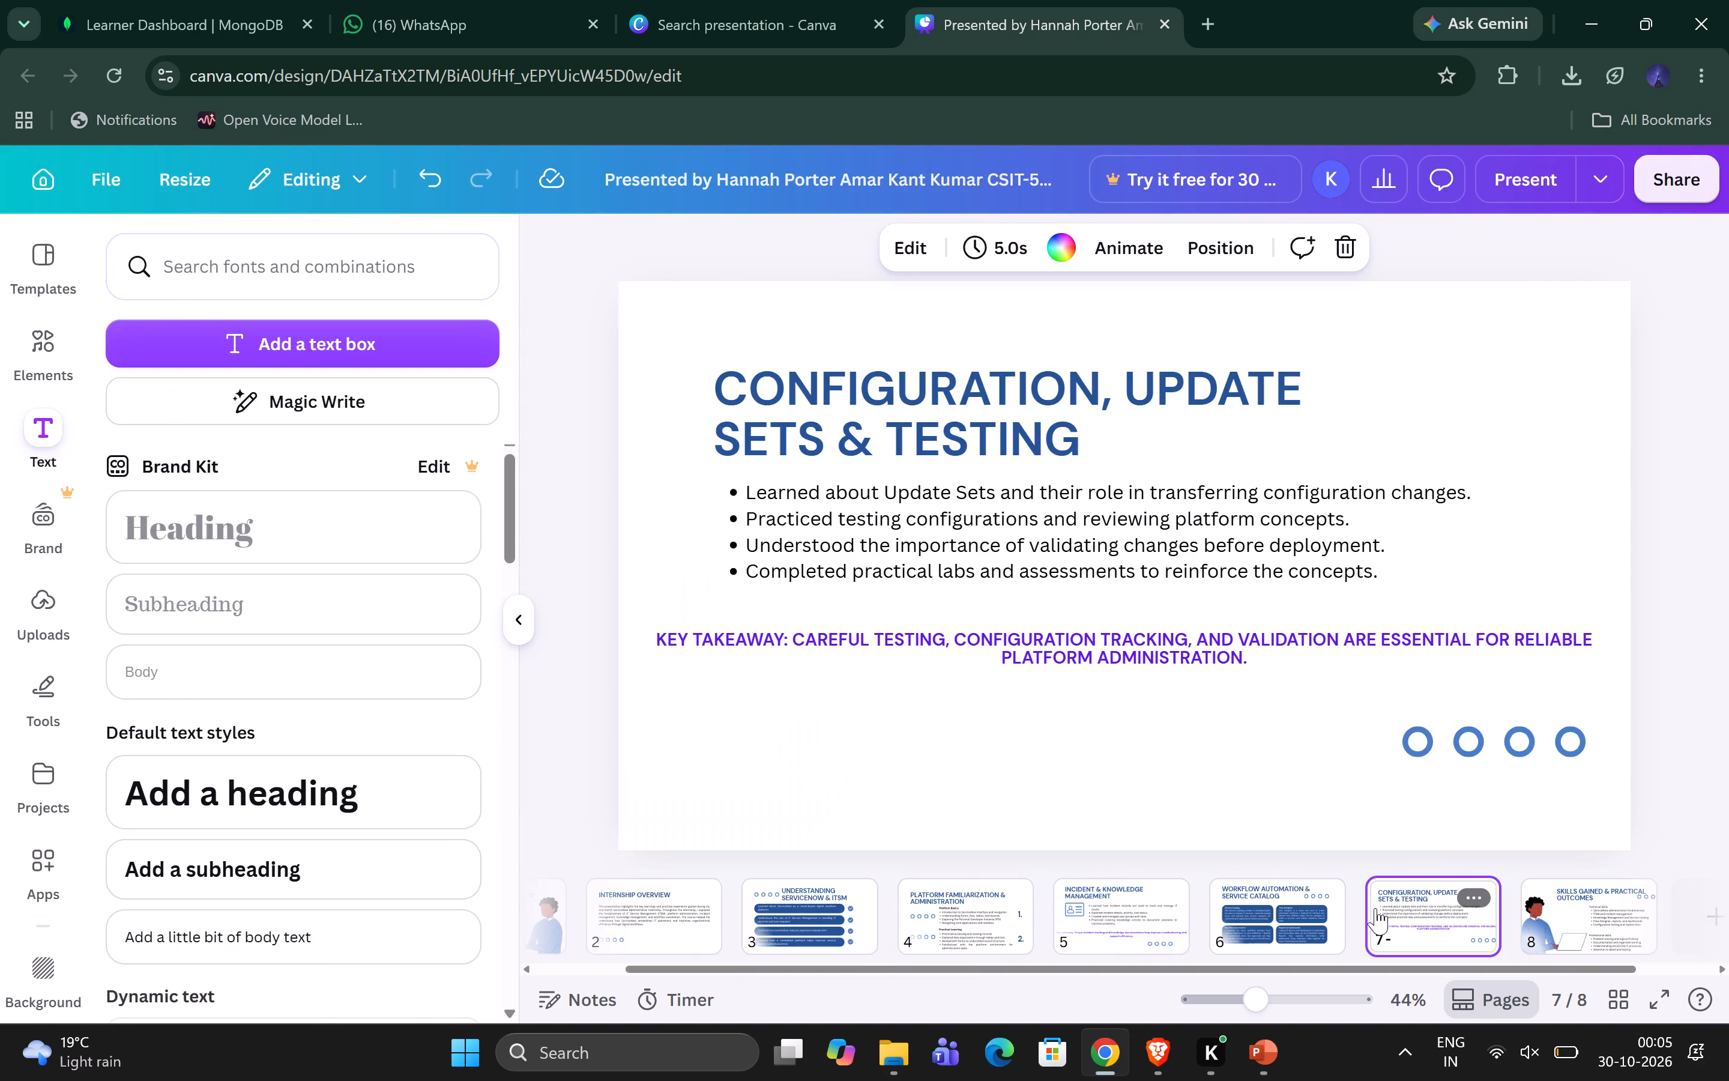
{"action": "key", "text": "ctrl+z"}
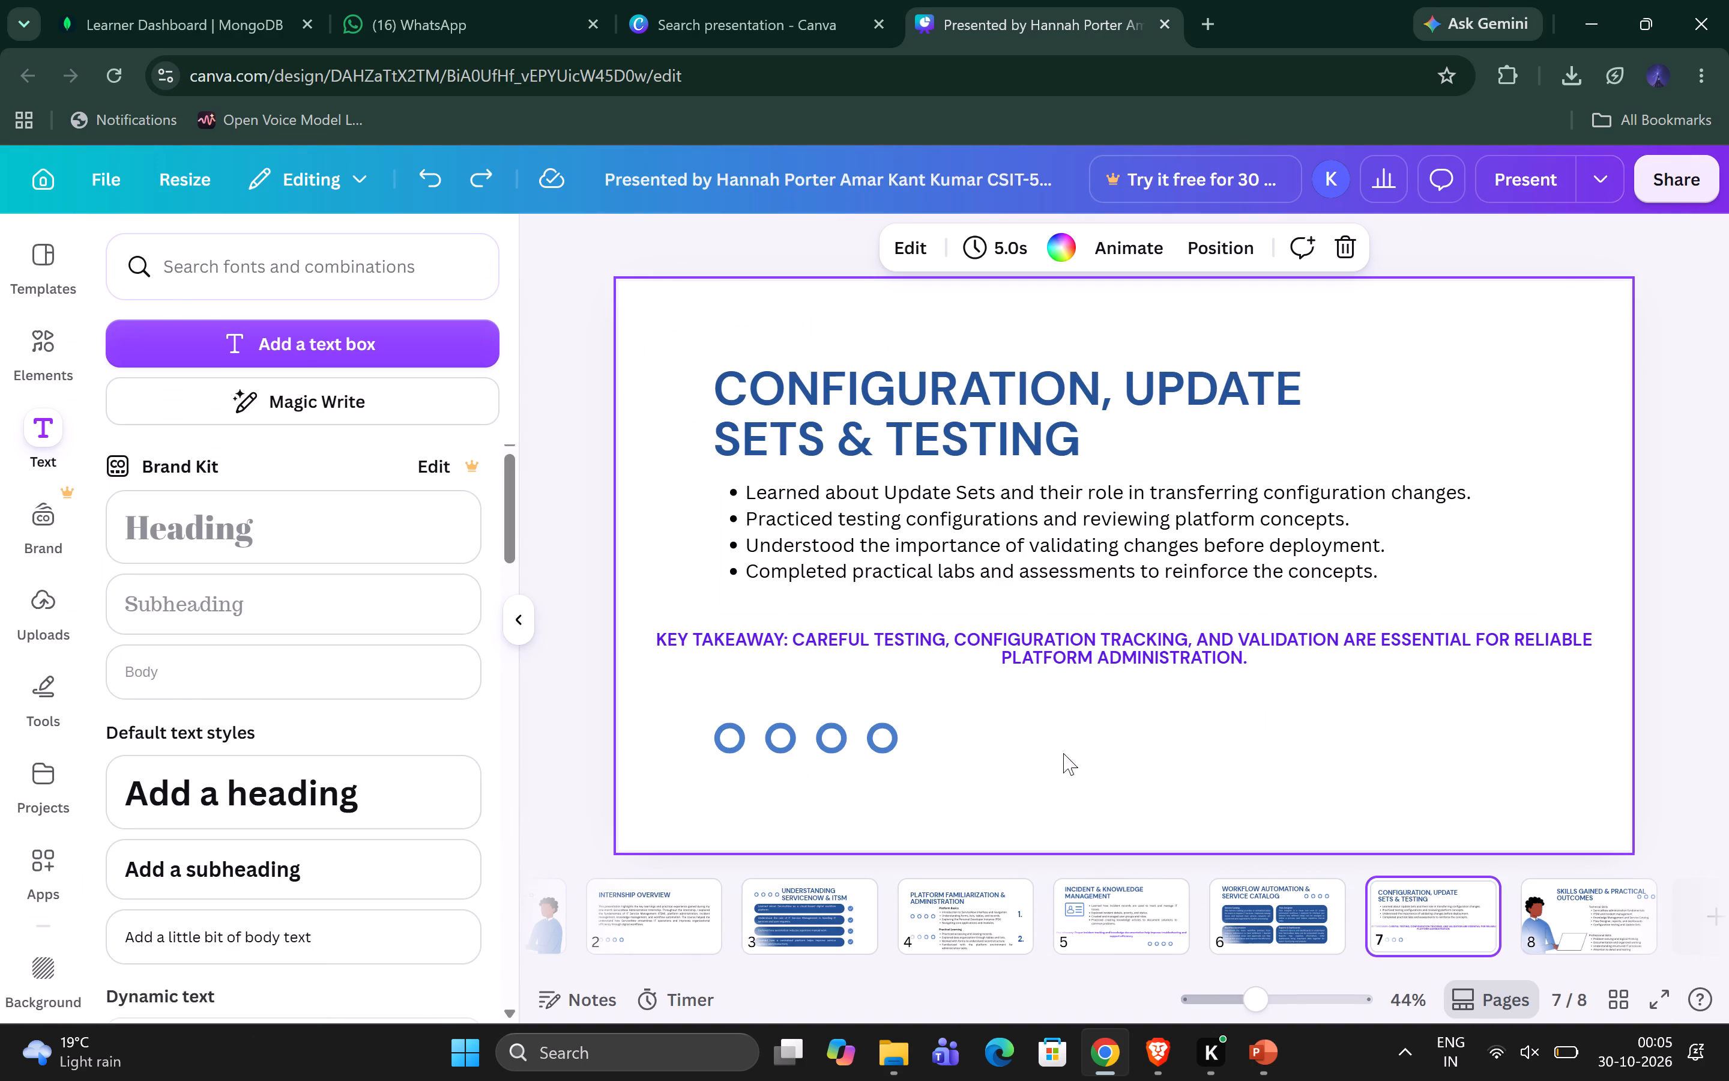
Add the template's Company Profile layout as a new page after the Skills Gained & Practical Outcomes slide.
{"action": "left_click", "coordinate": [1580, 902]}
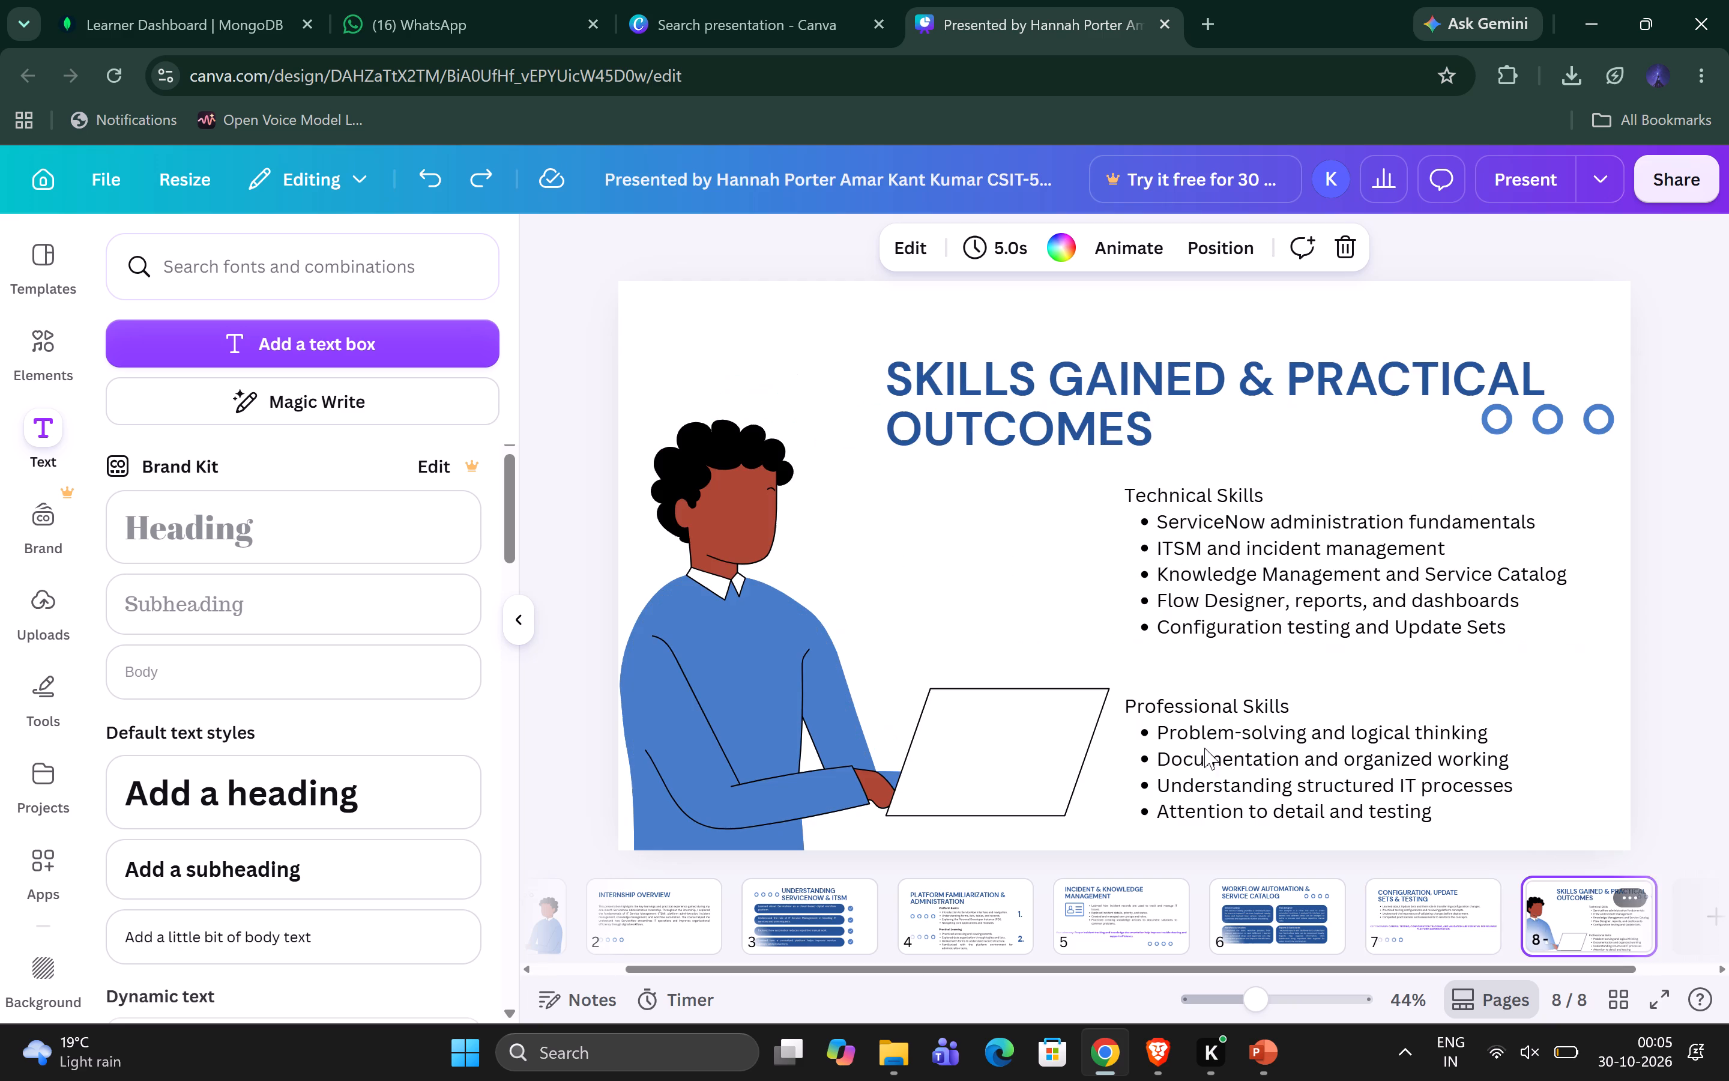
{"action": "left_click", "coordinate": [25, 299]}
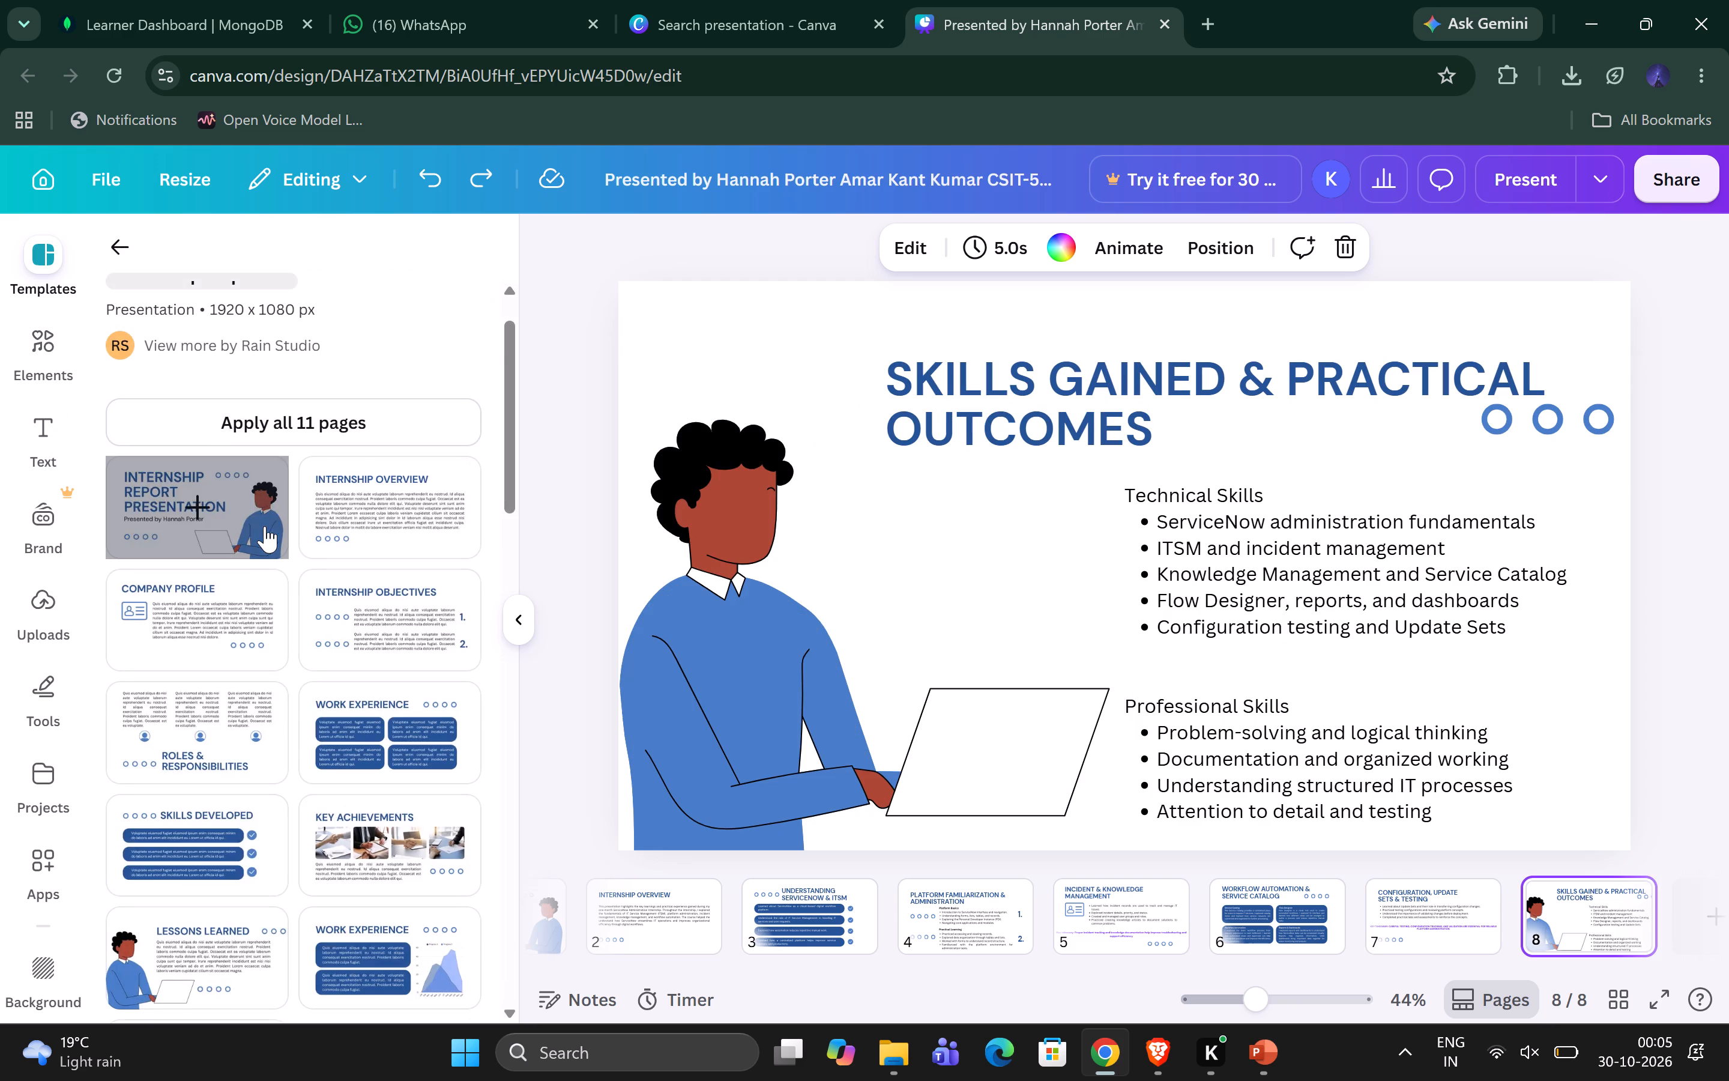
{"action": "scroll", "coordinate": [265, 526], "scroll_direction": "down", "scroll_amount": 2}
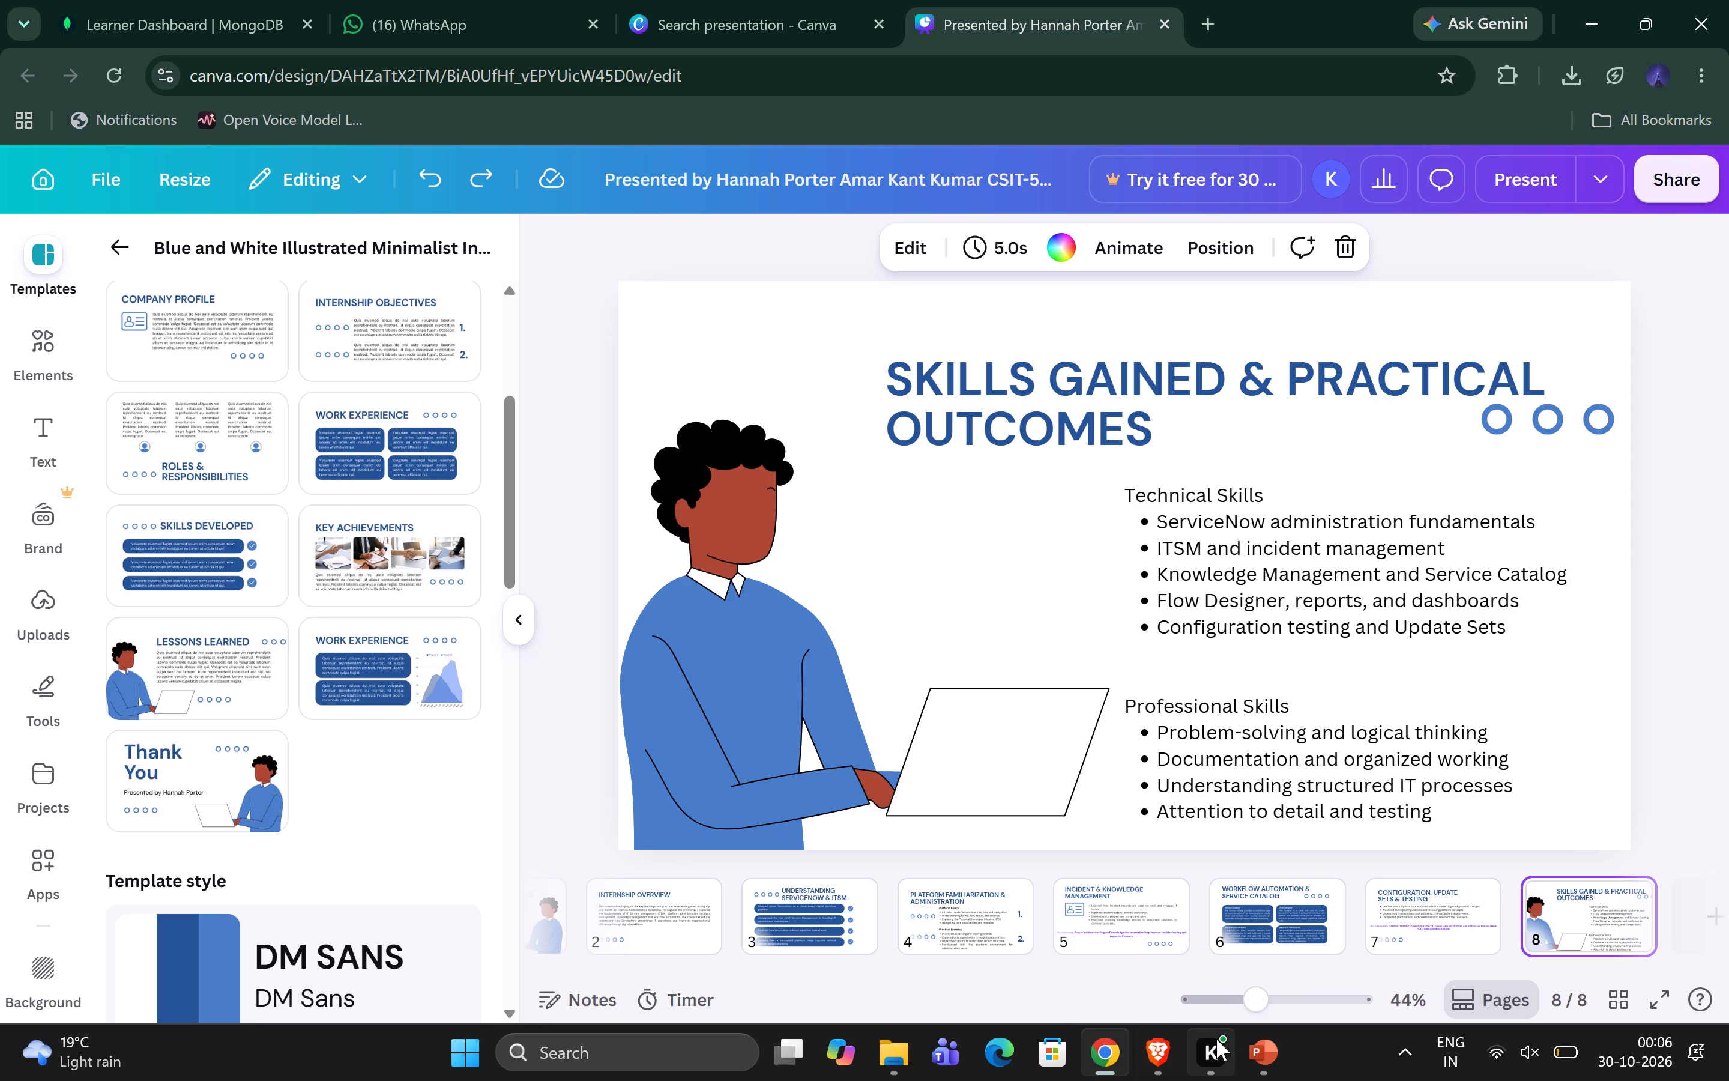
{"action": "scroll", "coordinate": [241, 522], "scroll_direction": "right", "scroll_amount": 1}
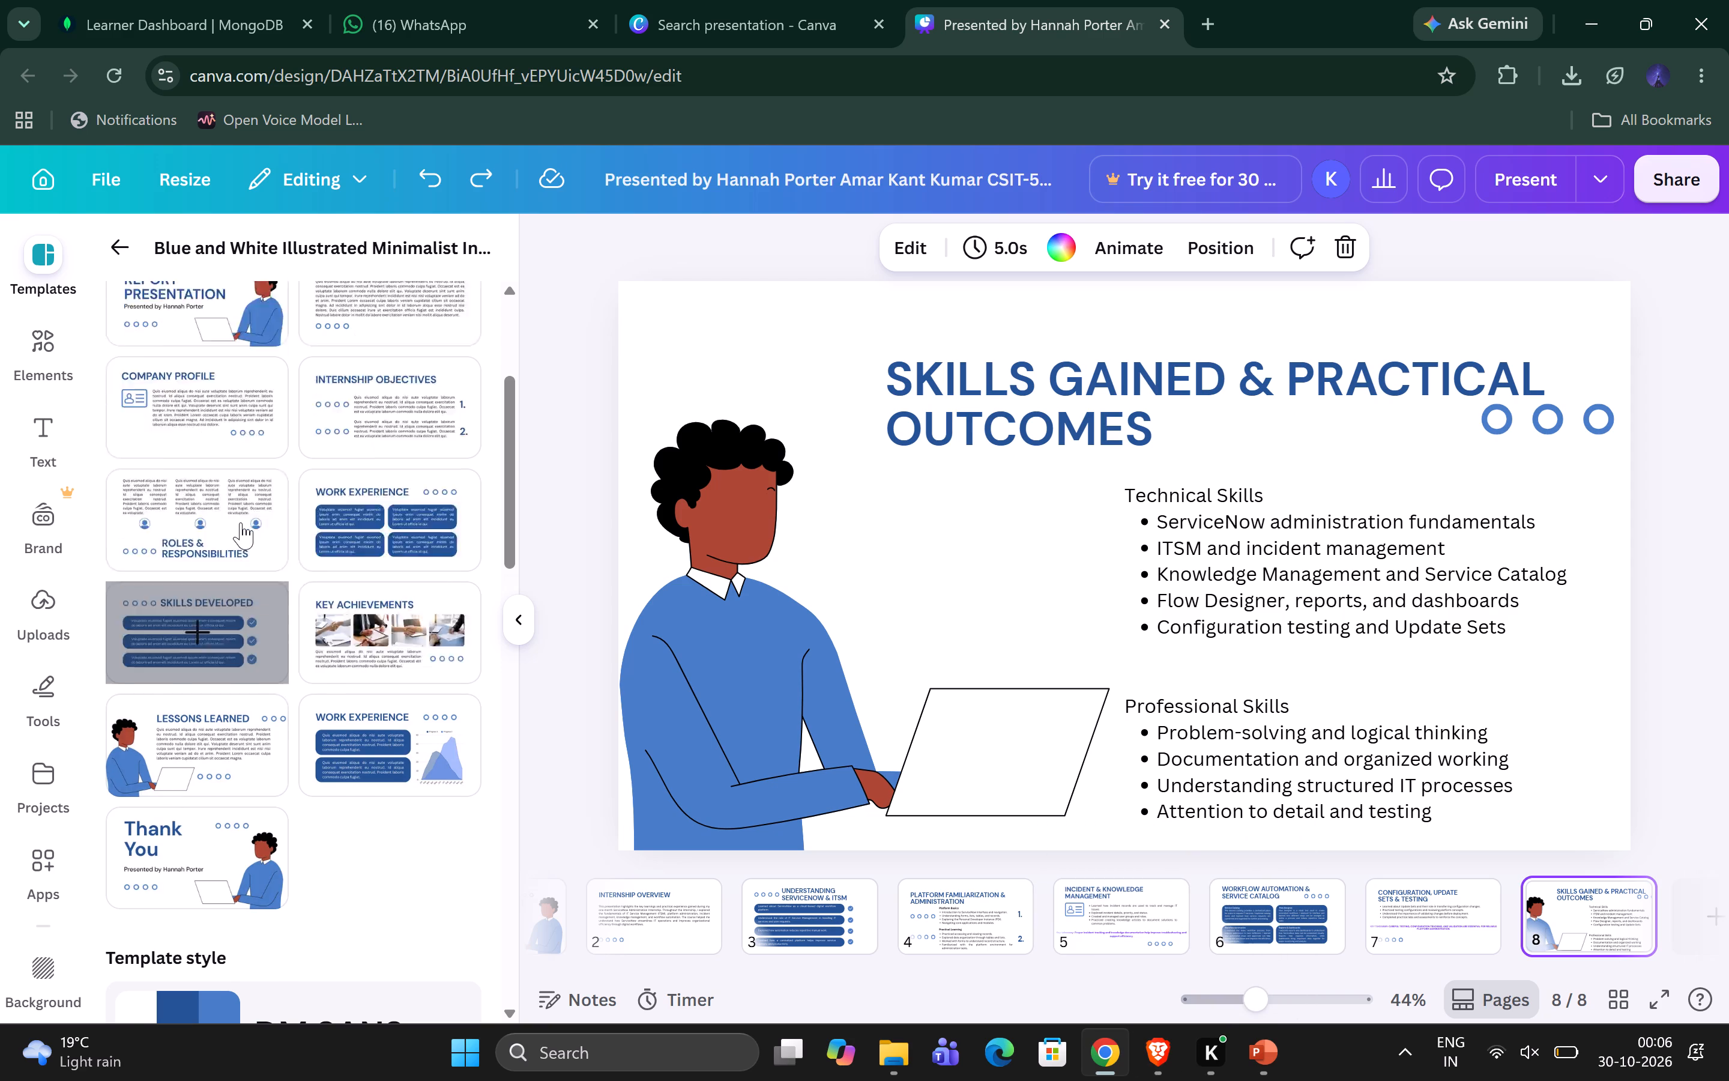
{"action": "scroll", "coordinate": [241, 522], "scroll_direction": "right", "scroll_amount": 1}
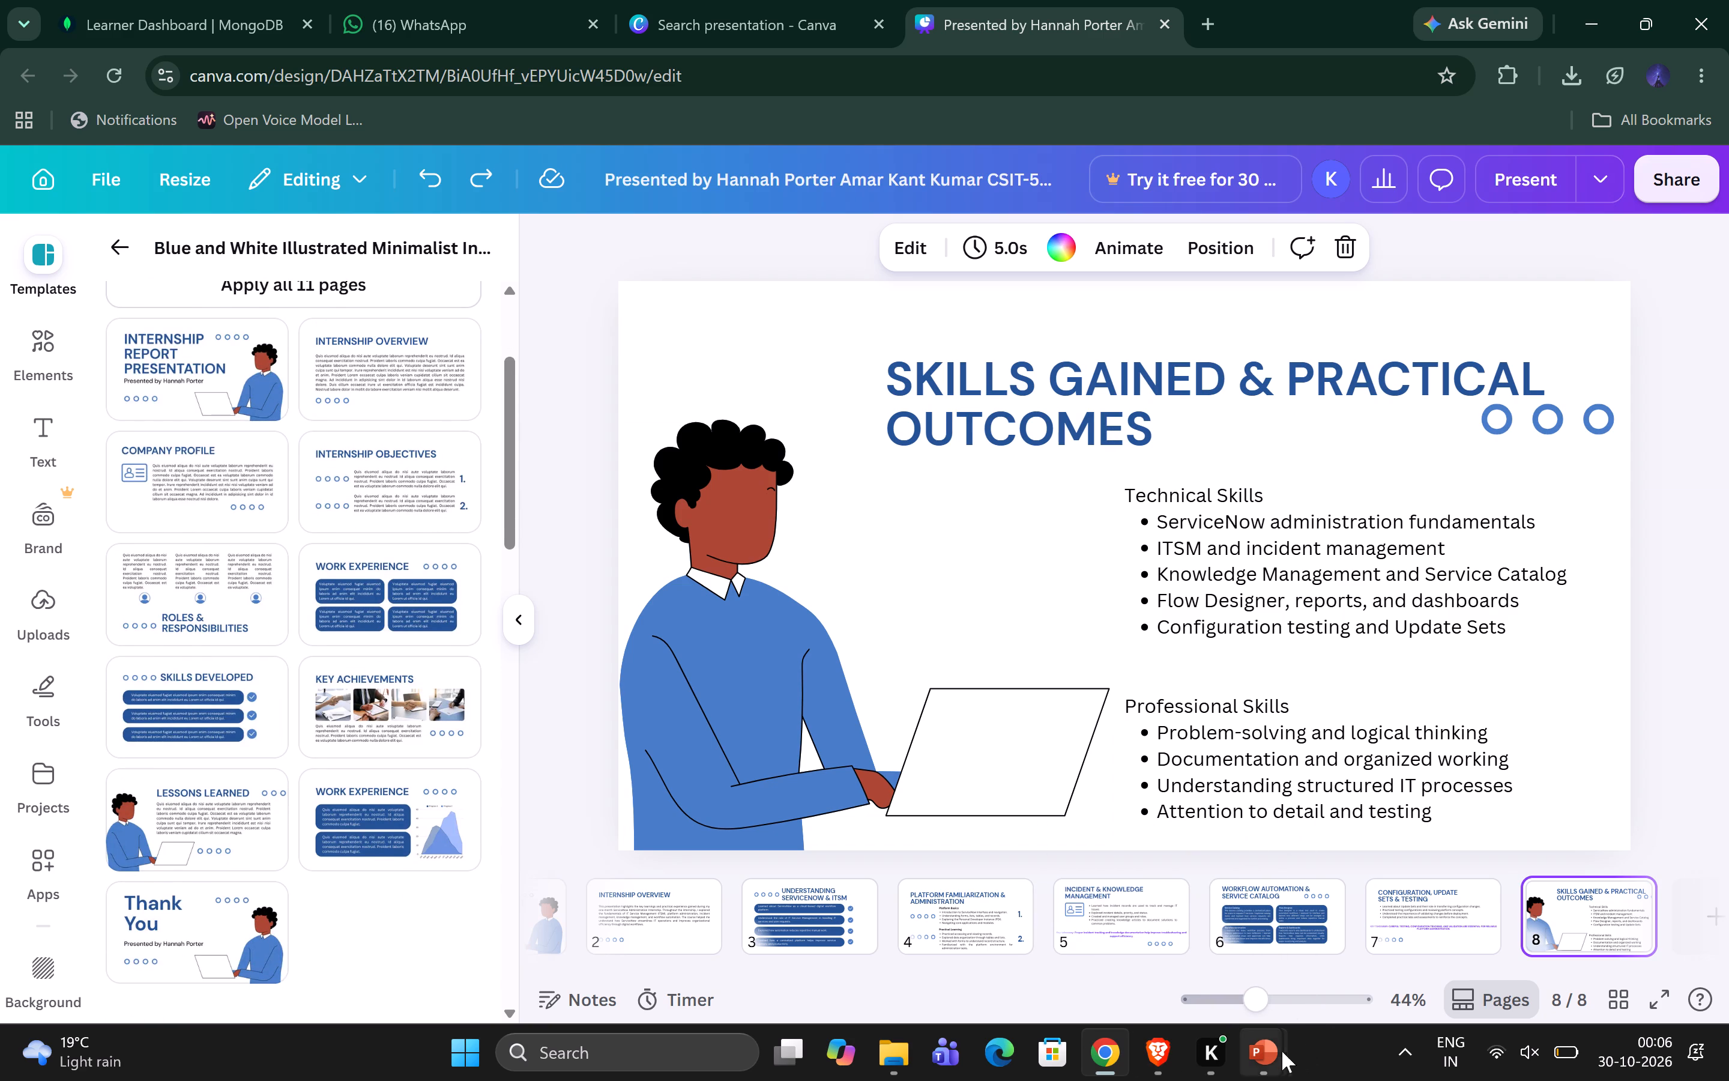
{"action": "left_click", "coordinate": [1277, 1047]}
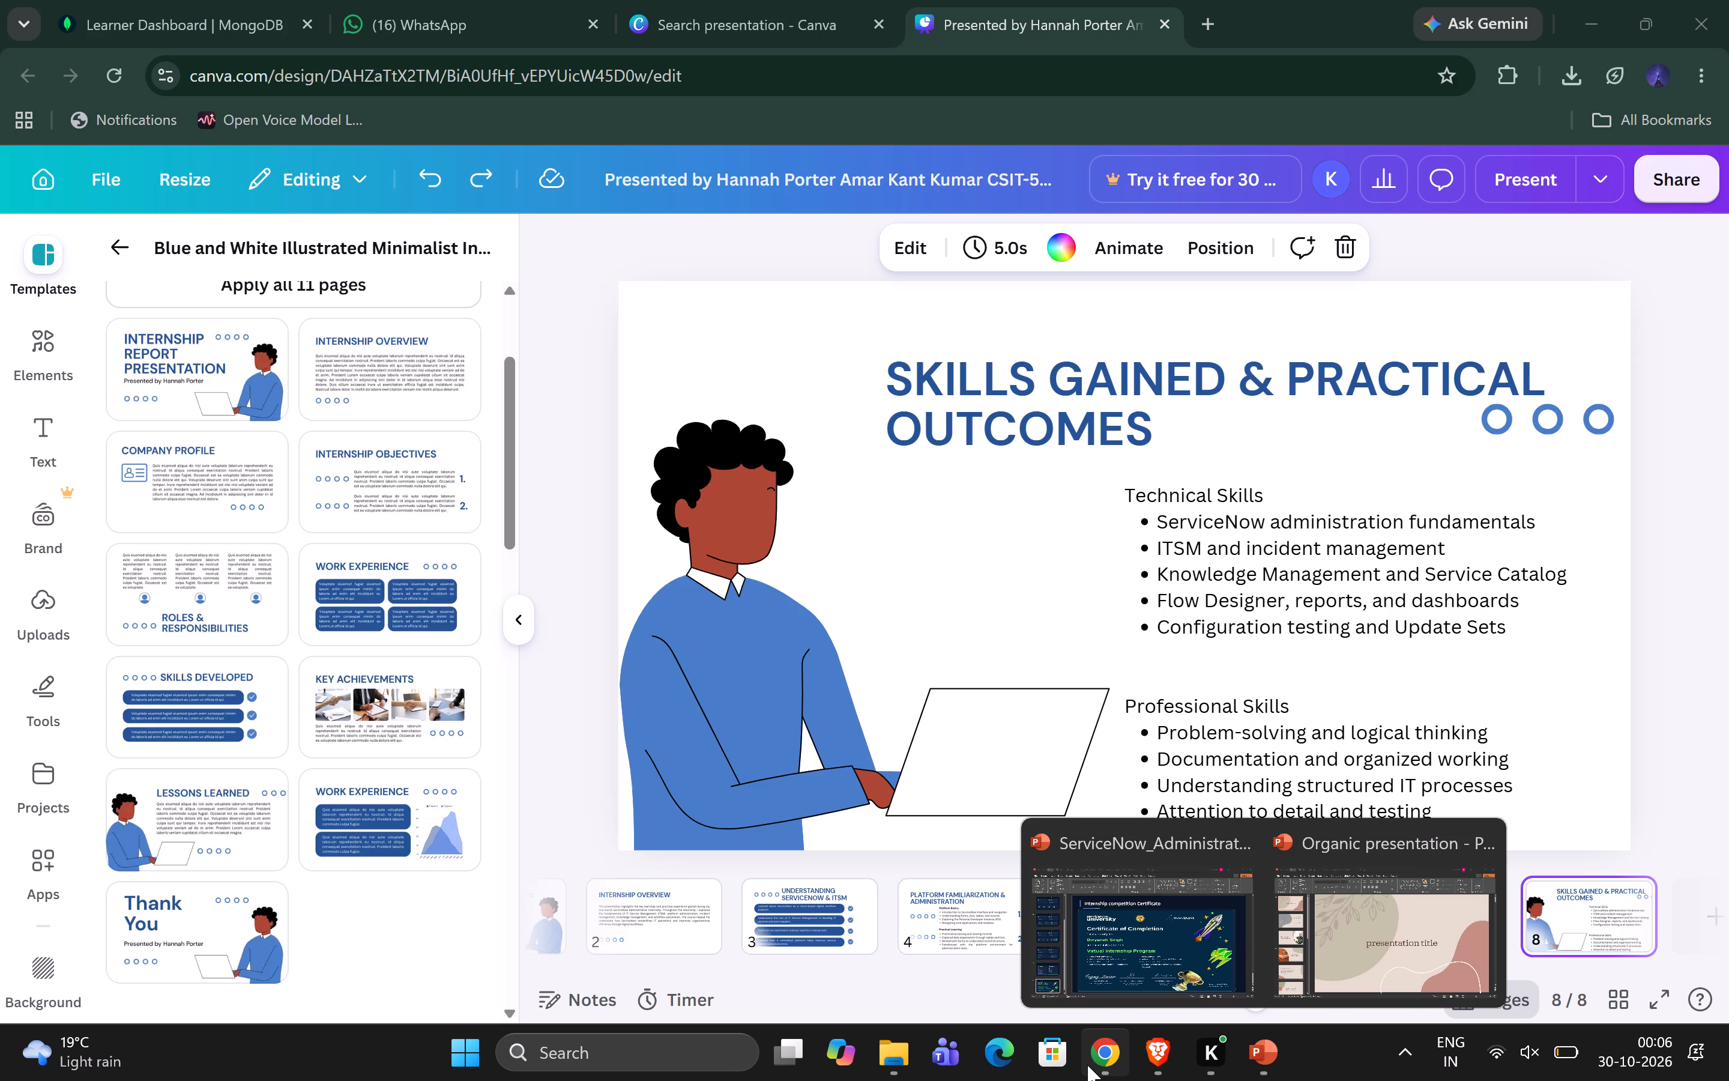
{"action": "left_click", "coordinate": [1087, 1065]}
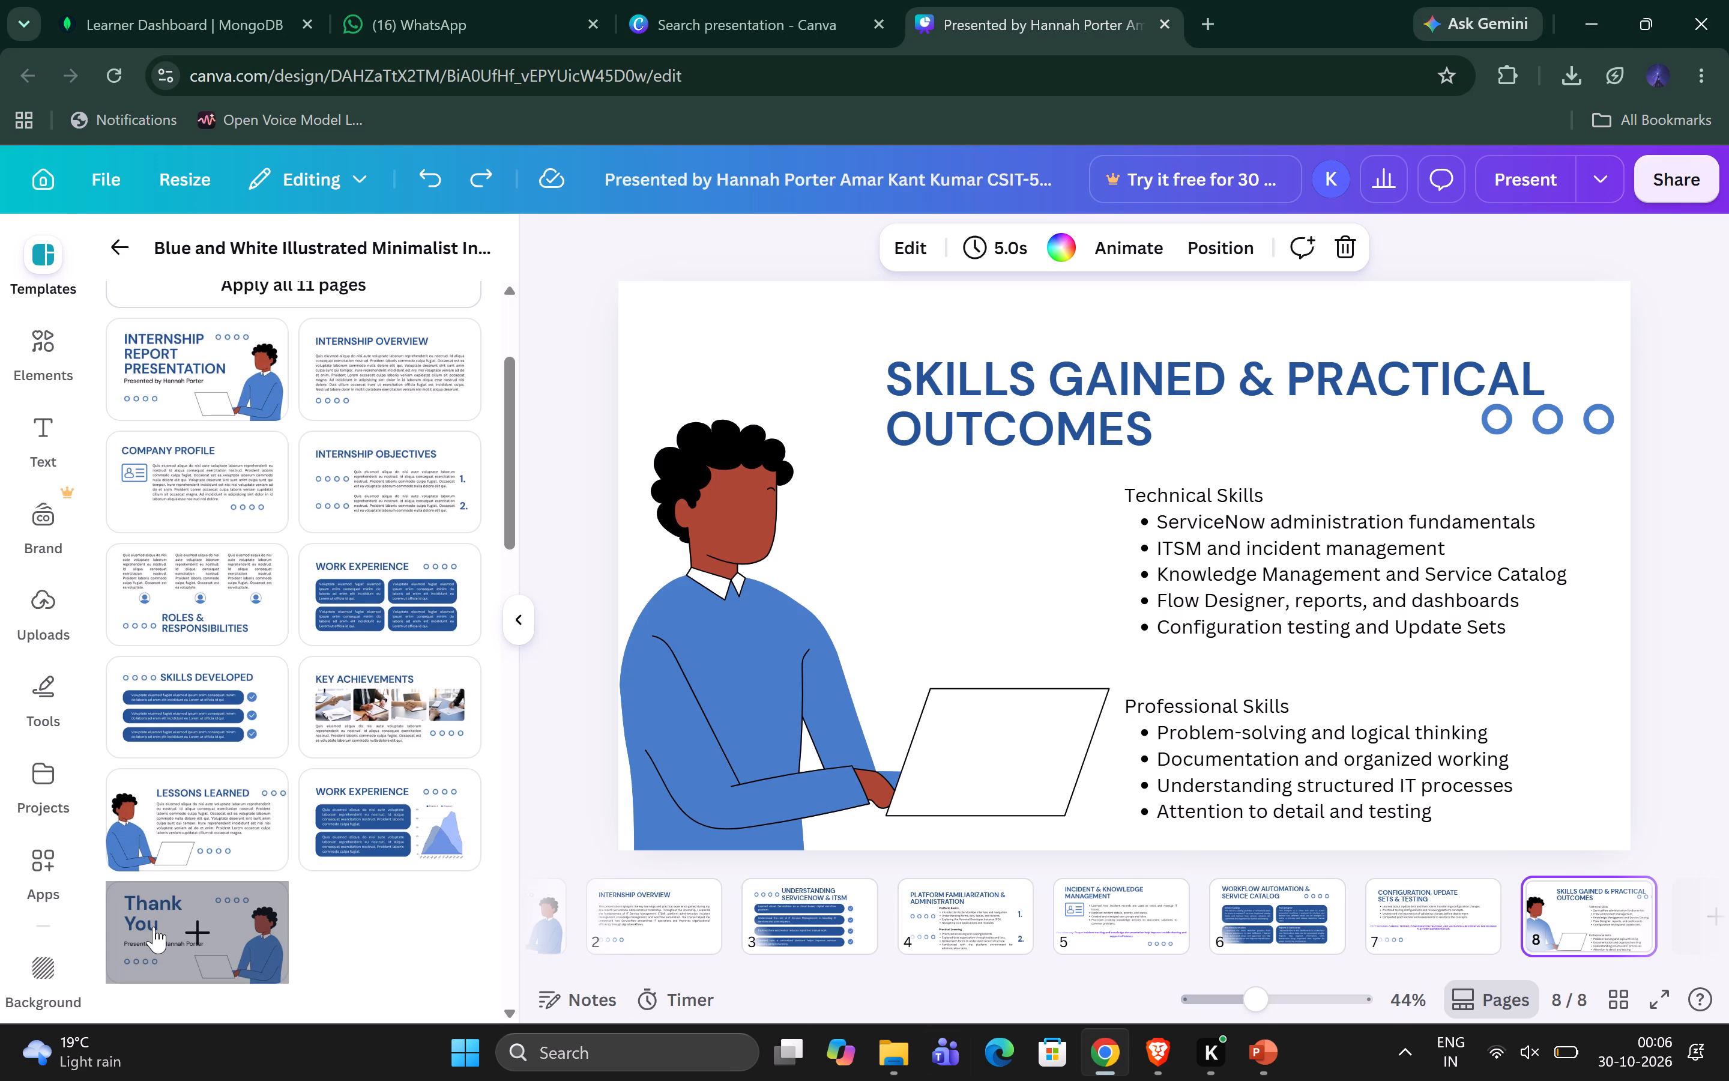
{"action": "left_click", "coordinate": [147, 515]}
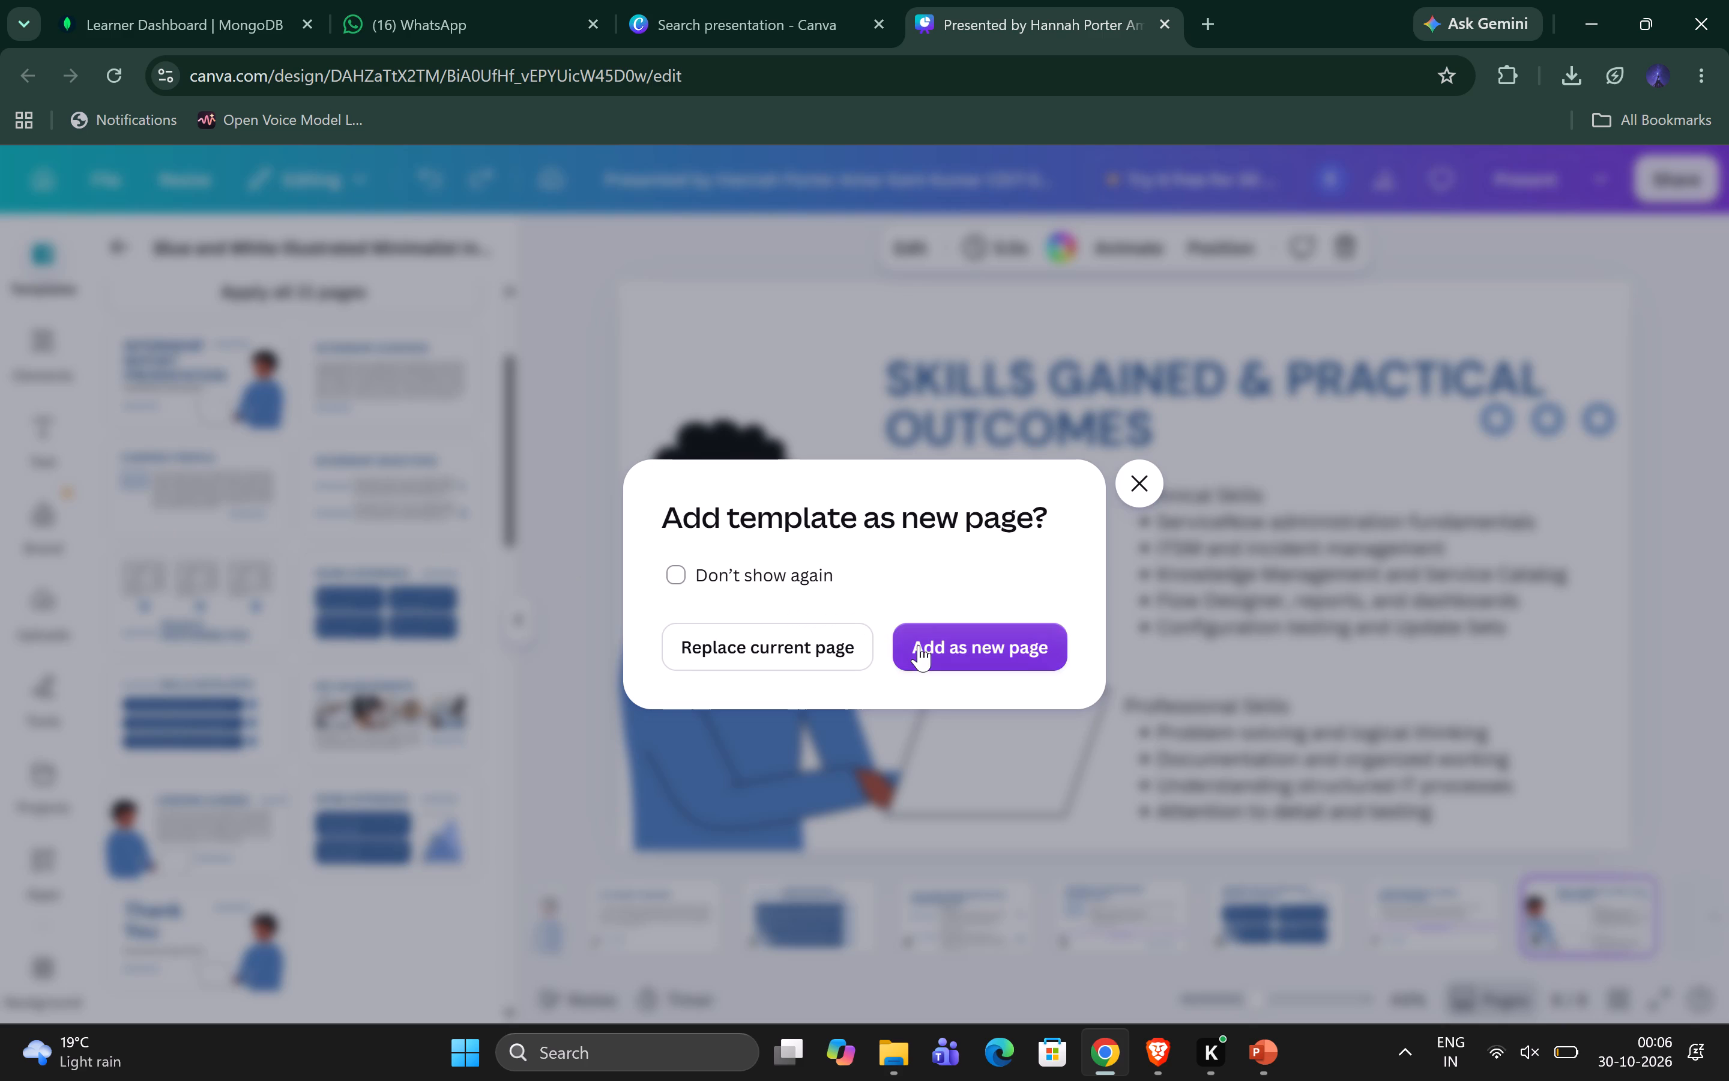
{"action": "left_click", "coordinate": [919, 645]}
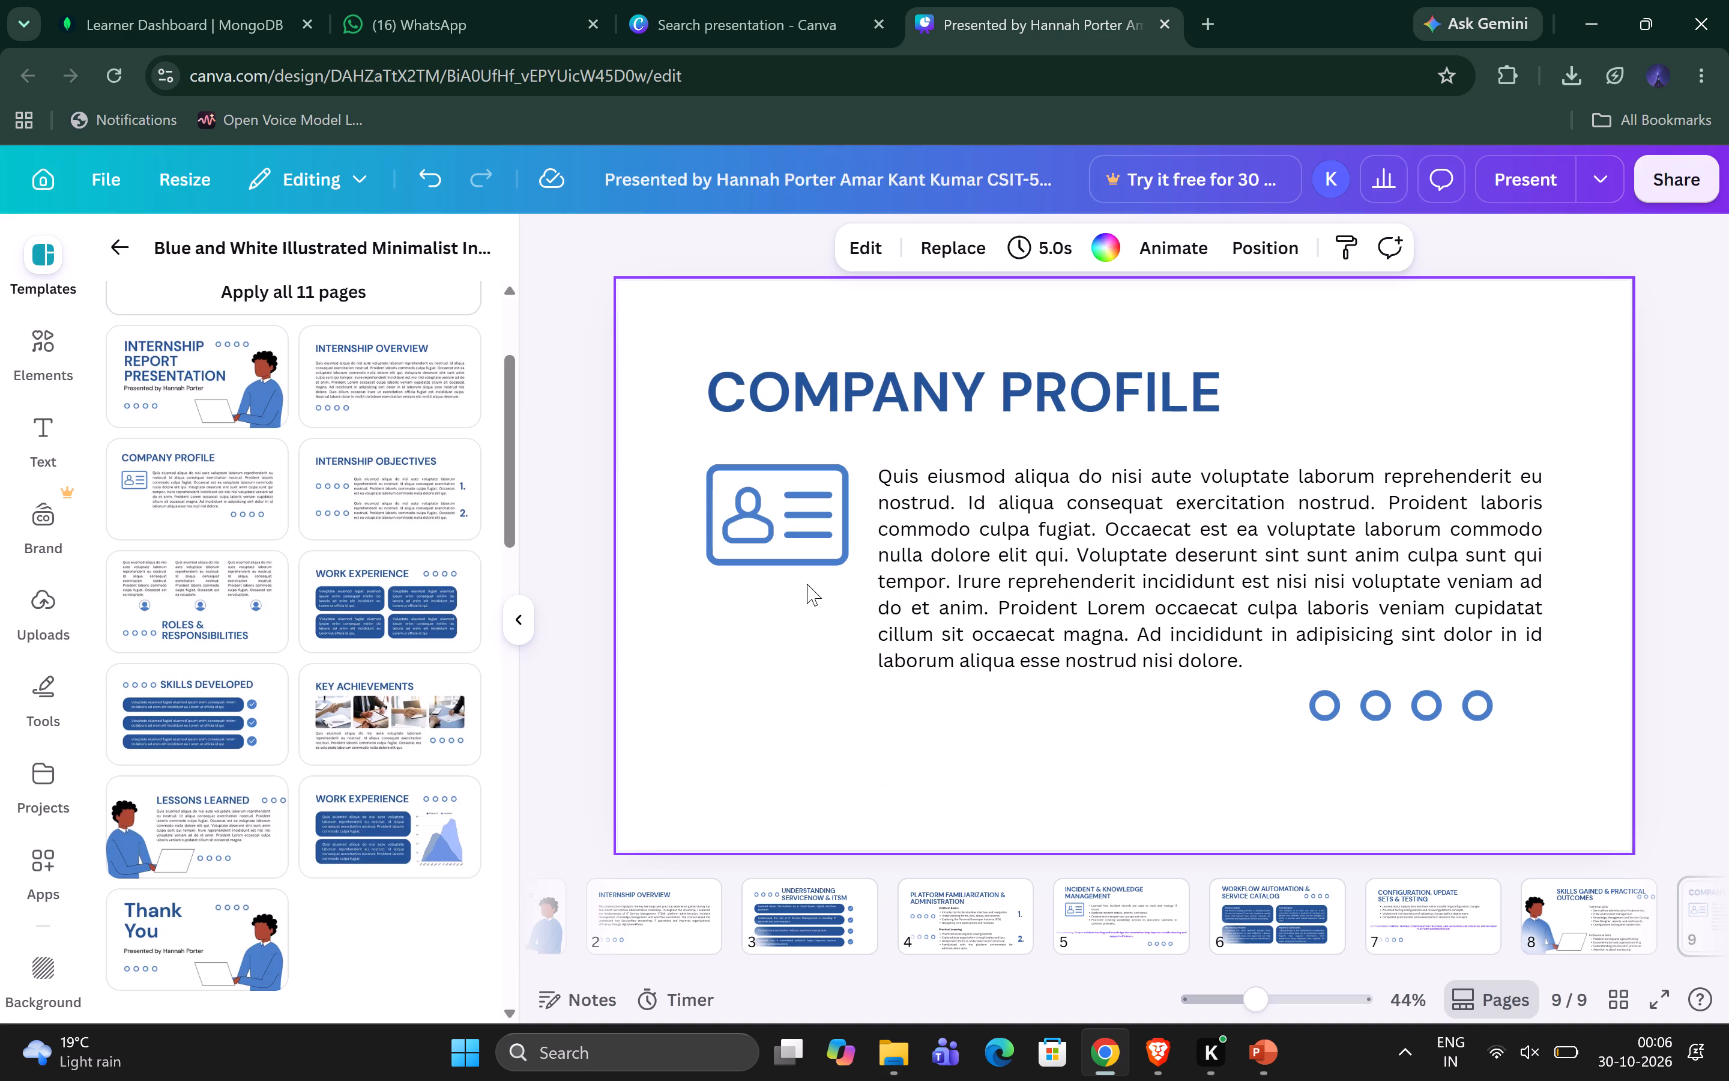
Delete the ID card icon from the new Company Profile slide.
{"action": "left_click", "coordinate": [807, 565]}
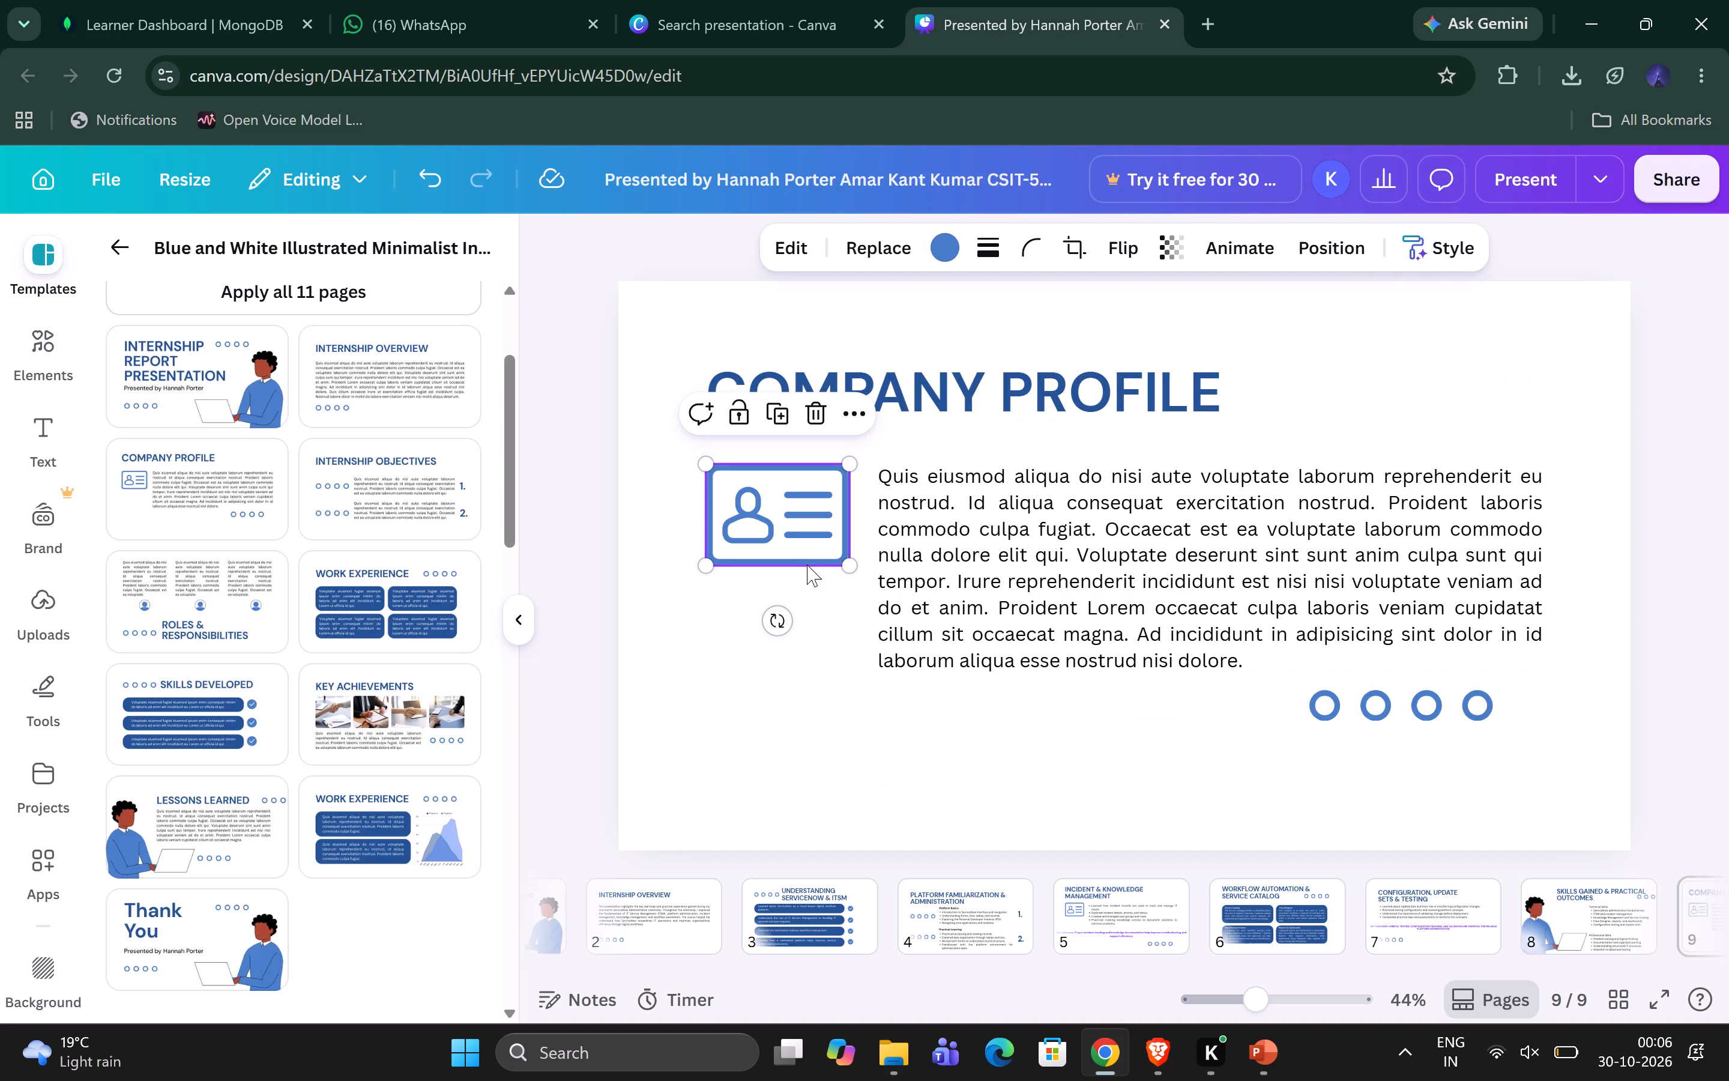
{"action": "key", "text": "Delete"}
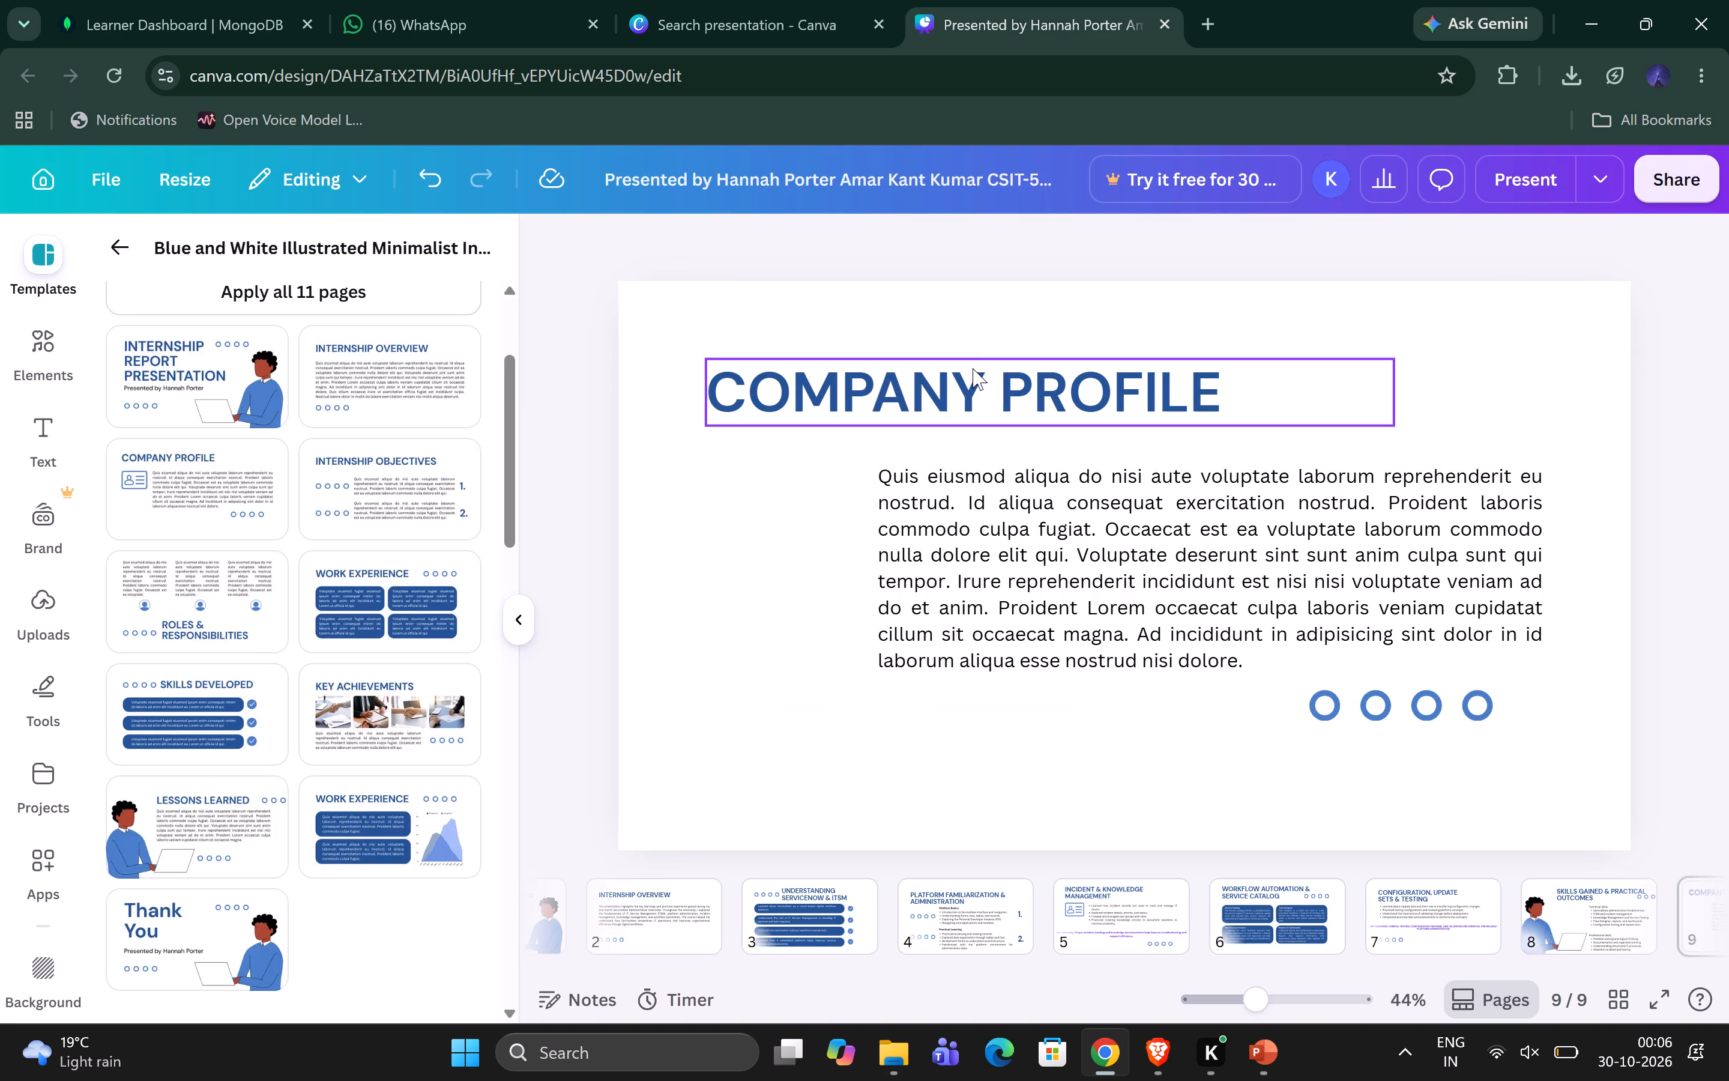
Replace the Company Profile heading with "Internship competition Certificate", copied from the title of slide 8 in the ServiceNow PowerPoint deck.
{"action": "left_click", "coordinate": [973, 368]}
{"action": "double_click", "coordinate": [973, 368]}
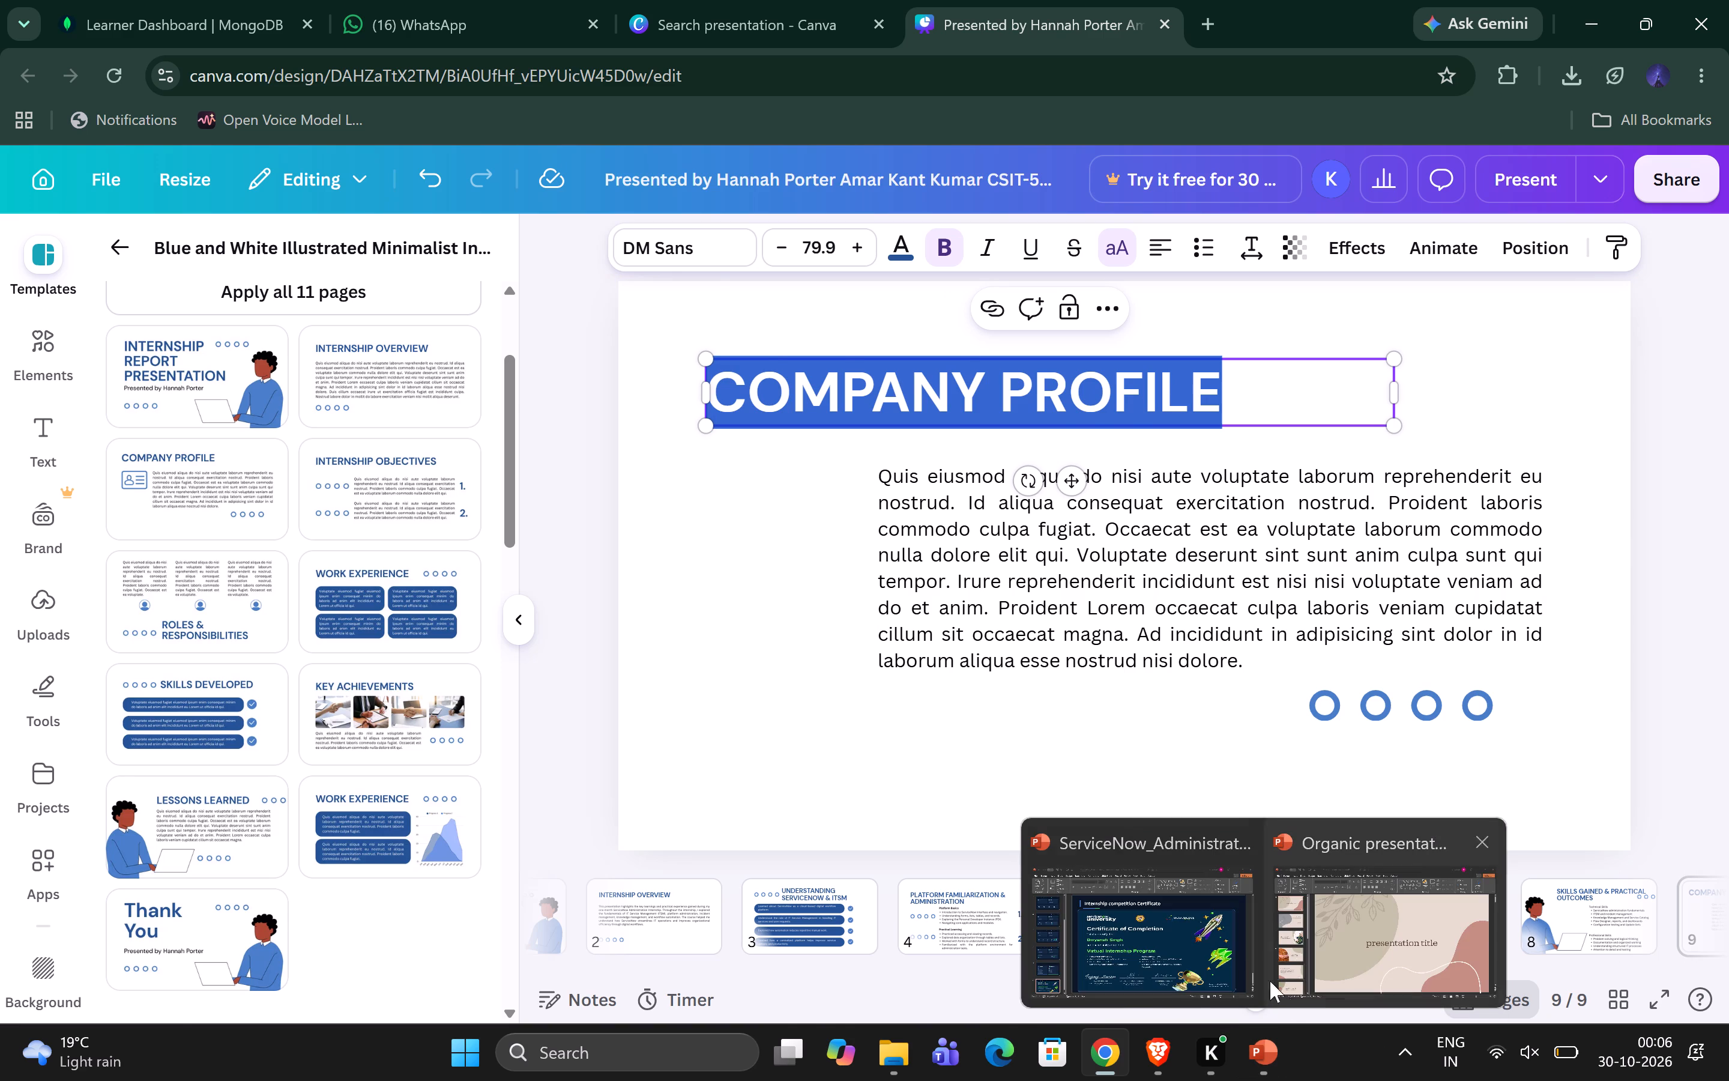
{"action": "left_click", "coordinate": [1225, 963]}
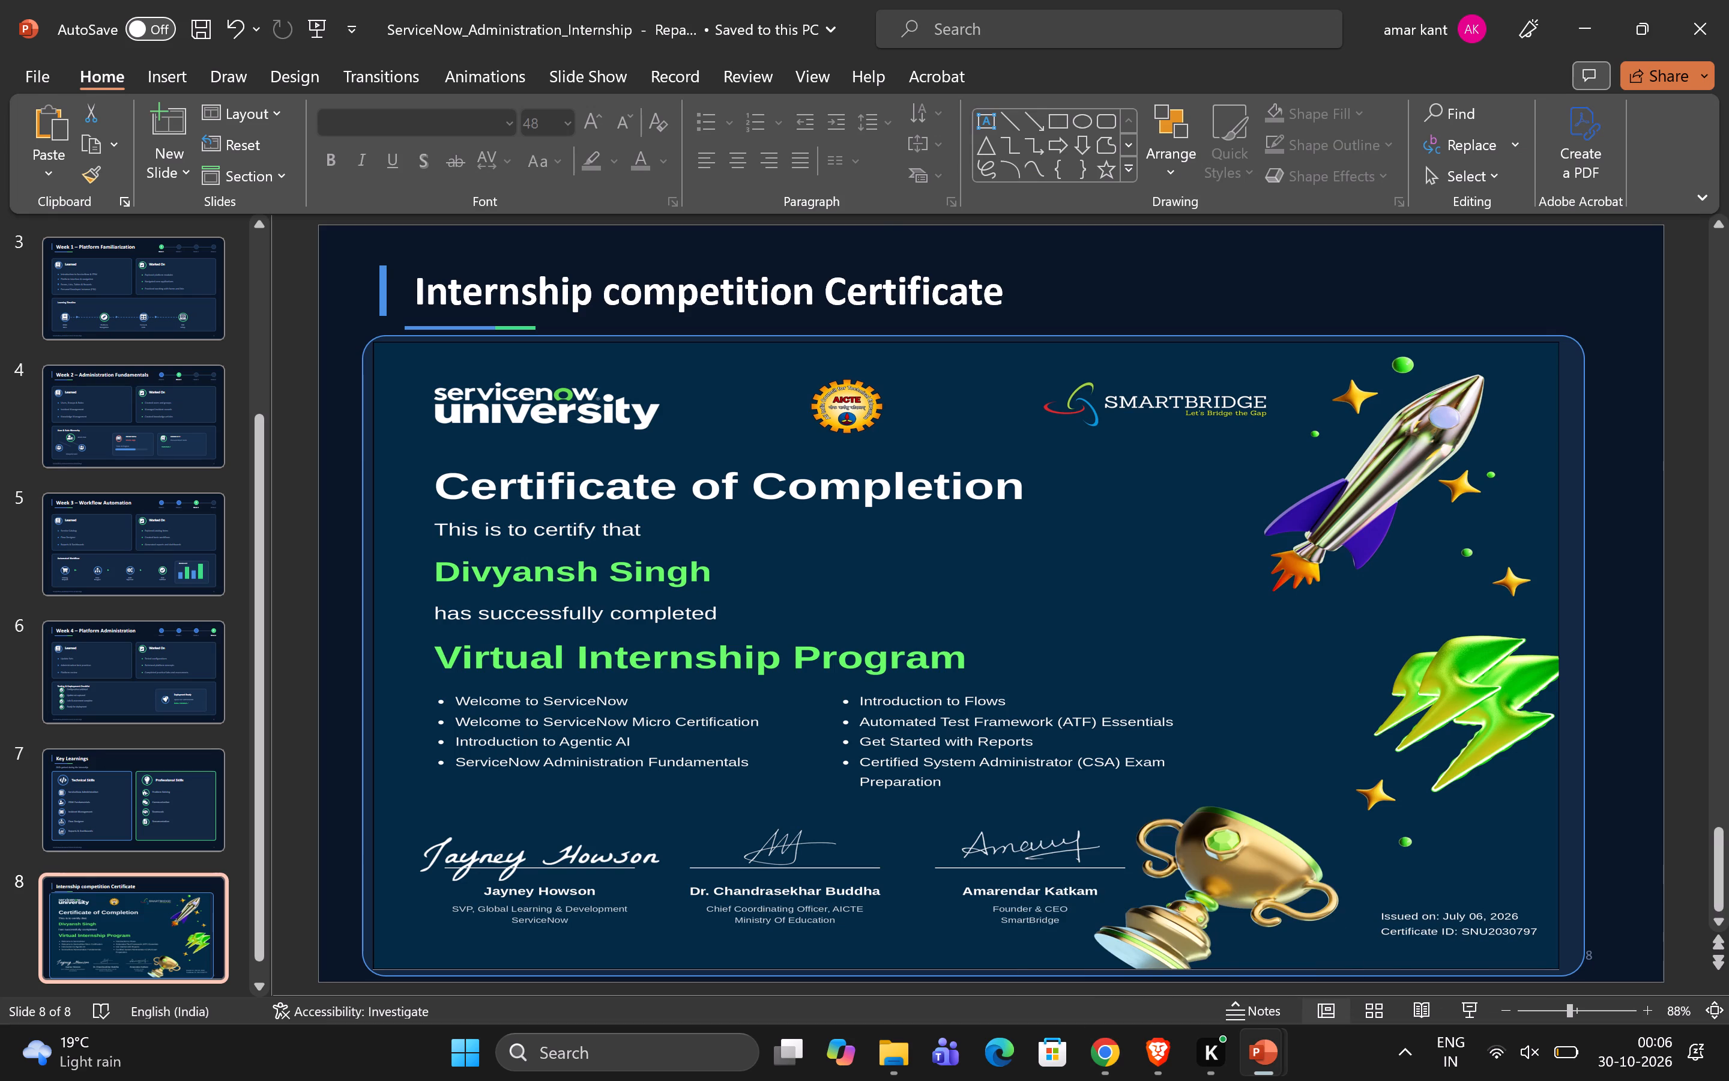
{"action": "triple_click", "coordinate": [735, 304]}
{"action": "key", "text": "ctrl+c"}
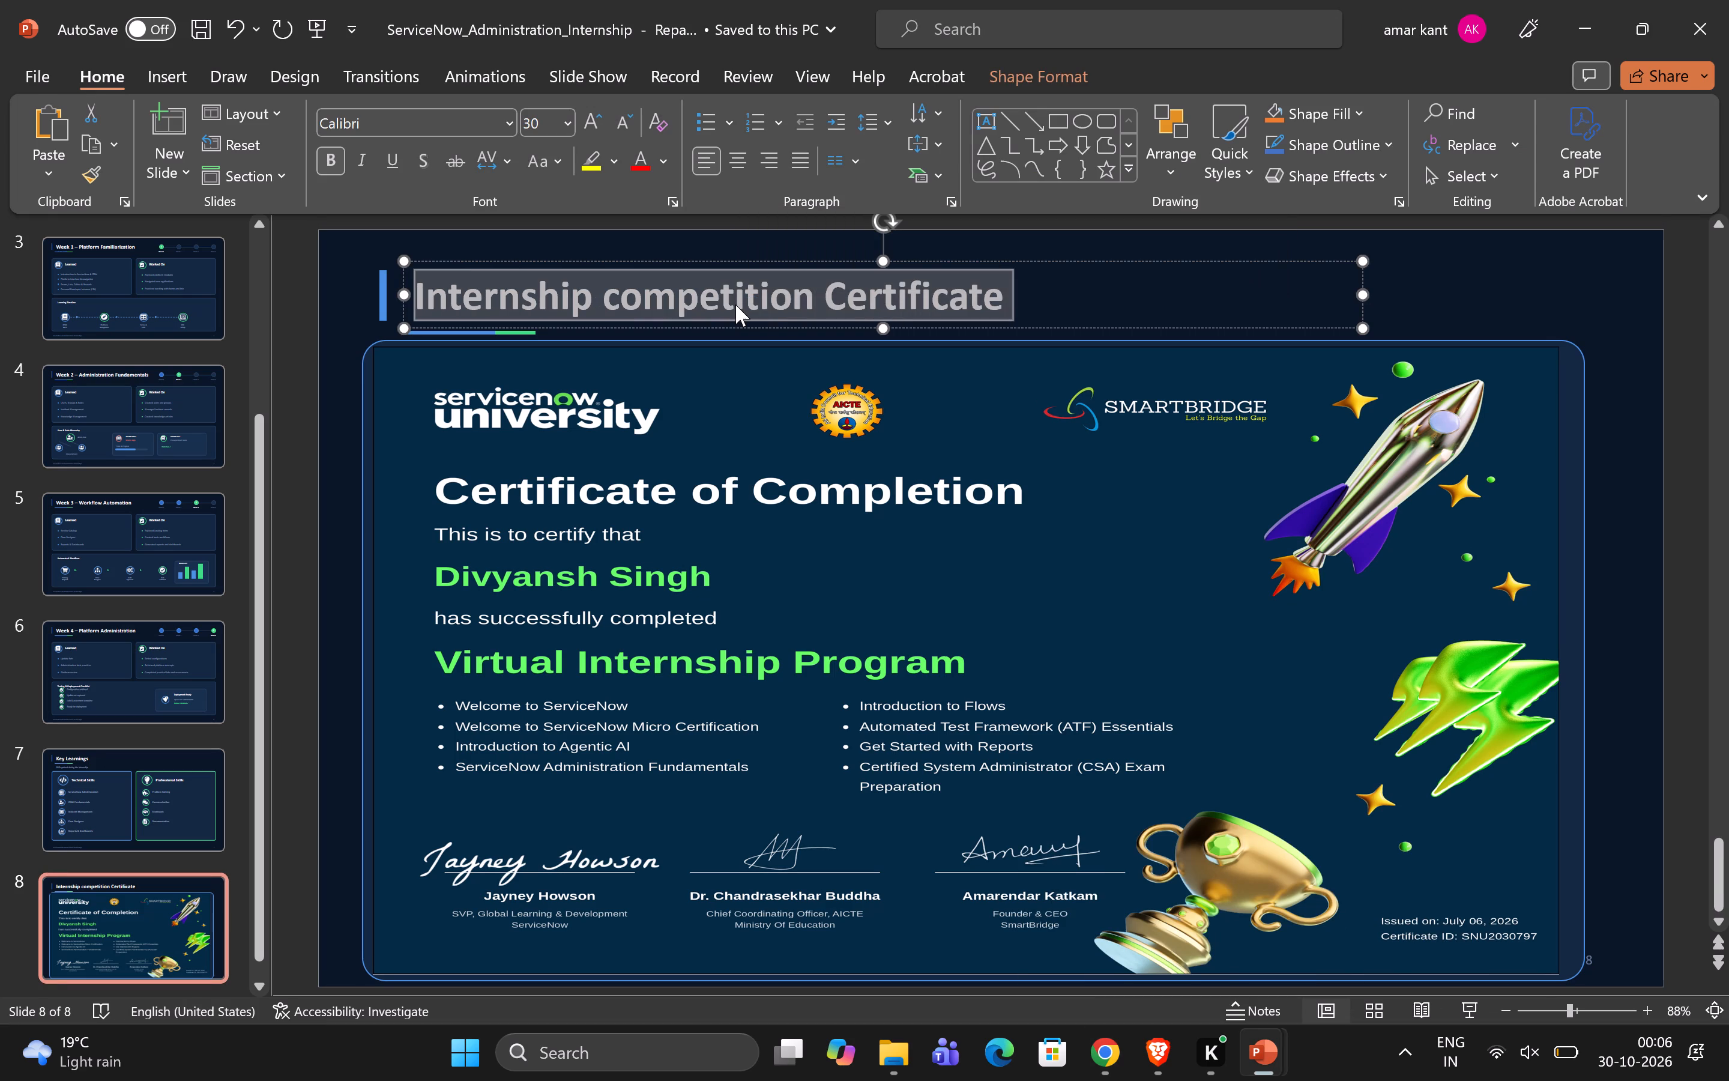
{"action": "left_click", "coordinate": [1113, 1029]}
{"action": "left_click", "coordinate": [1127, 979]}
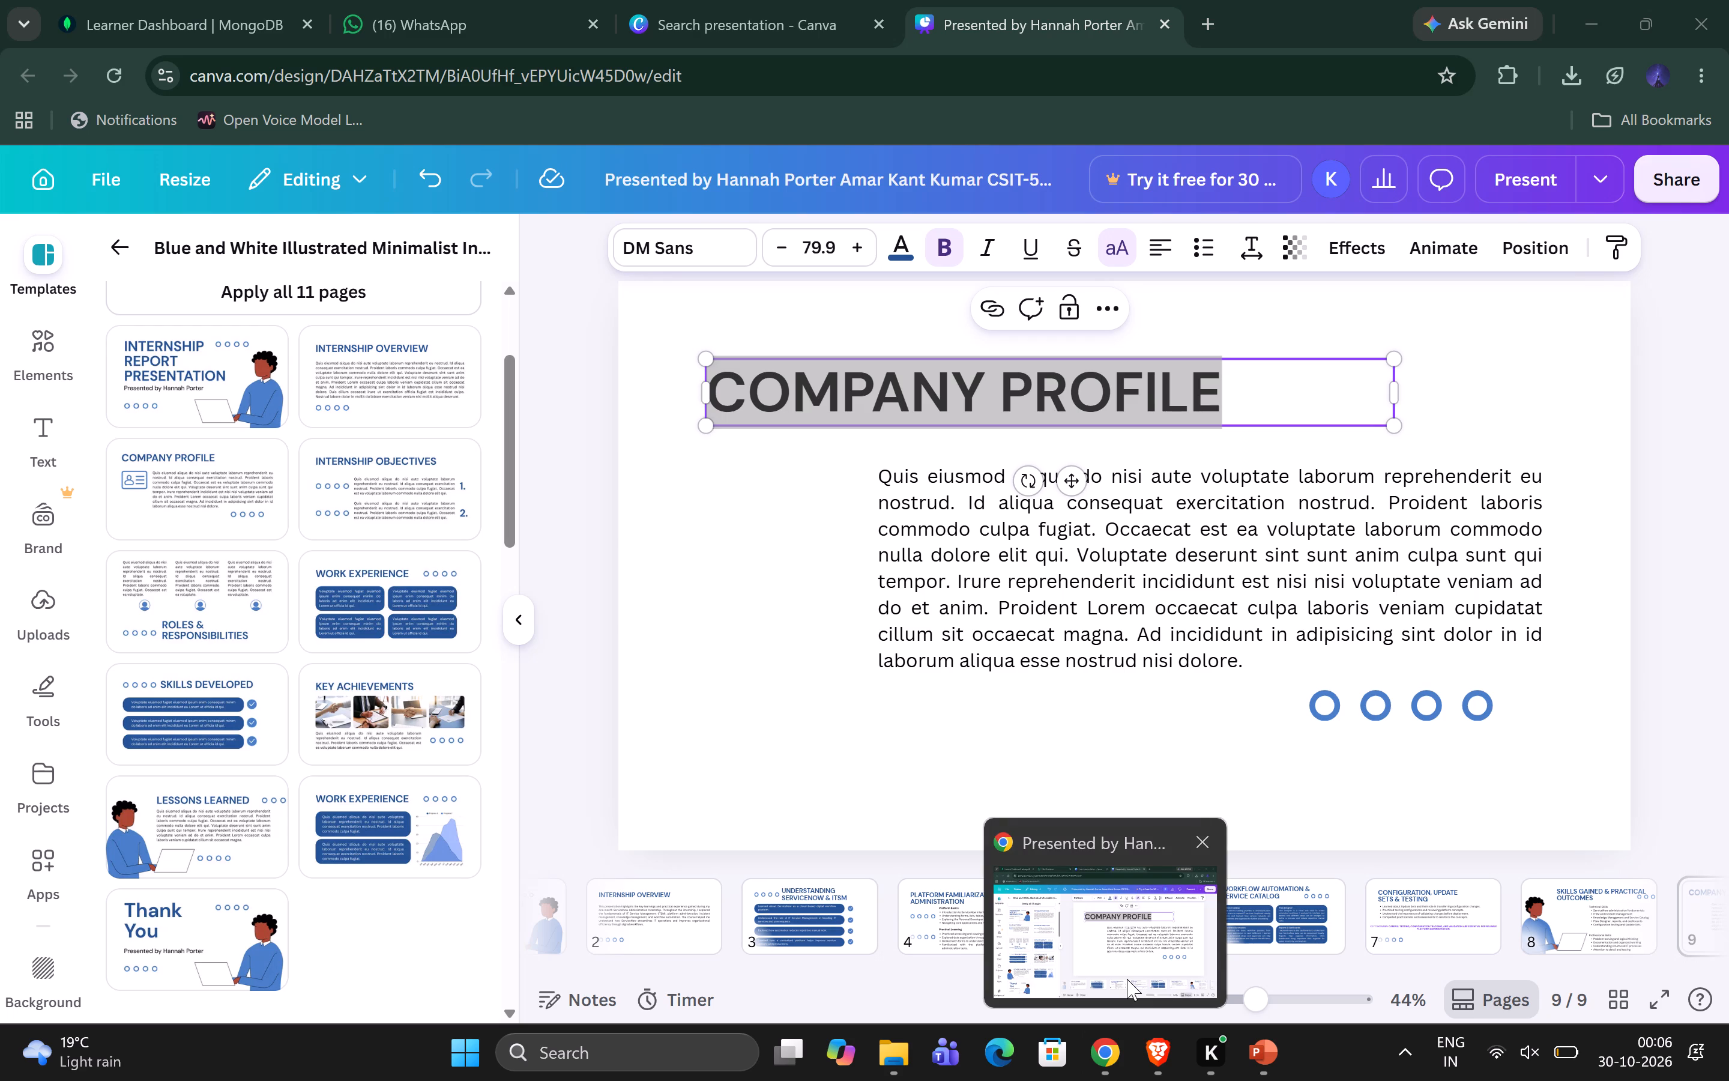
{"action": "key", "text": "ctrl+v"}
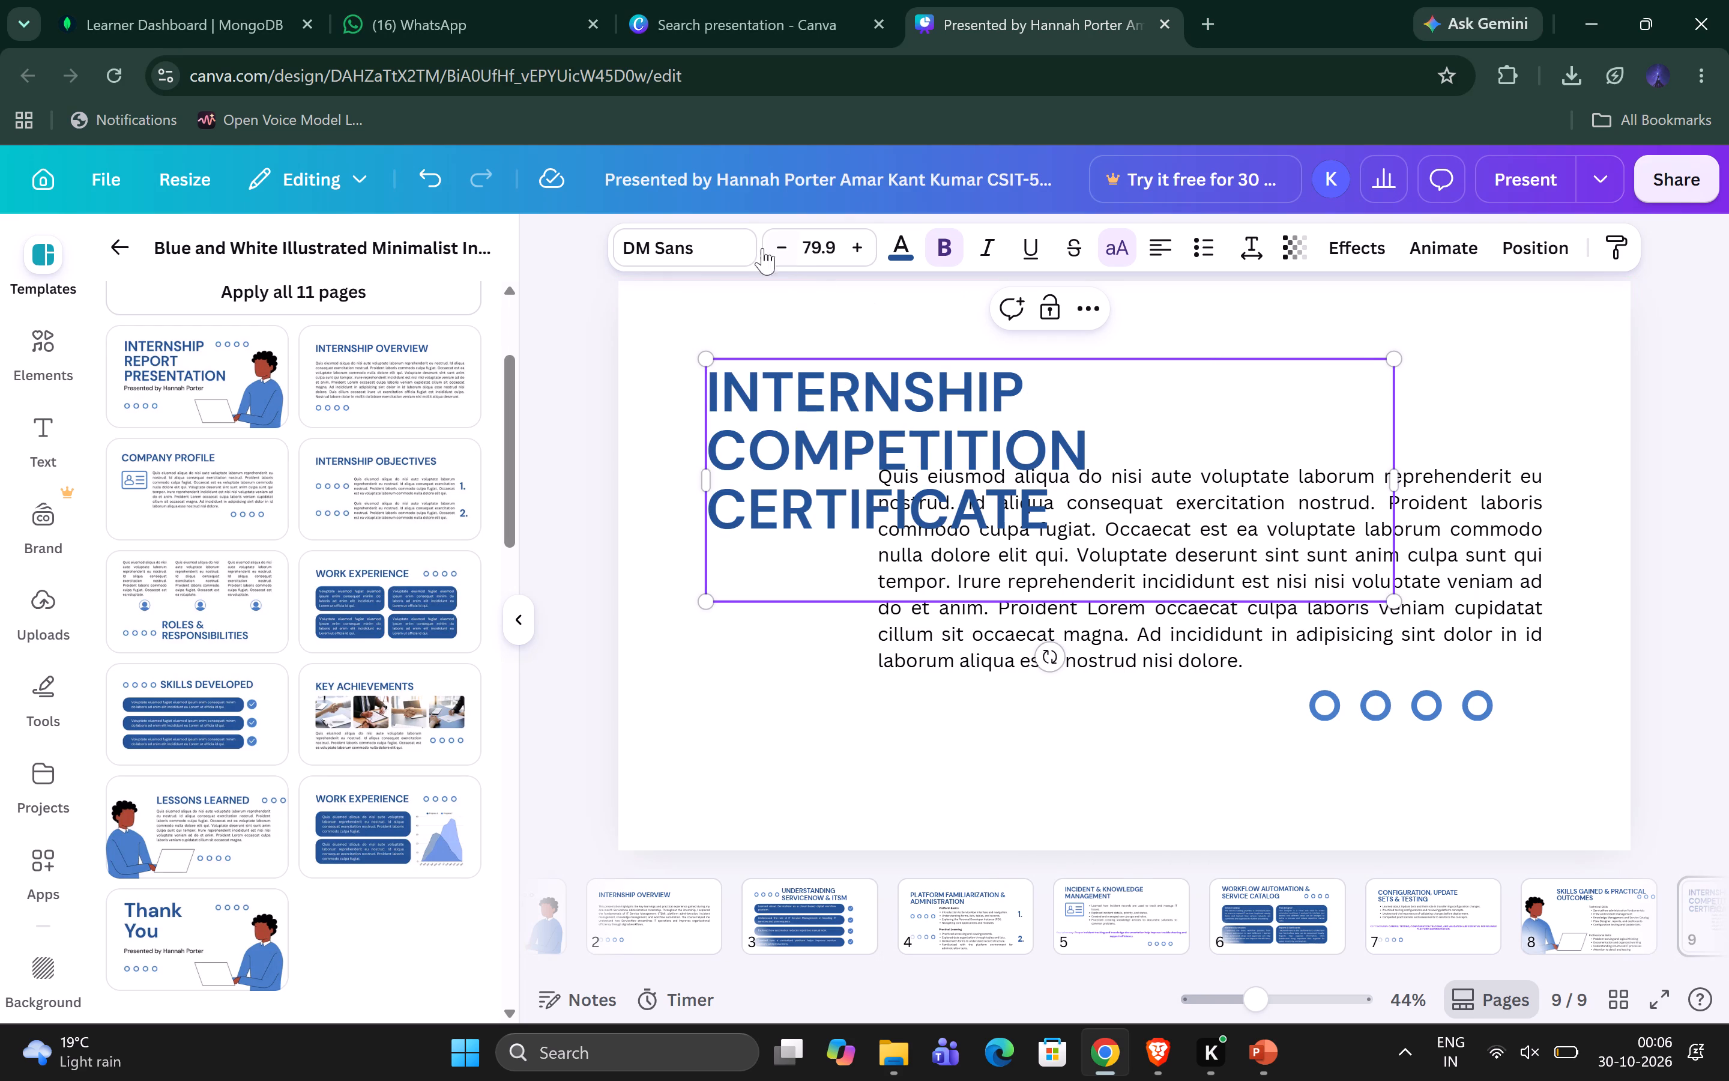
Reduce the pasted heading's text size setting to 67.9.
{"action": "triple_click", "coordinate": [776, 249]}
{"action": "left_click", "coordinate": [776, 249]}
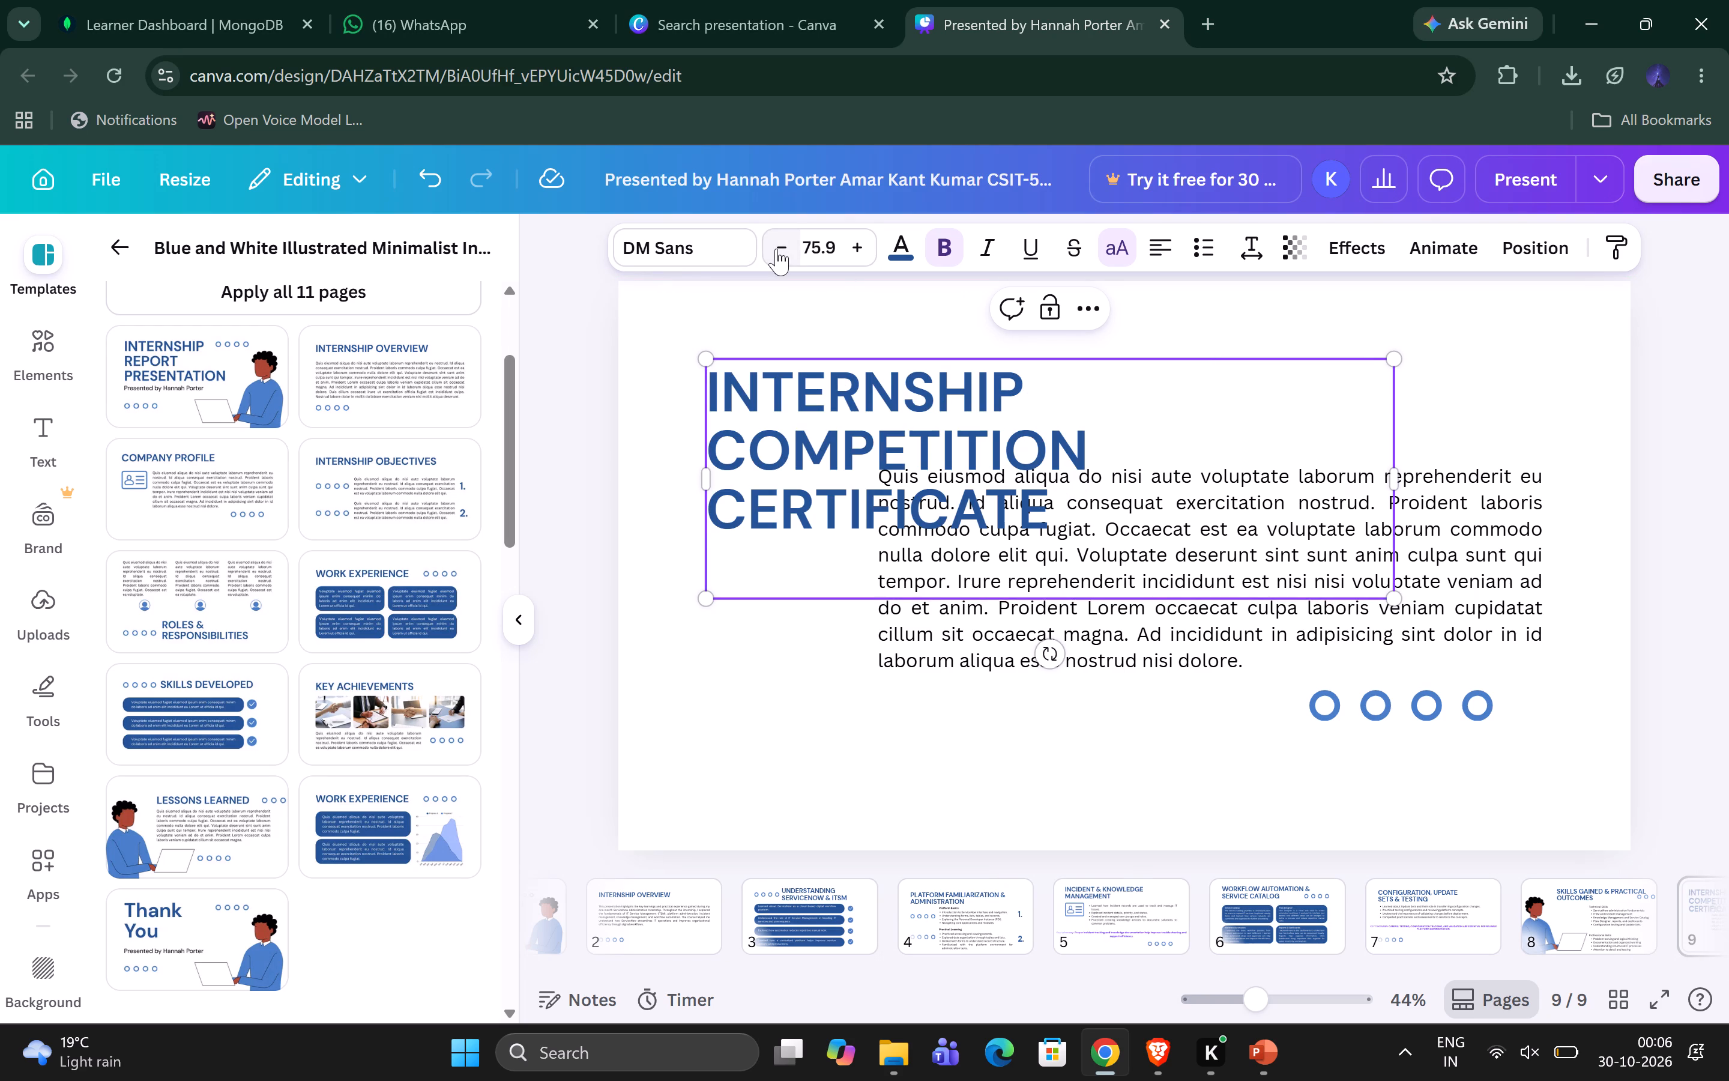
{"action": "left_click", "coordinate": [776, 249]}
{"action": "left_click", "coordinate": [776, 249]}
{"action": "left_click", "coordinate": [776, 249]}
{"action": "left_click", "coordinate": [776, 249]}
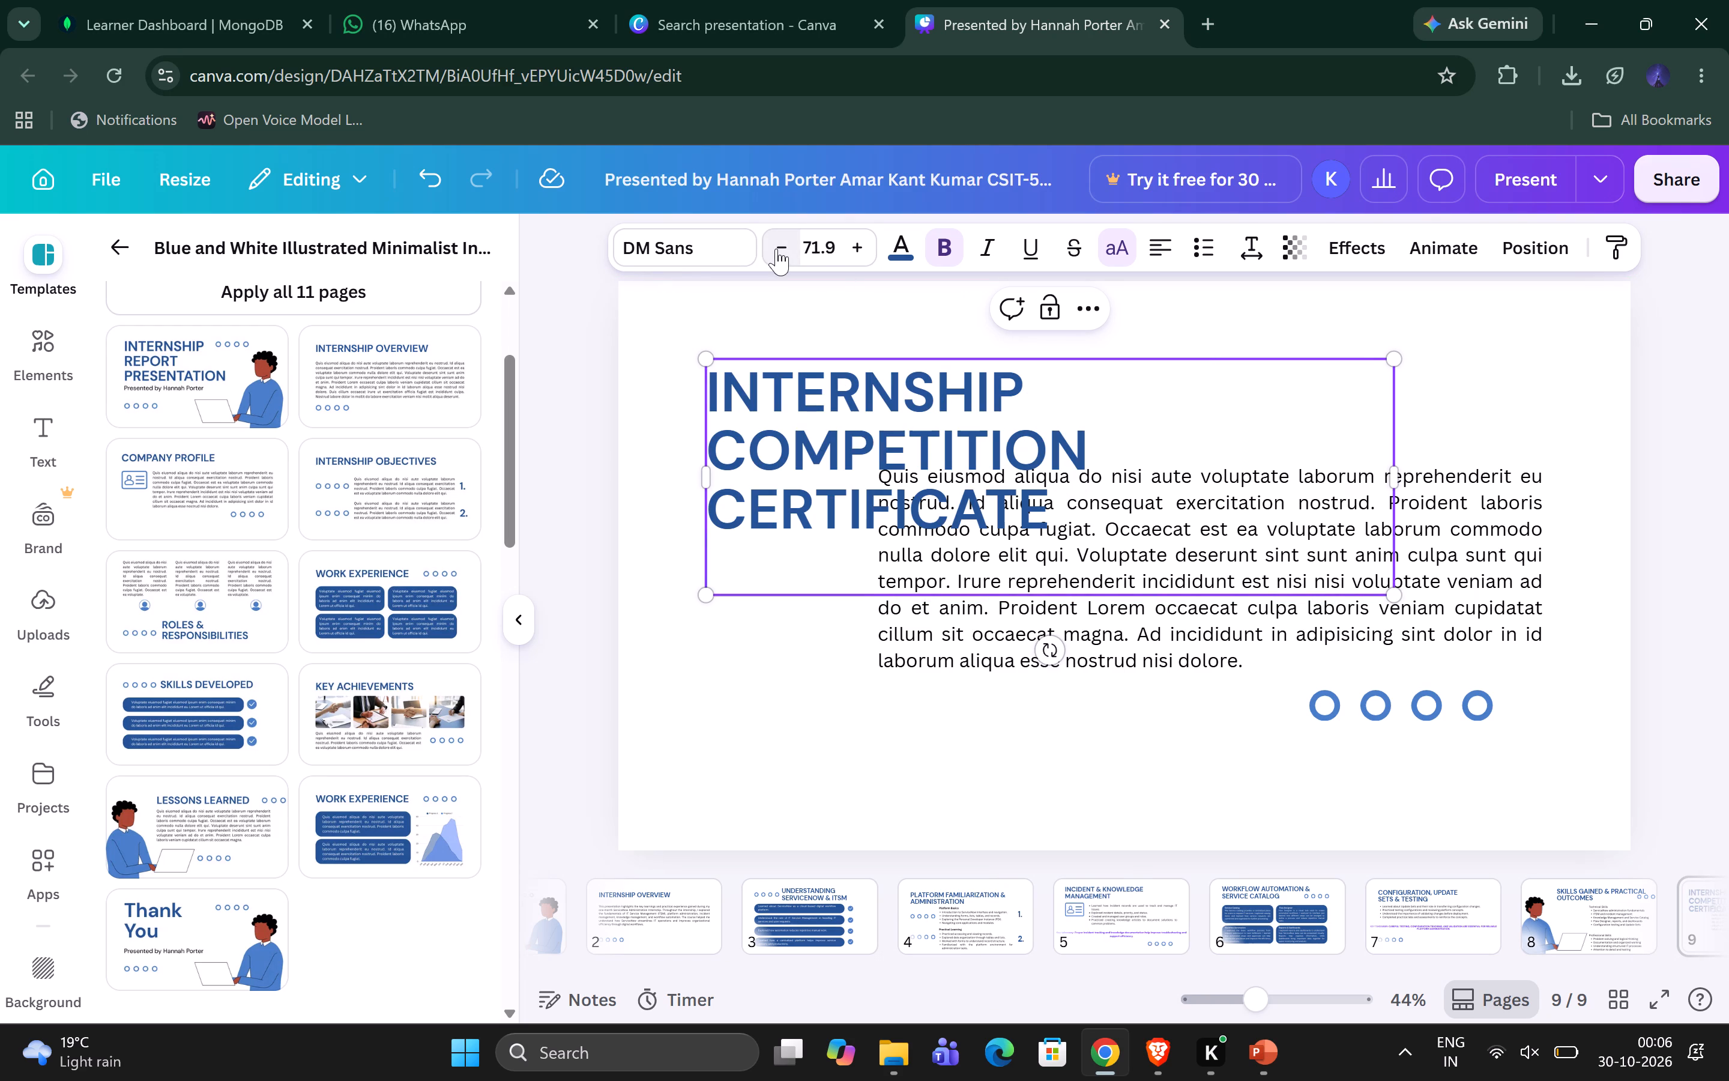
{"action": "left_click", "coordinate": [776, 249]}
{"action": "left_click", "coordinate": [776, 249]}
{"action": "left_click", "coordinate": [776, 249]}
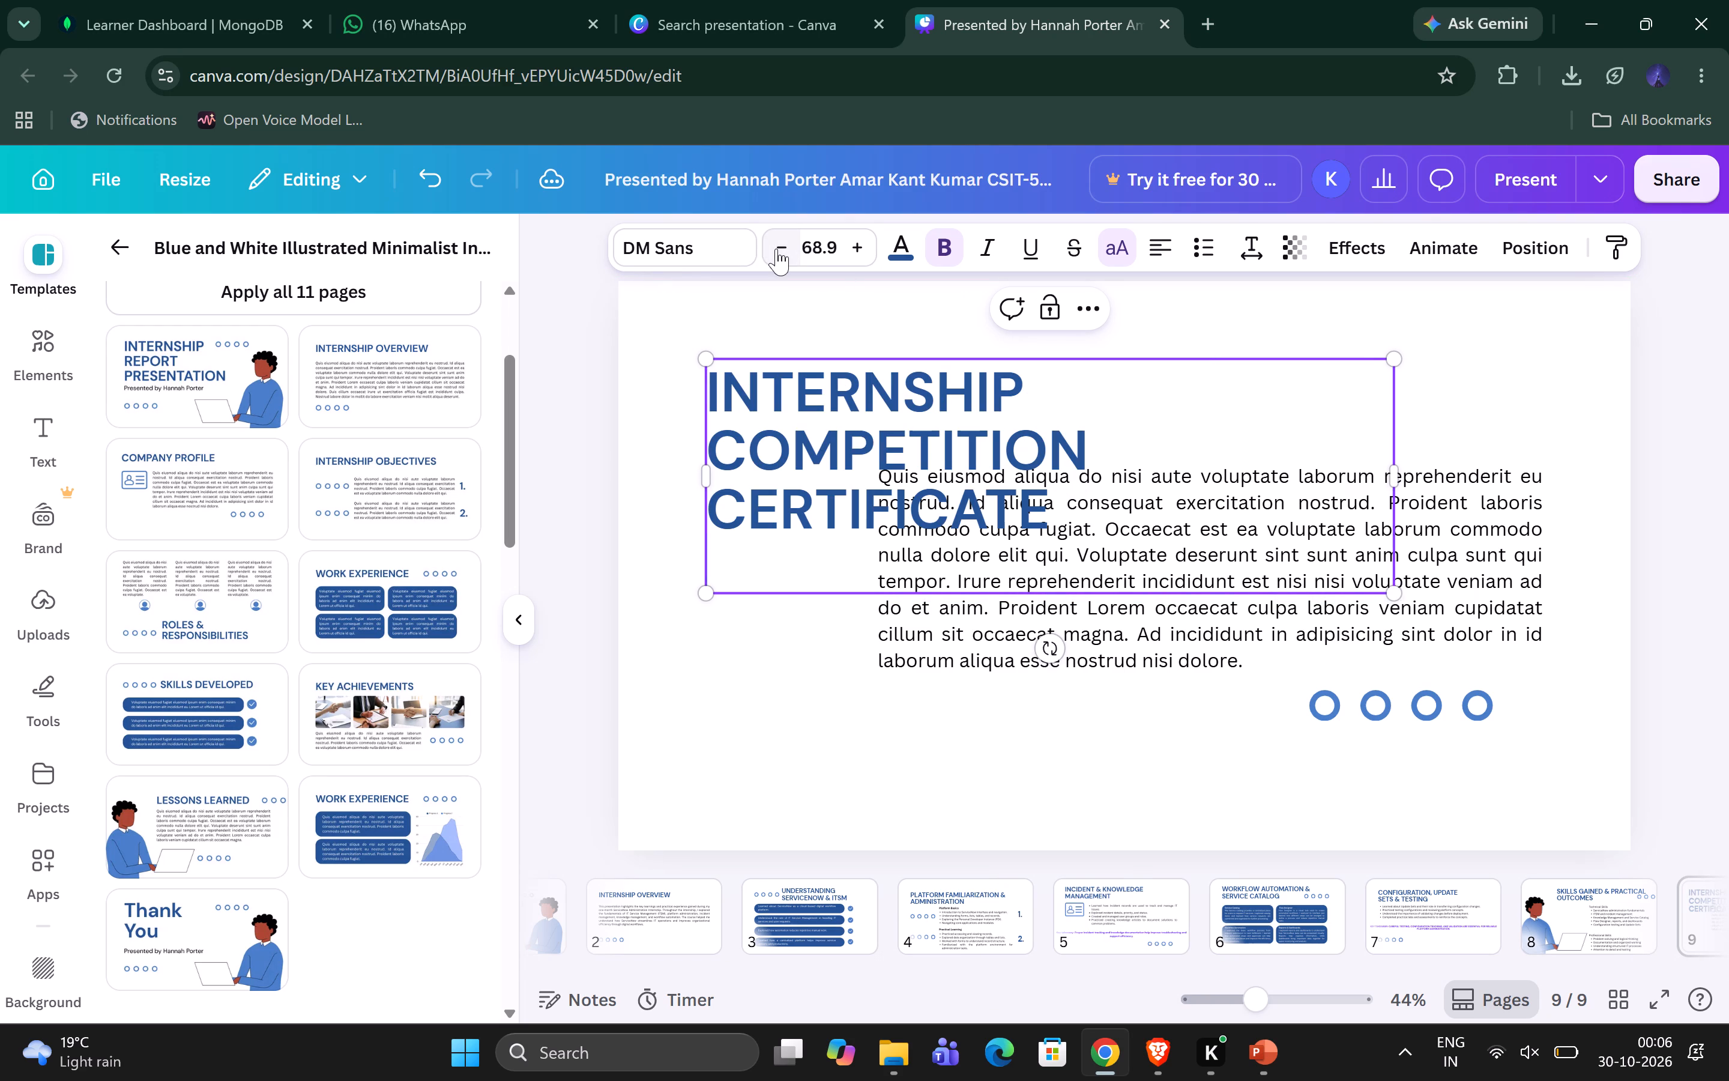
{"action": "left_click", "coordinate": [776, 249]}
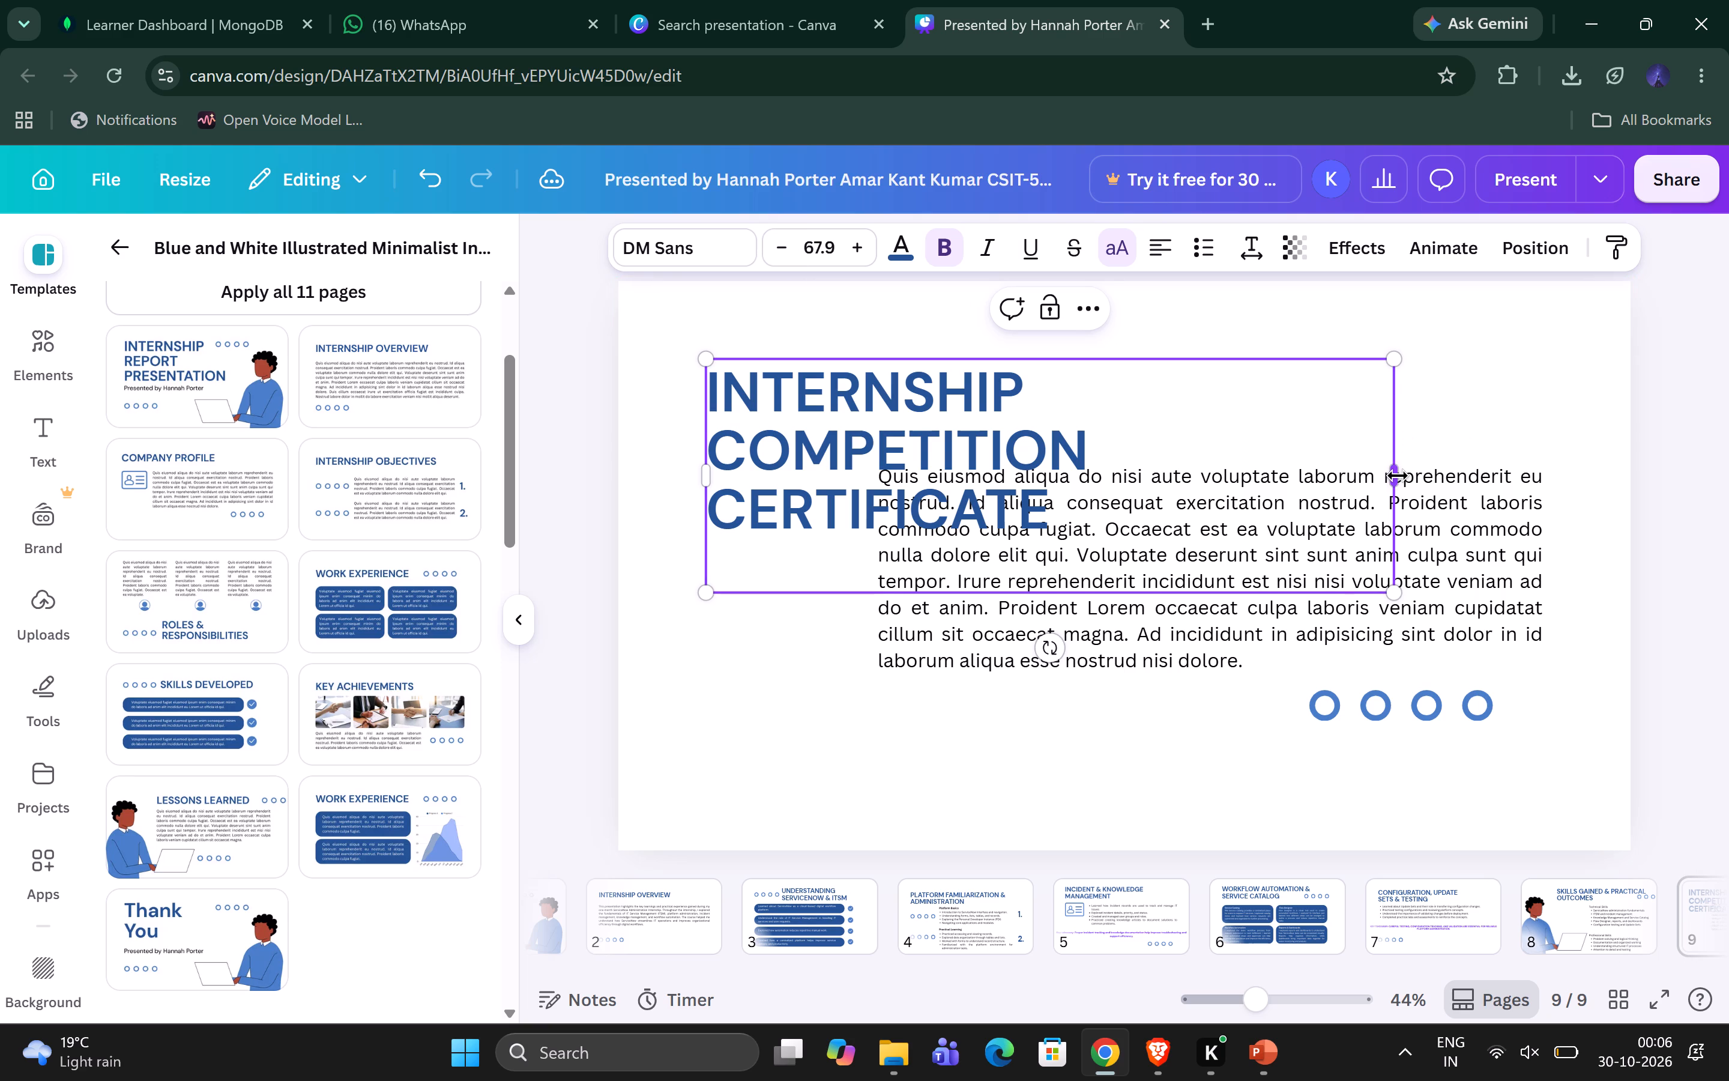
Widen the heading's text box toward the slide's right edge so the title wraps onto two lines.
{"action": "left_click_drag", "start_coordinate": [1398, 476], "coordinate": [1501, 432]}
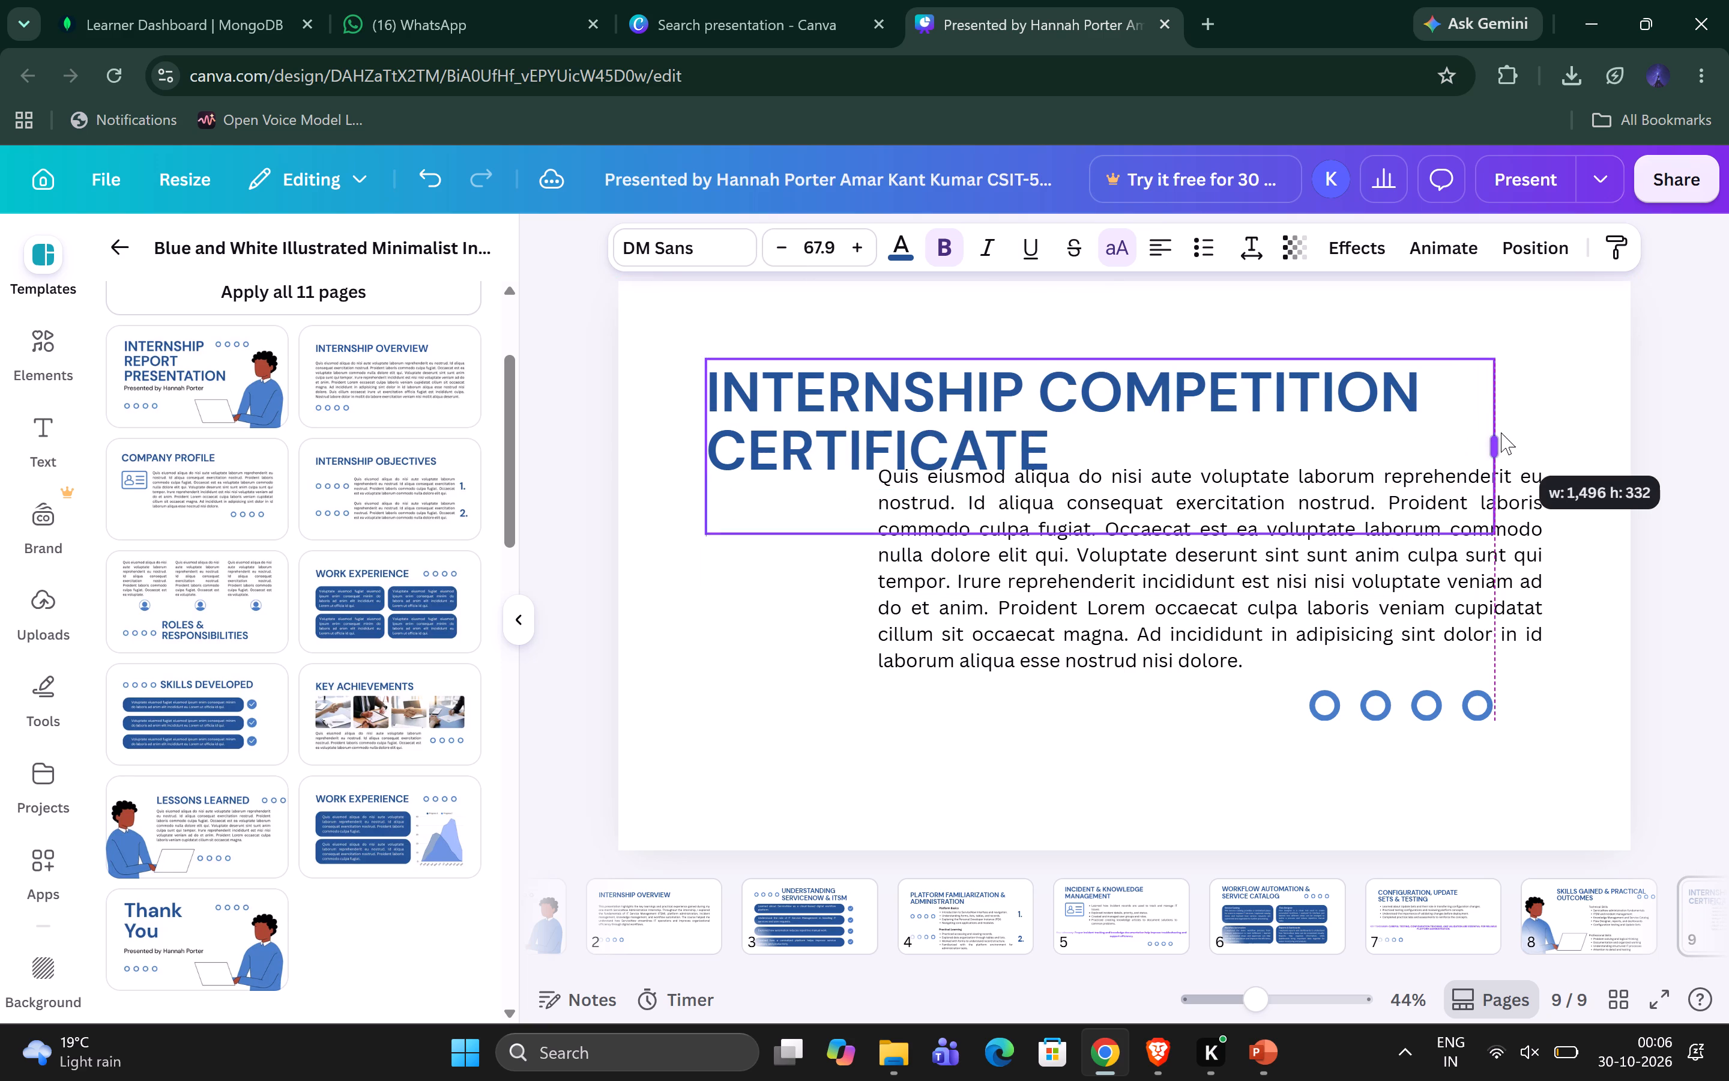
{"action": "left_click_drag", "start_coordinate": [1501, 432], "coordinate": [1562, 398]}
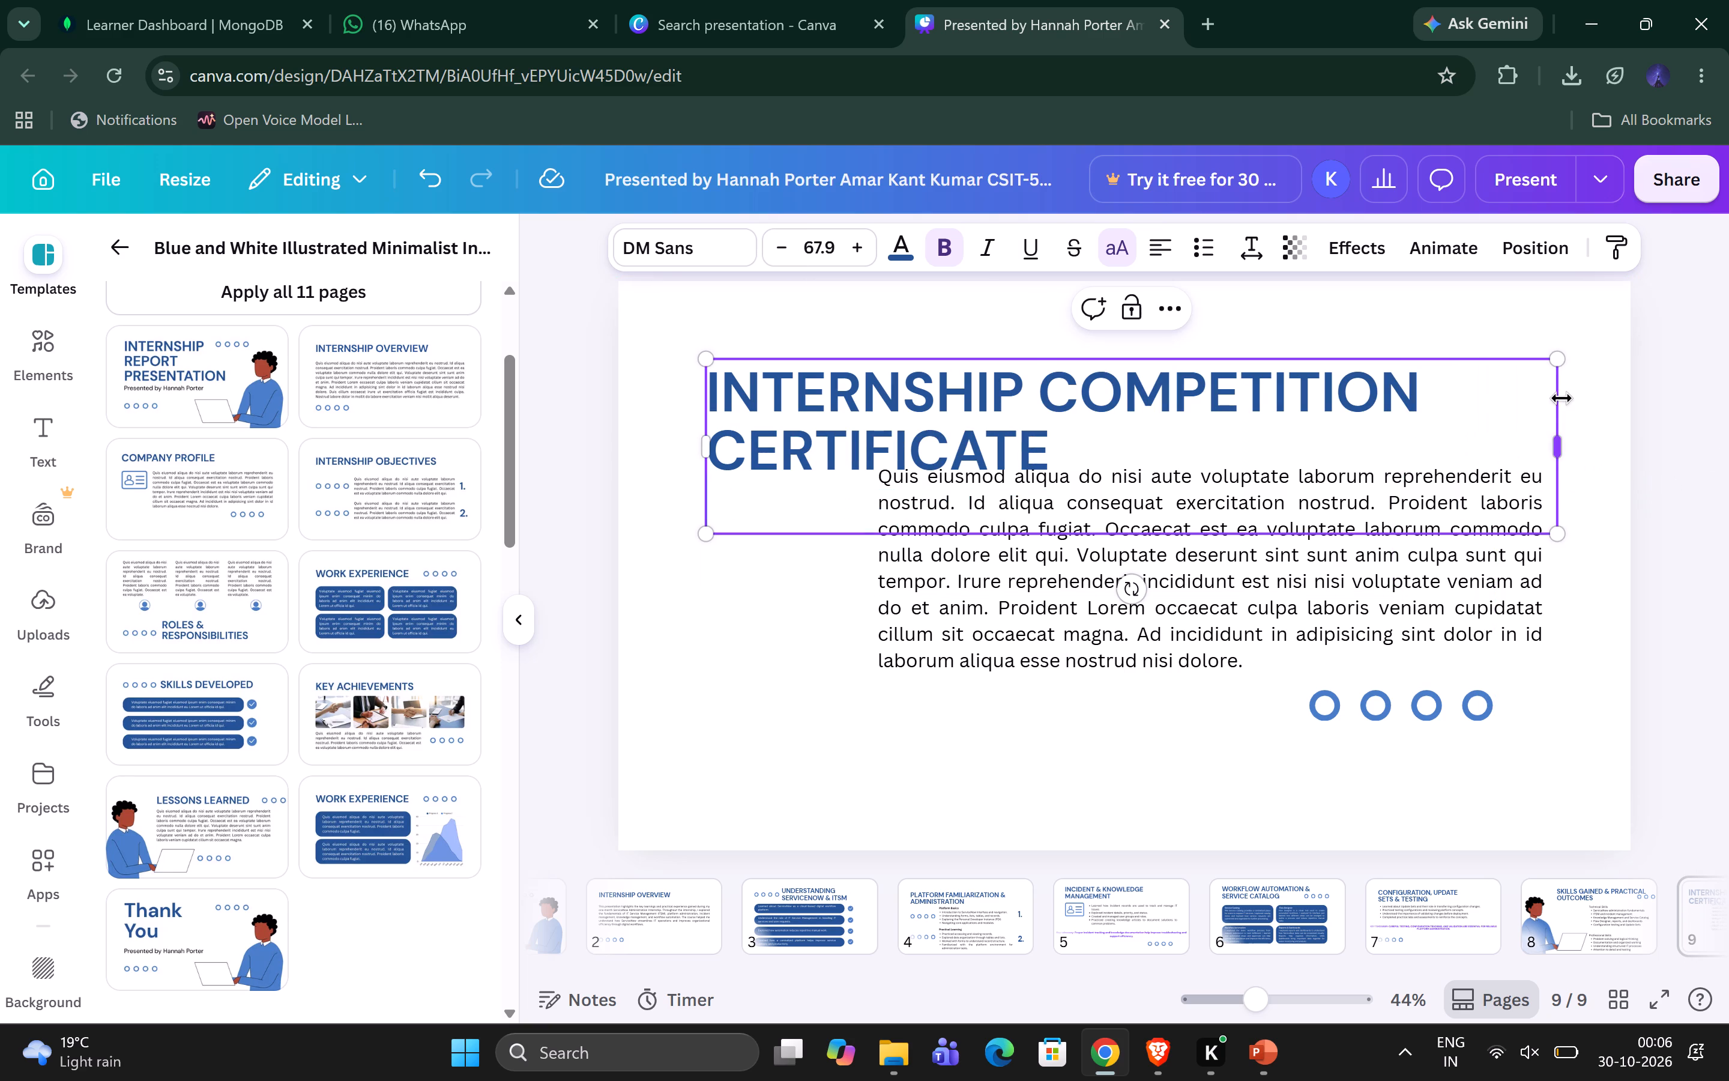
Delete the placeholder body paragraph below the Internship Competition Certificate heading.
{"action": "left_click", "coordinate": [1239, 608]}
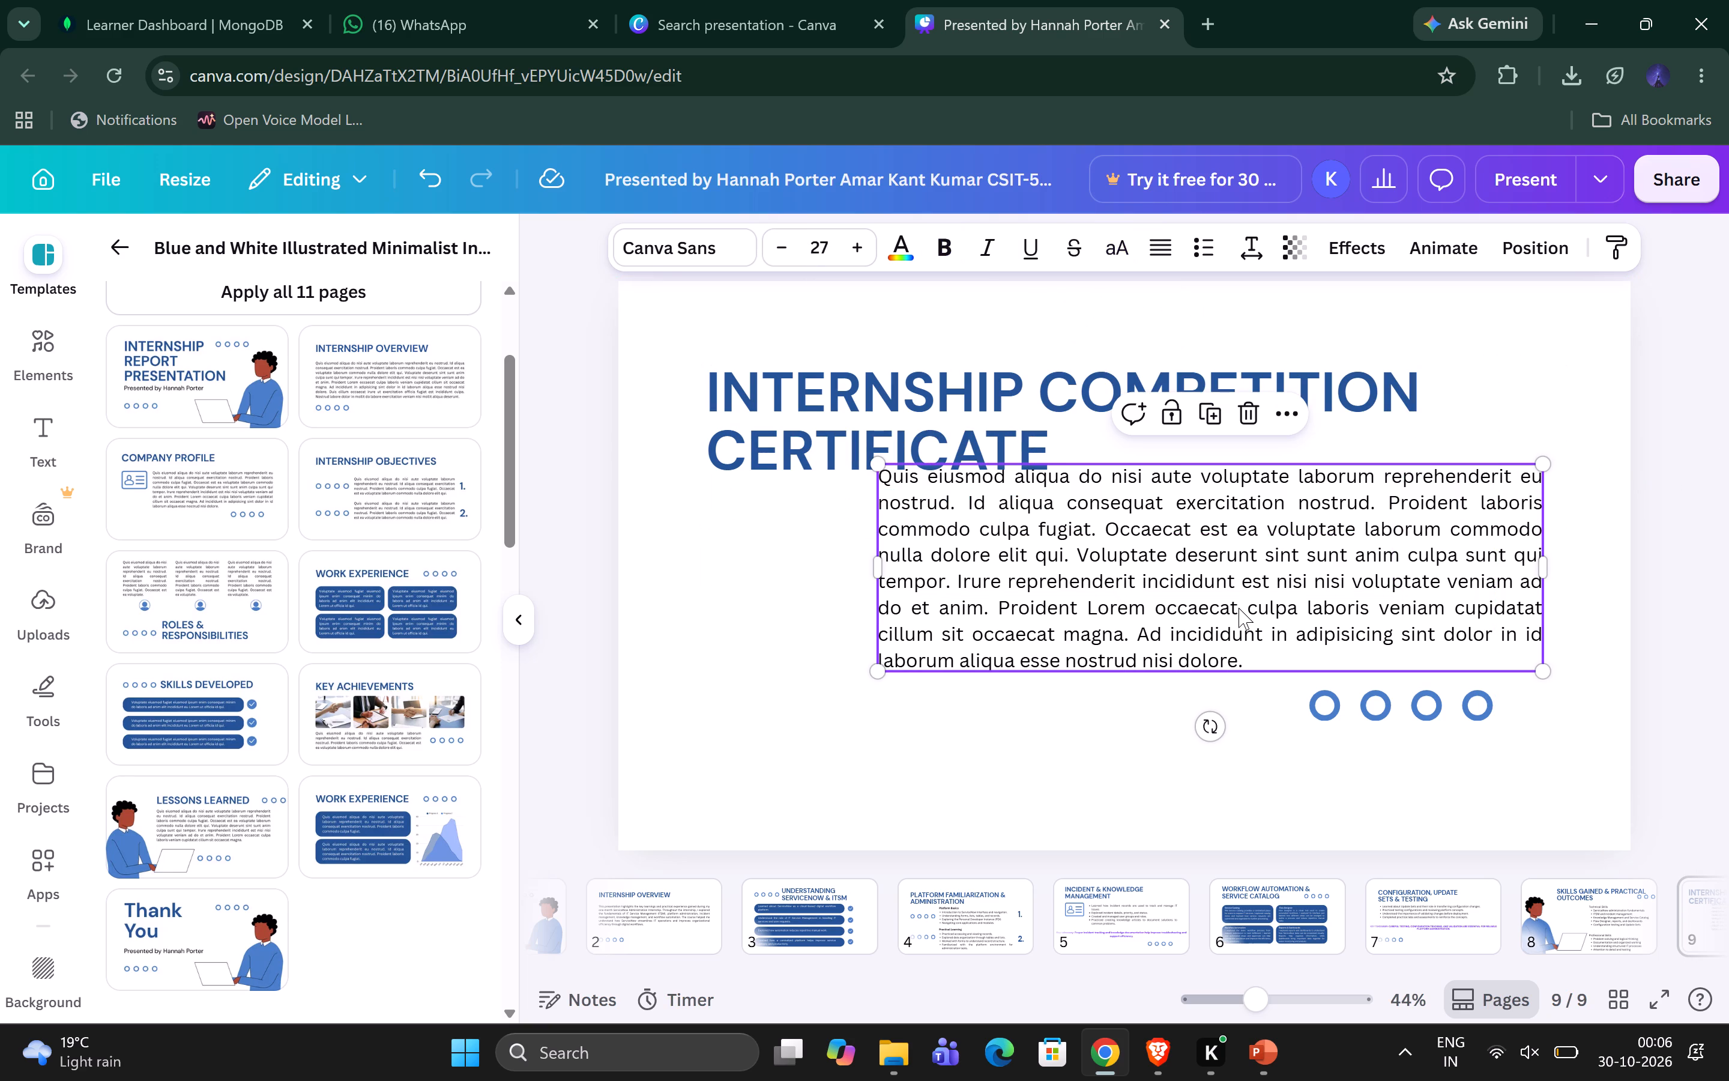
{"action": "key", "text": "Delete"}
Move the Internship Competition Certificate heading slightly higher on the slide.
{"action": "left_click", "coordinate": [1102, 459]}
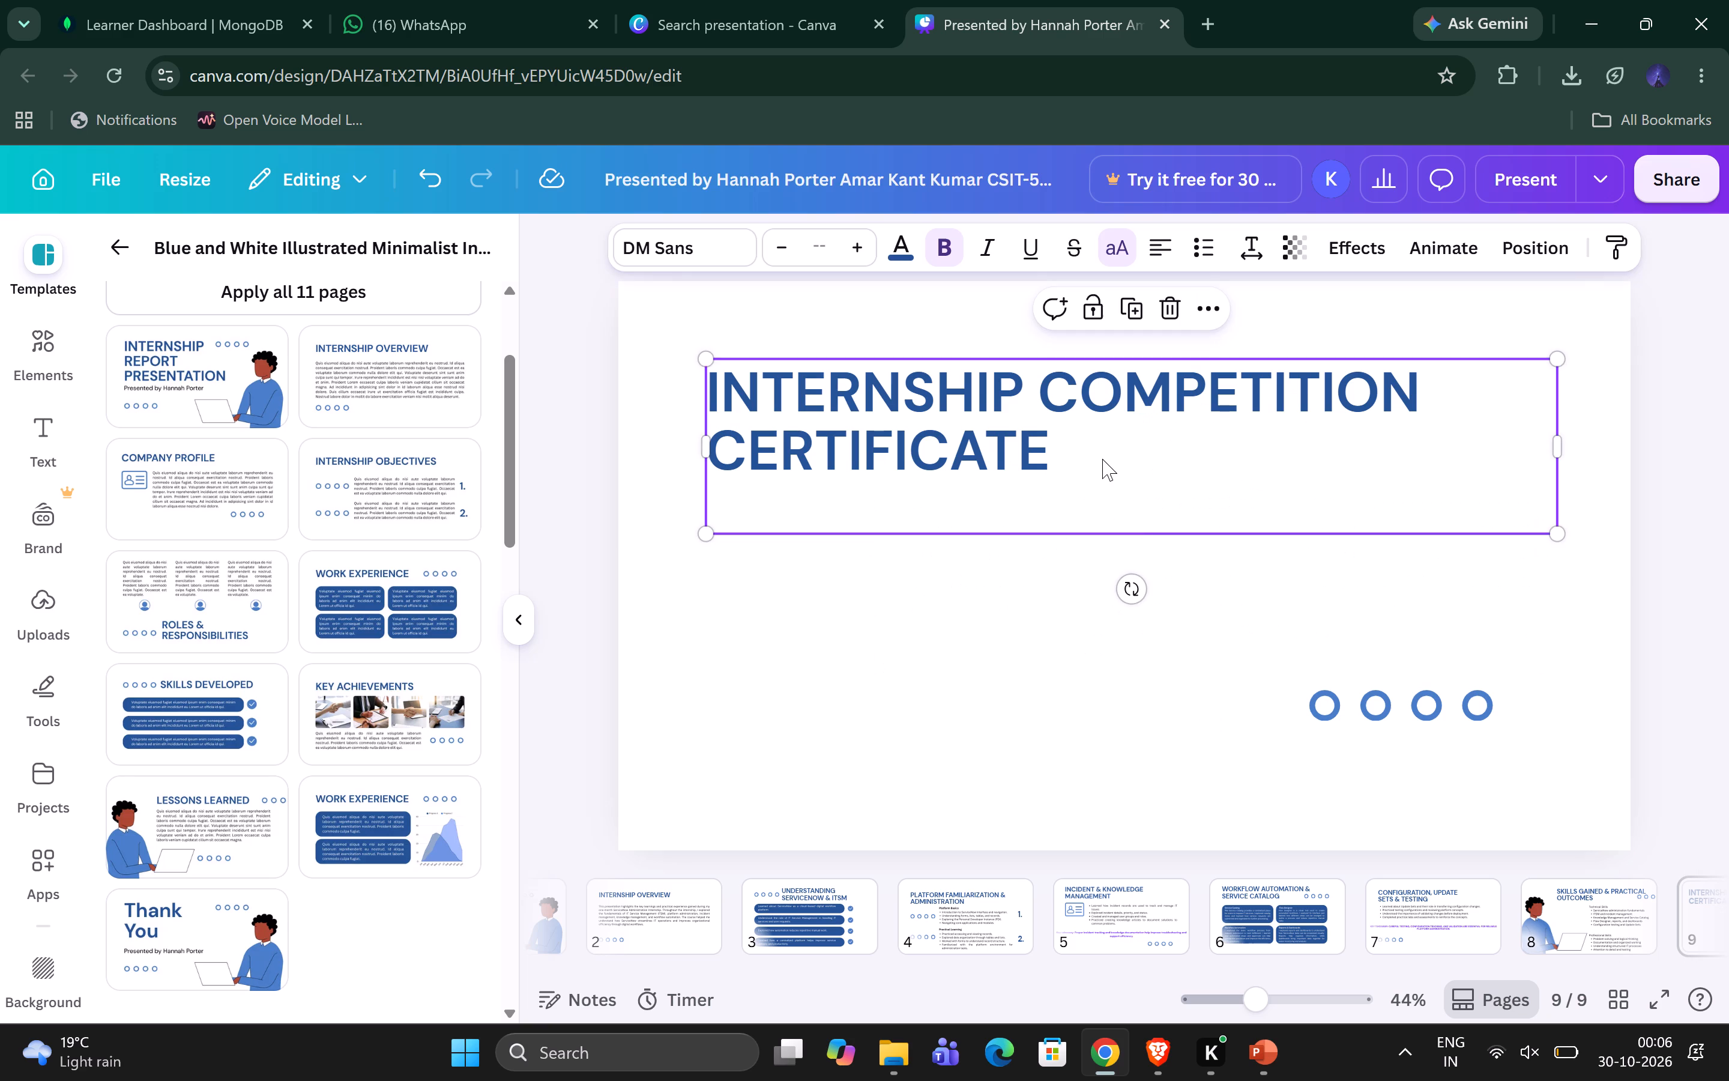
{"action": "double_click", "coordinate": [1102, 459]}
{"action": "left_click_drag", "start_coordinate": [1142, 533], "coordinate": [1142, 514]}
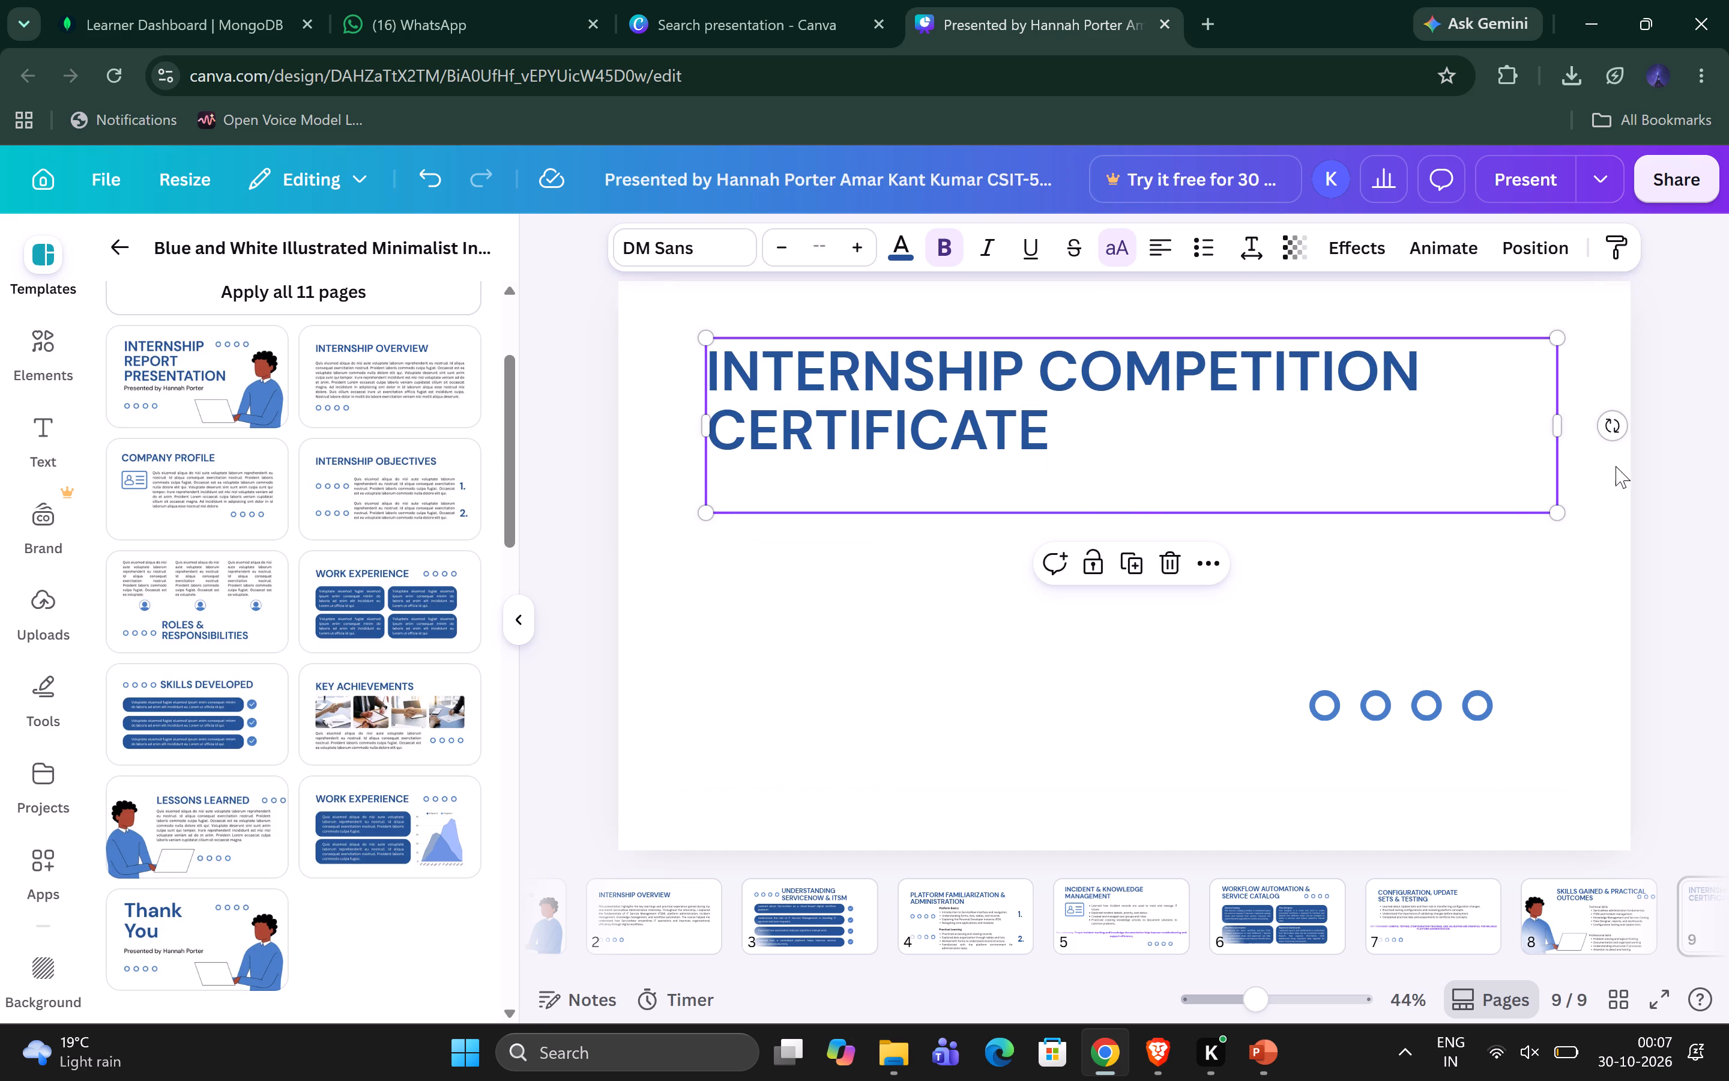
{"action": "left_click", "coordinate": [1665, 449]}
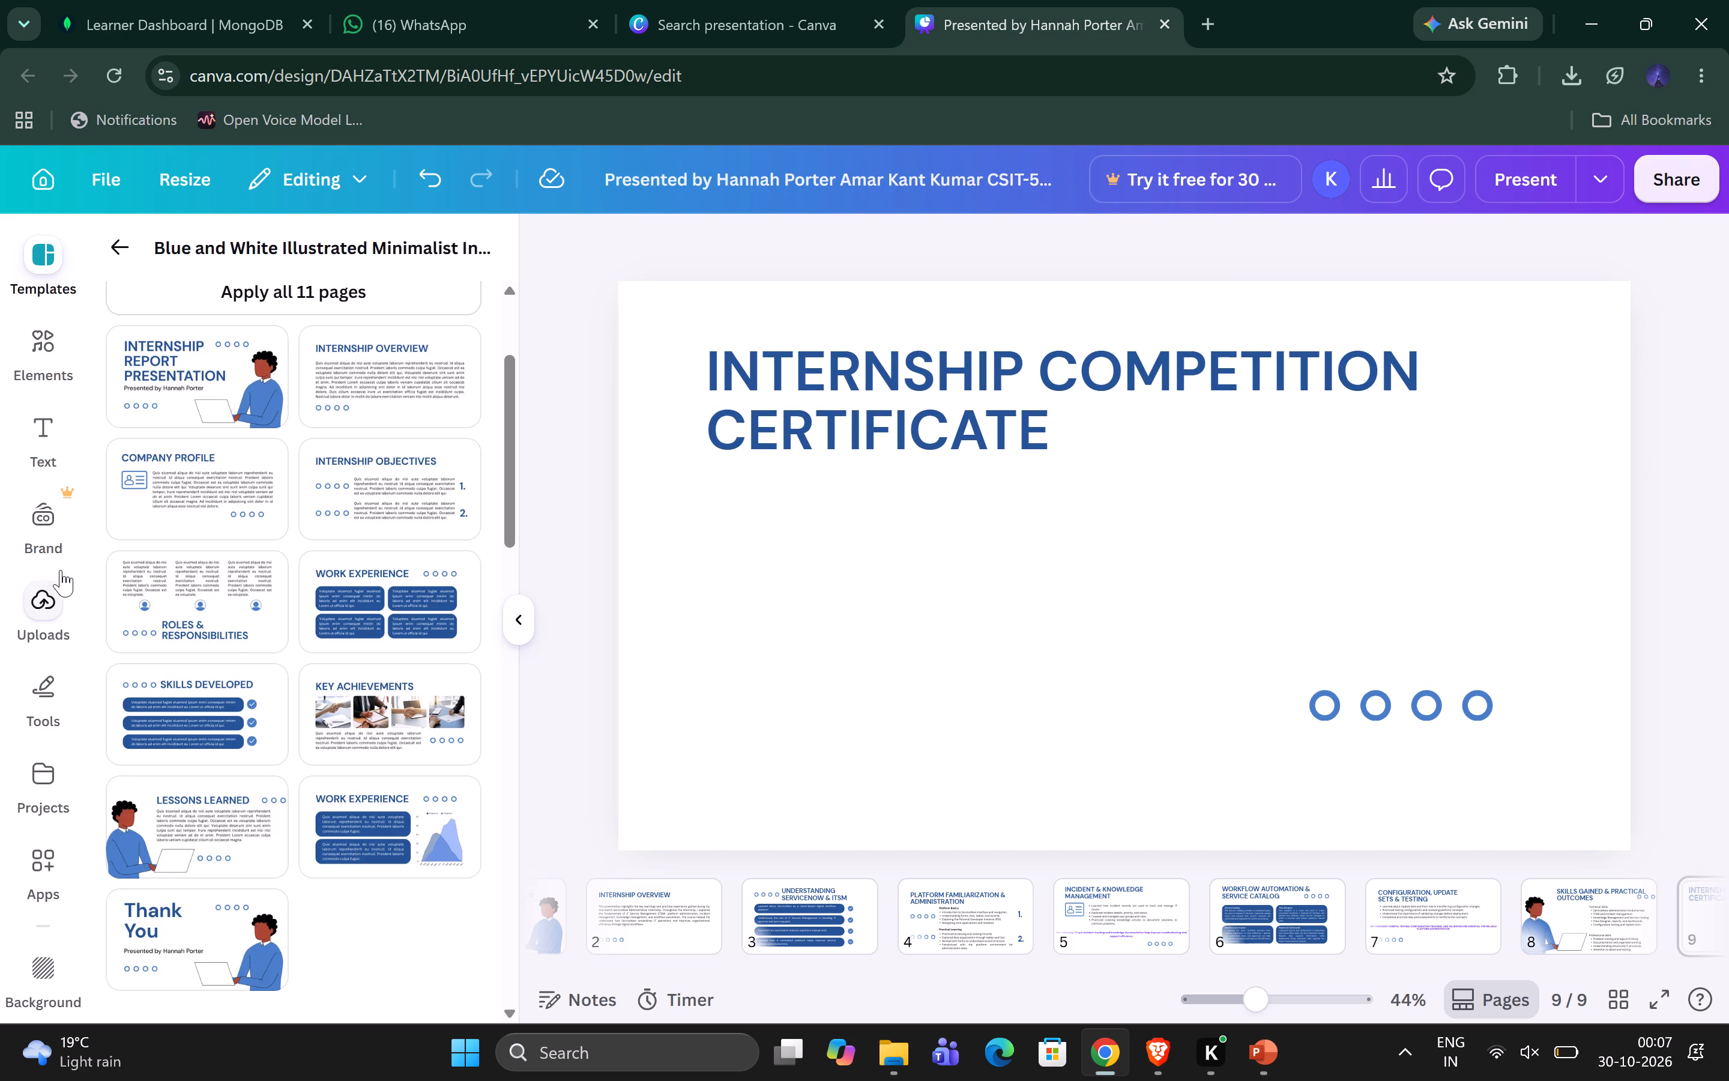
Look through the Desktop's Documents folder in File Explorer for the internship certificate PDF and check the candidate files.
{"action": "left_click", "coordinate": [61, 570]}
{"action": "left_click", "coordinate": [898, 1031]}
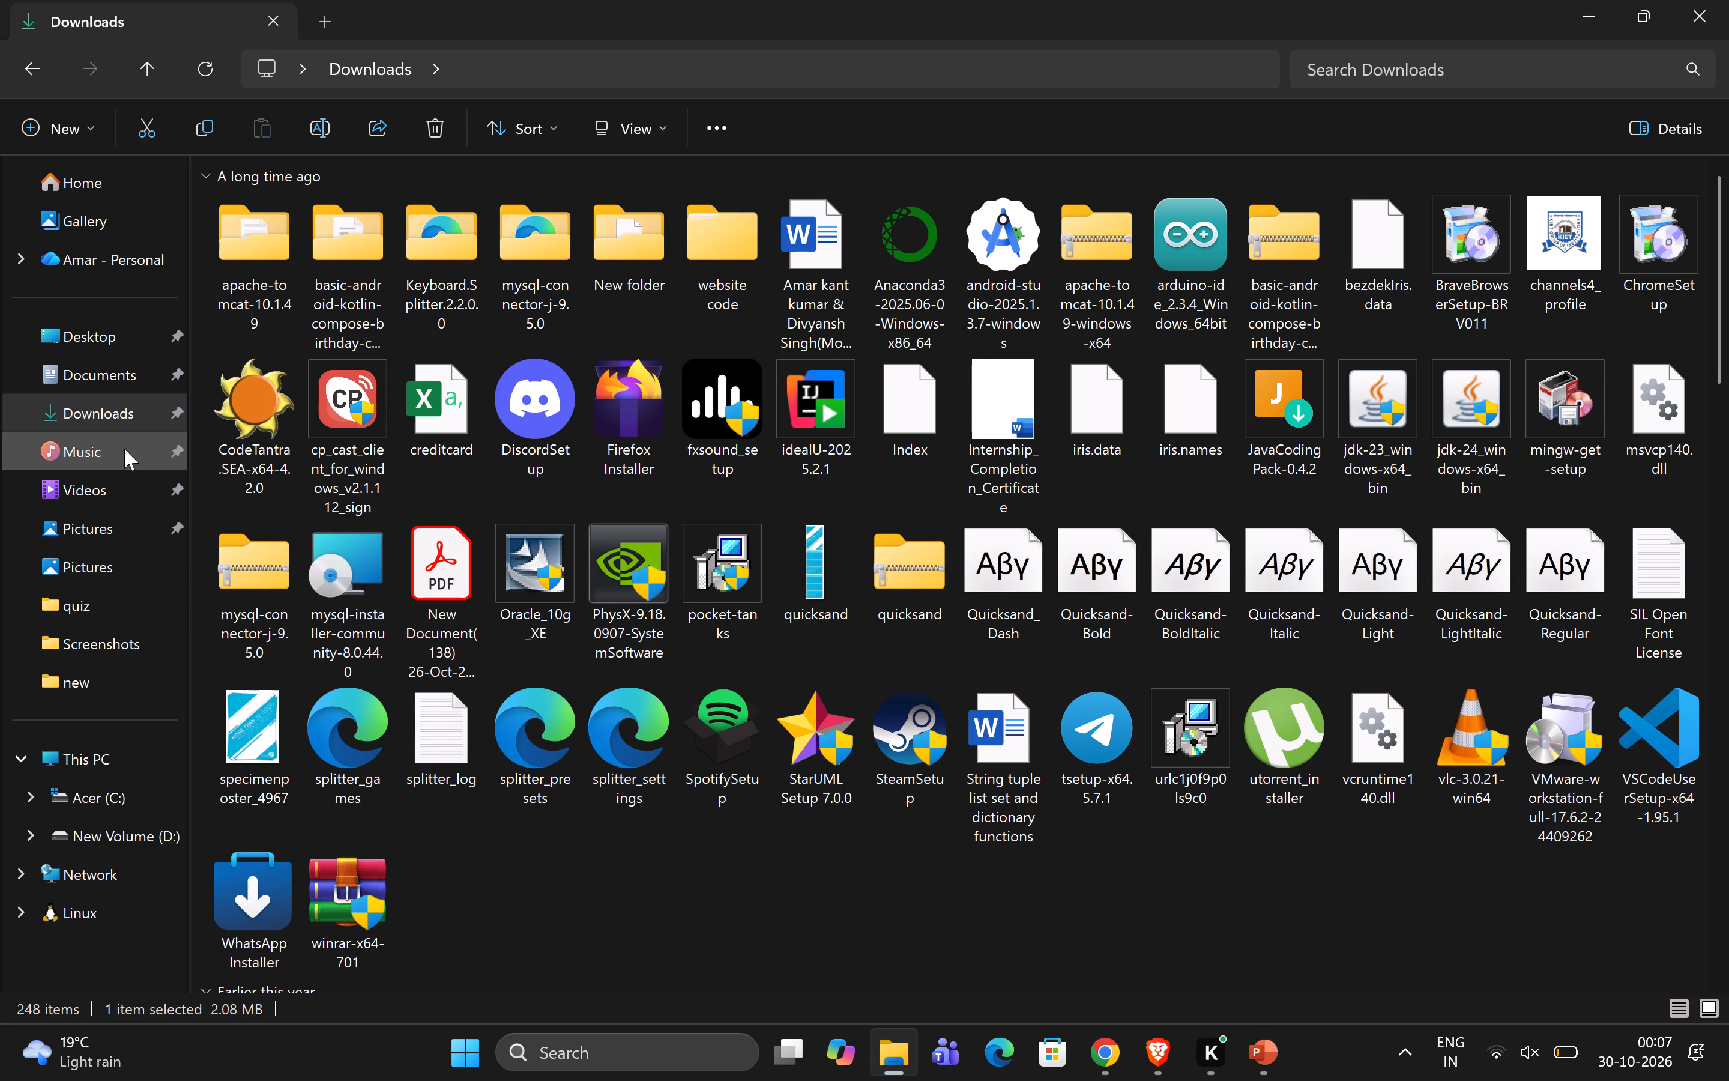
{"action": "left_click", "coordinate": [117, 322]}
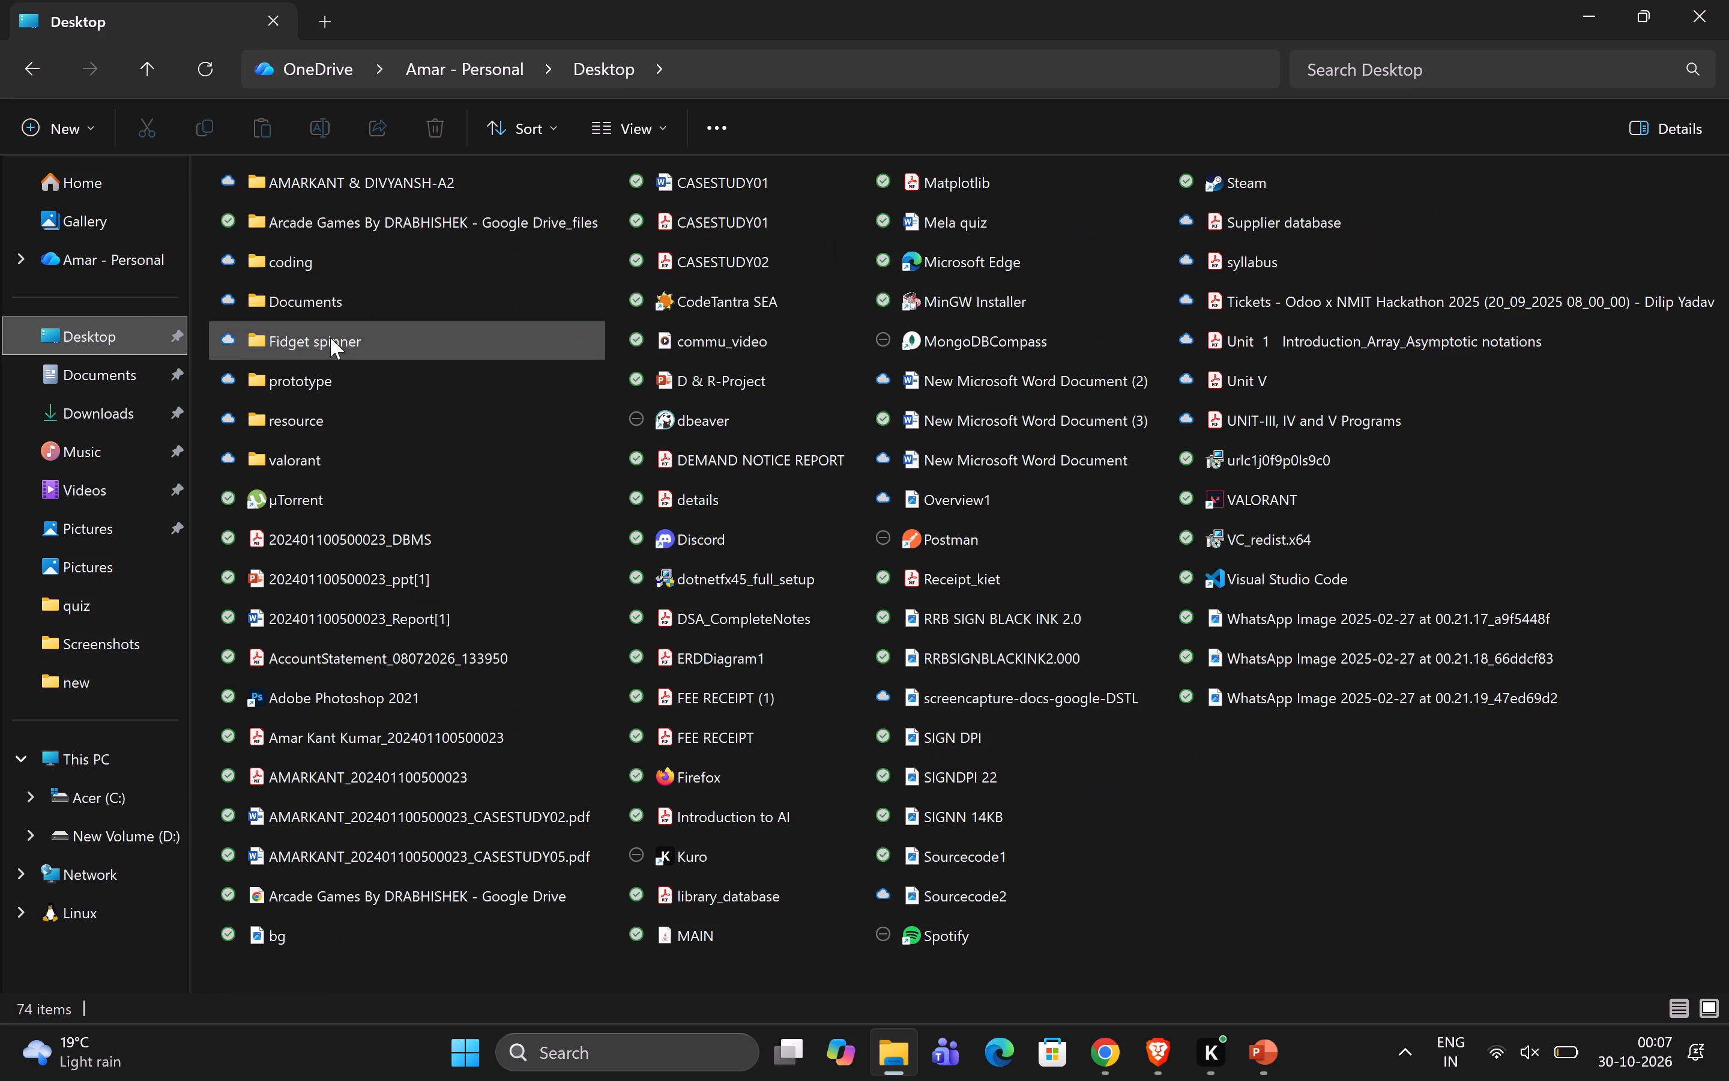
{"action": "double_click", "coordinate": [388, 306]}
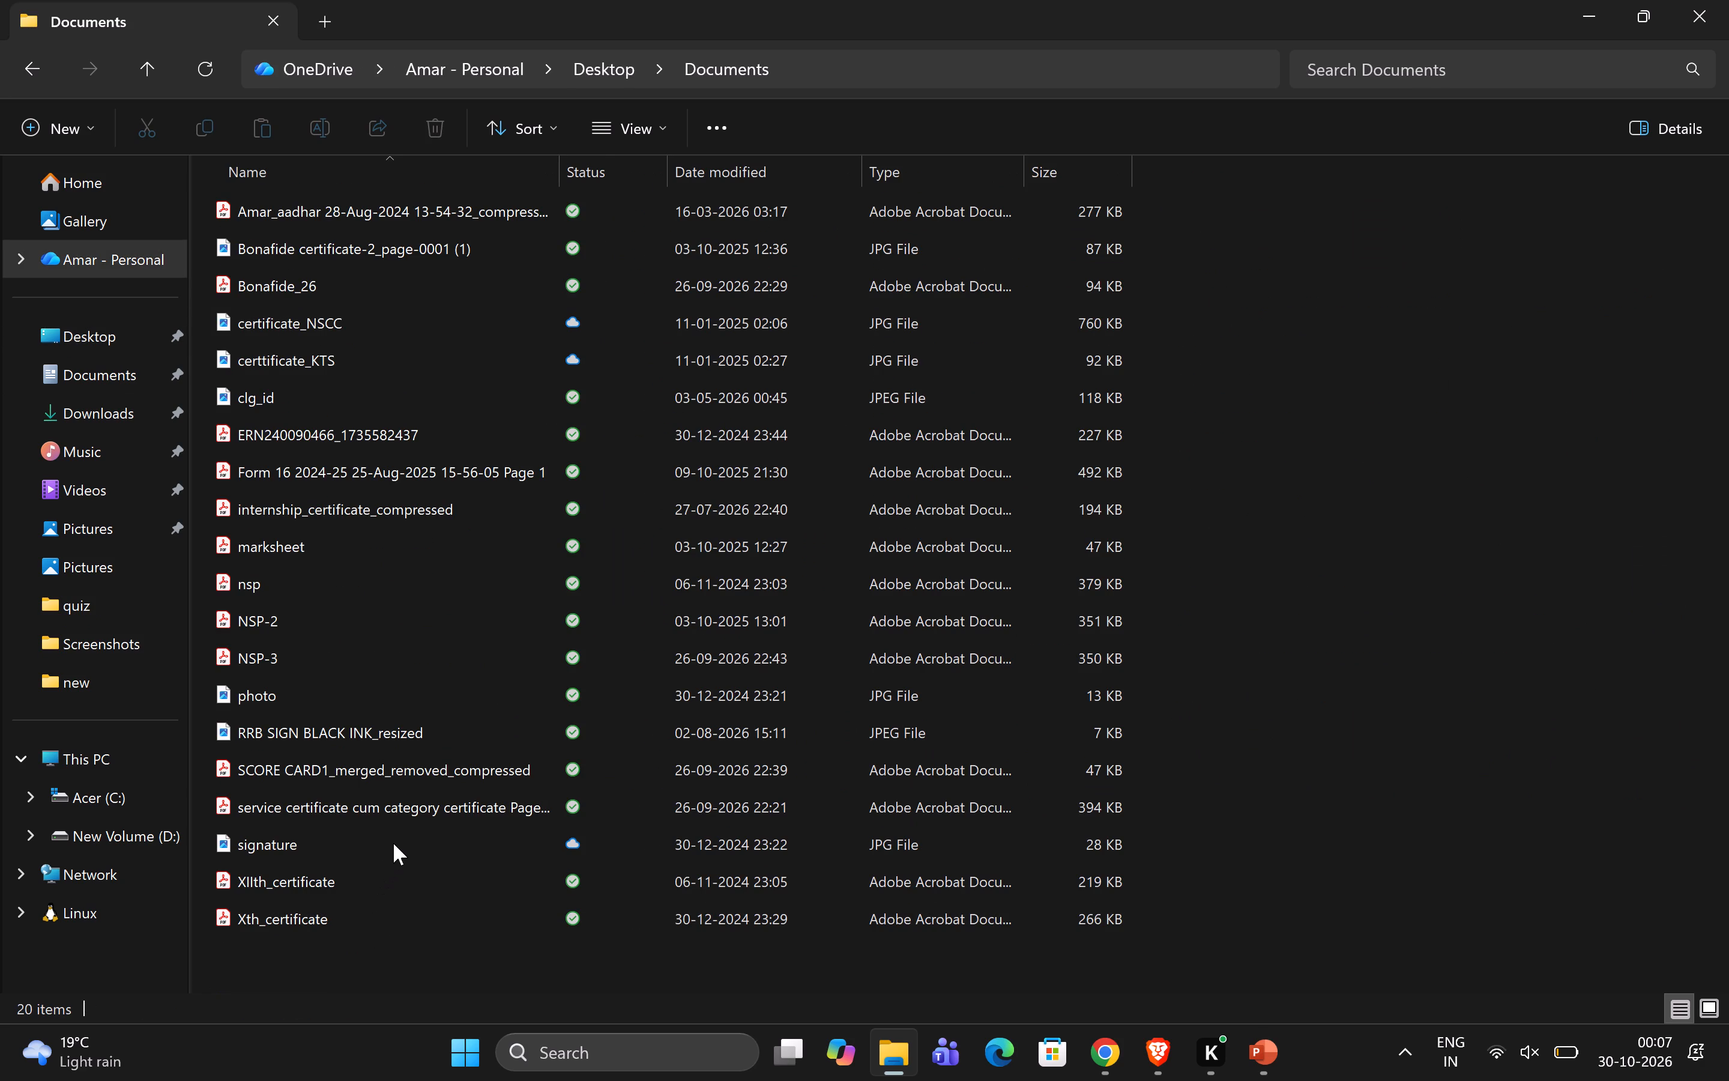
{"action": "double_click", "coordinate": [420, 810]}
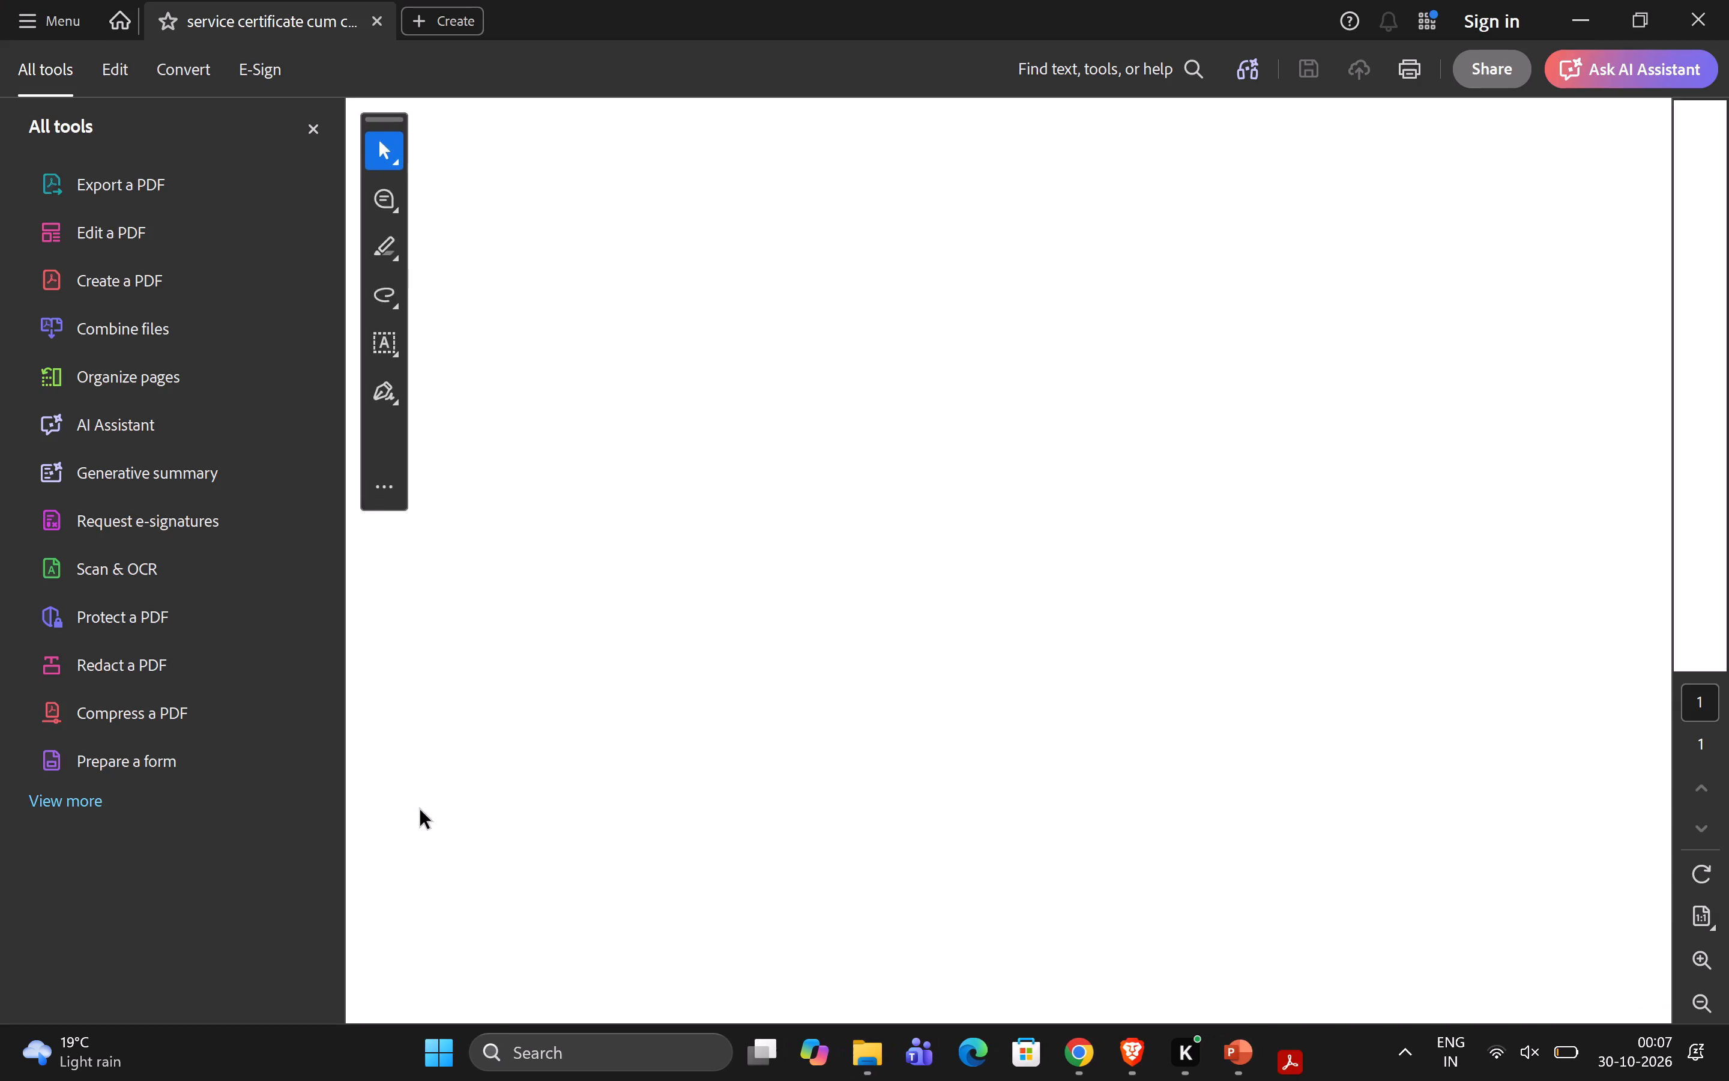
{"action": "left_click", "coordinate": [1728, 1]}
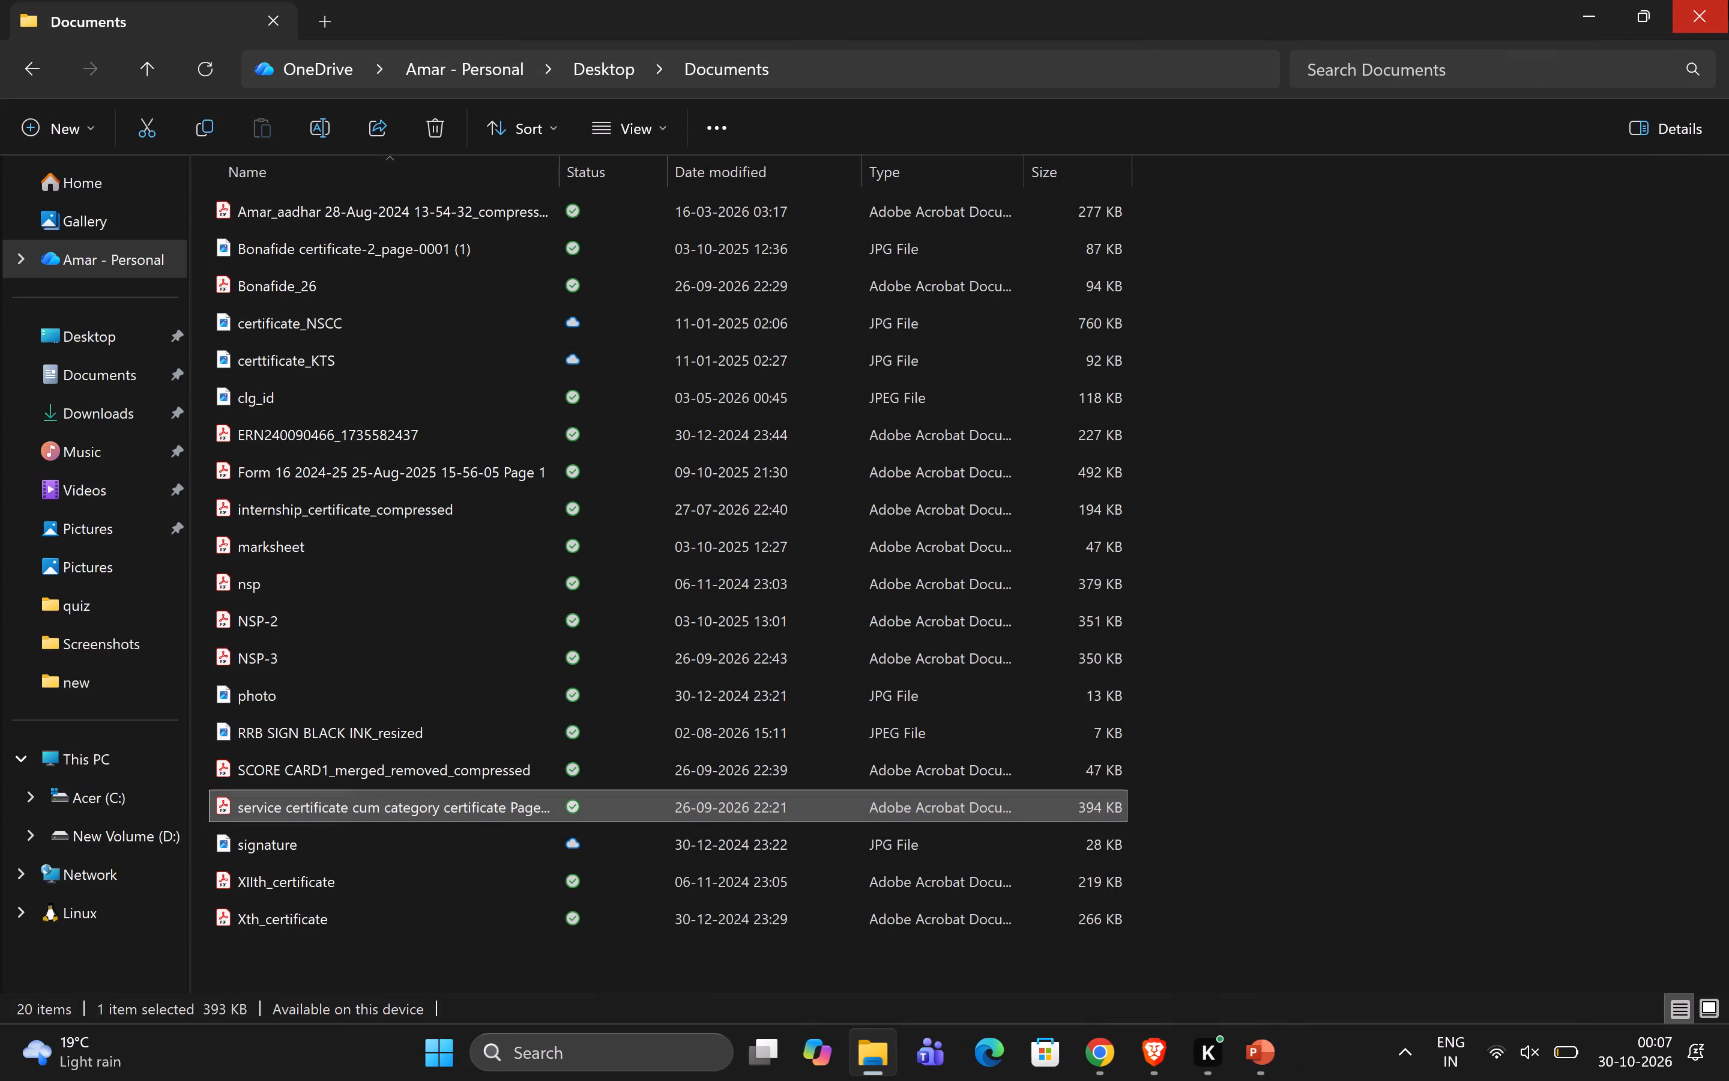
{"action": "double_click", "coordinate": [428, 495]}
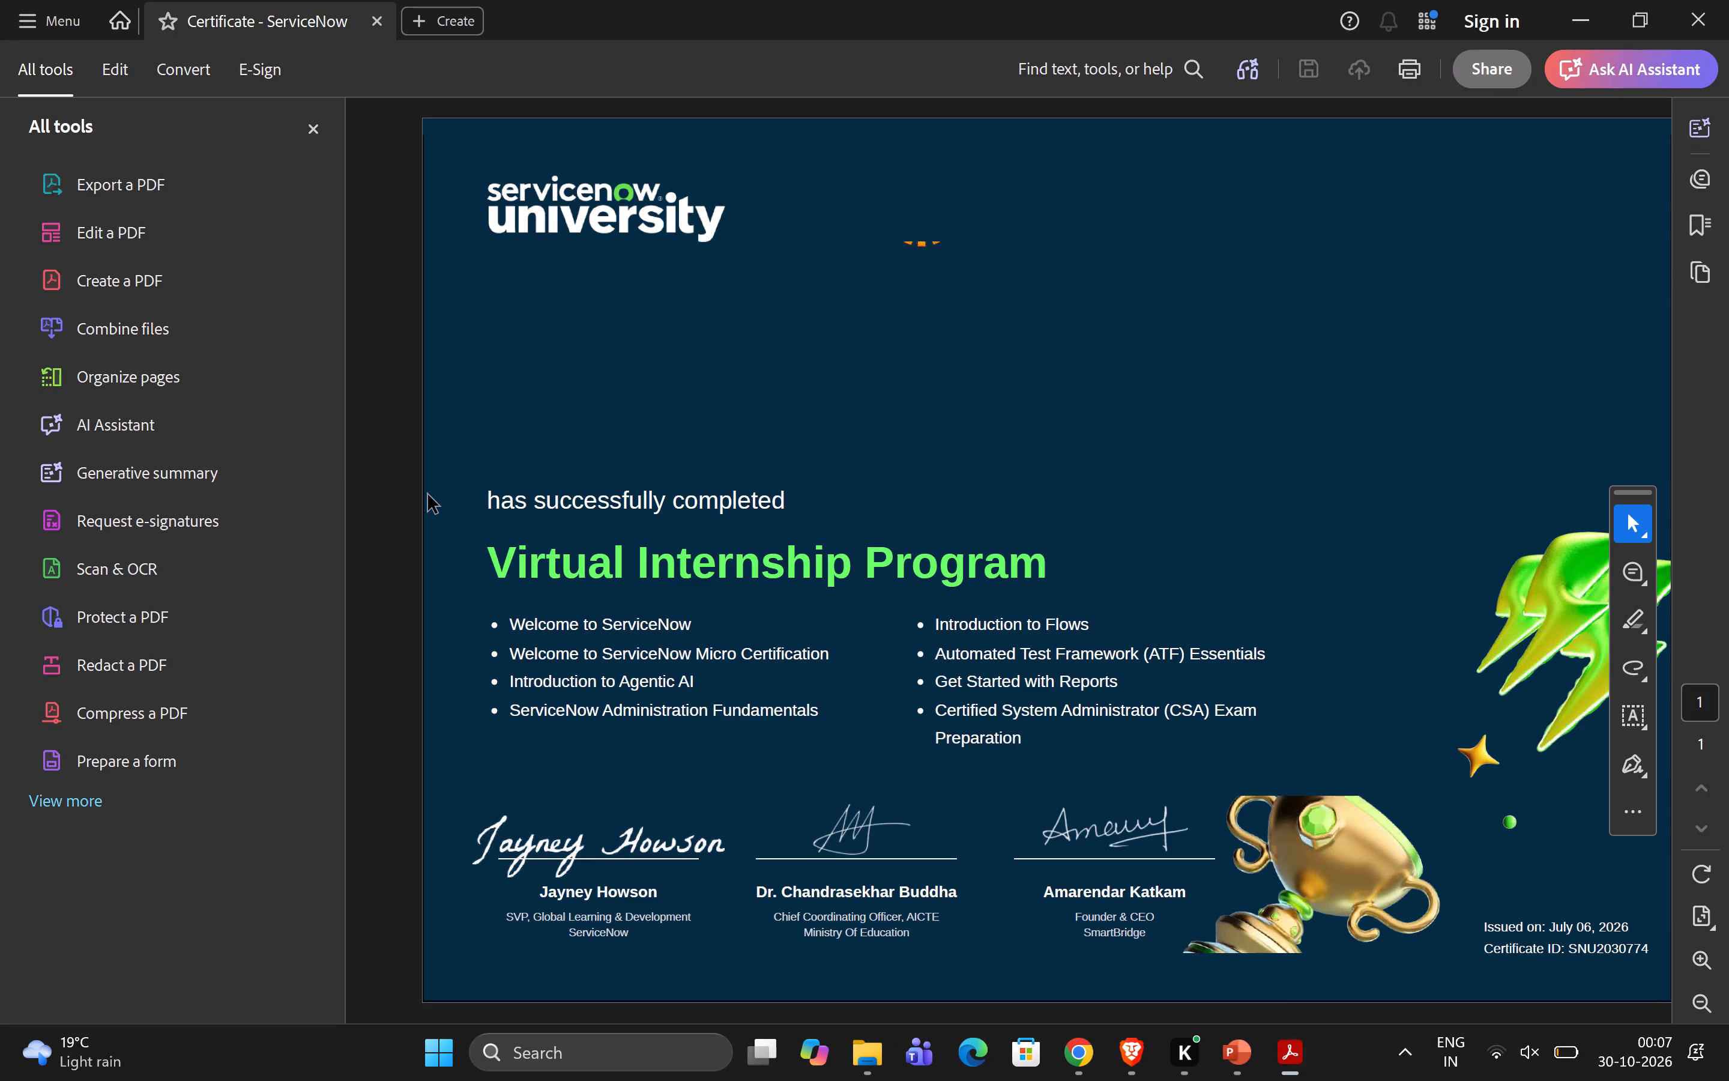
{"action": "left_click", "coordinate": [1728, 0]}
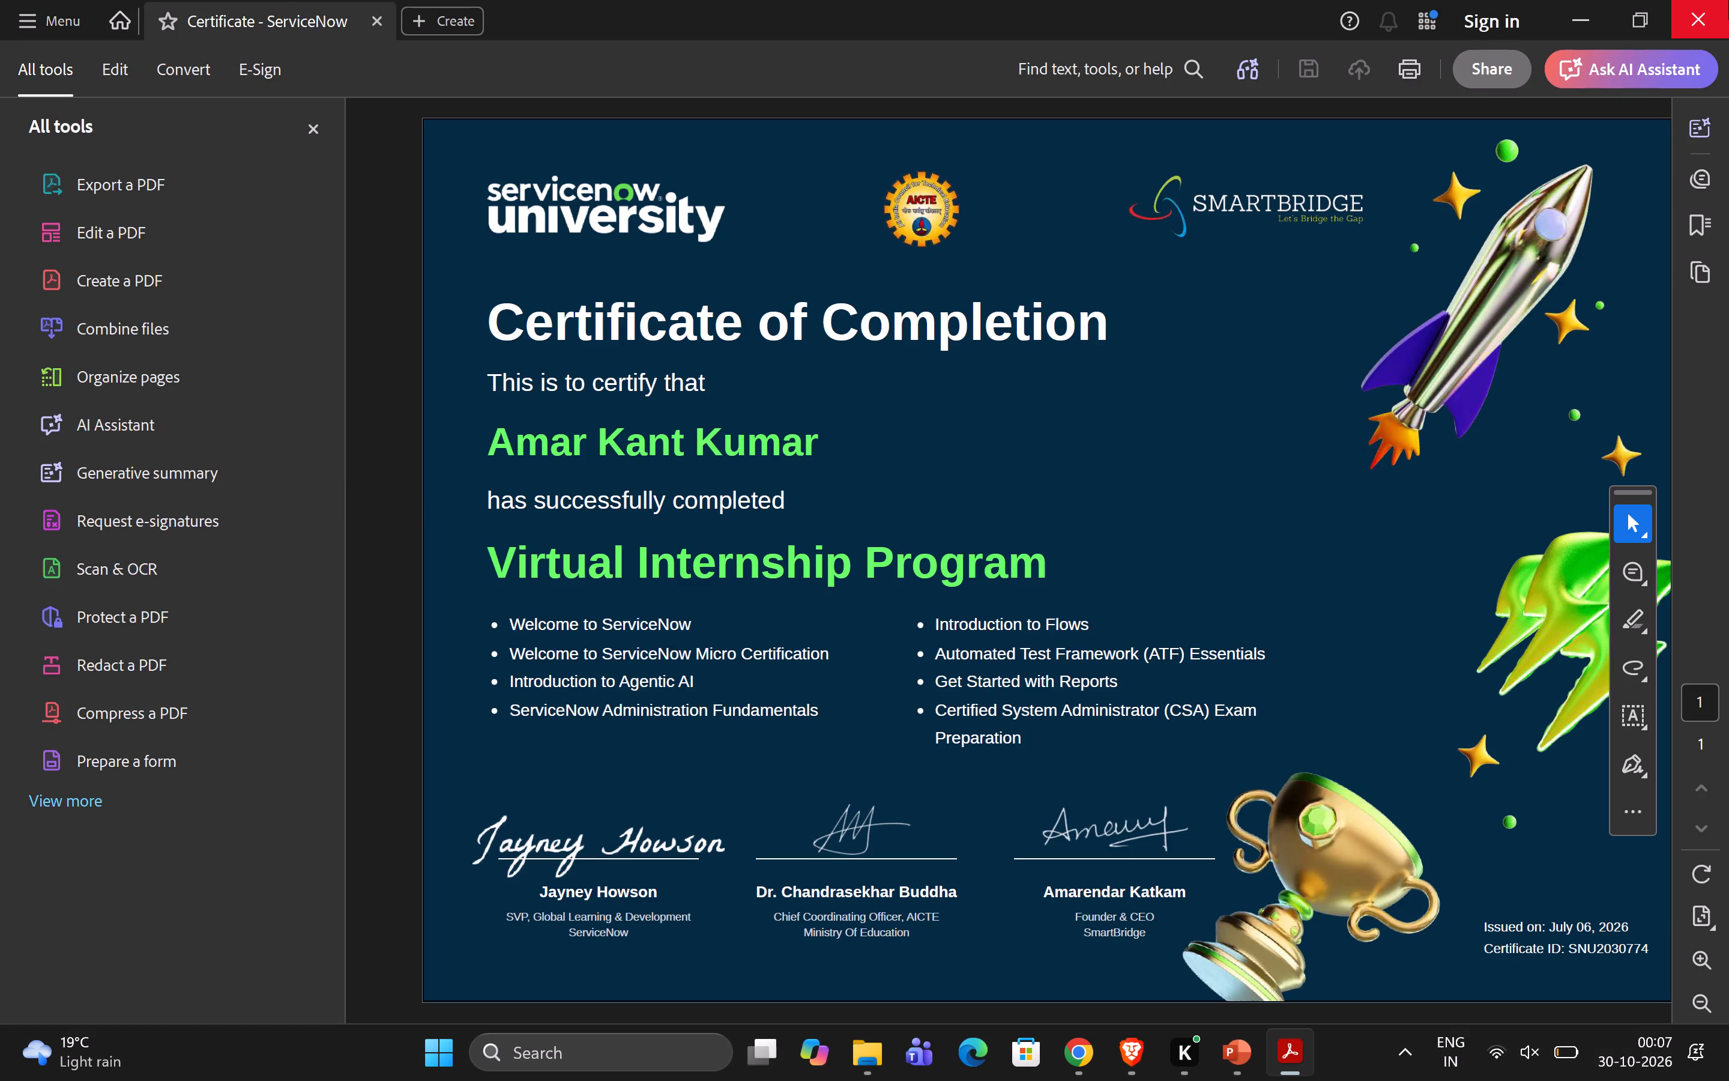
Return to Canva and upload internship_certificate_compressed from the Desktop's Documents folder.
{"action": "left_click", "coordinate": [1106, 1061]}
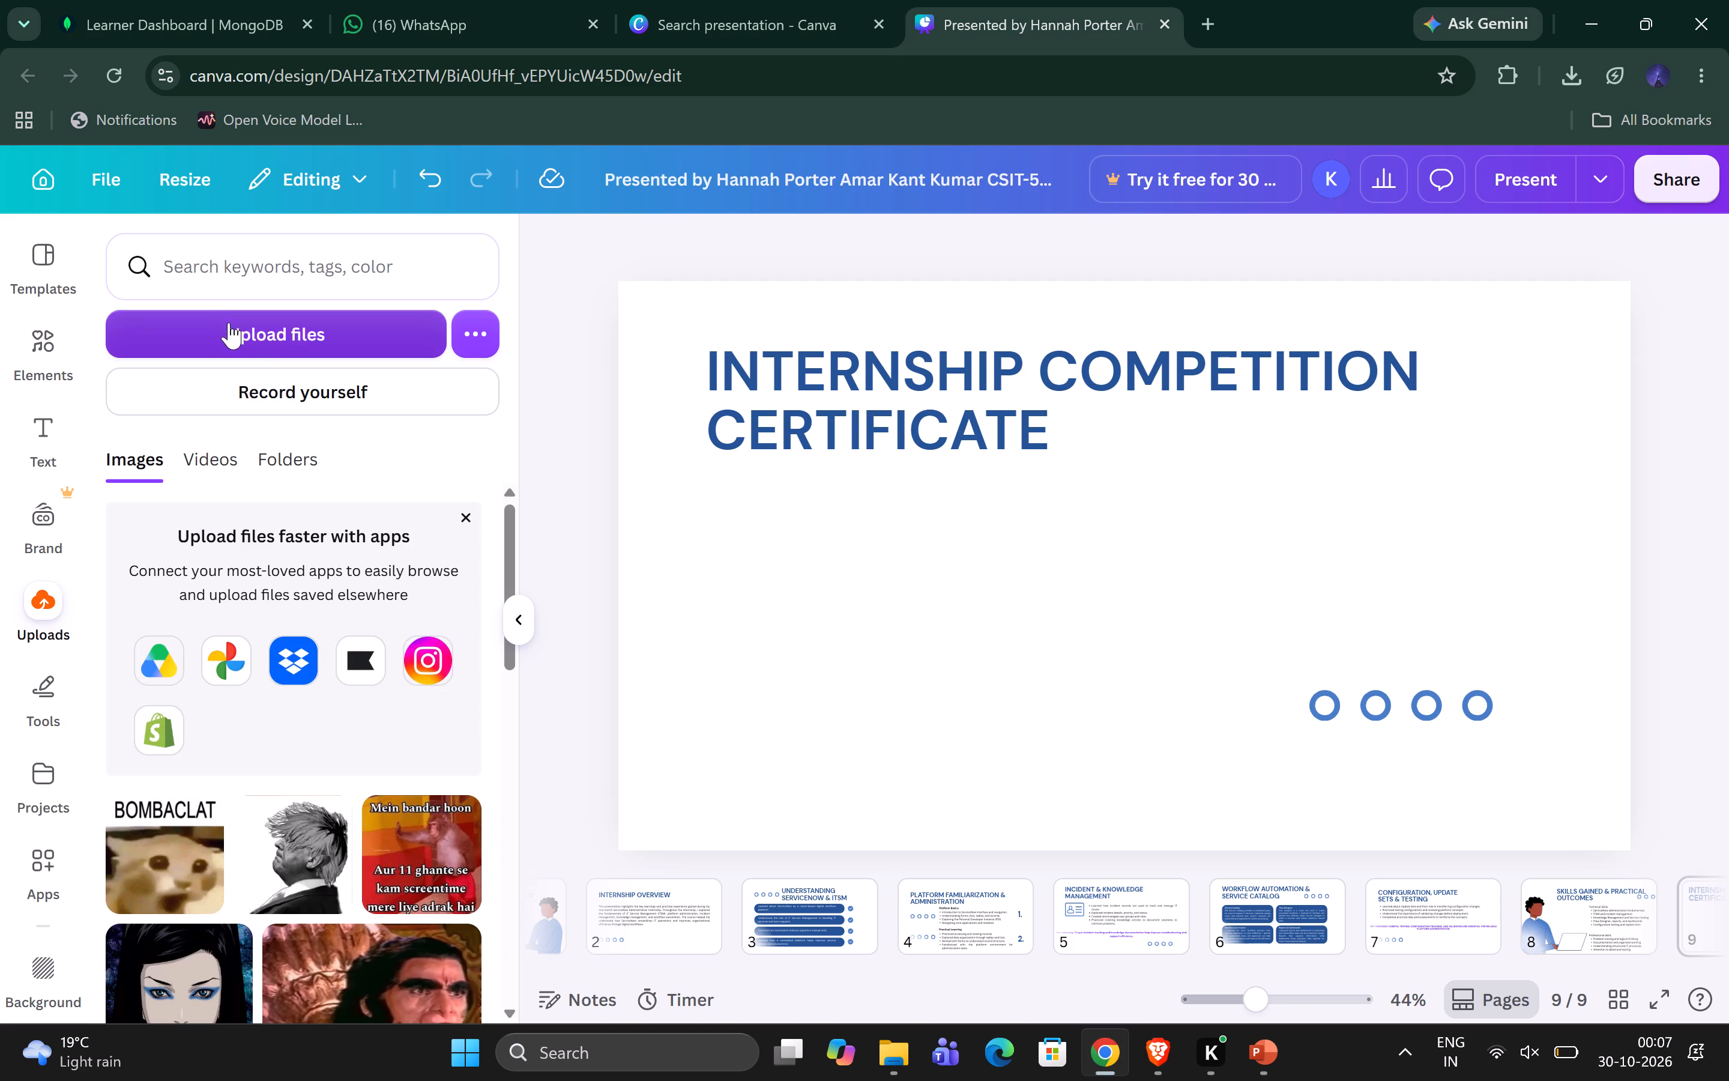
{"action": "left_click", "coordinate": [288, 349]}
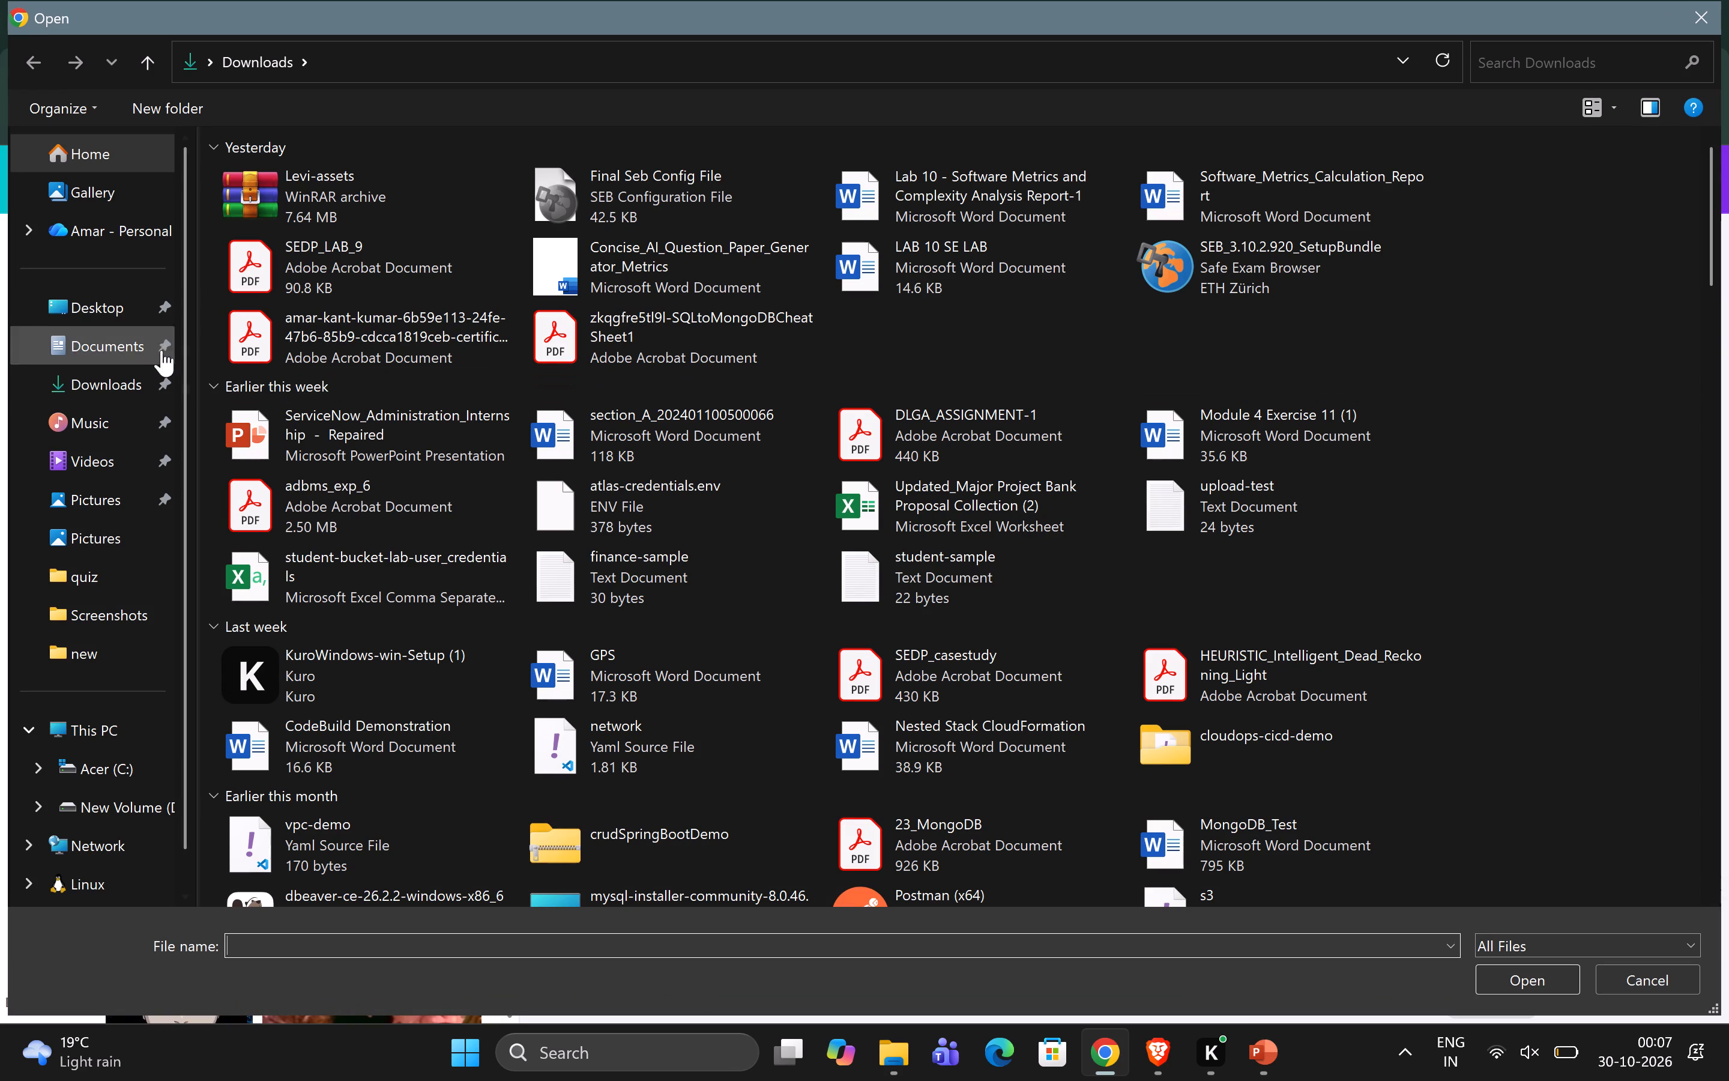
{"action": "left_click", "coordinate": [99, 316]}
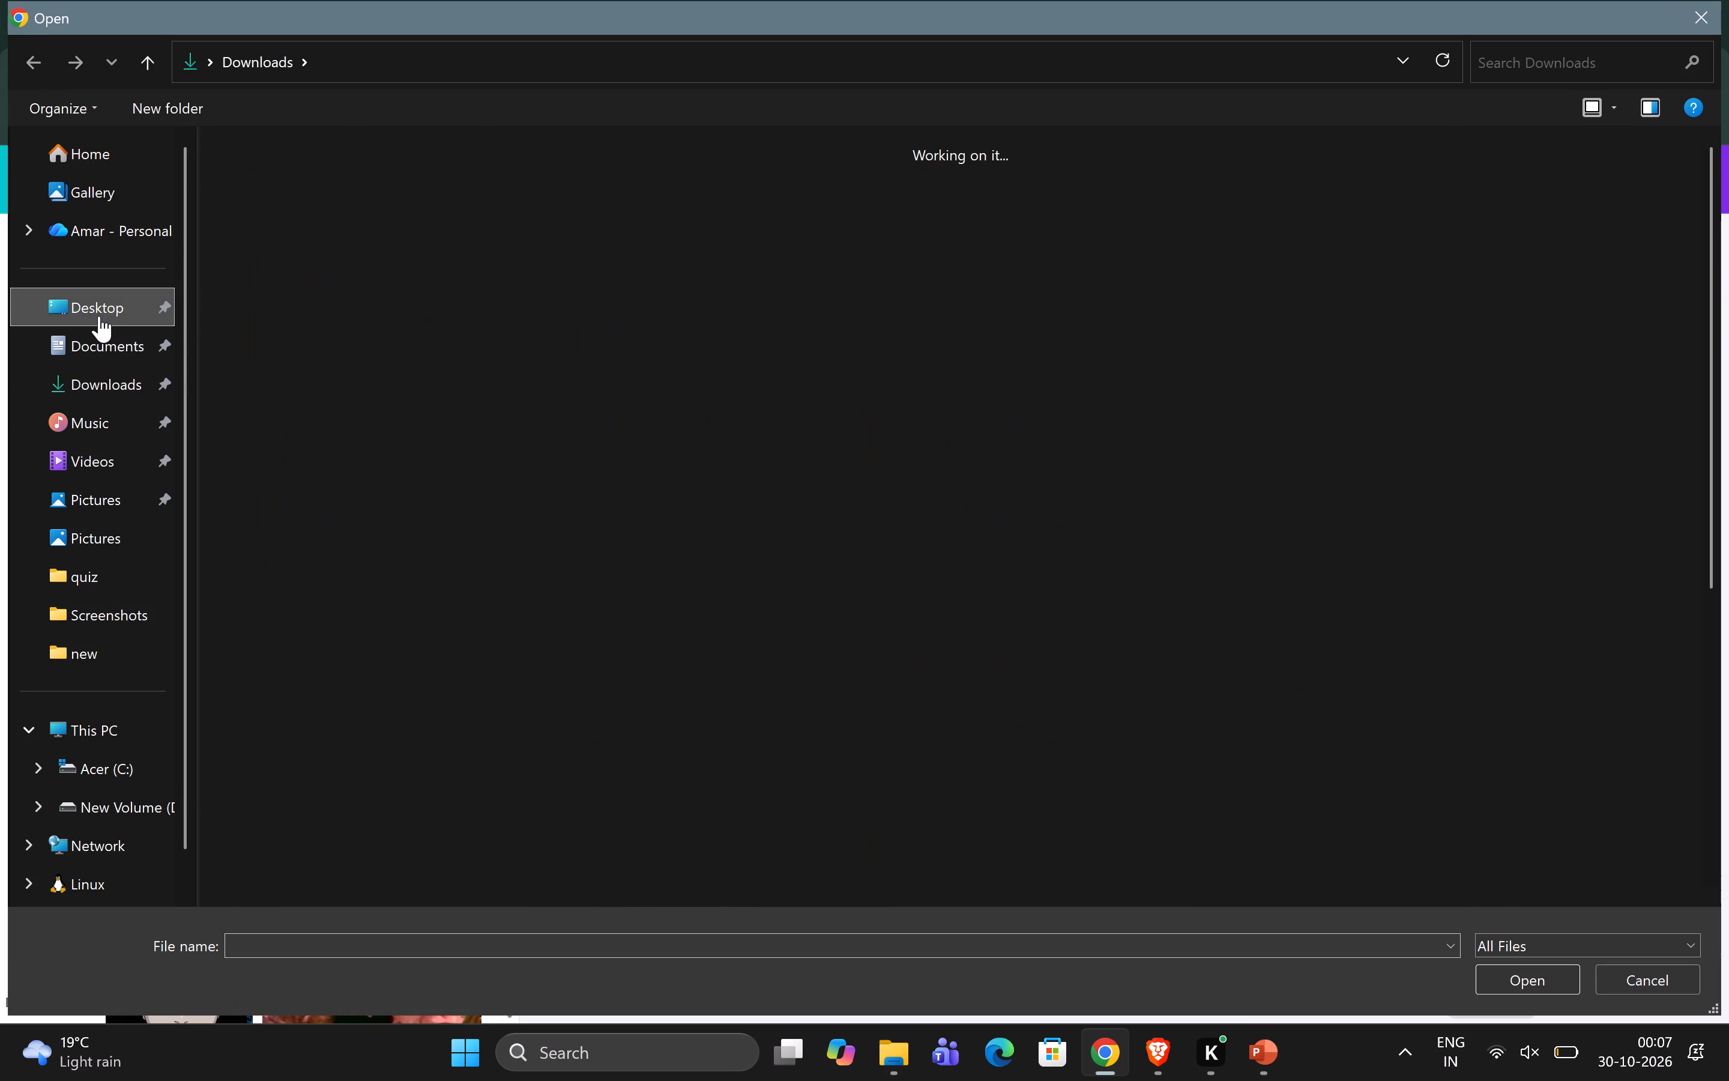
{"action": "double_click", "coordinate": [728, 220]}
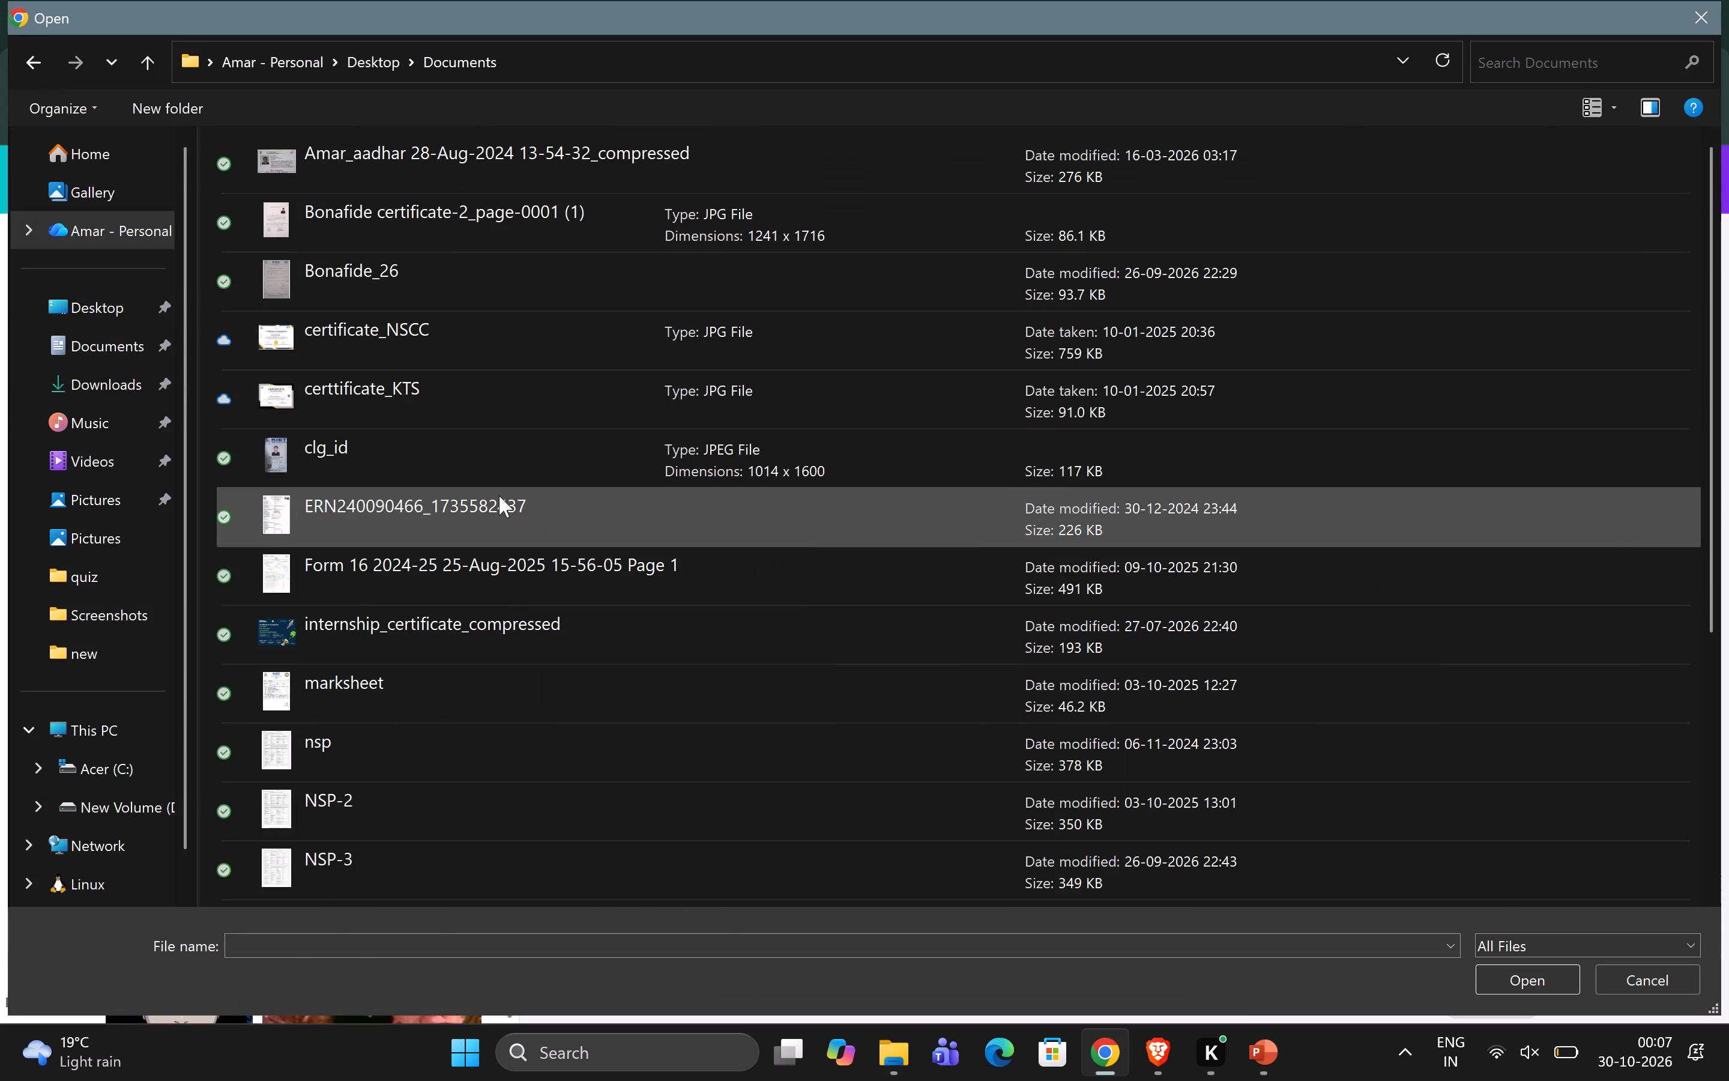
{"action": "left_click", "coordinate": [505, 617]}
{"action": "left_click", "coordinate": [1546, 974]}
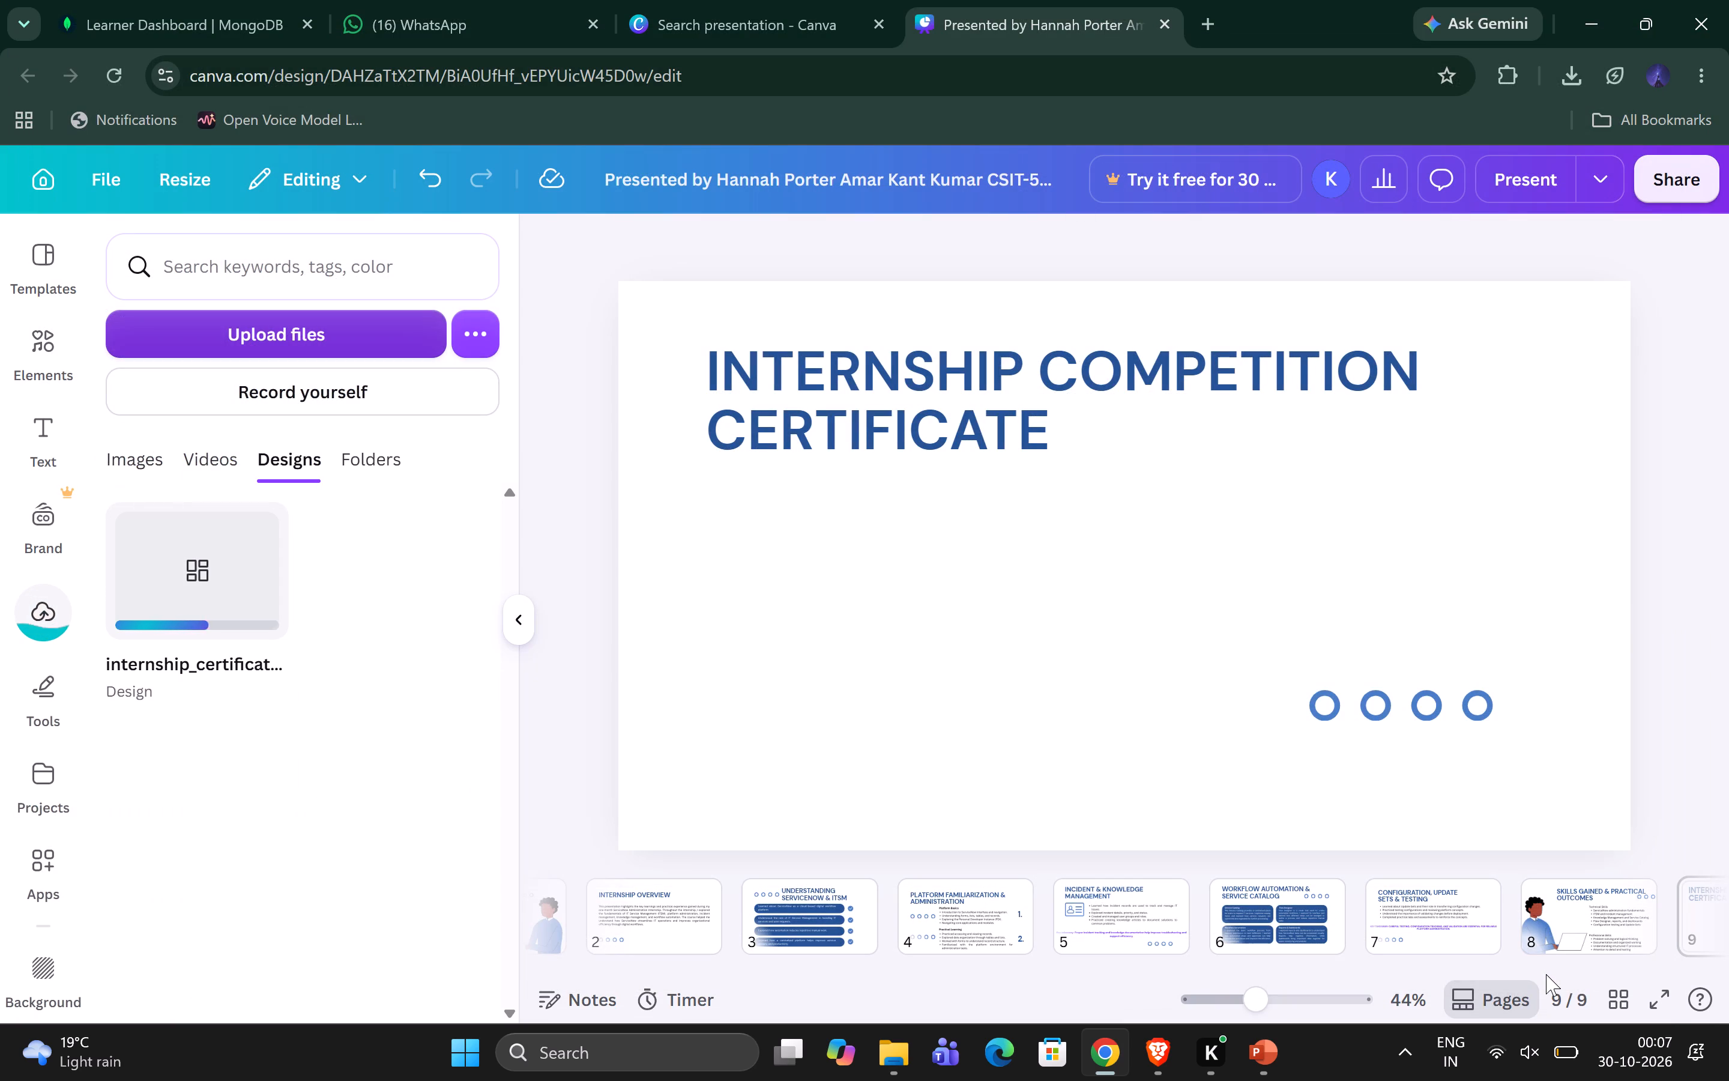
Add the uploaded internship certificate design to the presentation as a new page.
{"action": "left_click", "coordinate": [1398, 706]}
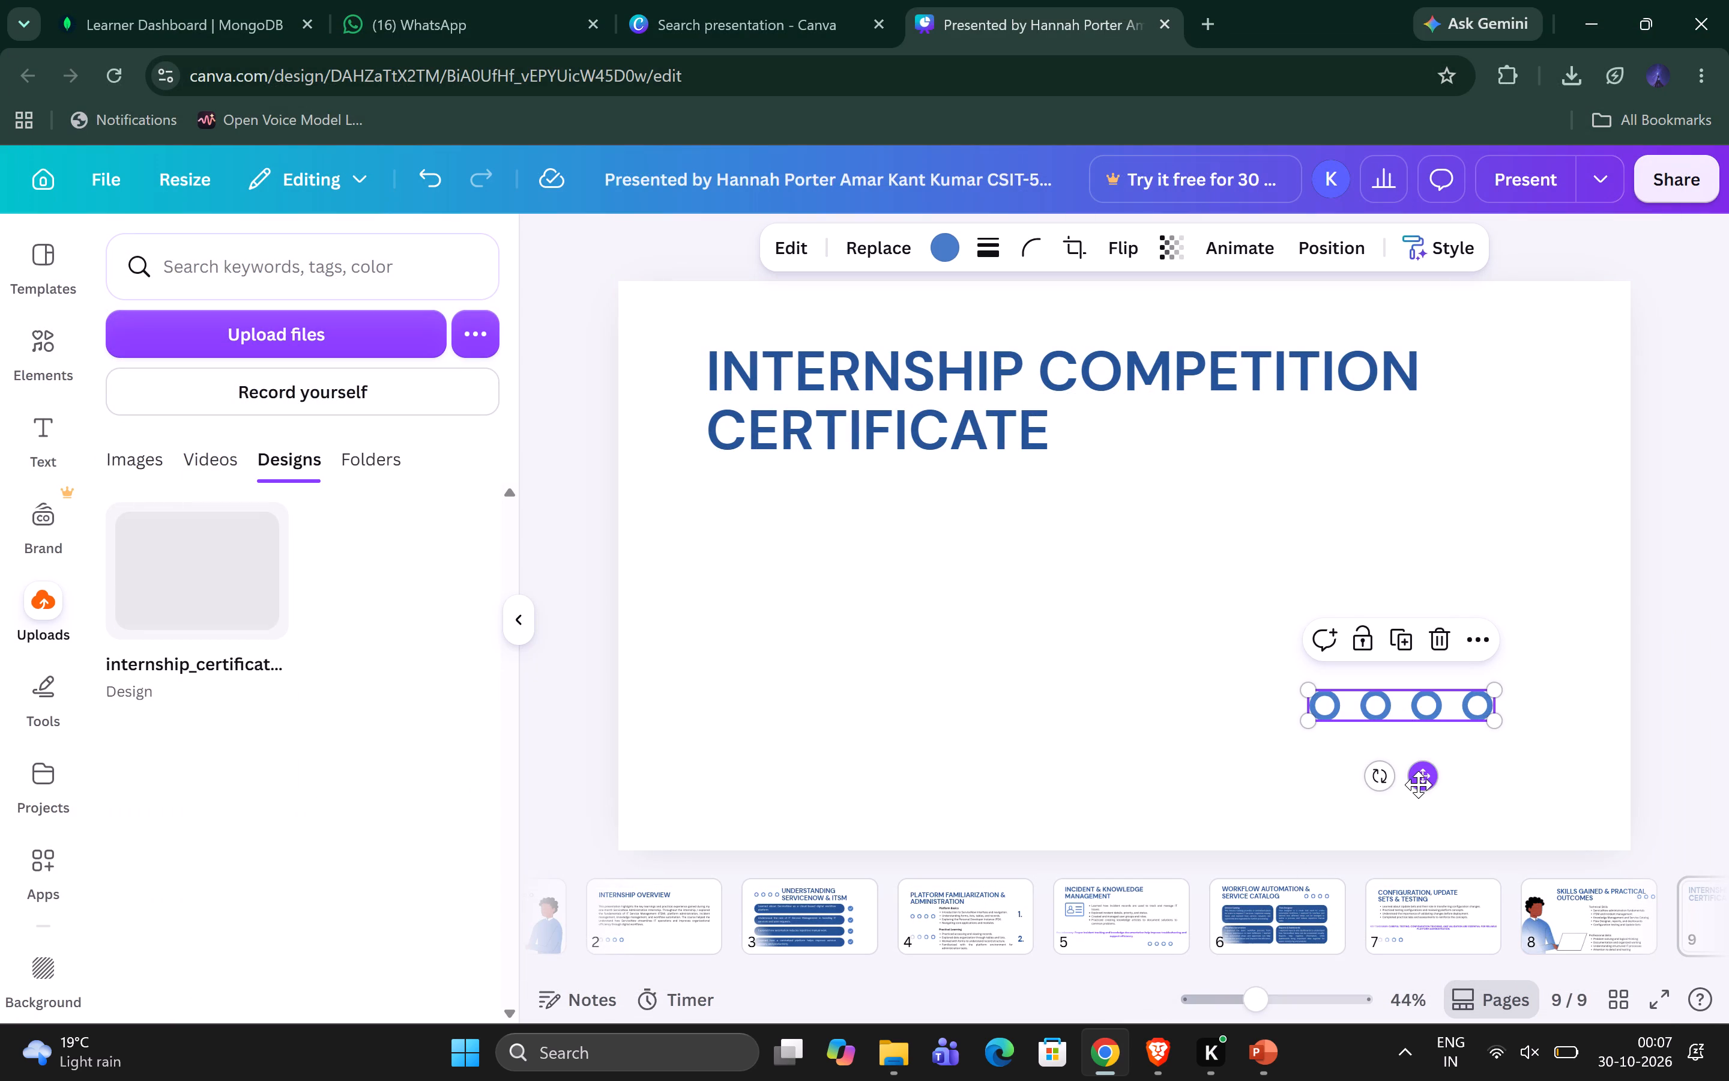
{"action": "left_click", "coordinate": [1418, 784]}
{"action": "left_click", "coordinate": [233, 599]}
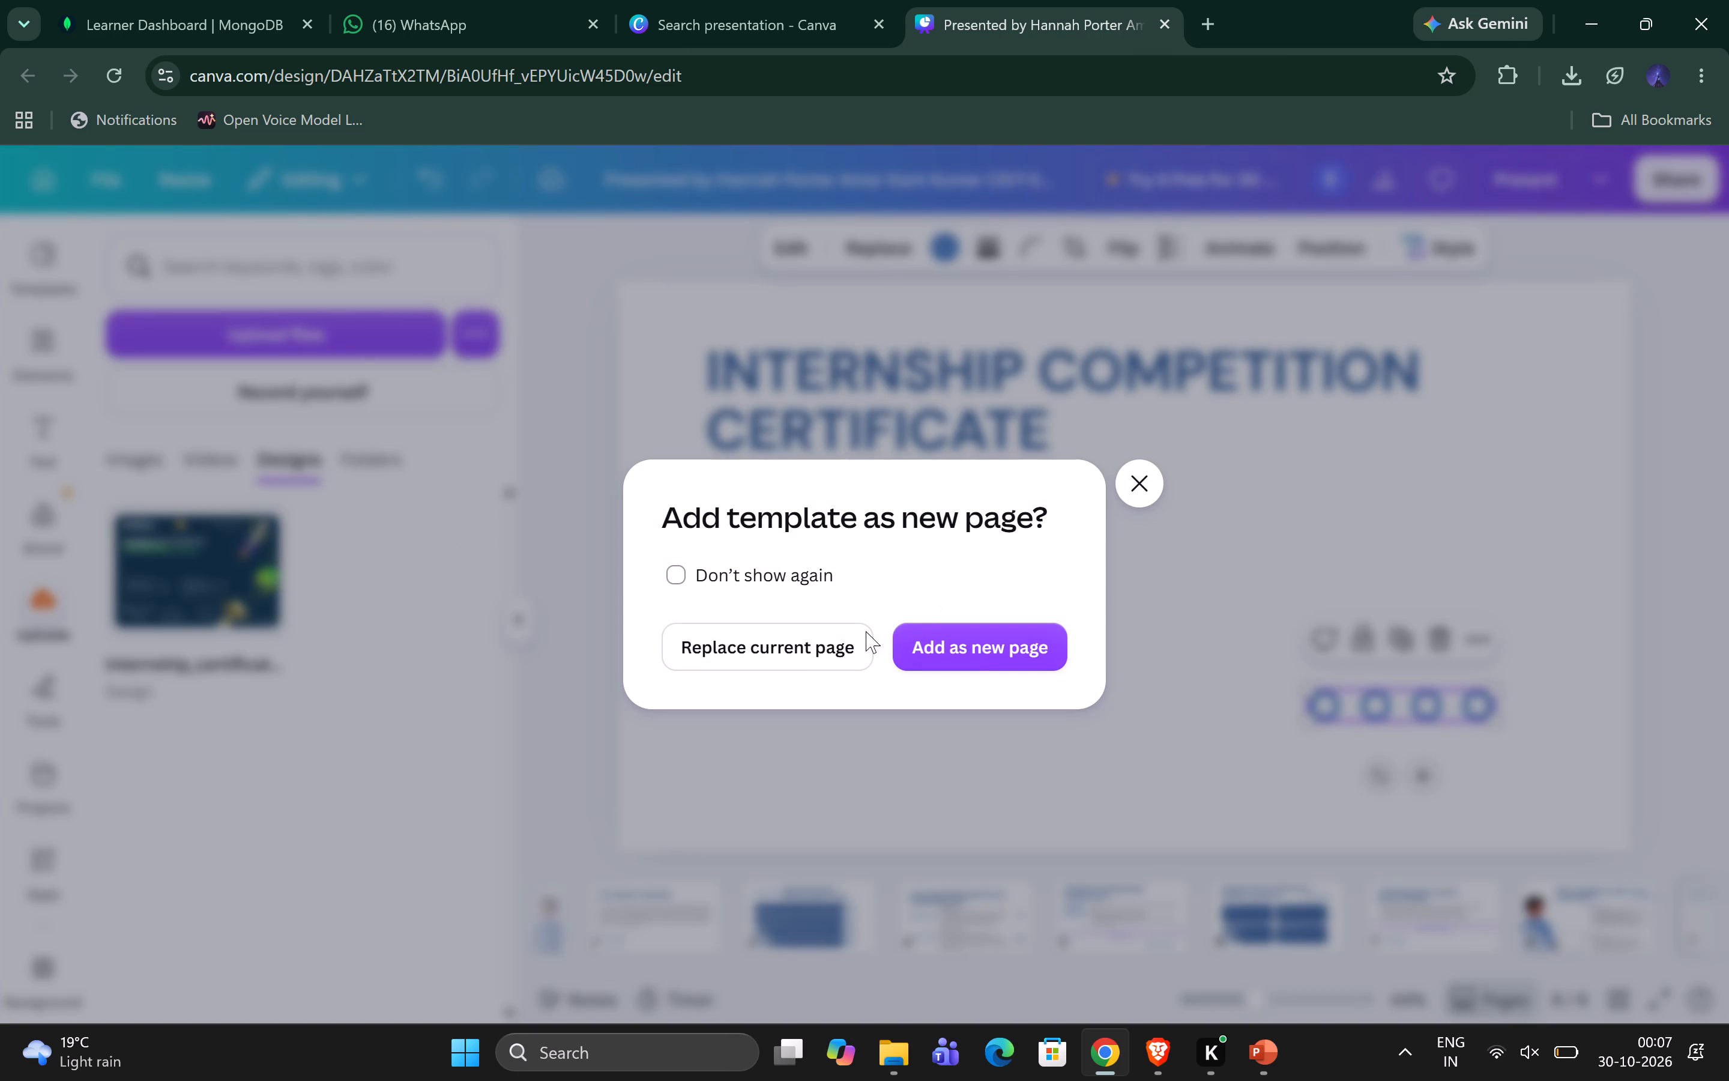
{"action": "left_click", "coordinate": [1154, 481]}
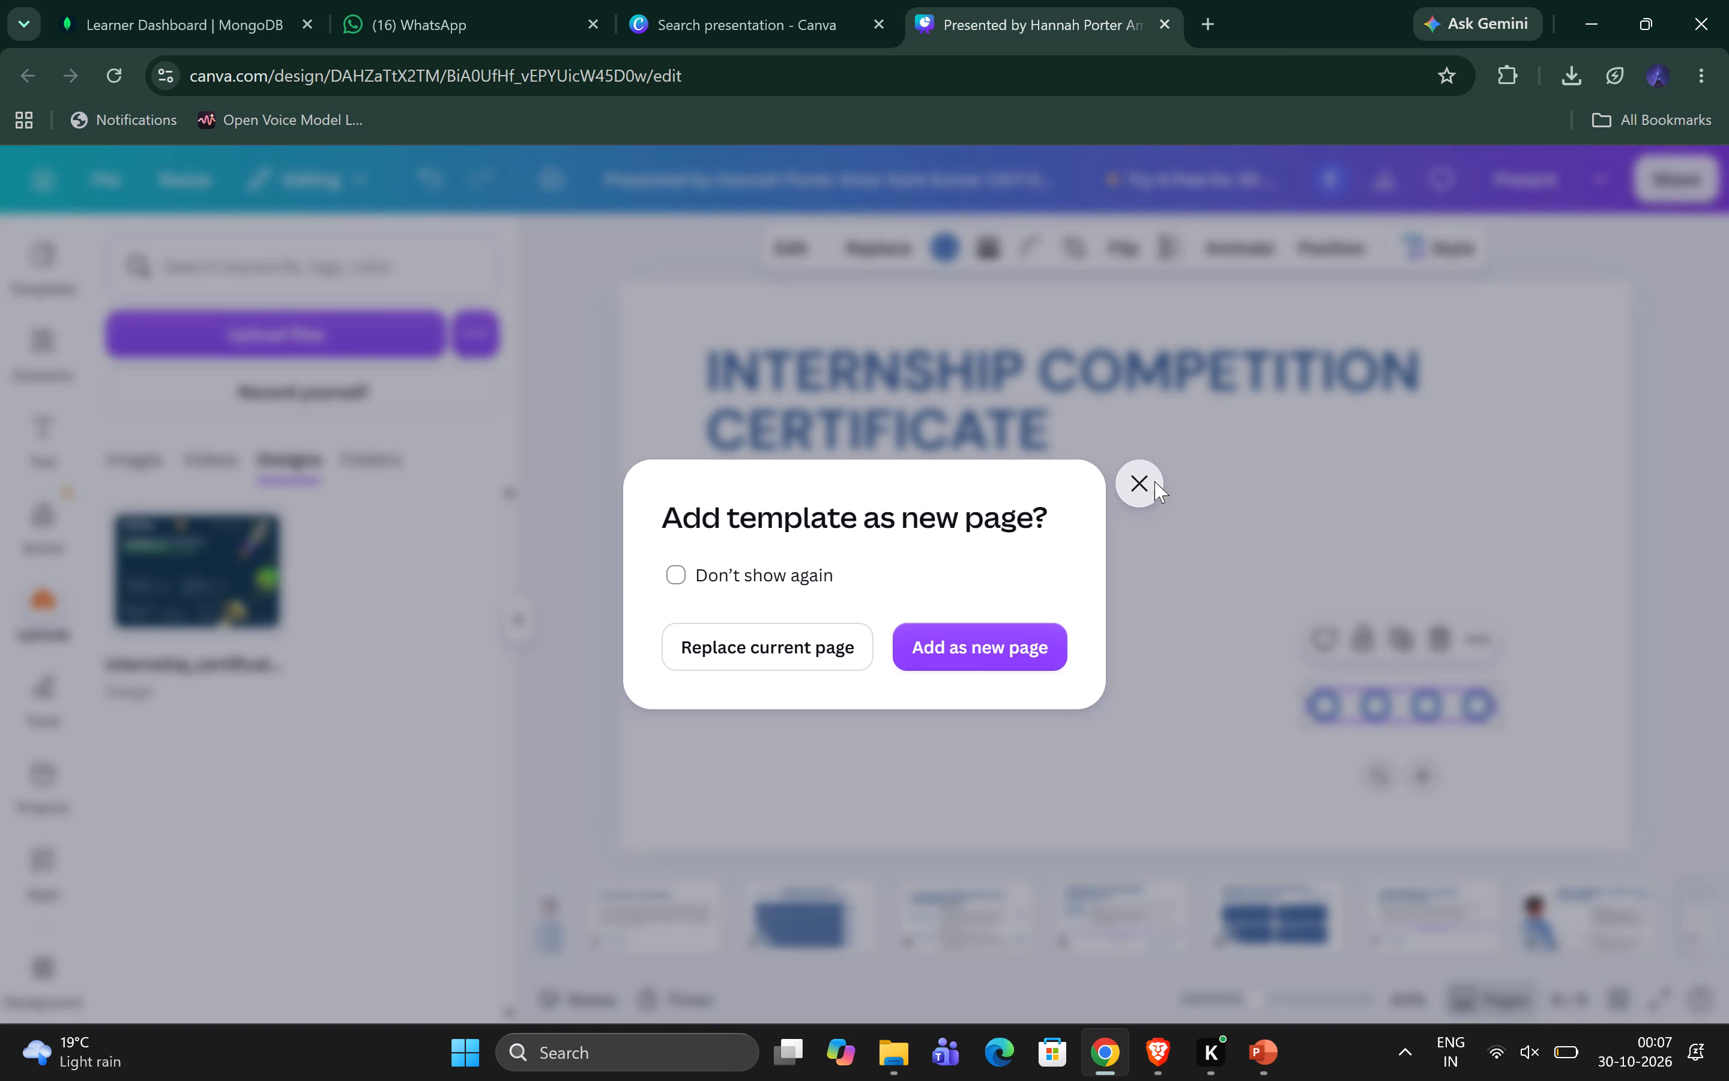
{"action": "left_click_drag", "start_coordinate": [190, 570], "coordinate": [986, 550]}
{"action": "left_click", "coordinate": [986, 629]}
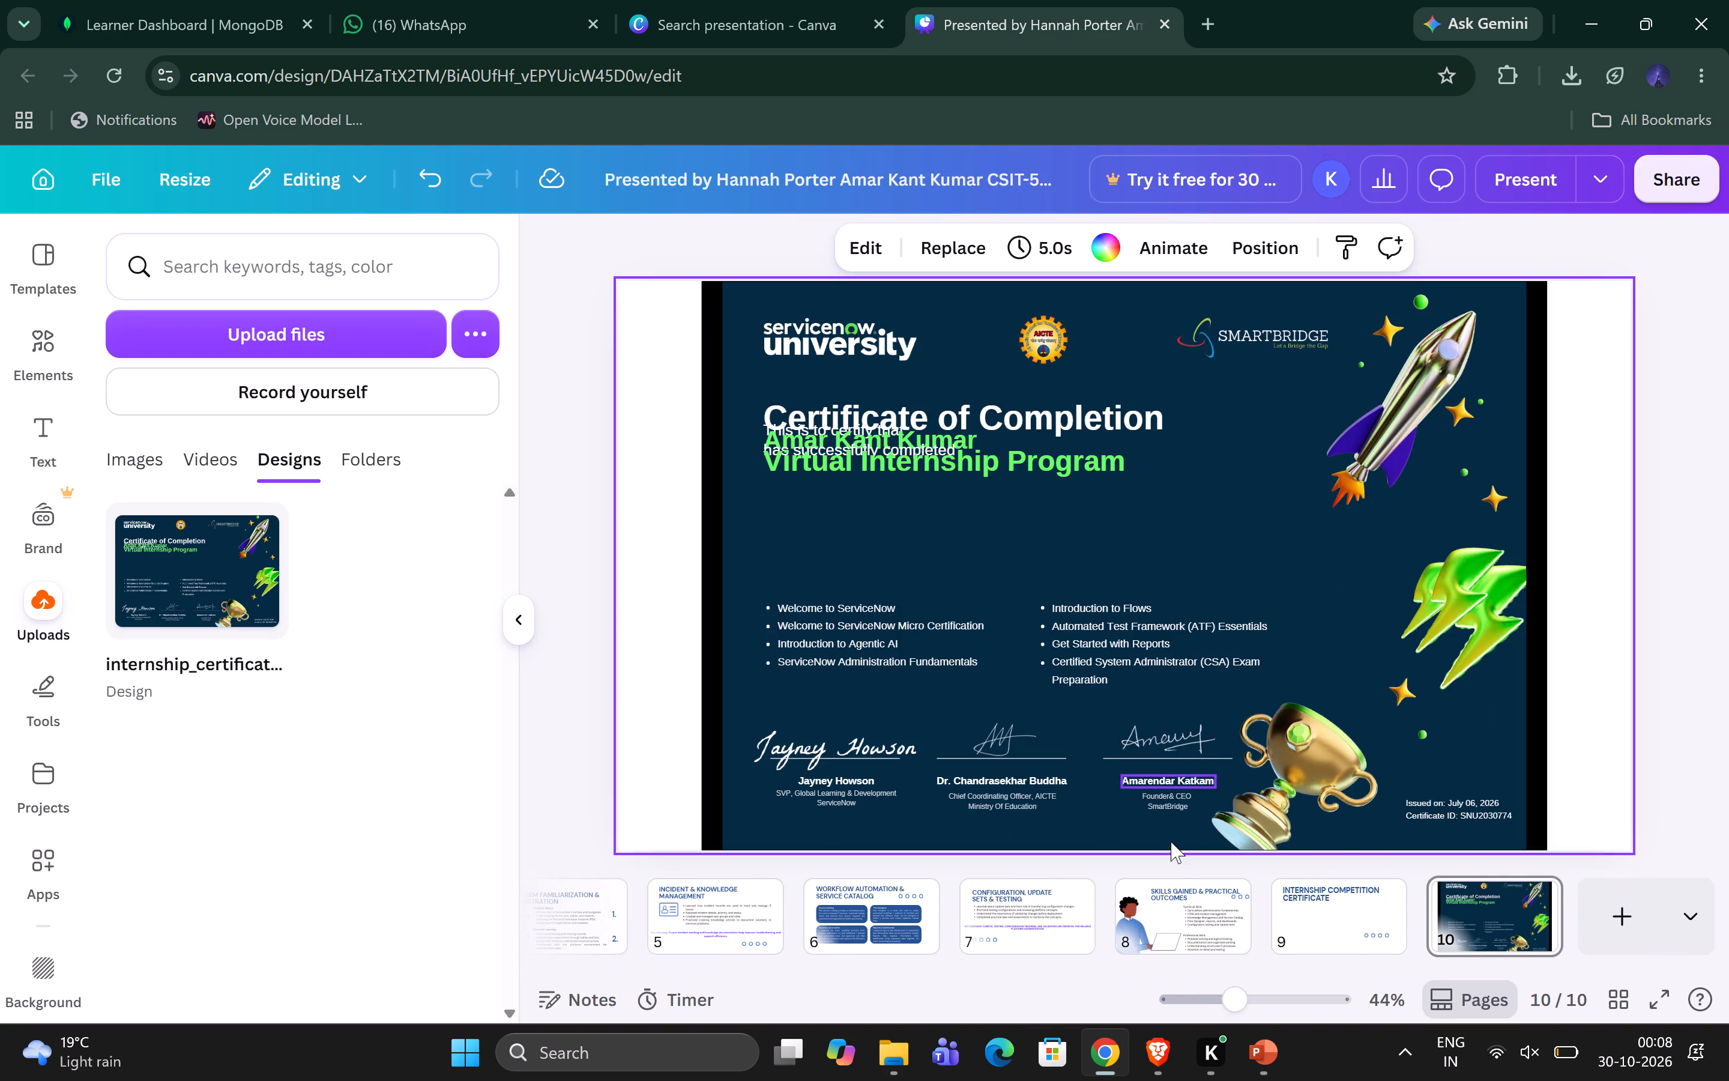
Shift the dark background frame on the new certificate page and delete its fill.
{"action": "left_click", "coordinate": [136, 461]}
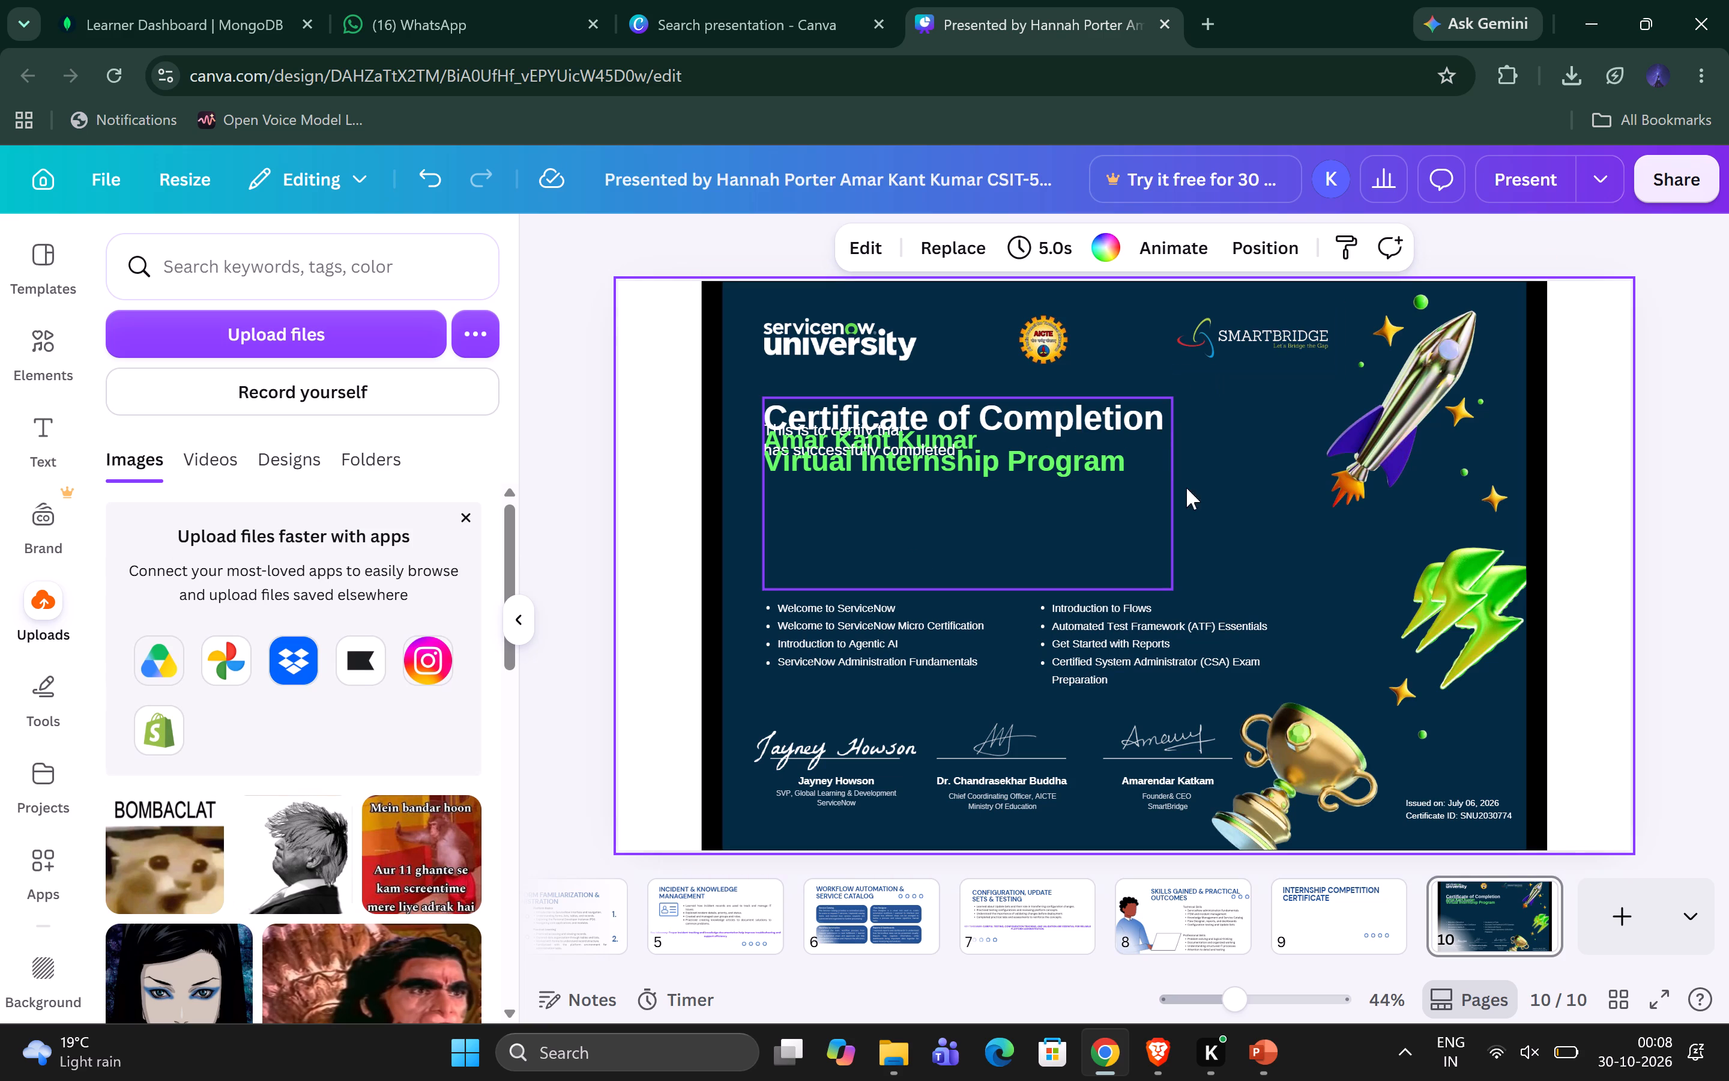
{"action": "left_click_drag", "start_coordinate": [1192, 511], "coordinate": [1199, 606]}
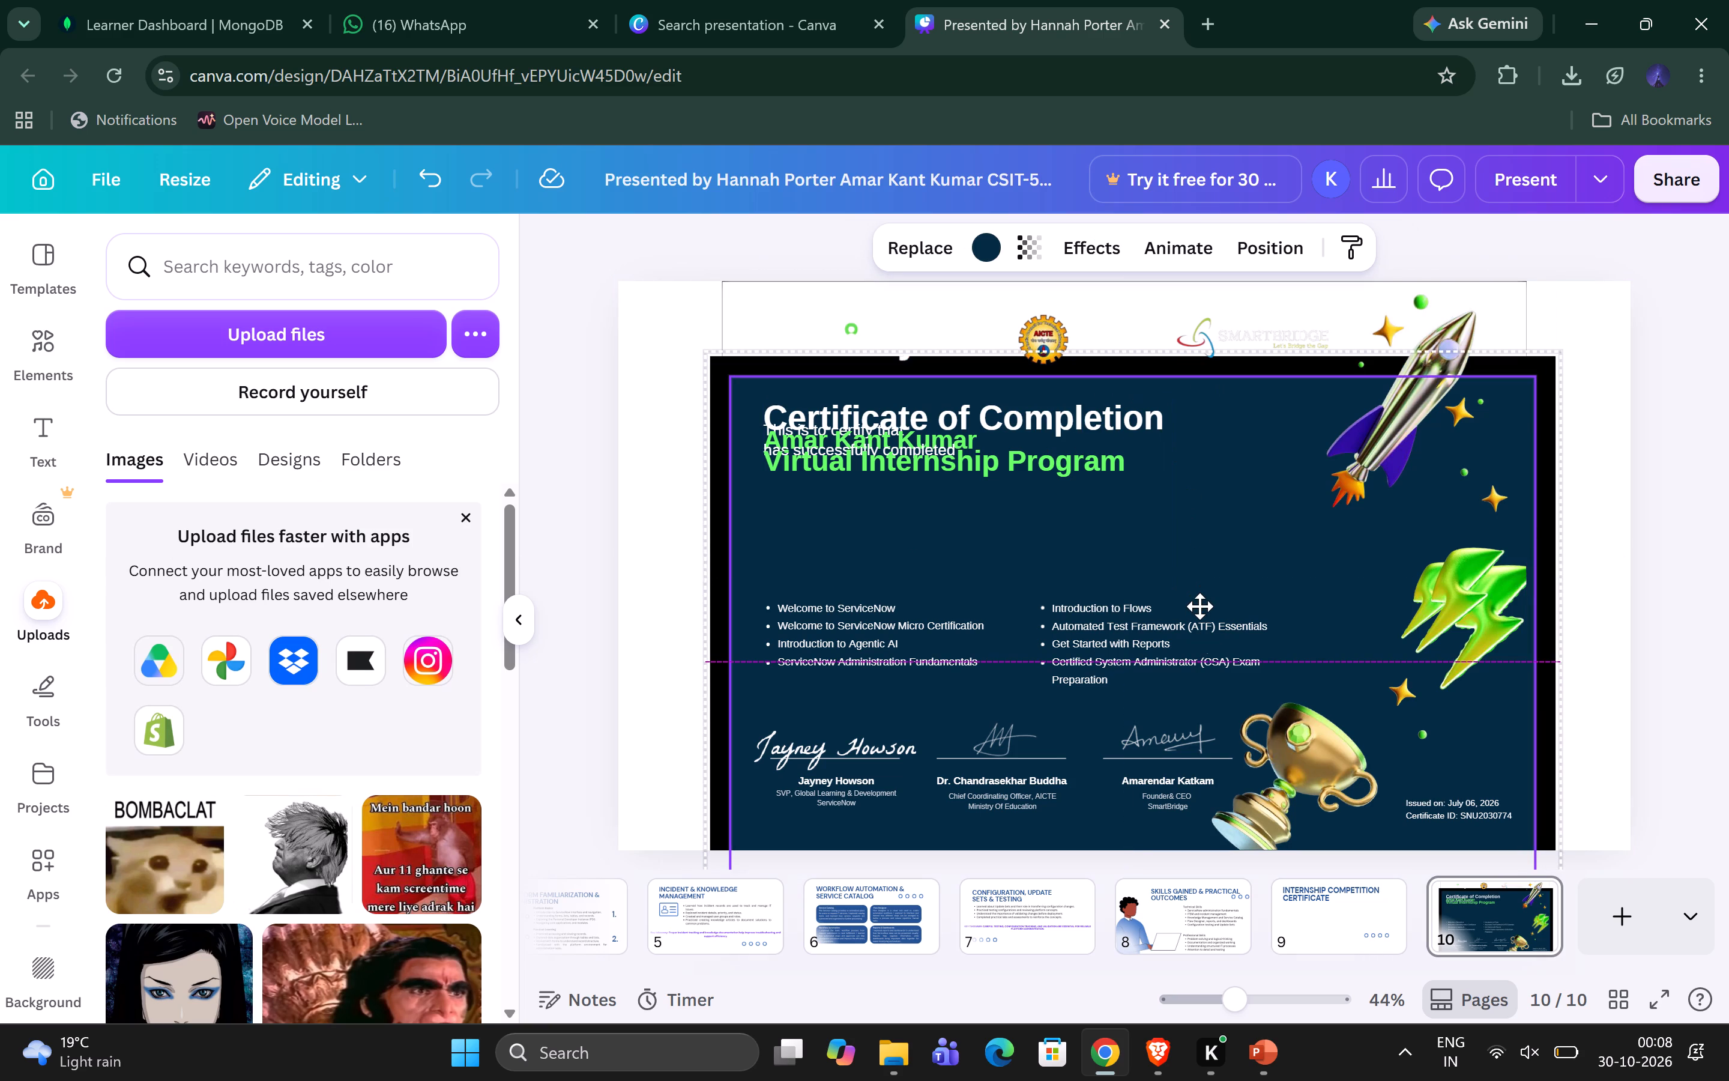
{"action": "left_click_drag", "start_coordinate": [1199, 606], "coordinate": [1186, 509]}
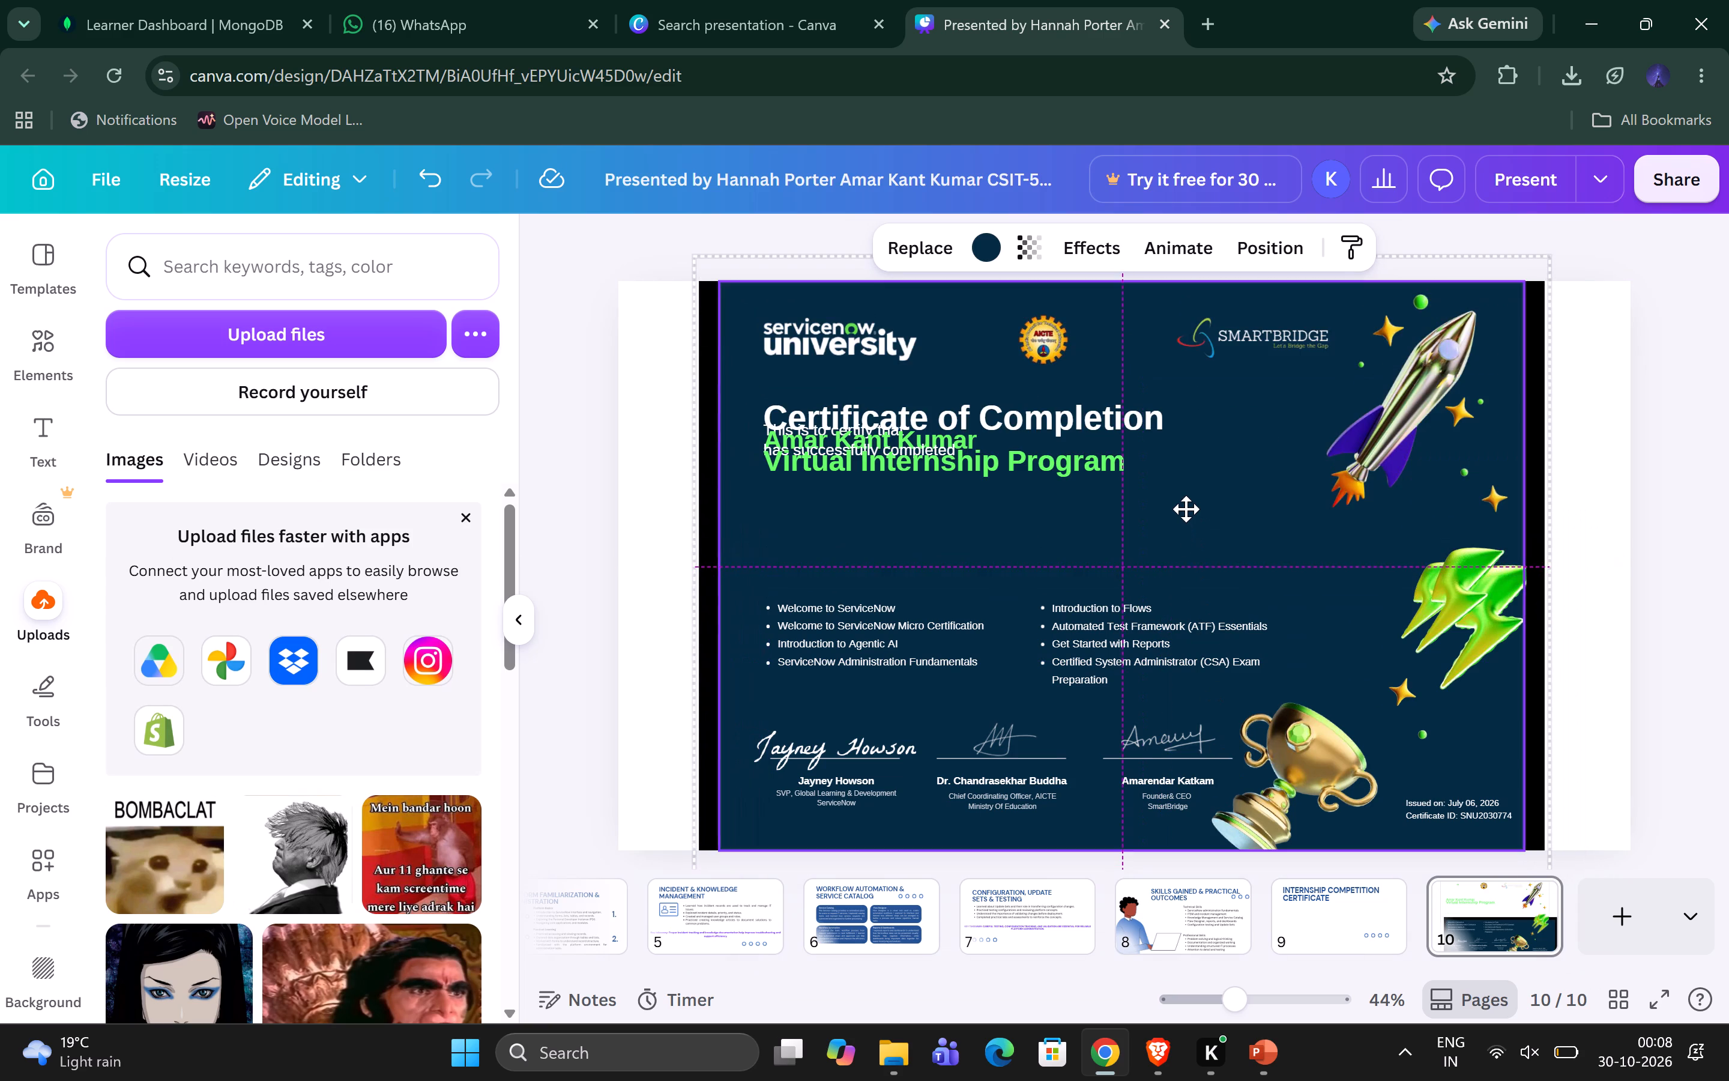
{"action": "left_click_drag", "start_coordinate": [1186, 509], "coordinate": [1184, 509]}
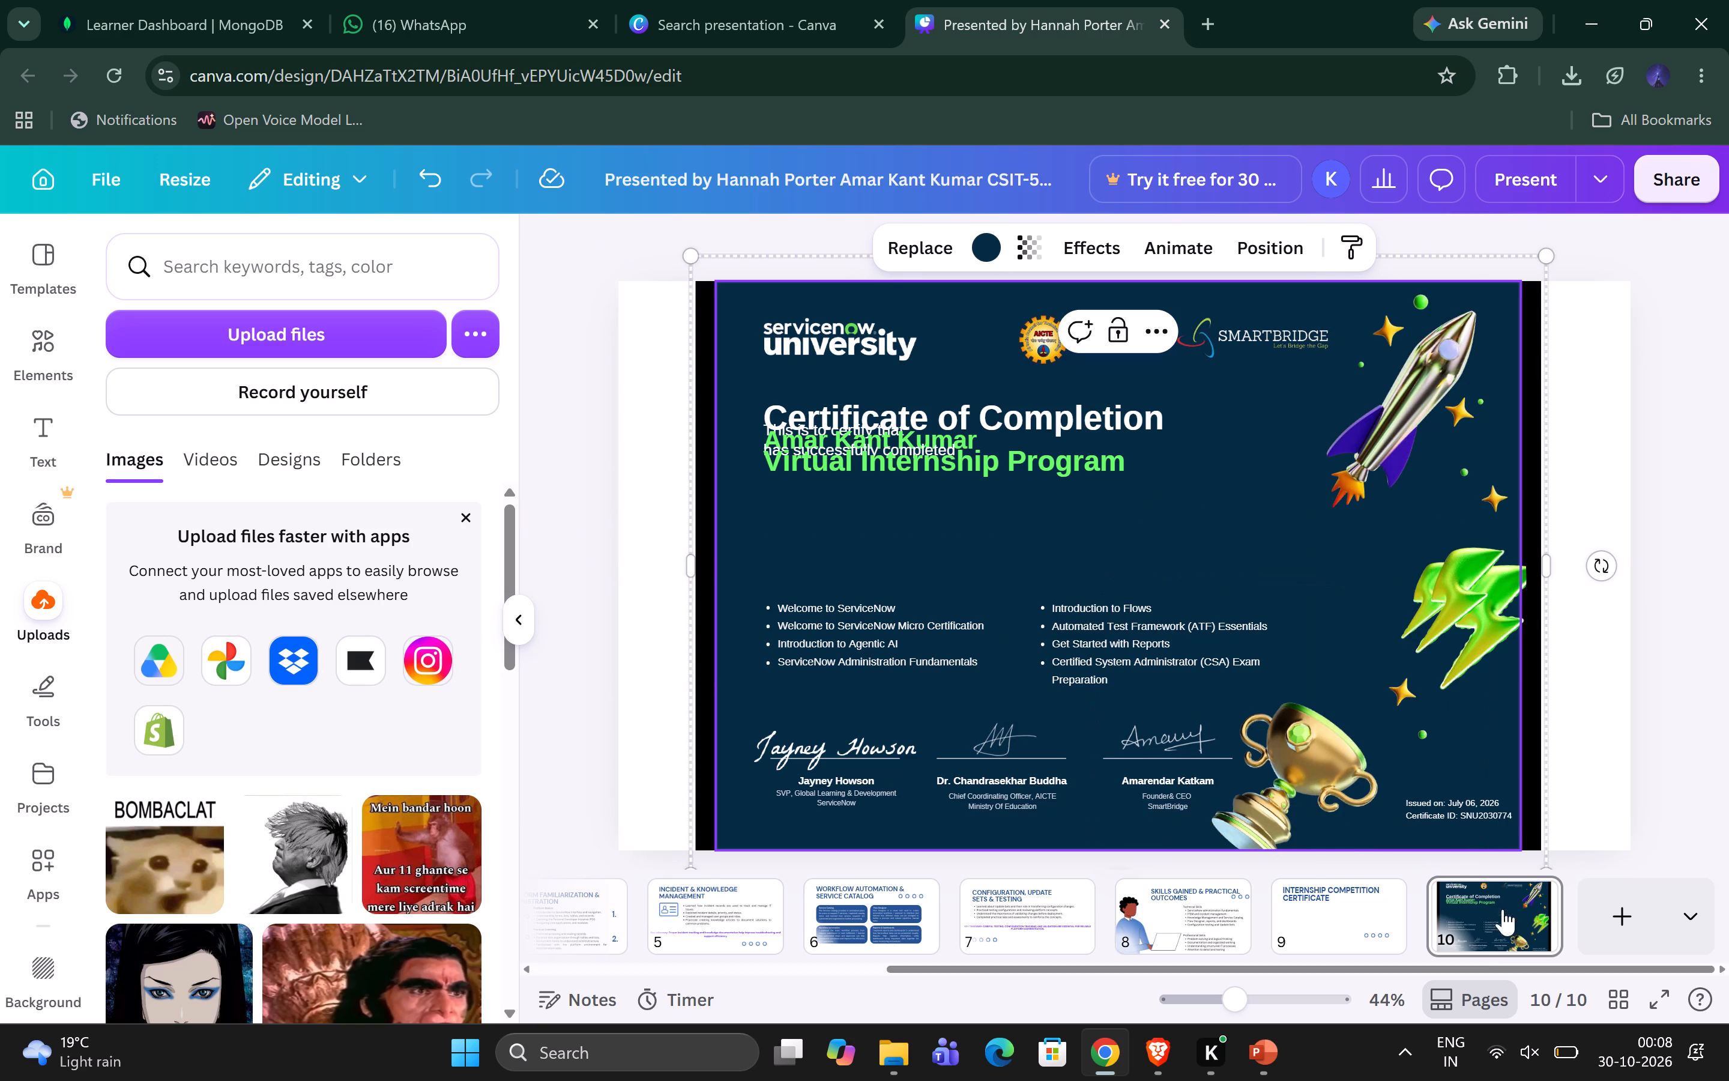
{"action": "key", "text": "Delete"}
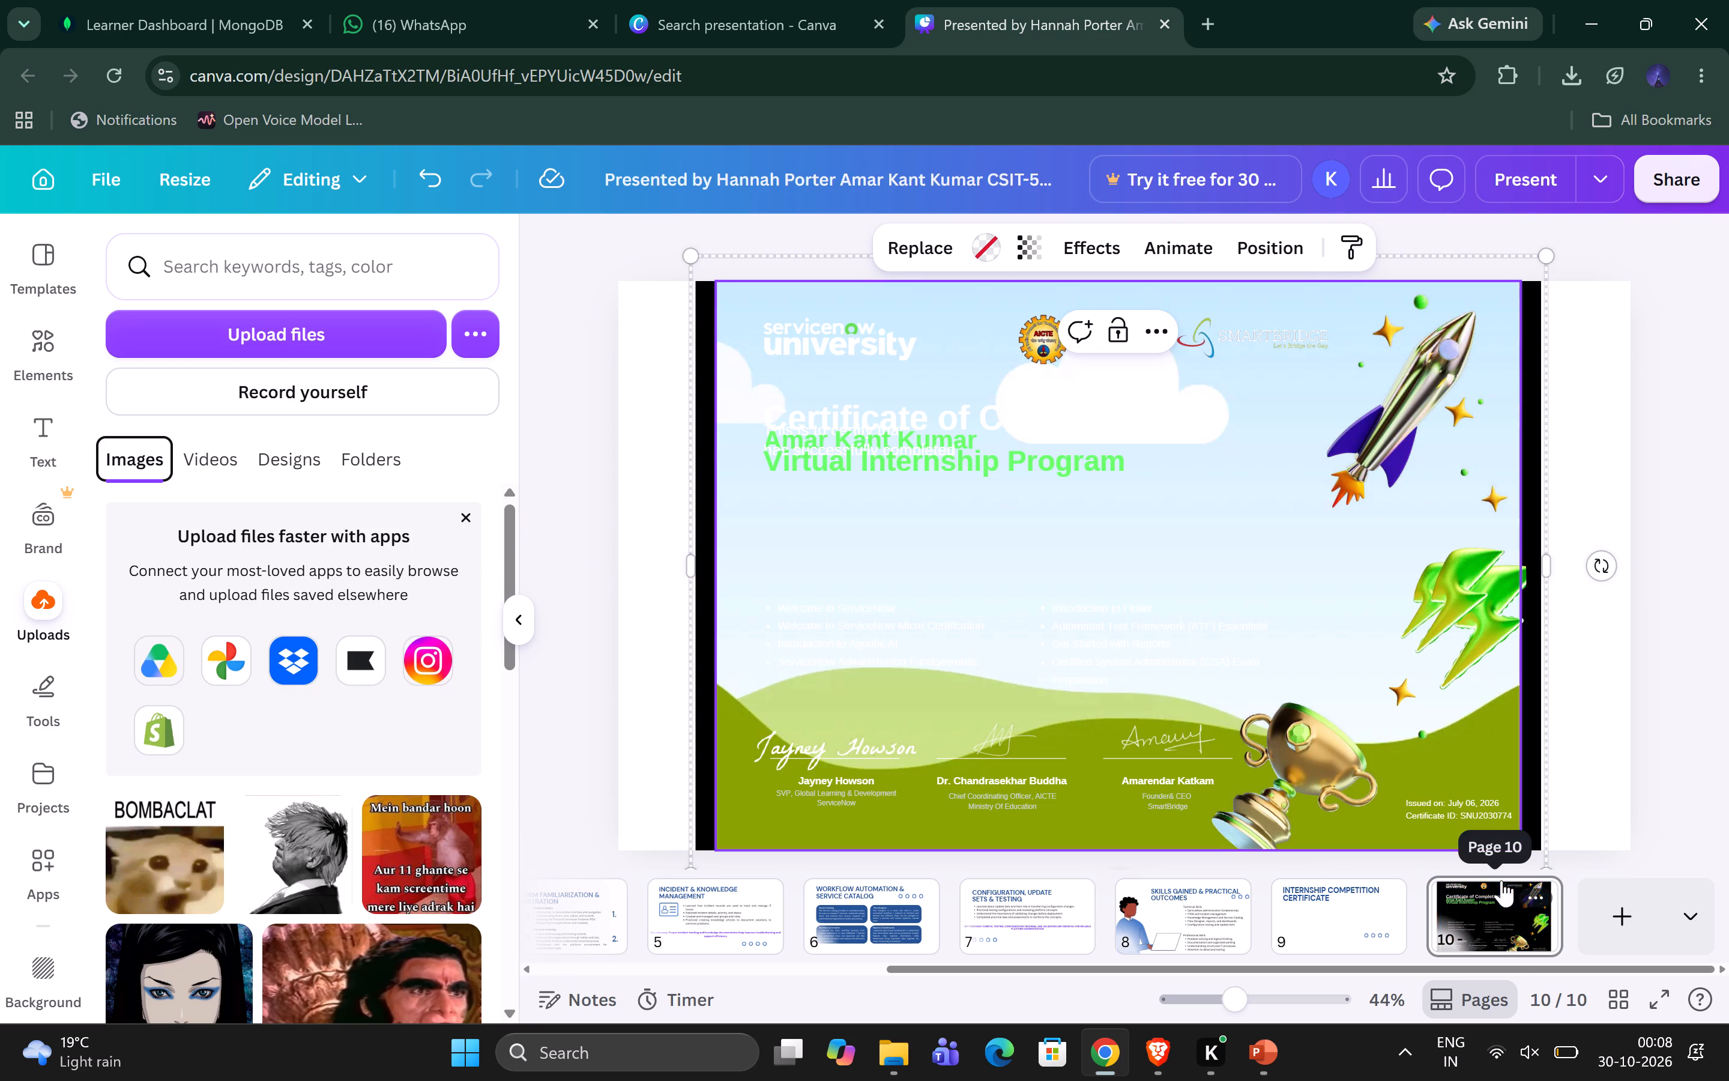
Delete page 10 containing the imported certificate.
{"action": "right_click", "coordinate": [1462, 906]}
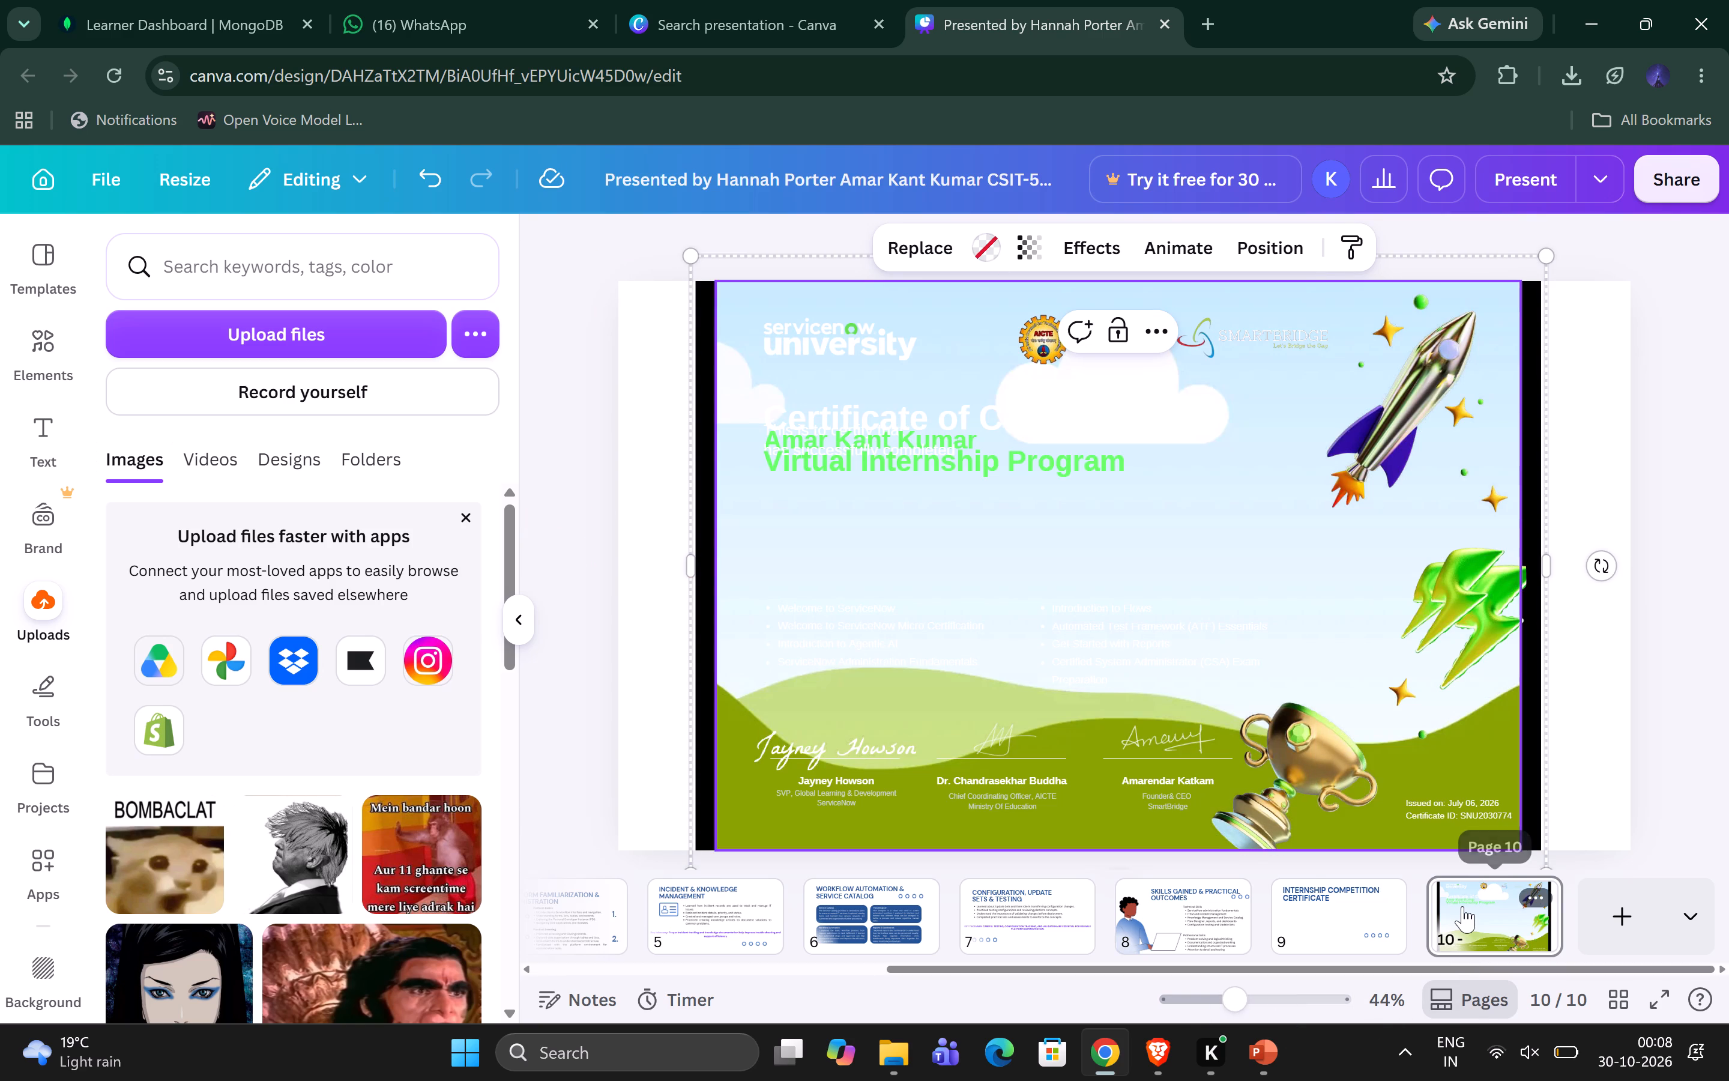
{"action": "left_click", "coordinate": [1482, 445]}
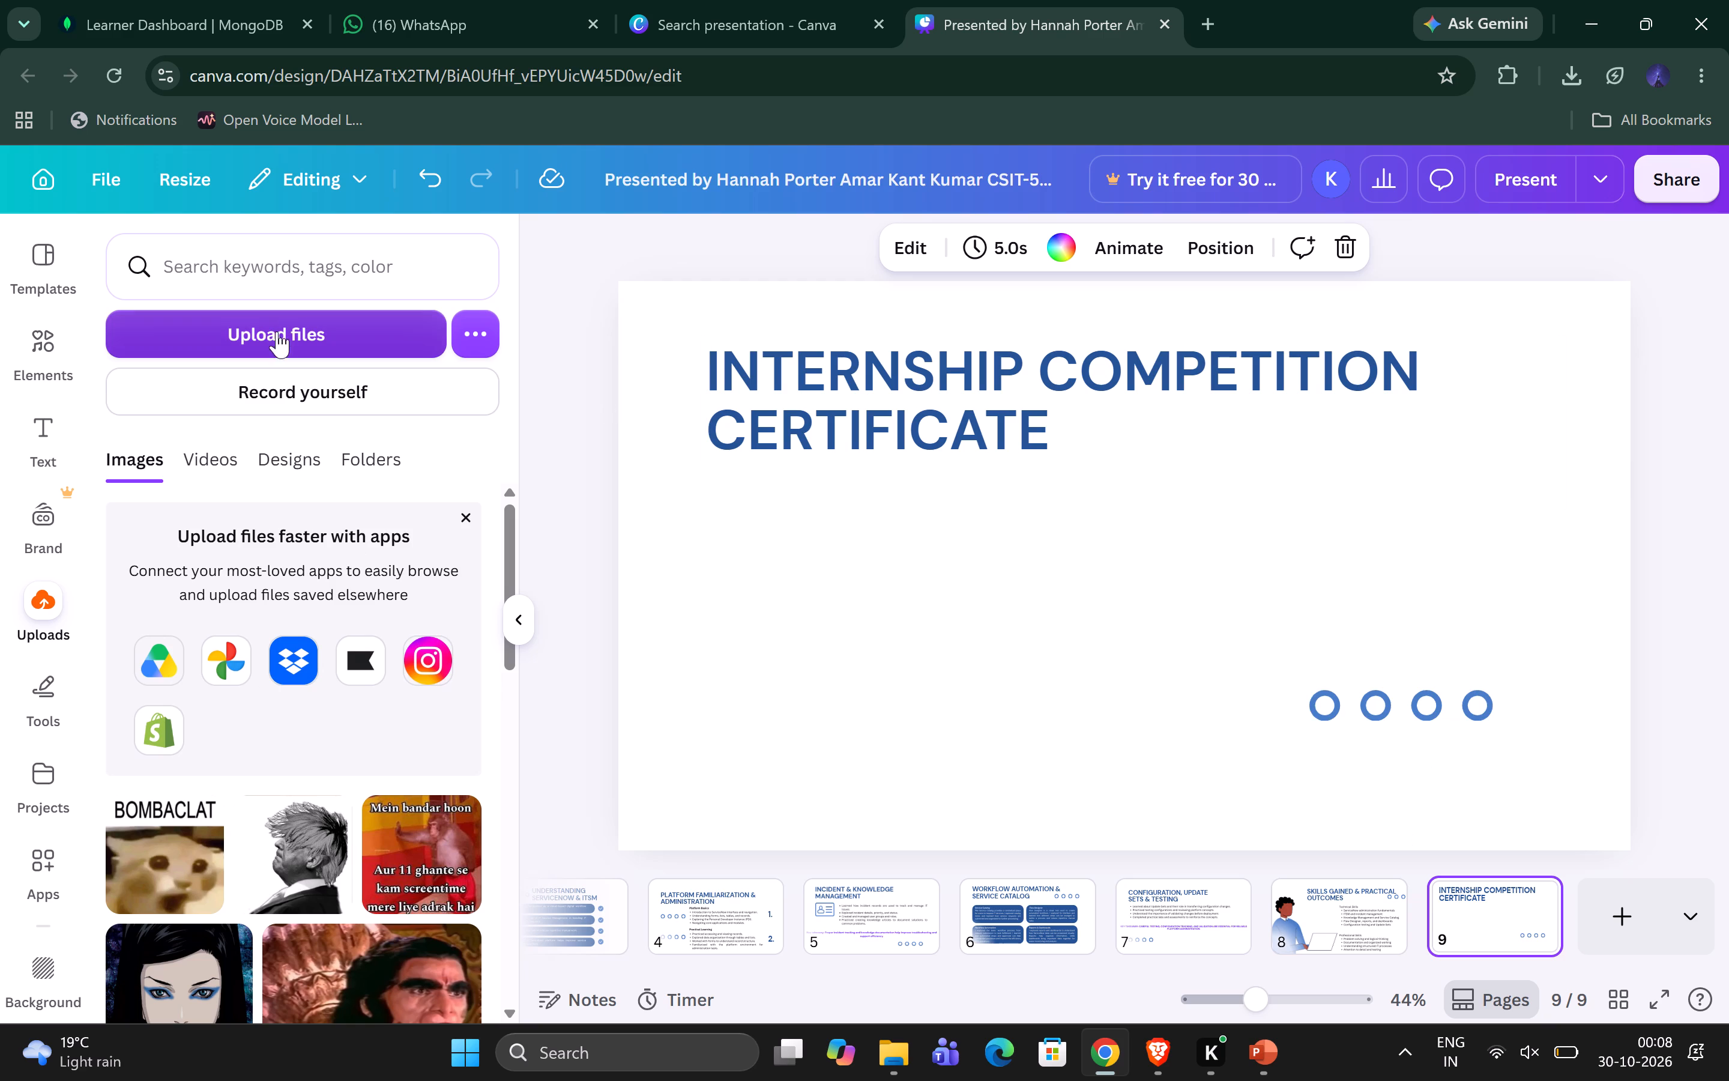
Open the uploaded certificate design in a new tab, then return to the presentation.
{"action": "left_click", "coordinate": [303, 453]}
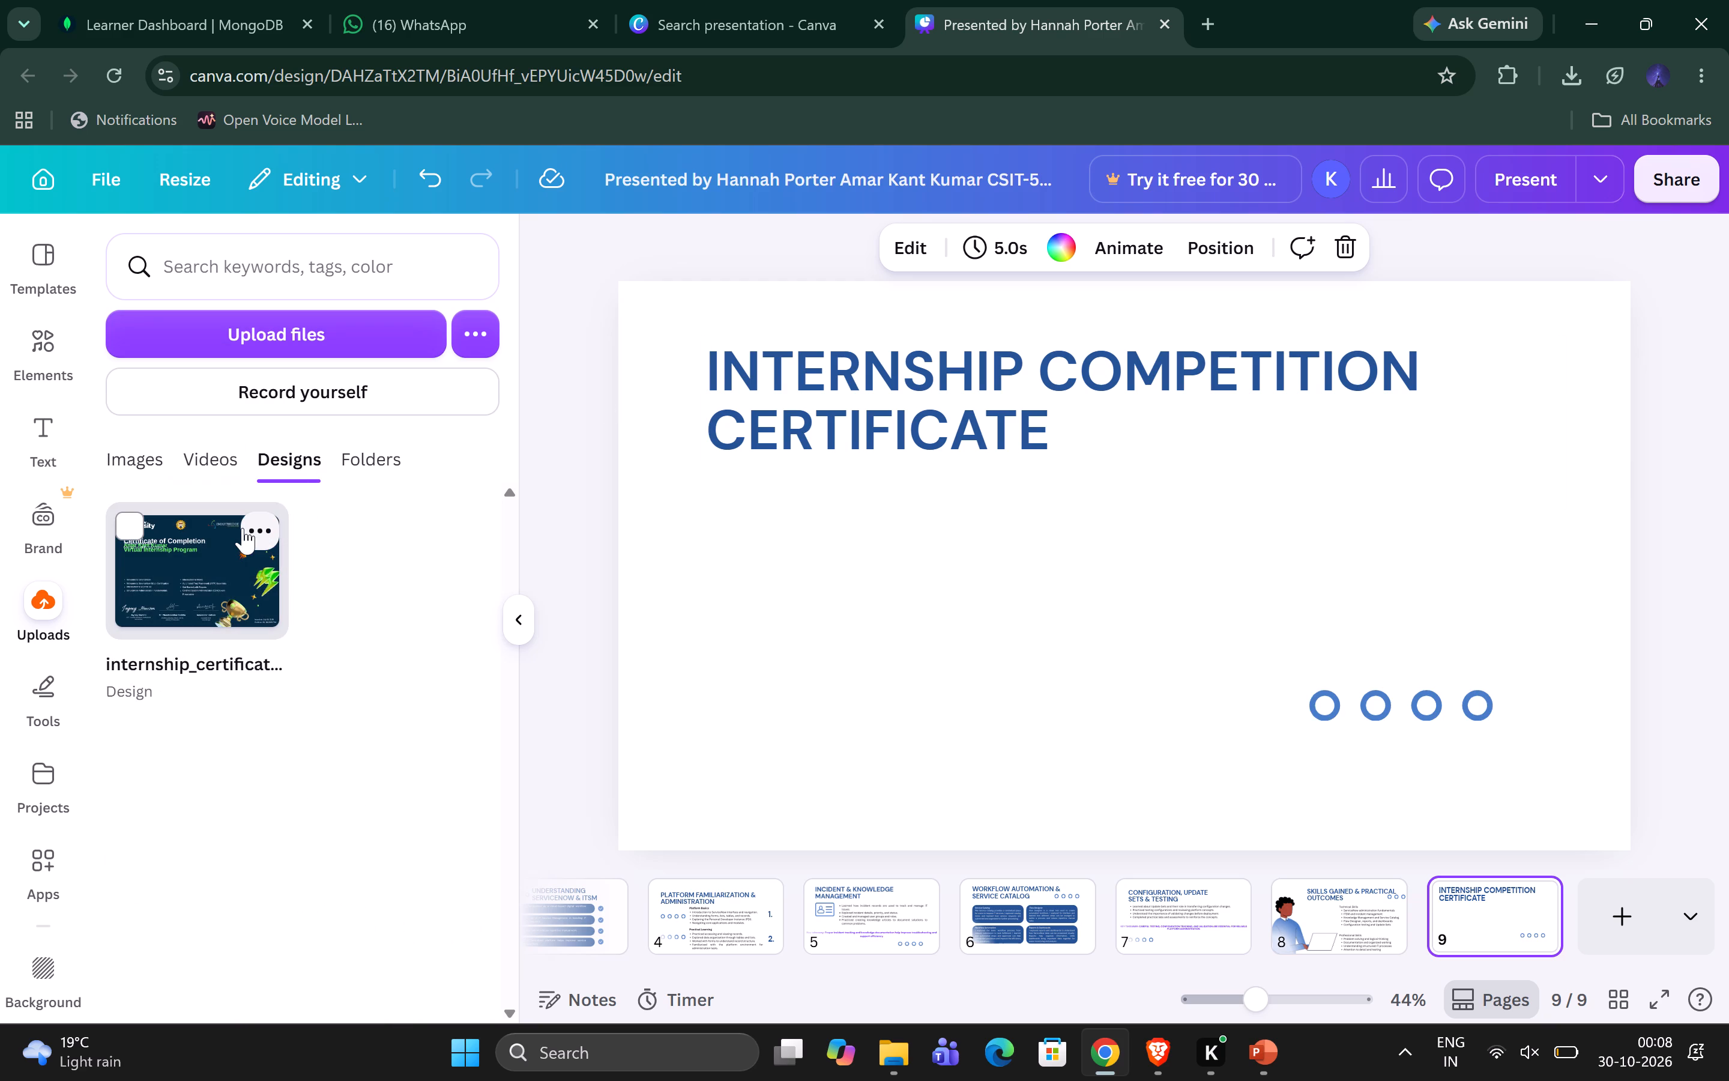
{"action": "left_click", "coordinate": [243, 528]}
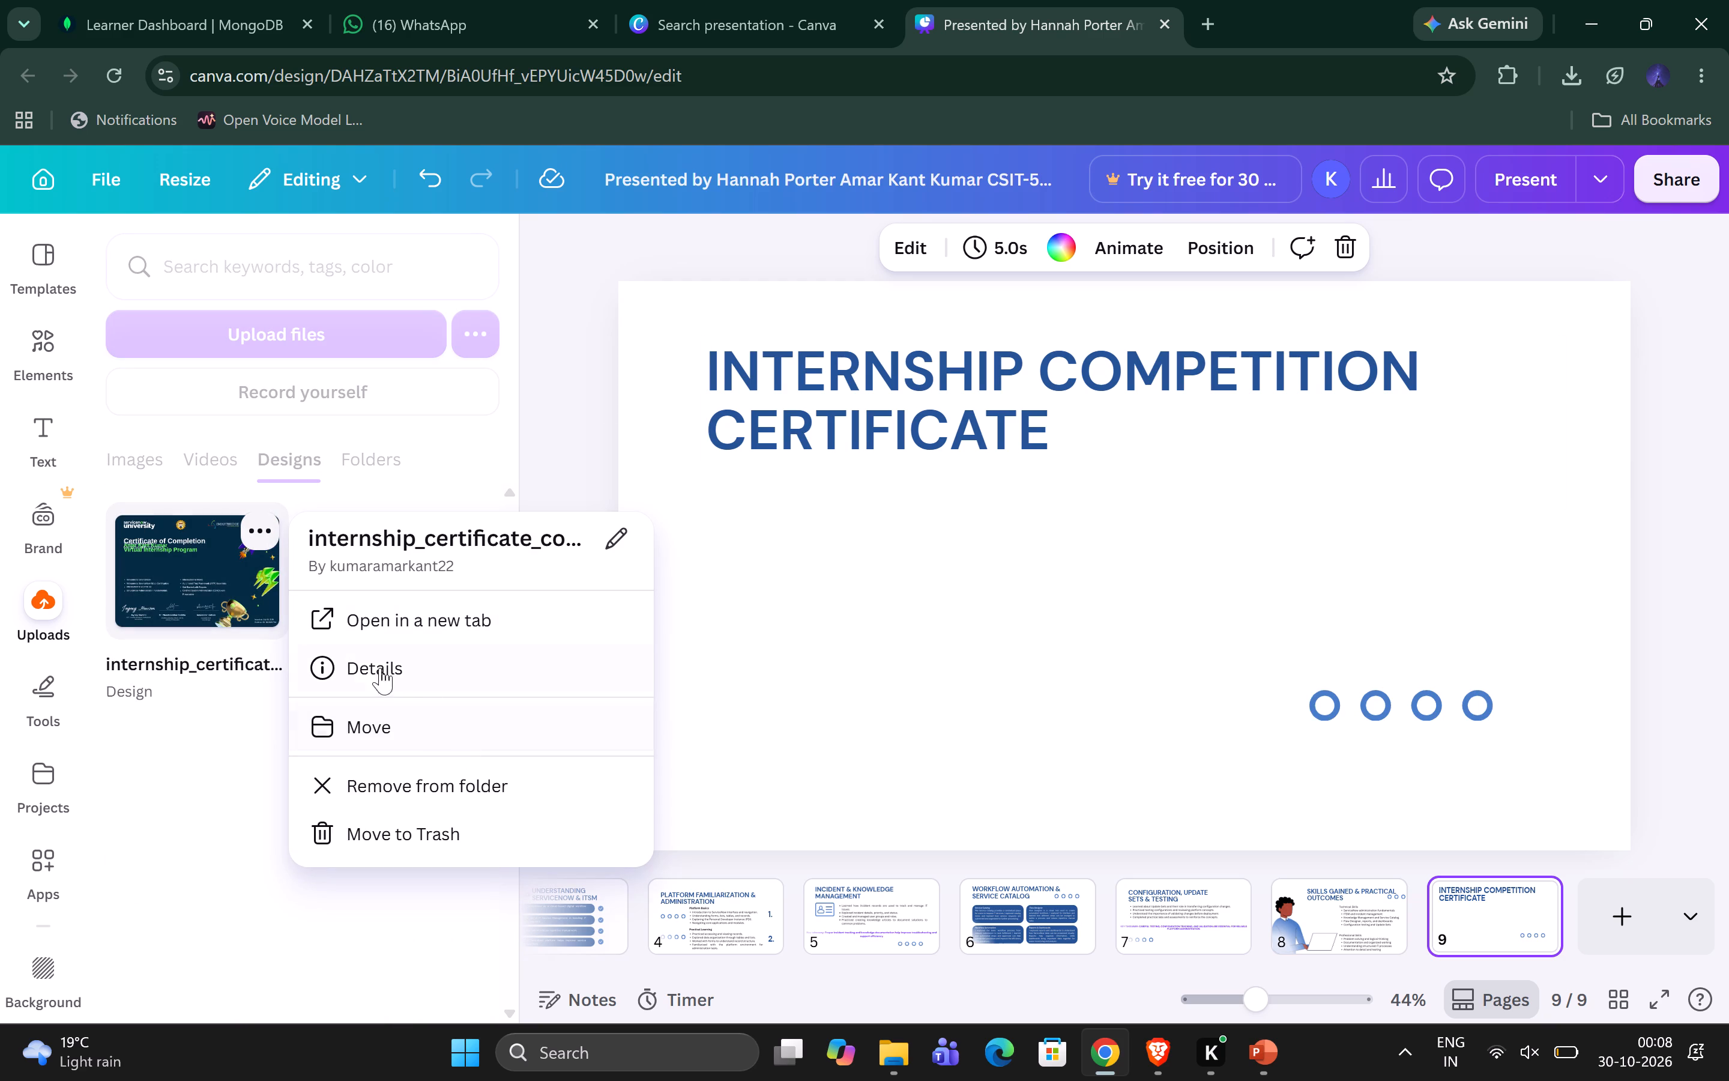
{"action": "left_click", "coordinate": [404, 637]}
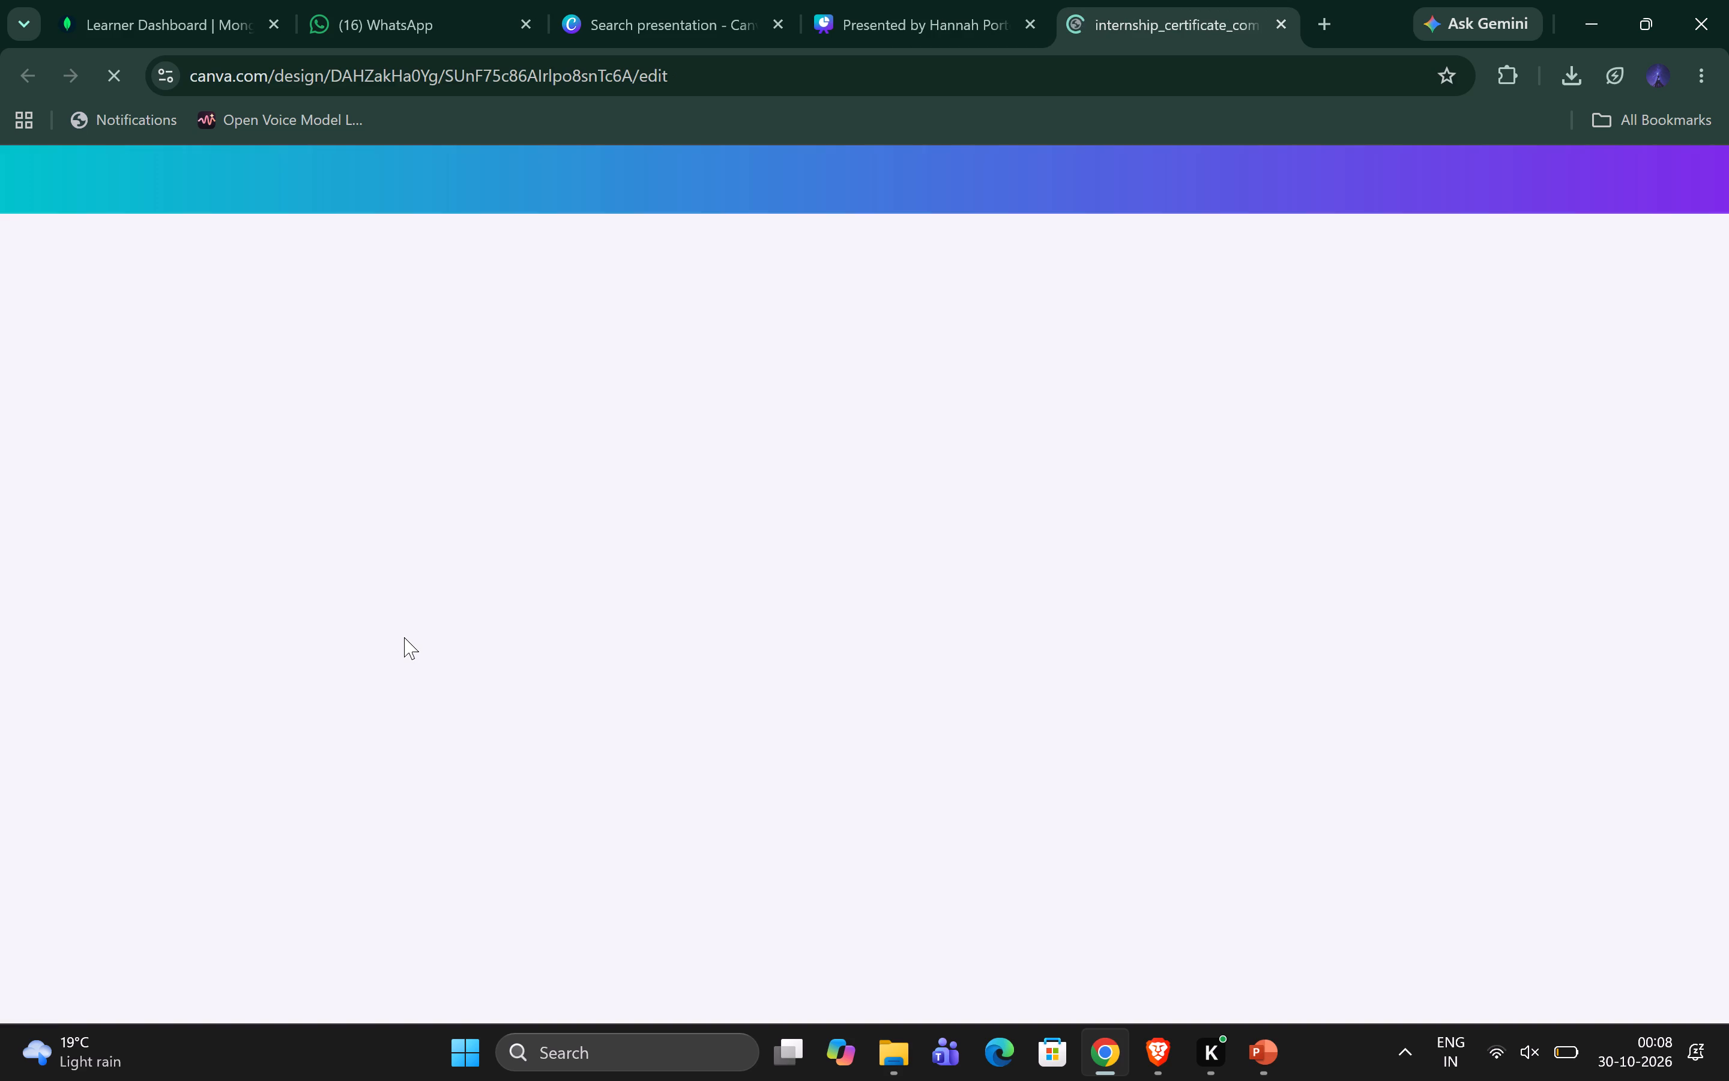
{"action": "left_click", "coordinate": [875, 0]}
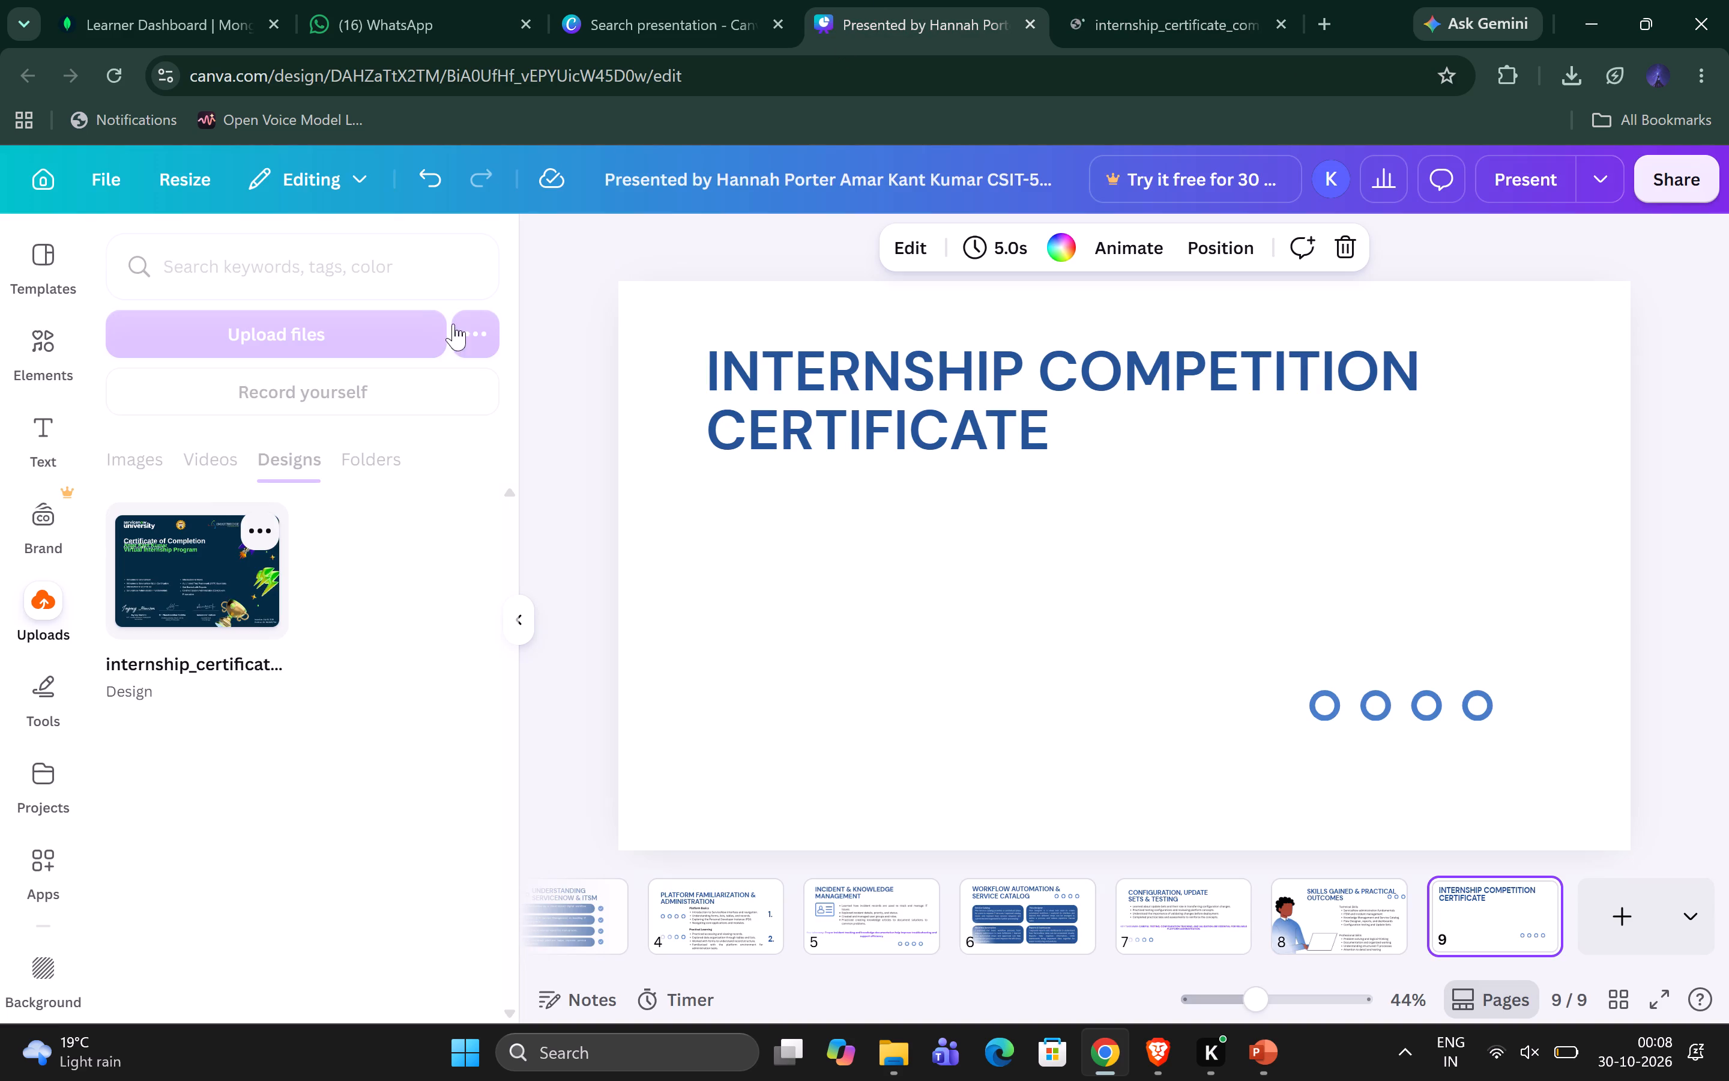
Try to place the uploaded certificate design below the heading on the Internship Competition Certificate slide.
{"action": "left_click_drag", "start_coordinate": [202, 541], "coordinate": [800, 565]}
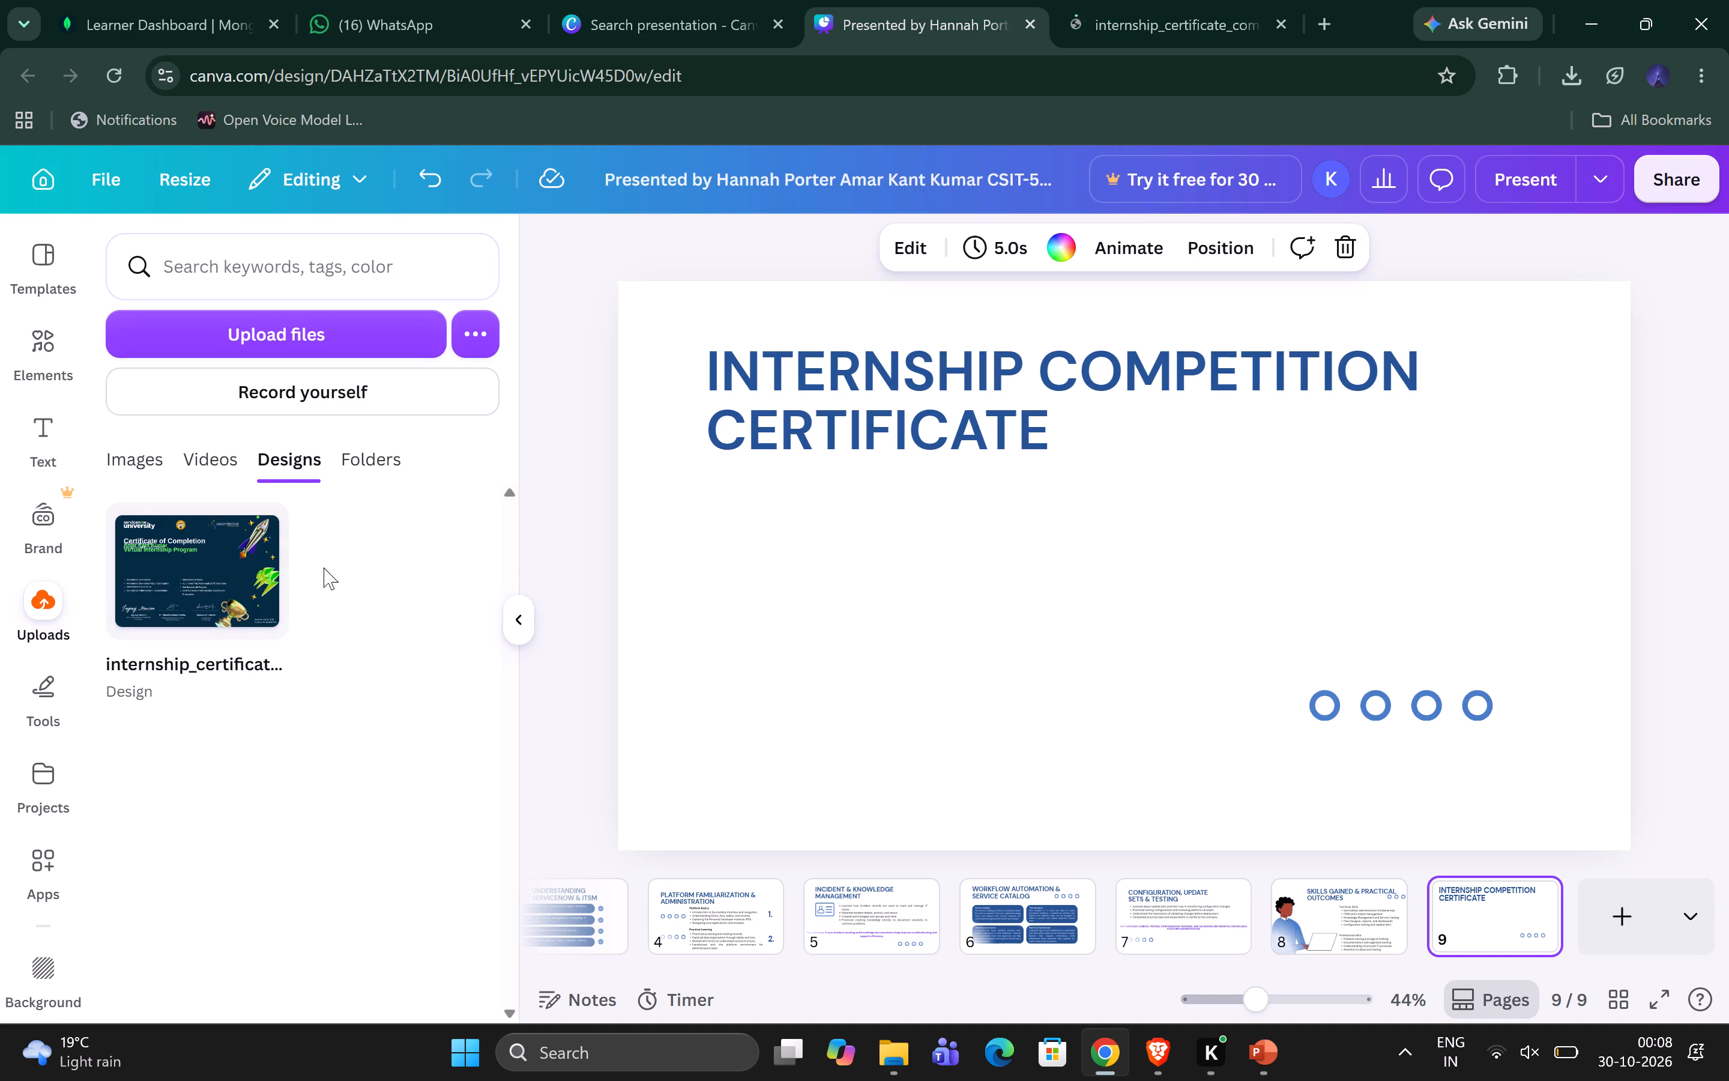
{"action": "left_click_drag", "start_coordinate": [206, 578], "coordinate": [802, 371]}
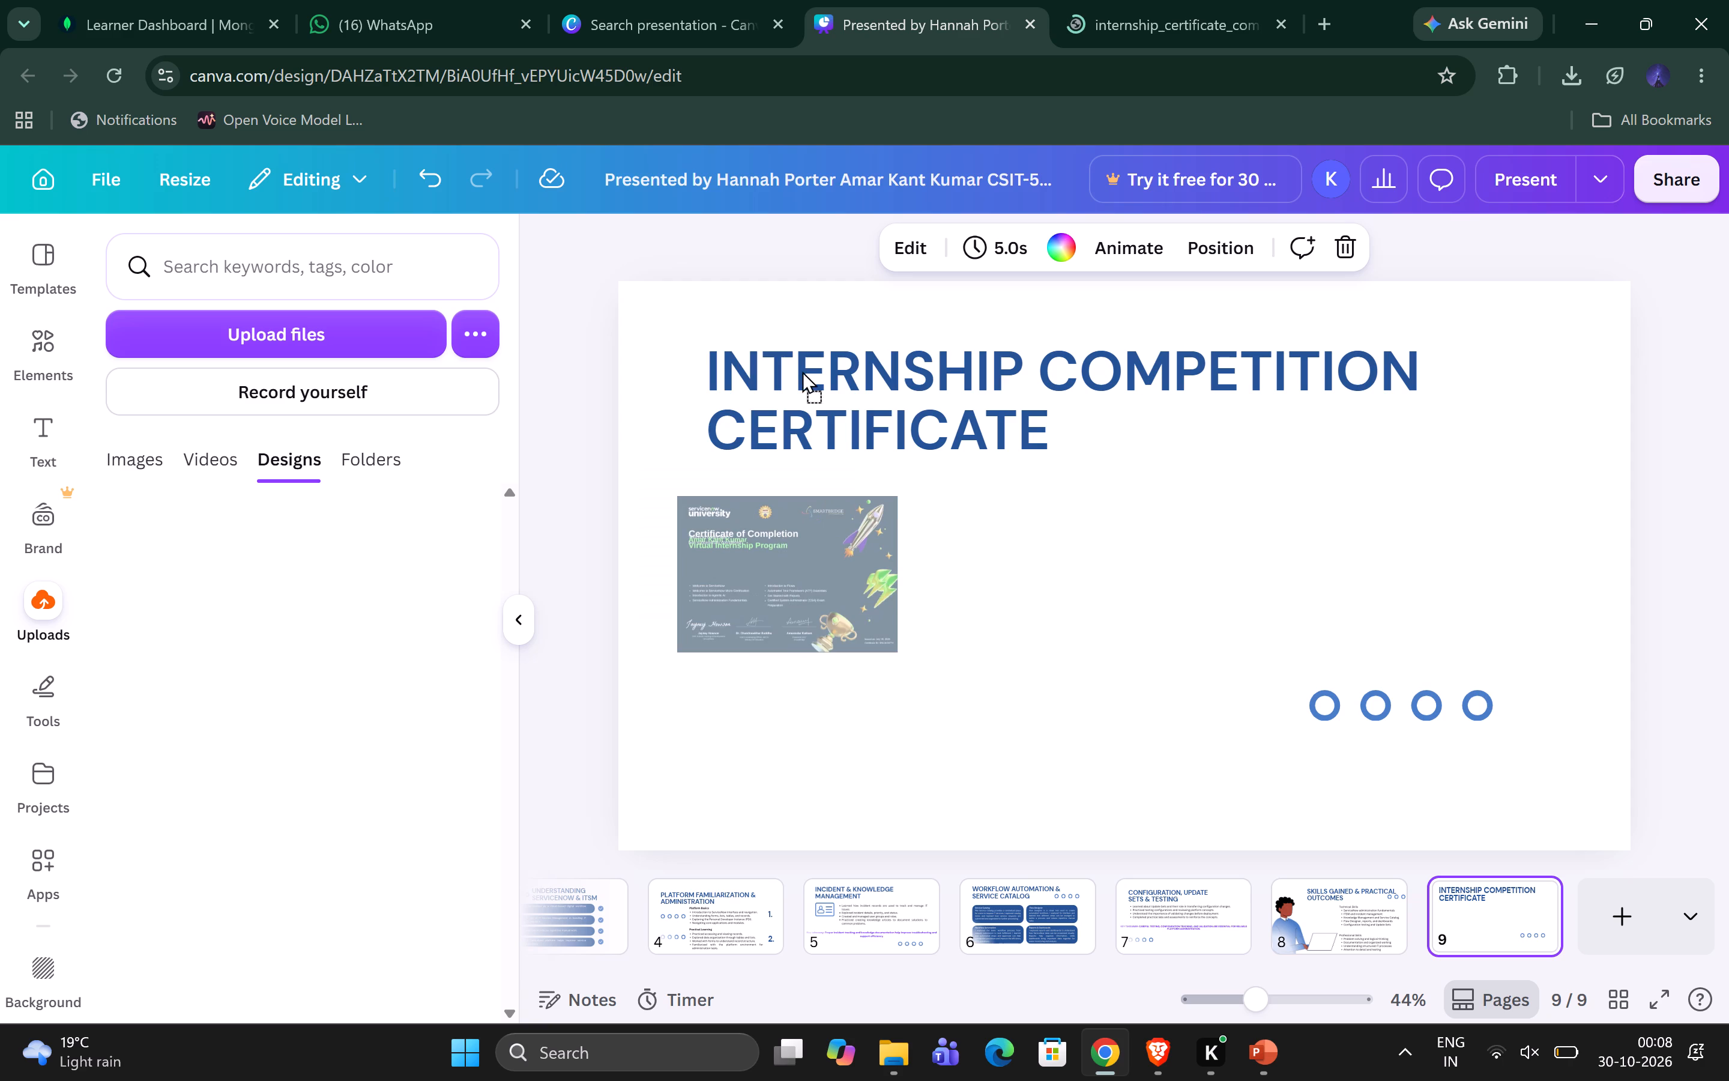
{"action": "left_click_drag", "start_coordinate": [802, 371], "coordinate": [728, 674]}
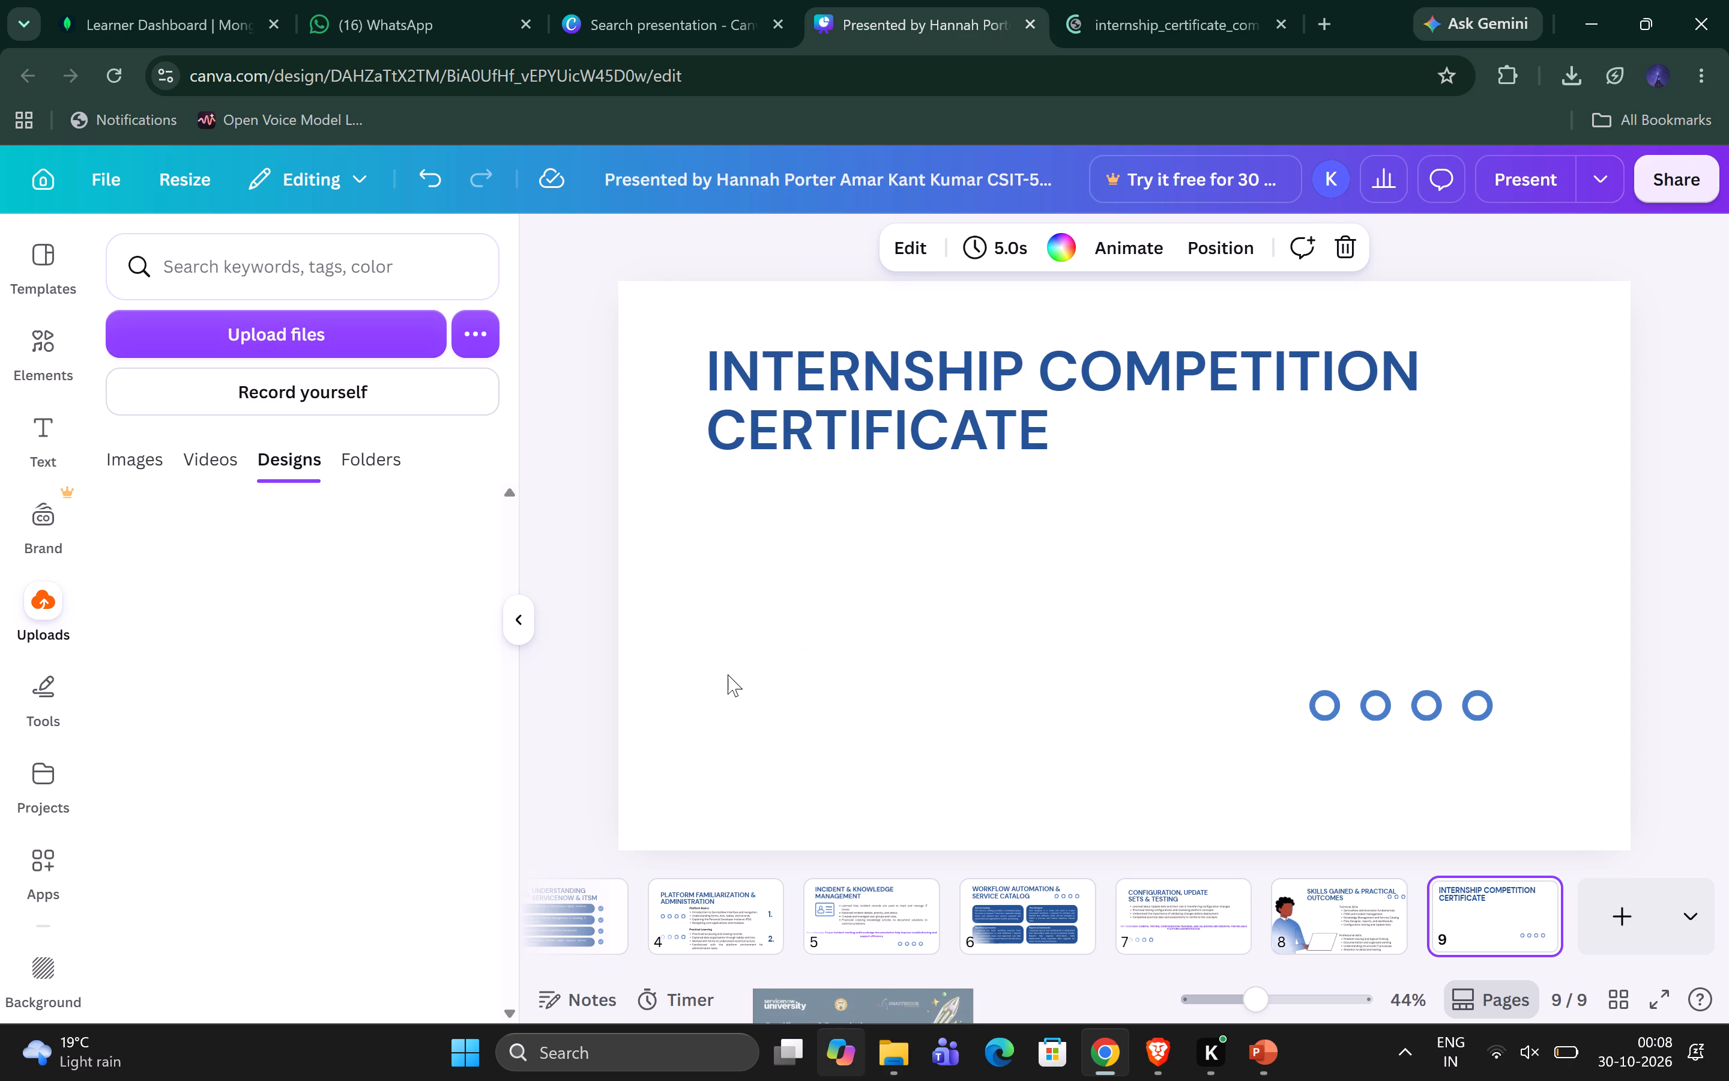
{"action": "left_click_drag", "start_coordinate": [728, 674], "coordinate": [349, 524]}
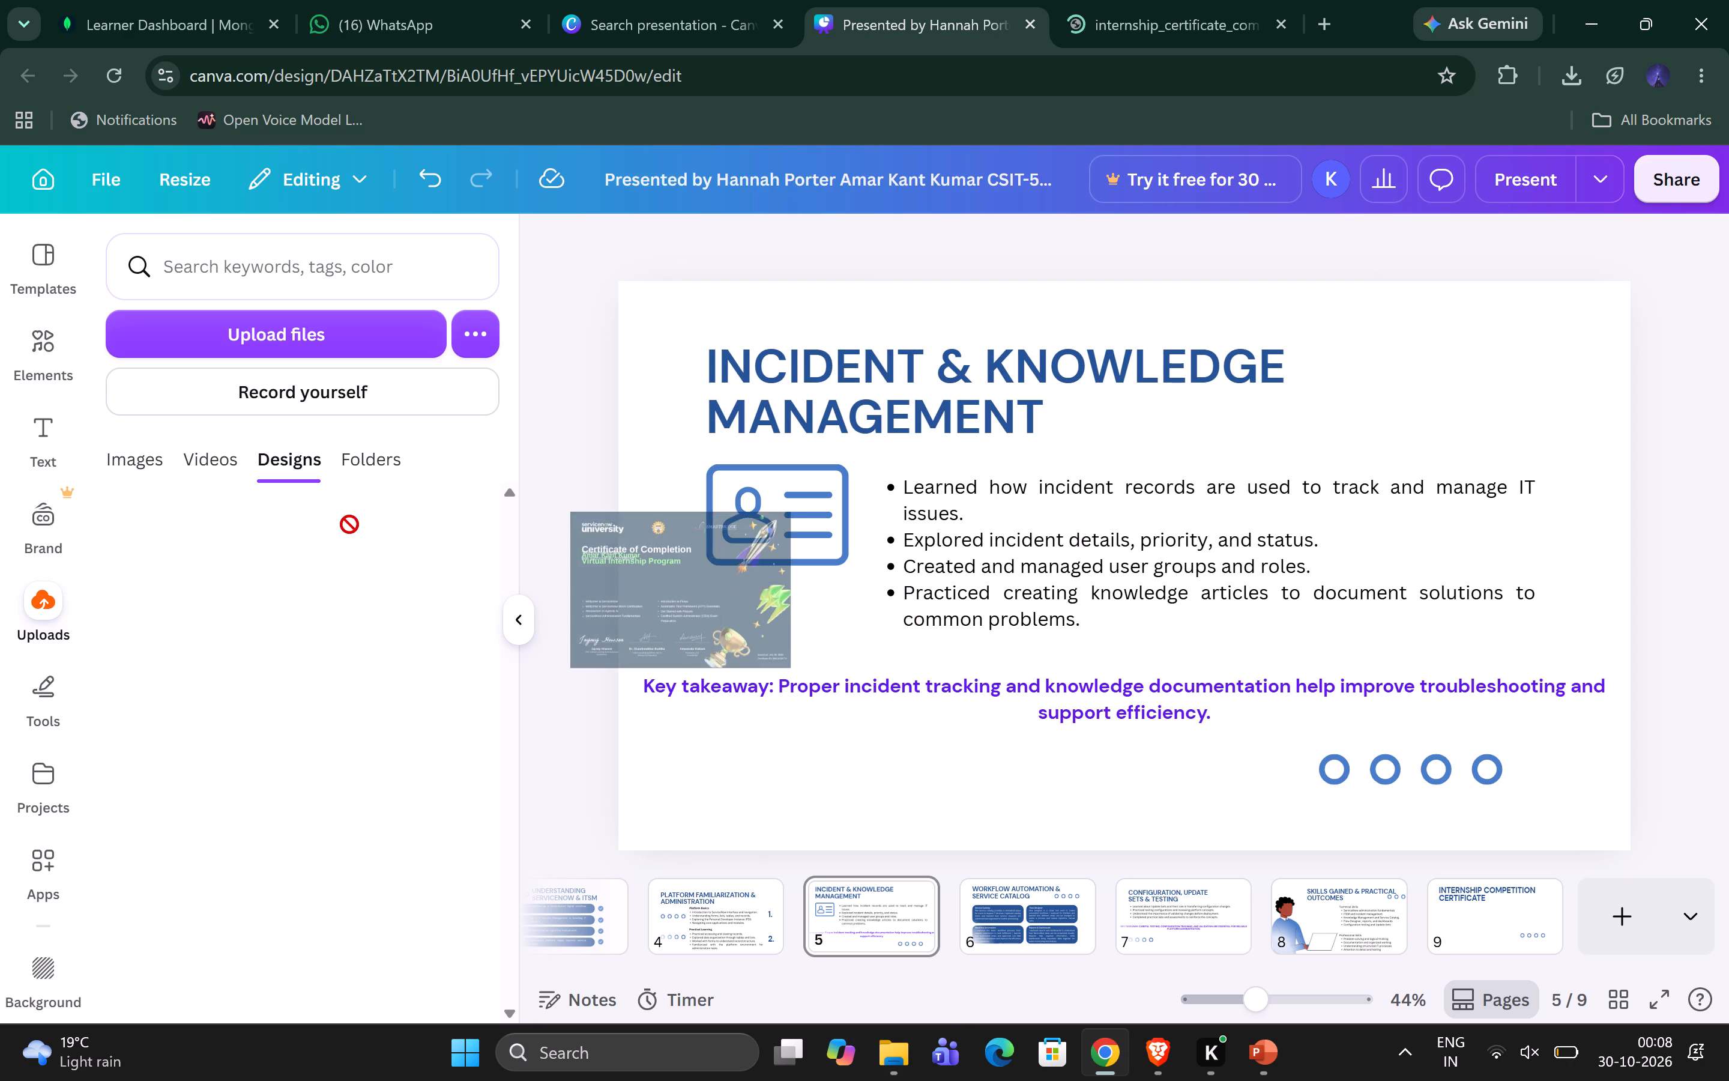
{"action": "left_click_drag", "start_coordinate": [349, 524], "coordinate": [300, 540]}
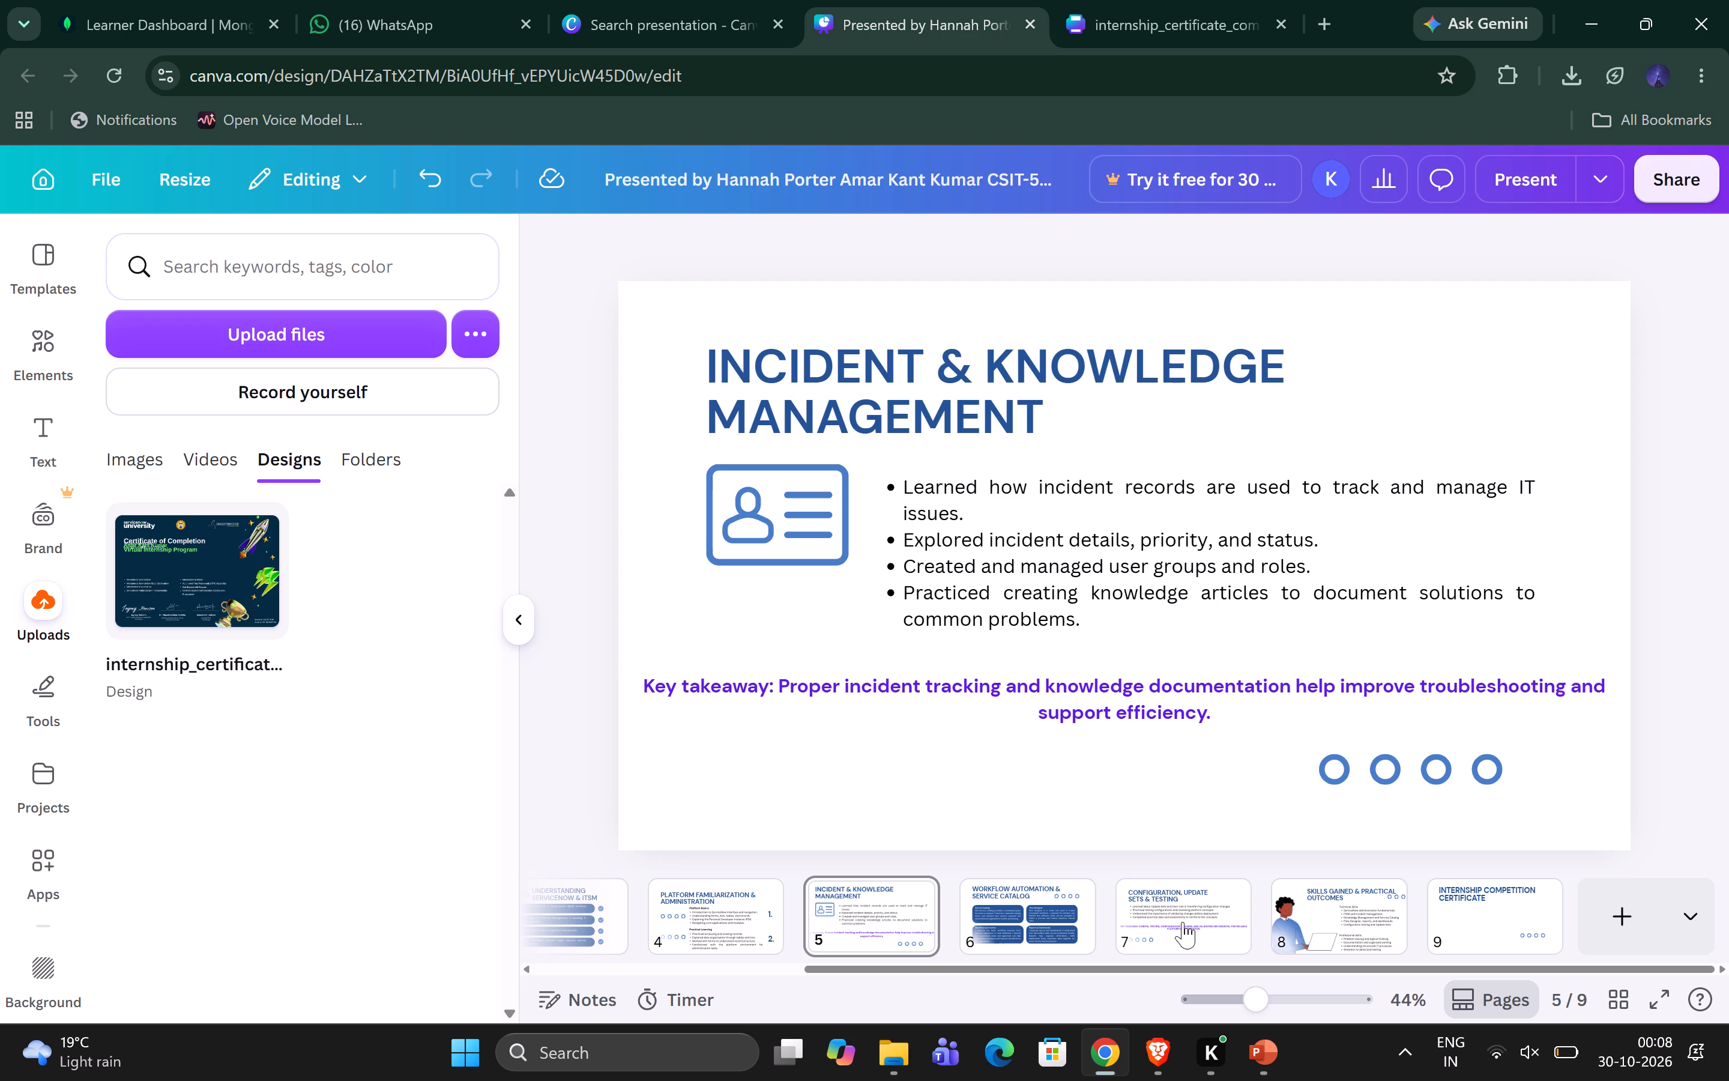
Replace page 9, the Internship Competition Certificate slide, with the uploaded certificate design.
{"action": "left_click", "coordinate": [1475, 921]}
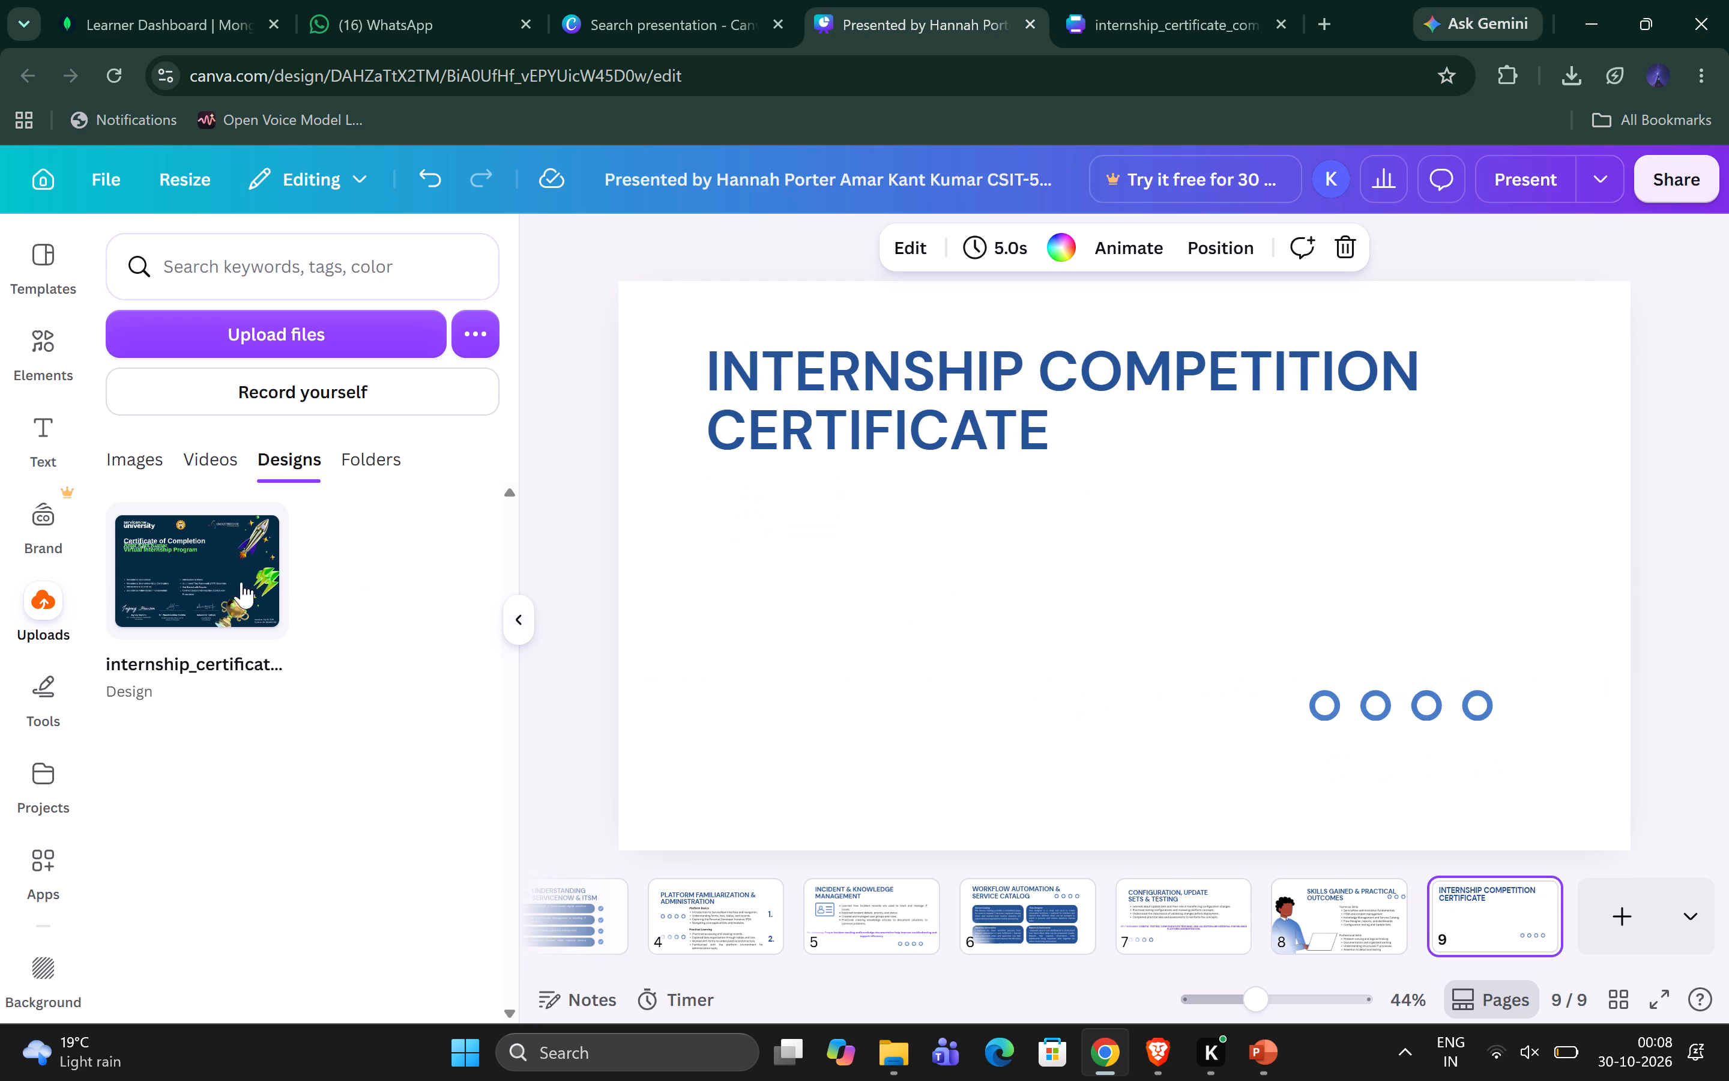
{"action": "left_click_drag", "start_coordinate": [212, 585], "coordinate": [920, 654]}
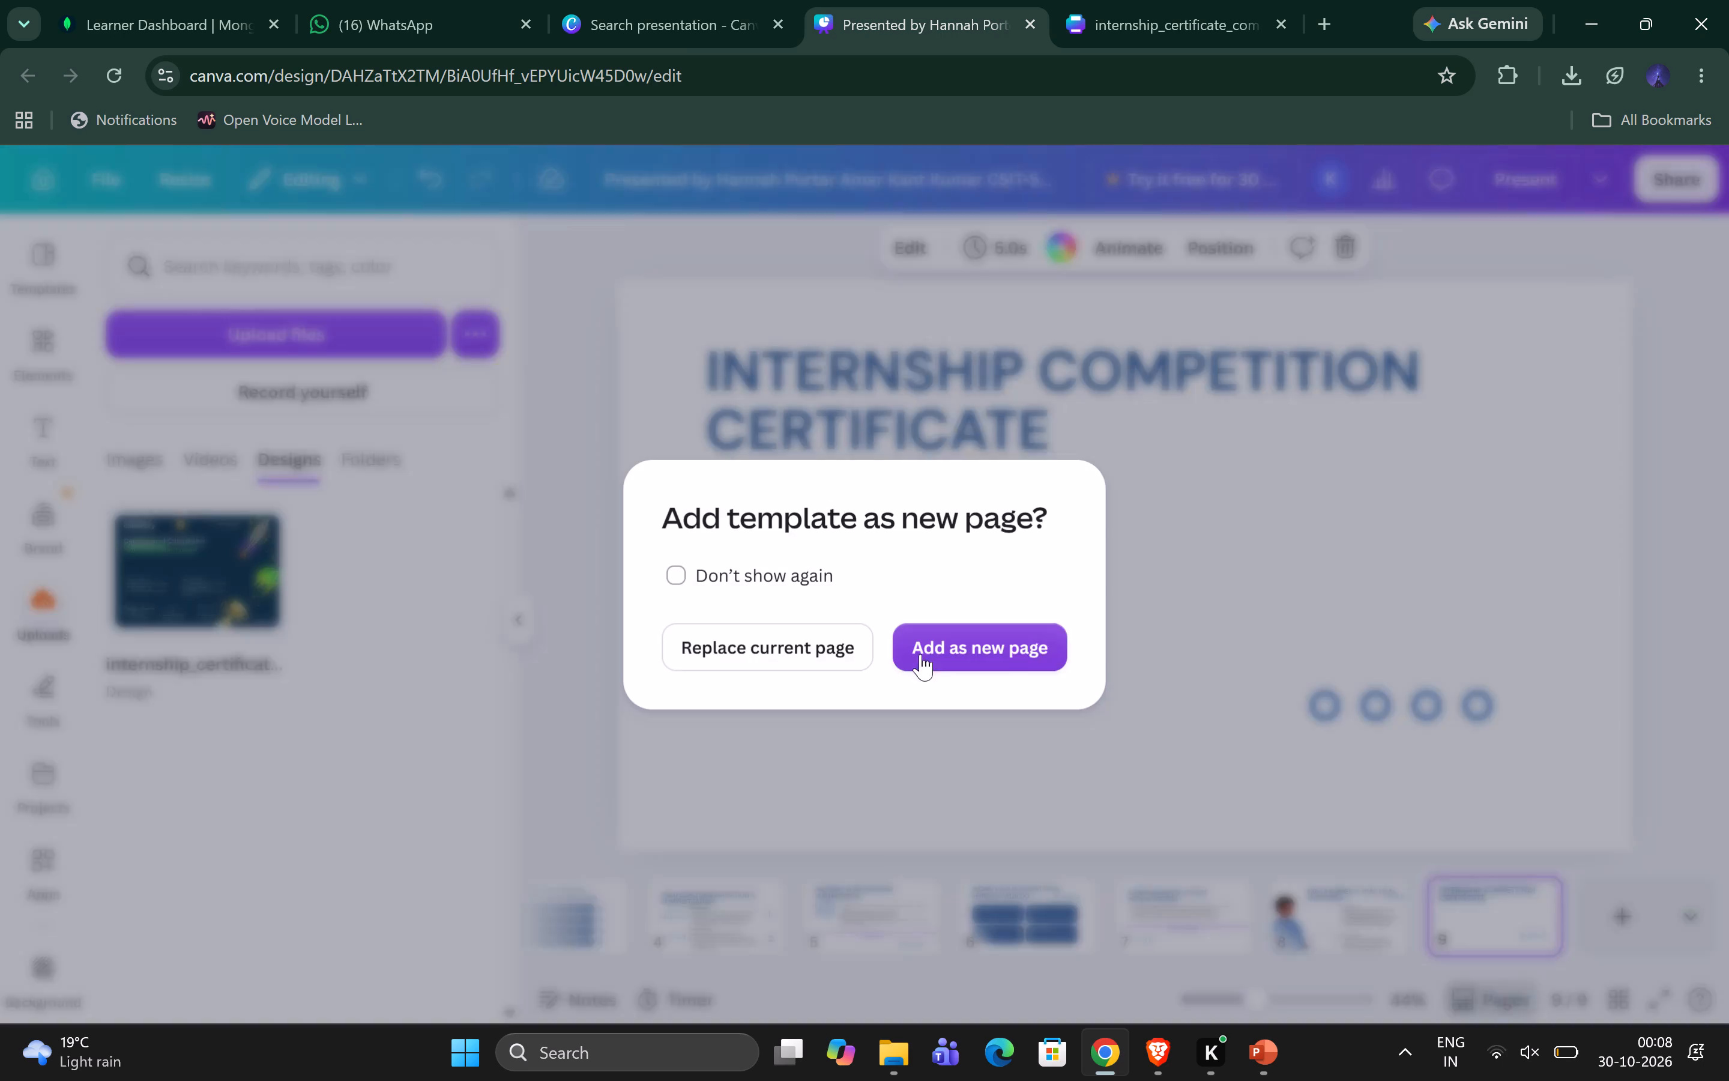
{"action": "left_click", "coordinate": [796, 640]}
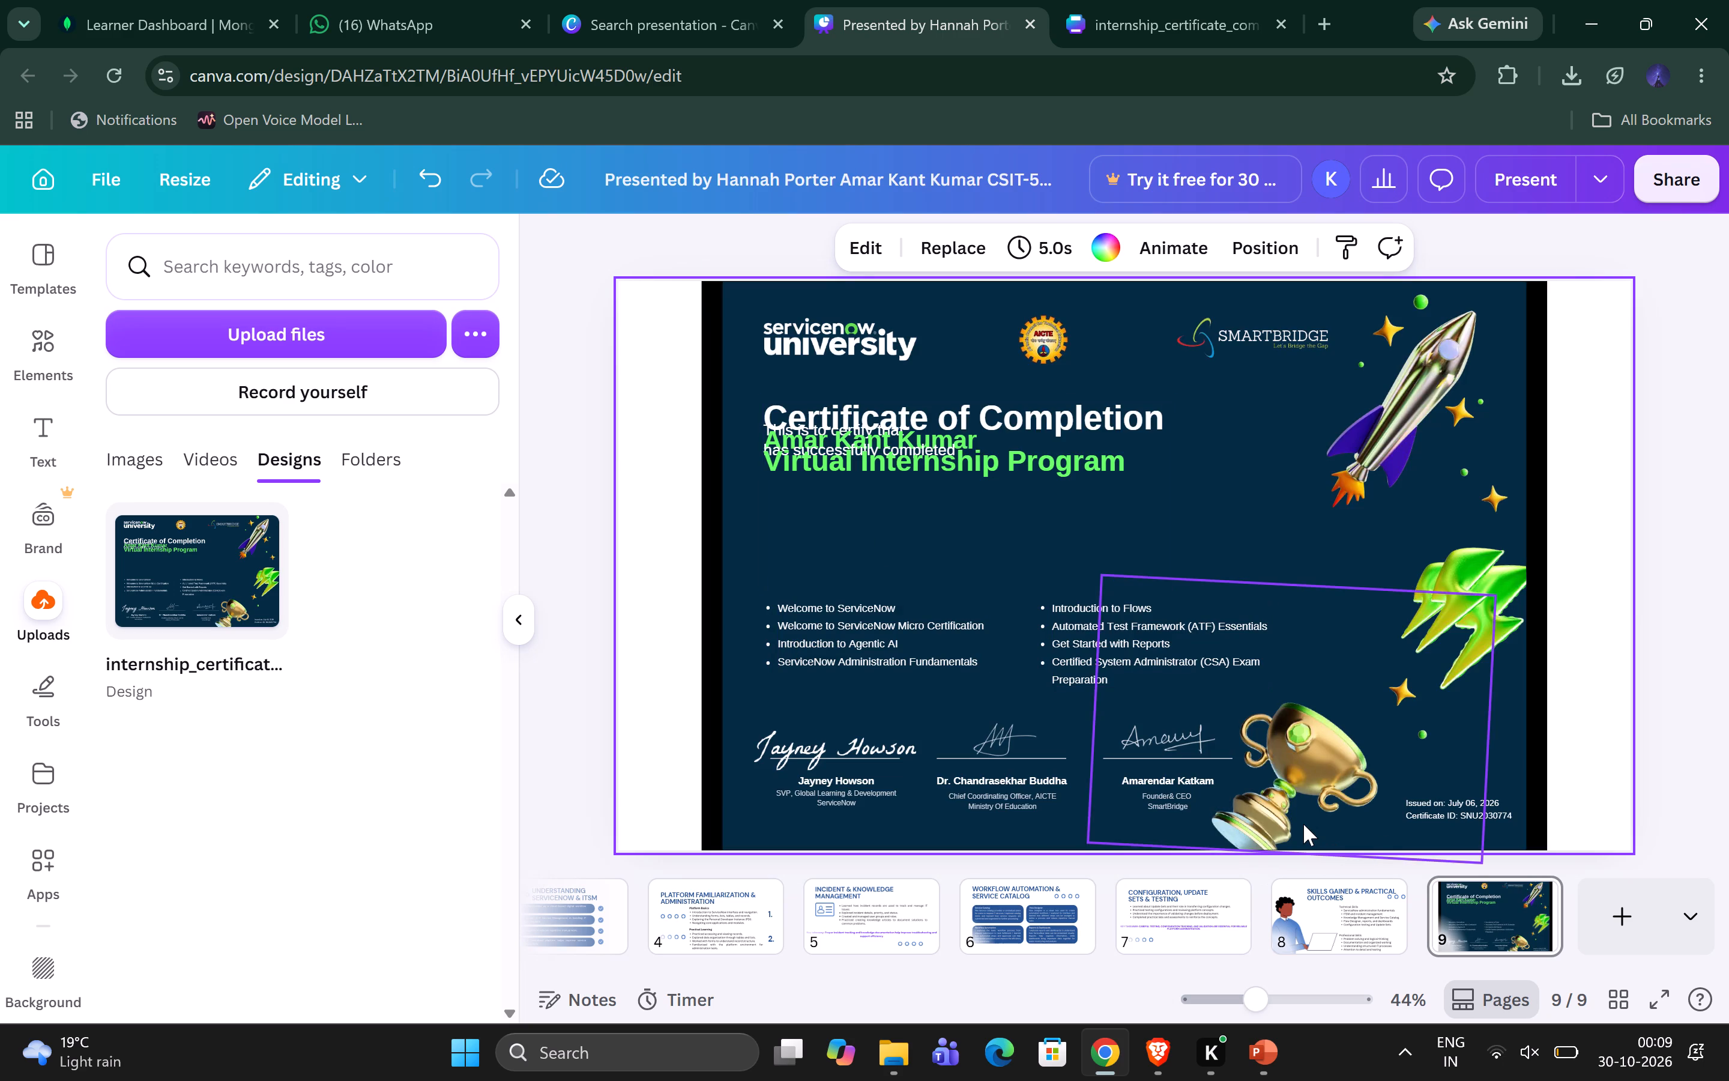
Undo the replacement of page 9 with the uploaded certificate design.
{"action": "key", "text": "ctrl+z"}
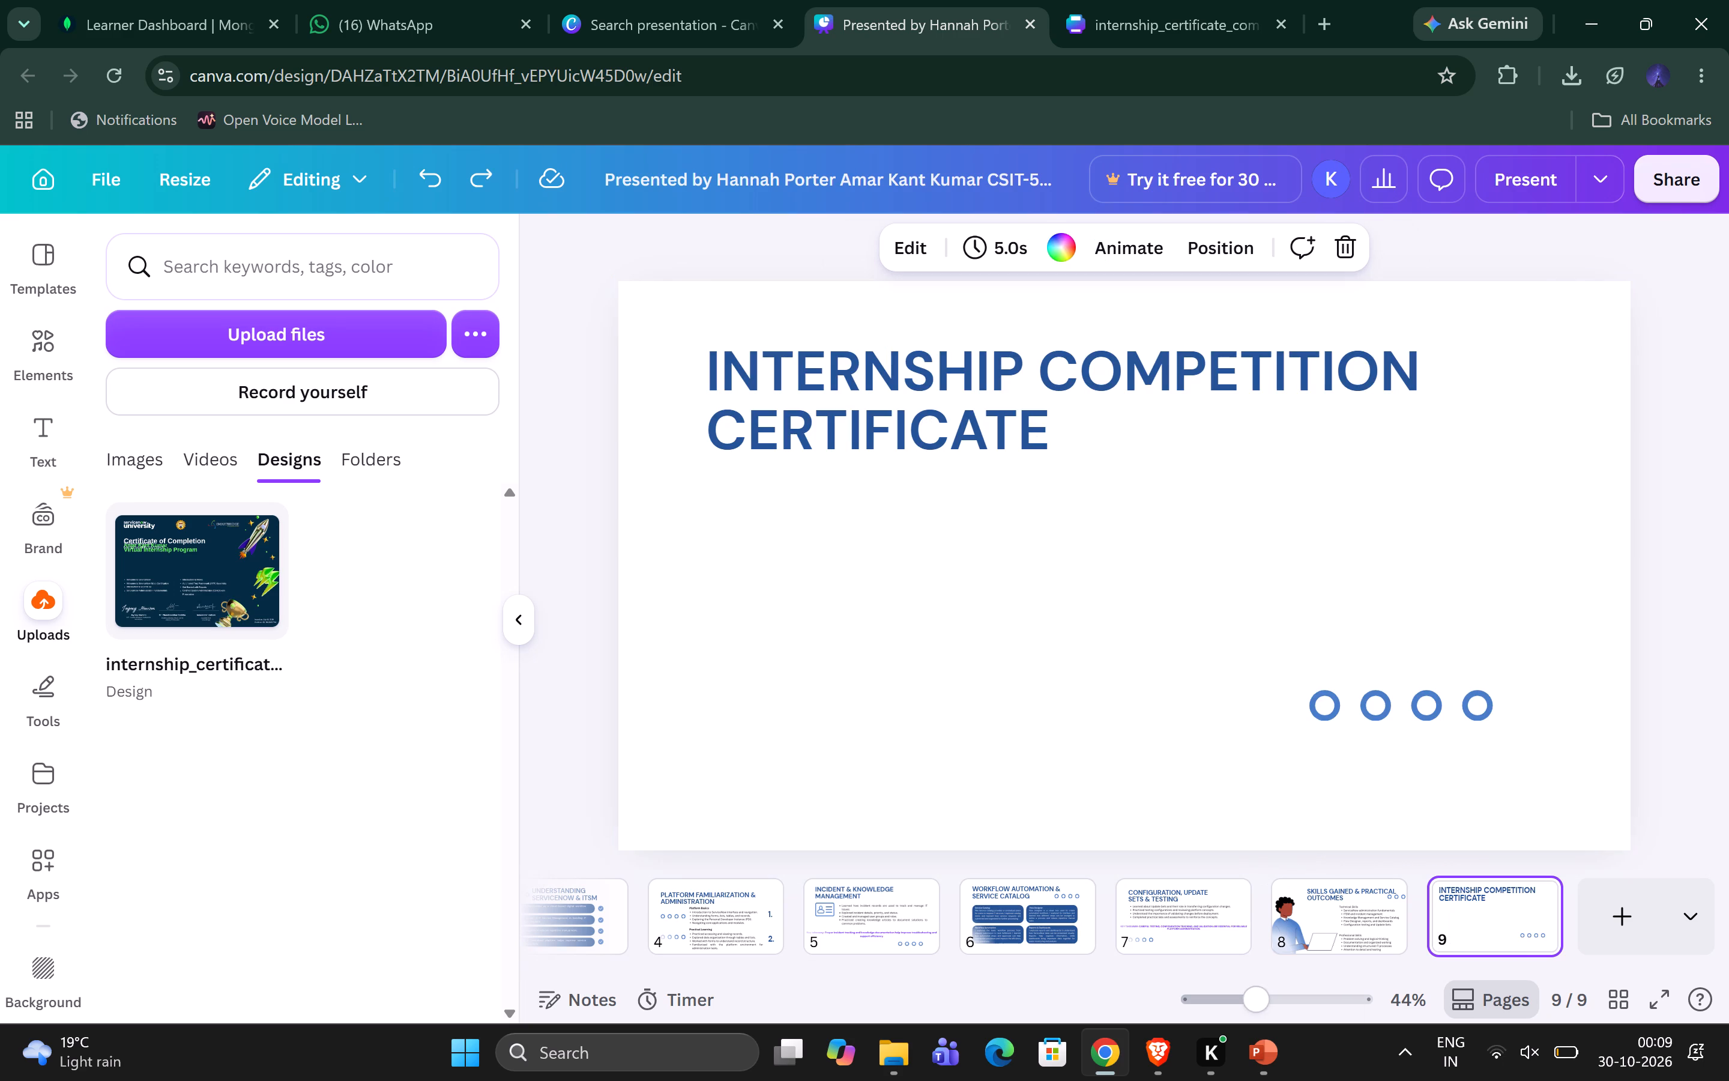
Switch to File Explorer, open the internship_certificate_compressed PDF in its default viewer and close it again.
{"action": "left_click", "coordinate": [900, 1064]}
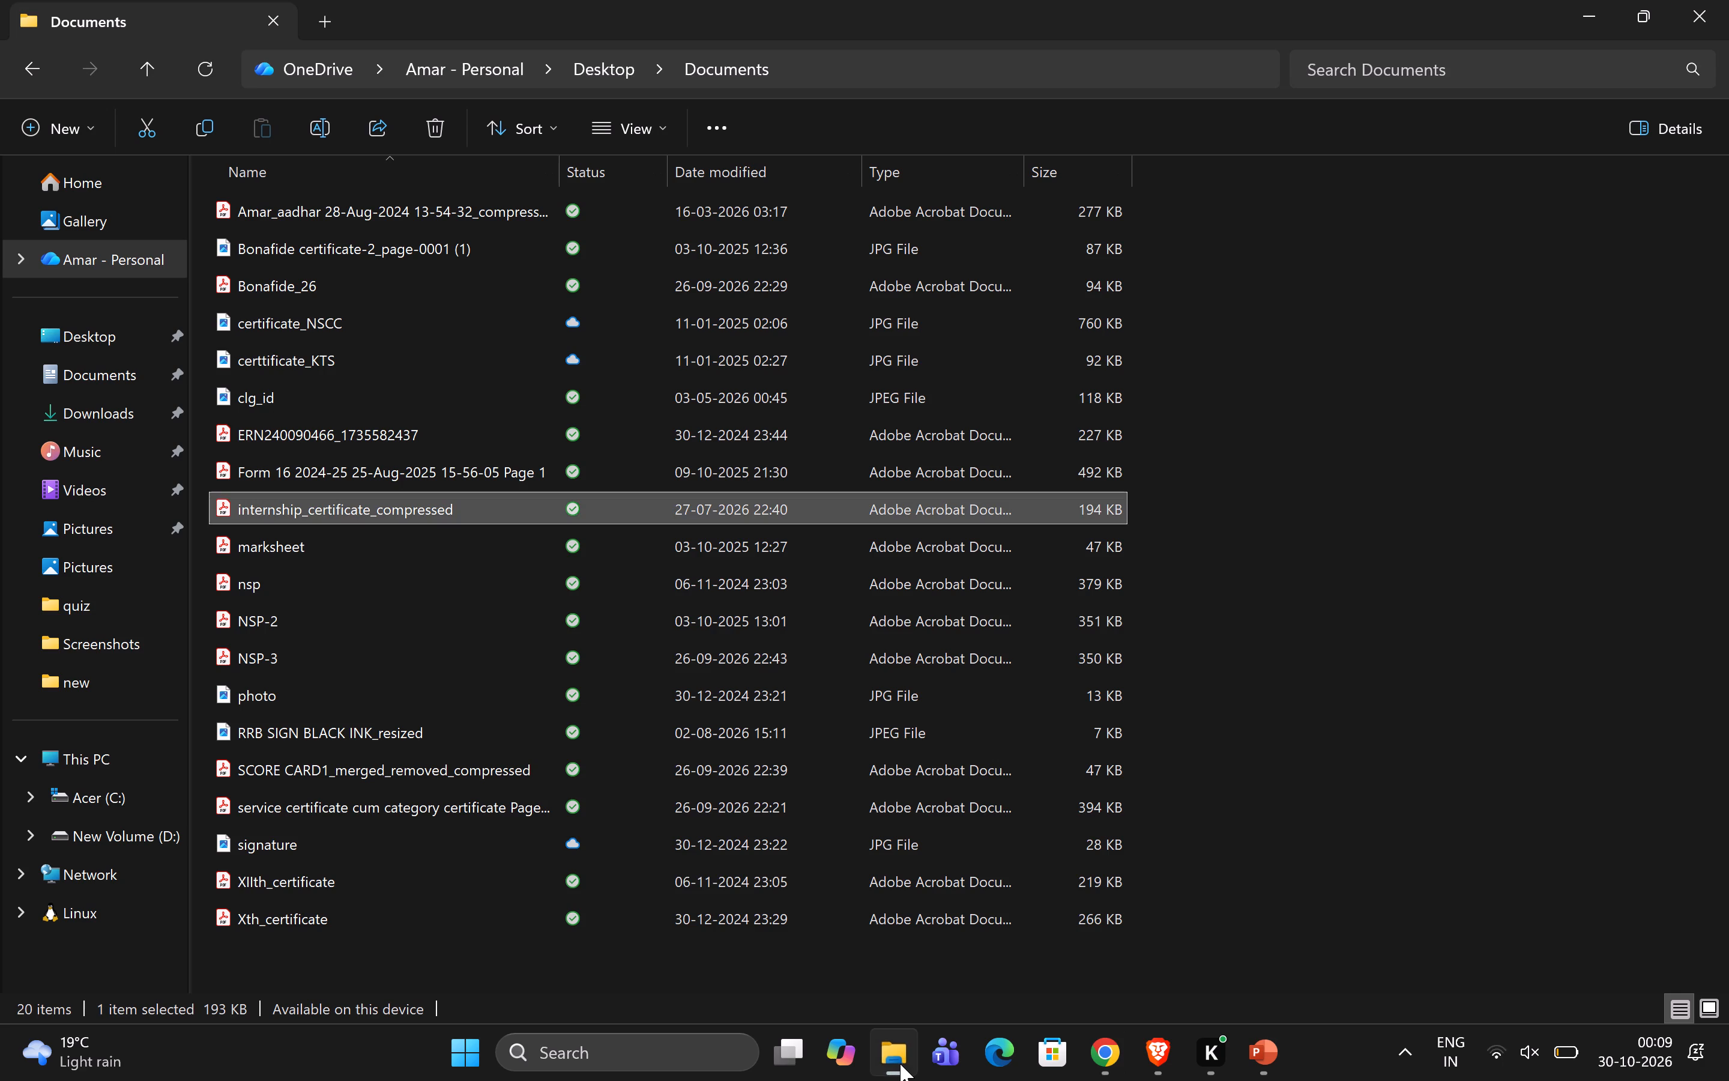
{"action": "double_click", "coordinate": [449, 492]}
{"action": "left_click", "coordinate": [1728, 0]}
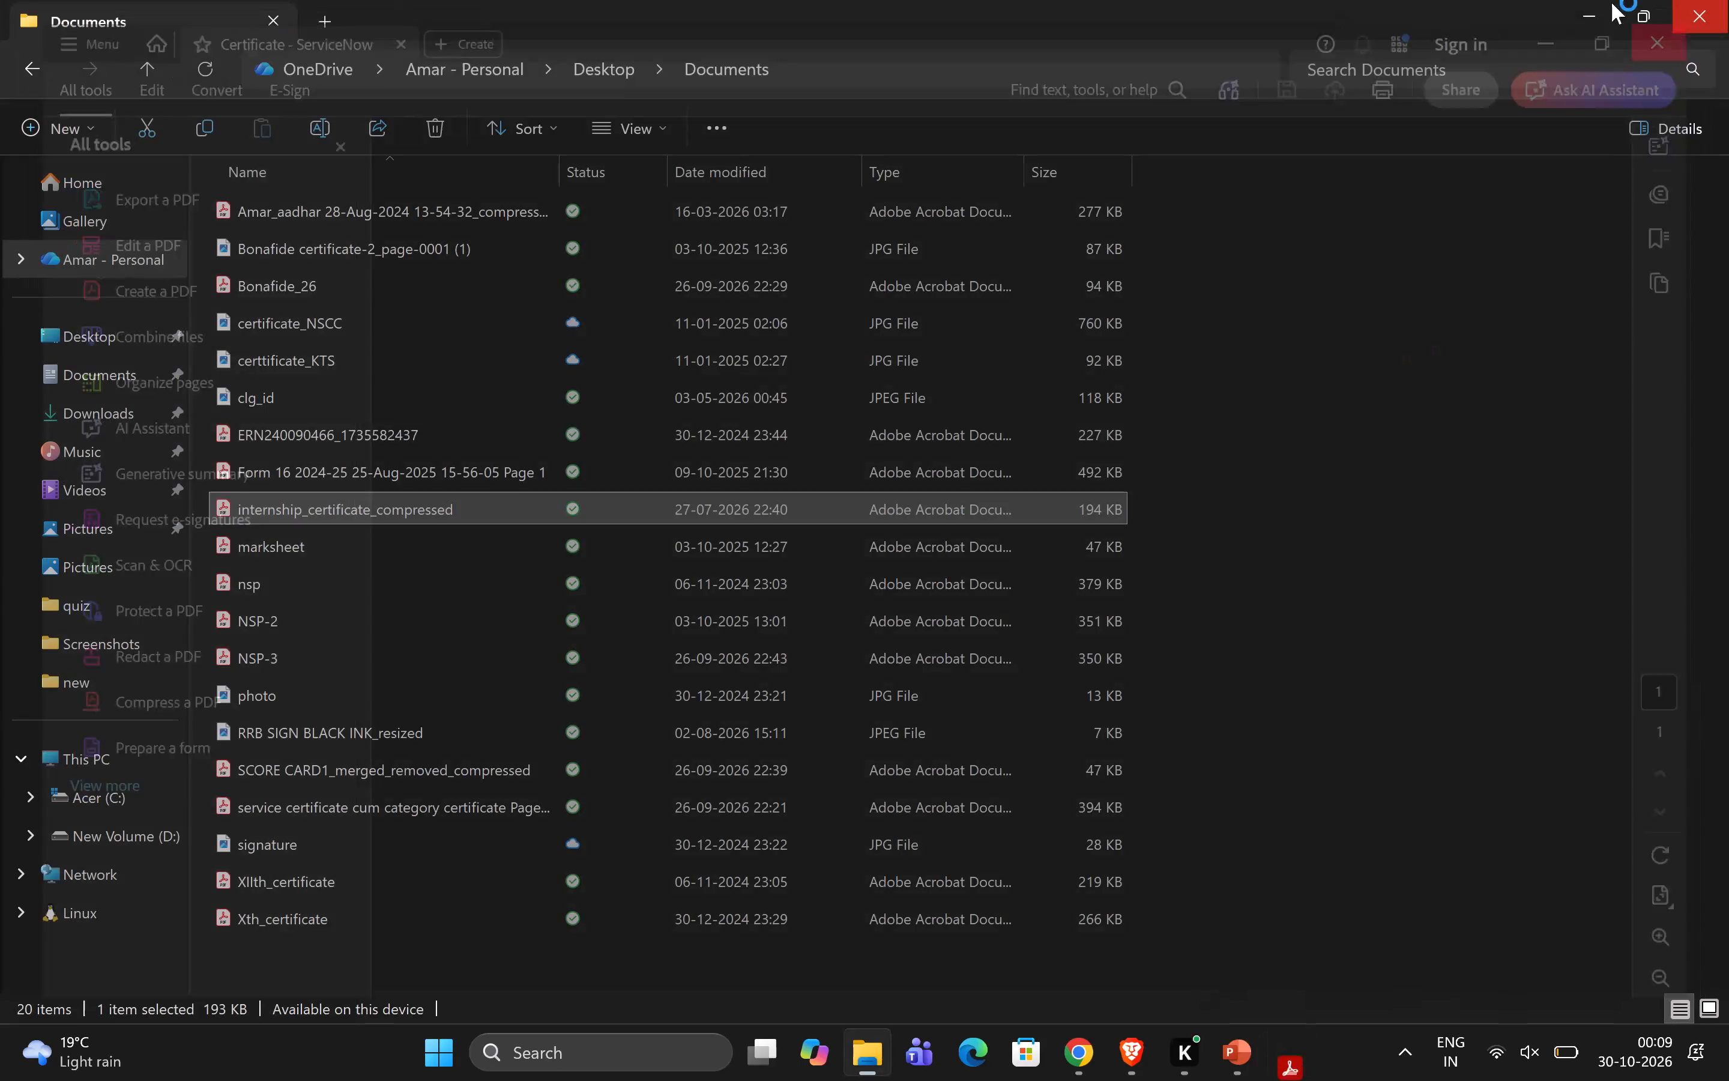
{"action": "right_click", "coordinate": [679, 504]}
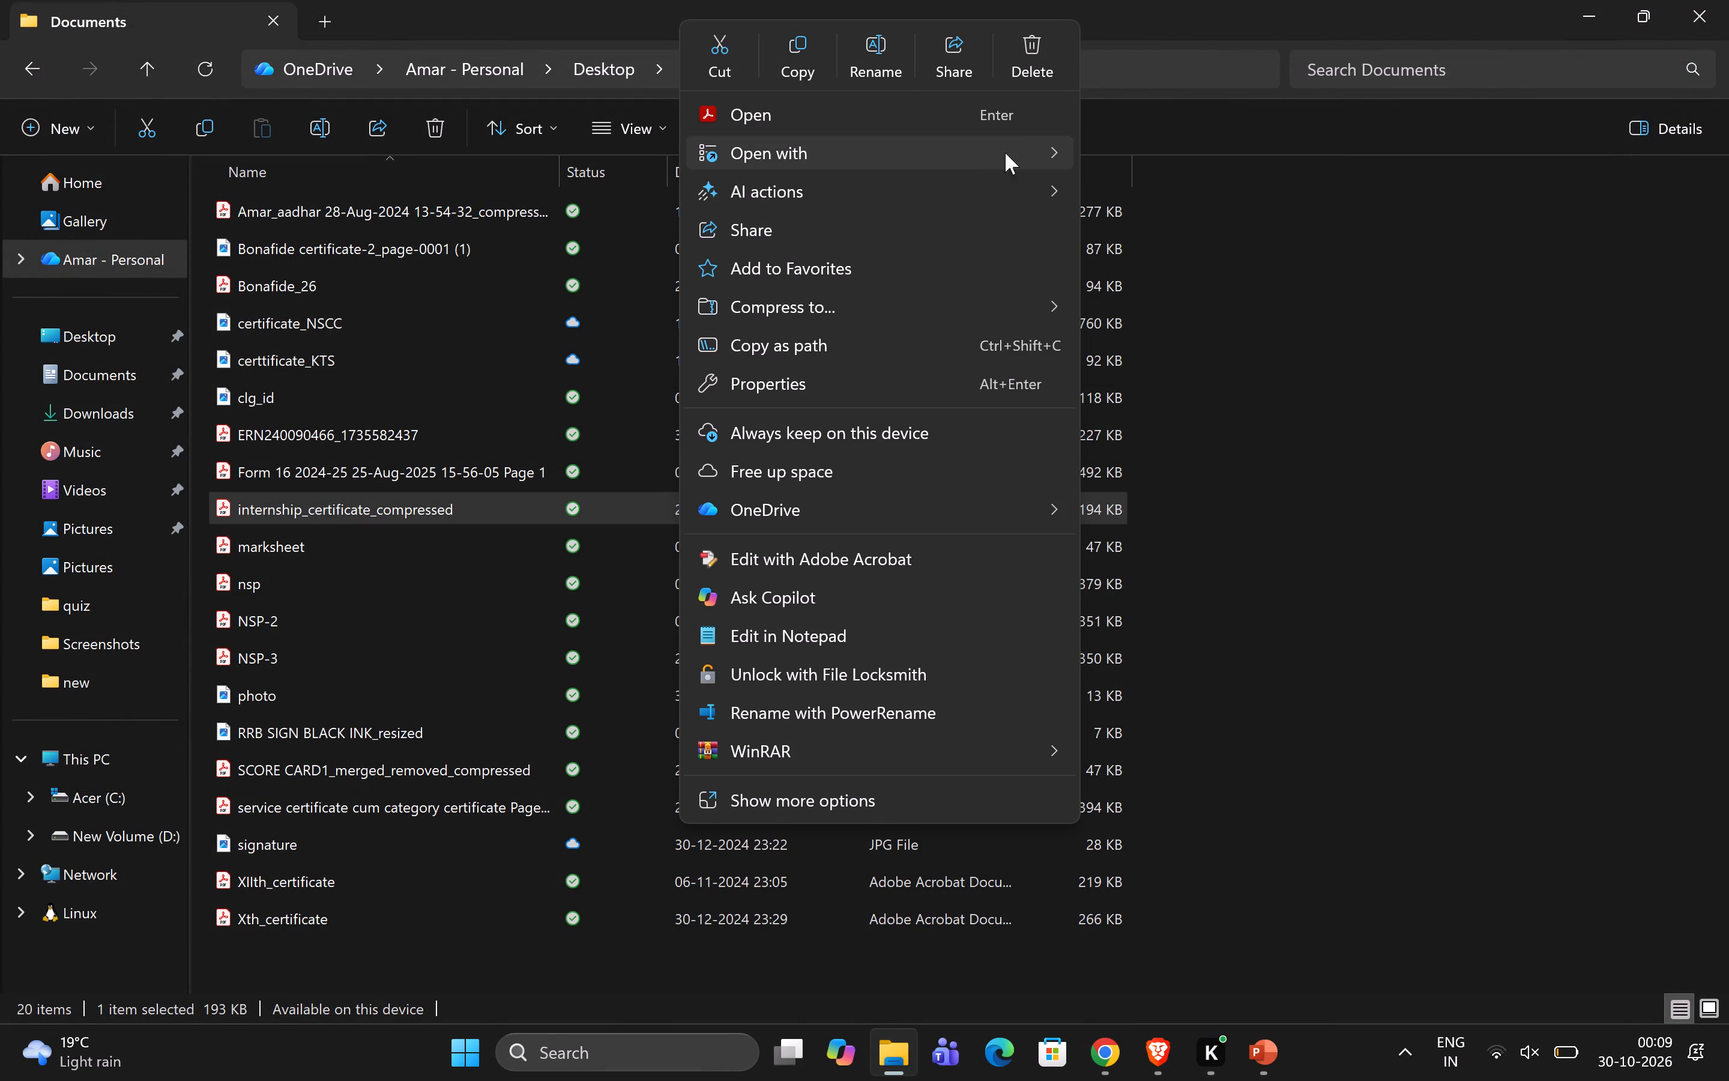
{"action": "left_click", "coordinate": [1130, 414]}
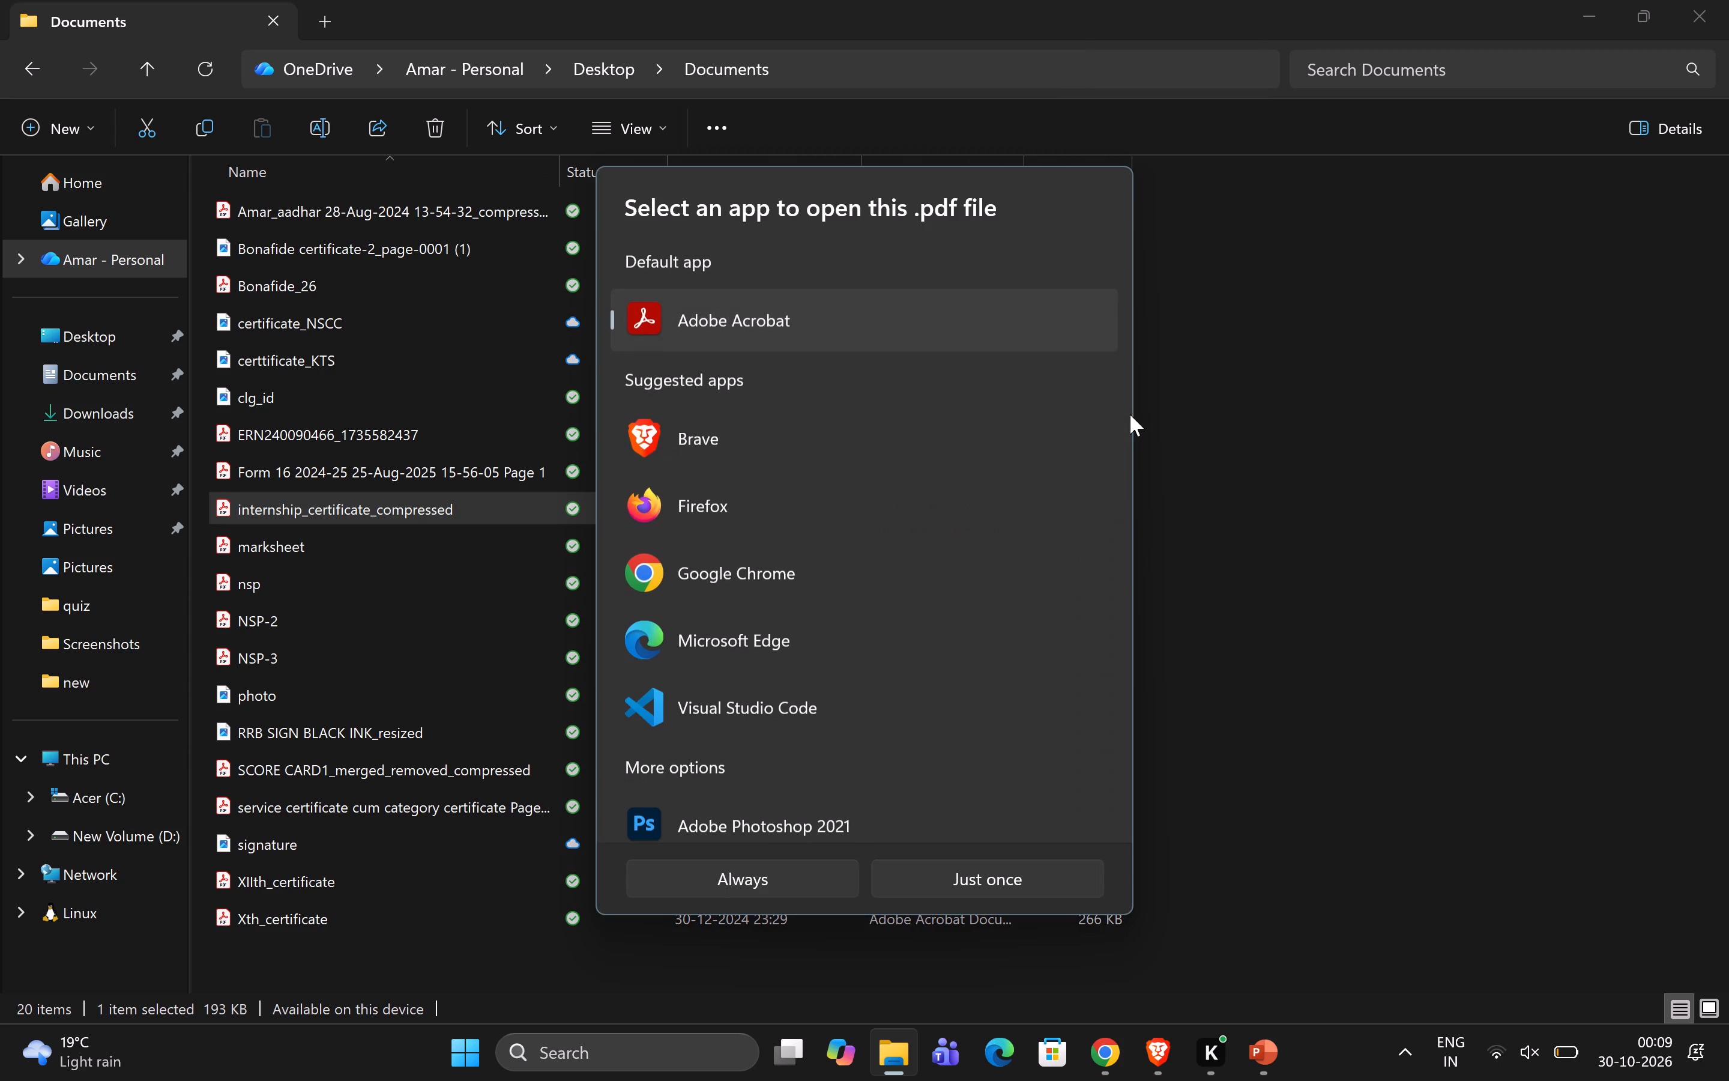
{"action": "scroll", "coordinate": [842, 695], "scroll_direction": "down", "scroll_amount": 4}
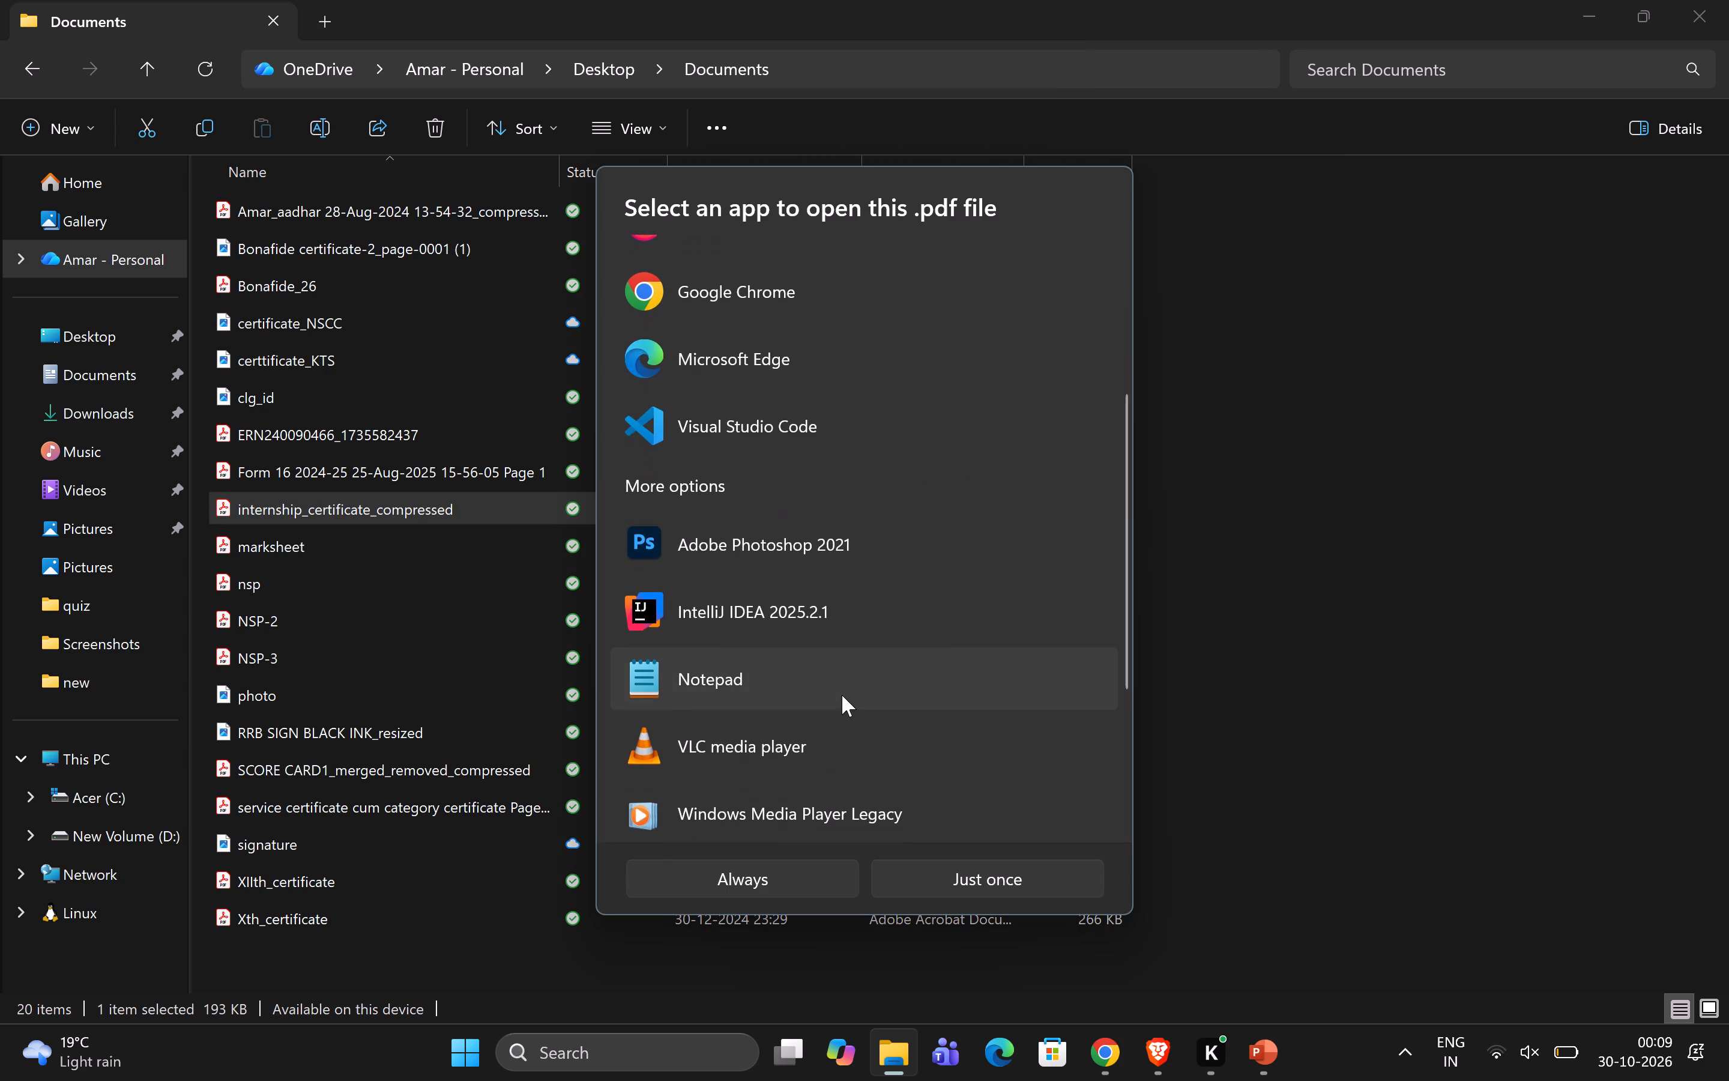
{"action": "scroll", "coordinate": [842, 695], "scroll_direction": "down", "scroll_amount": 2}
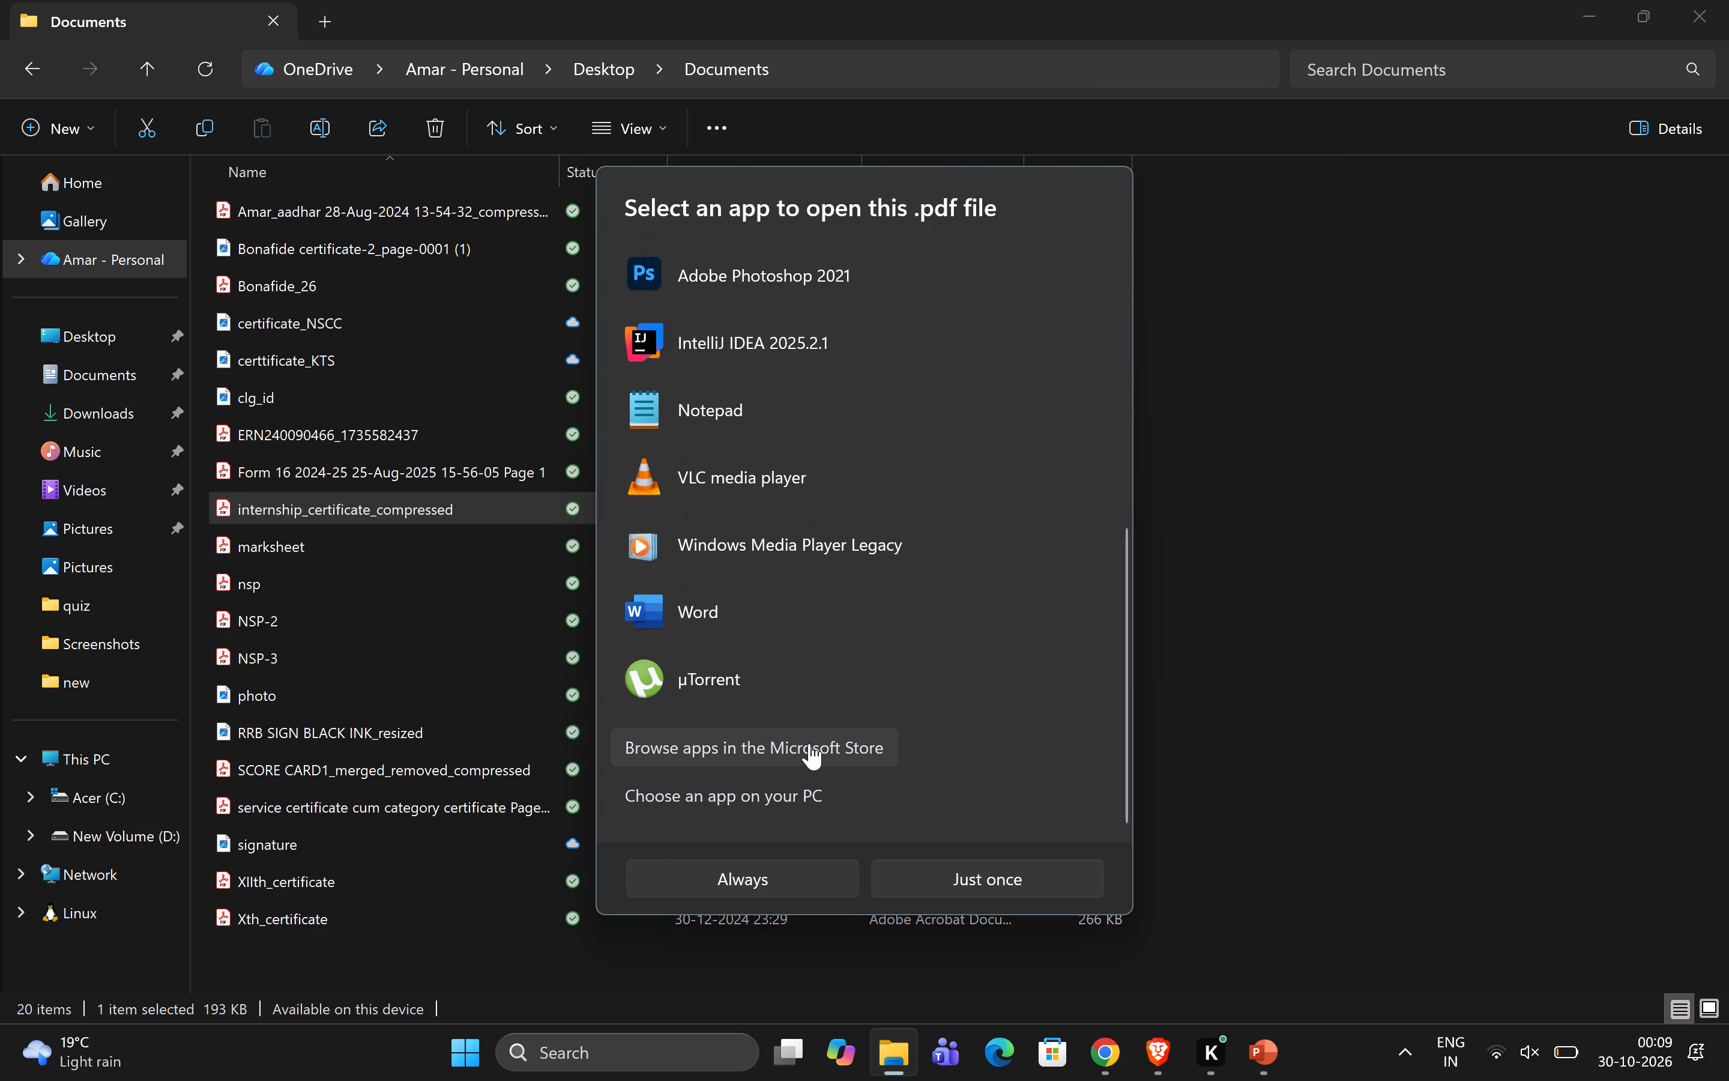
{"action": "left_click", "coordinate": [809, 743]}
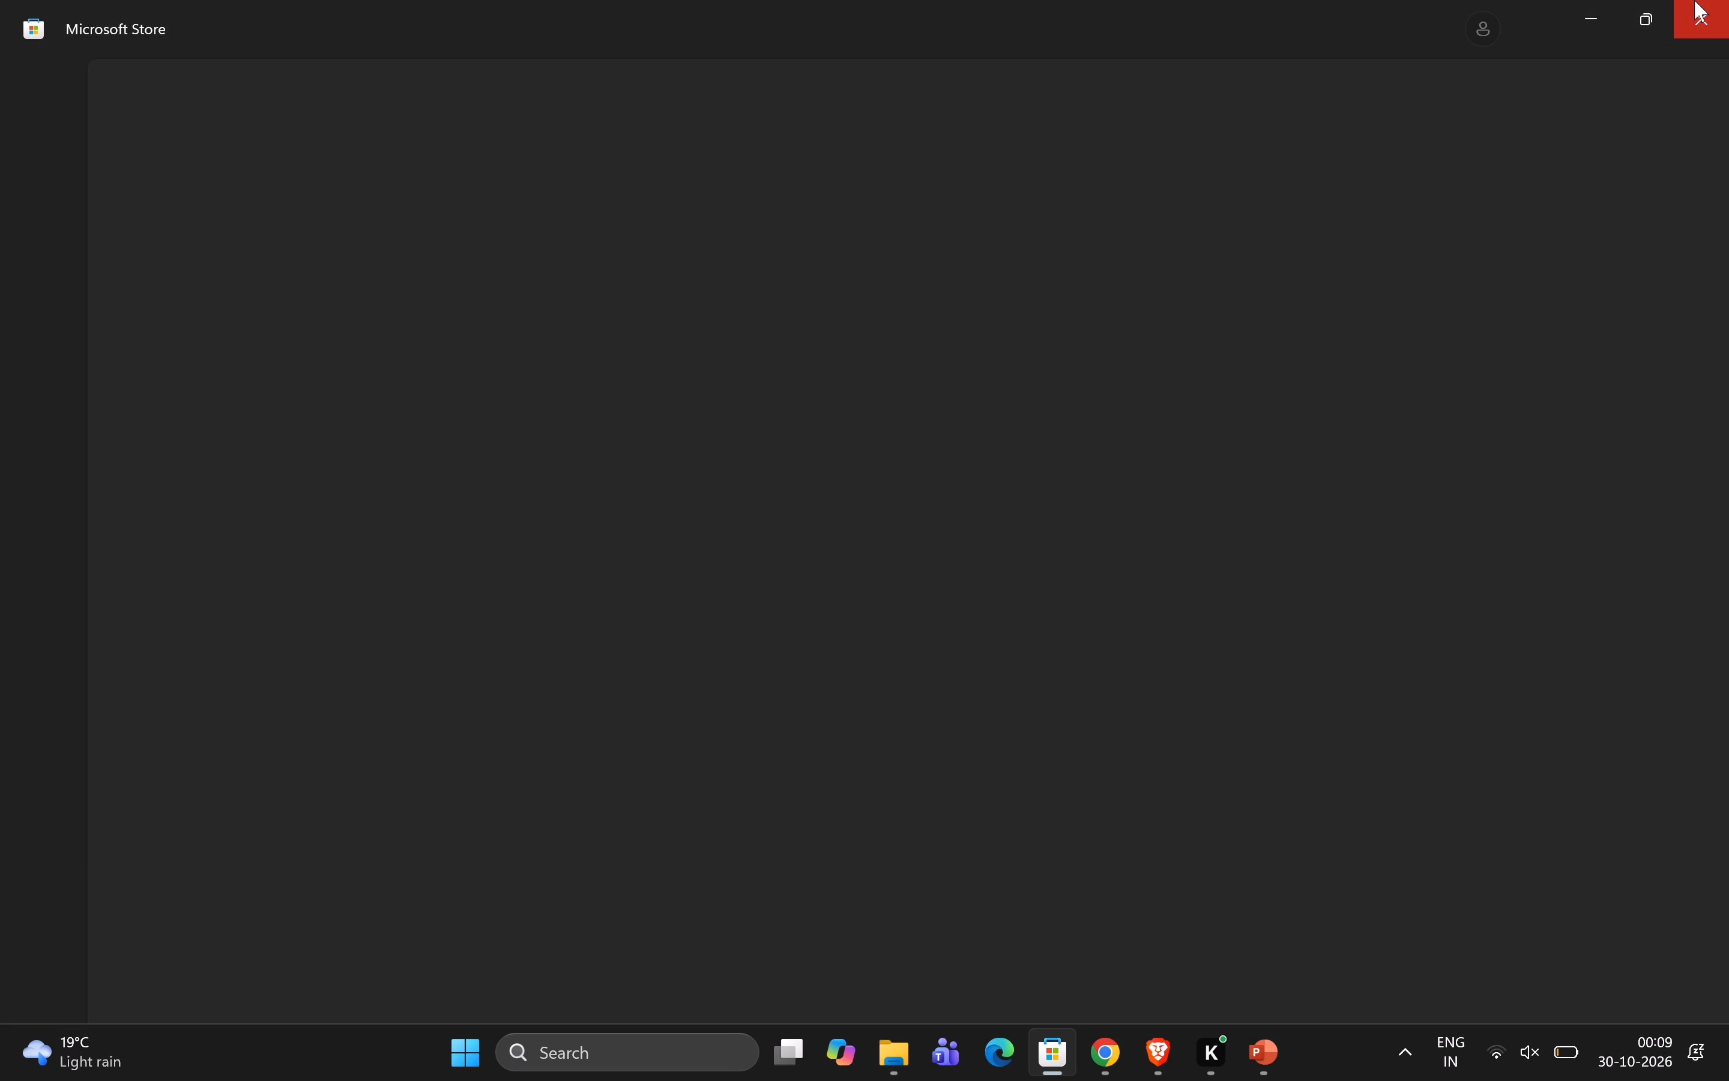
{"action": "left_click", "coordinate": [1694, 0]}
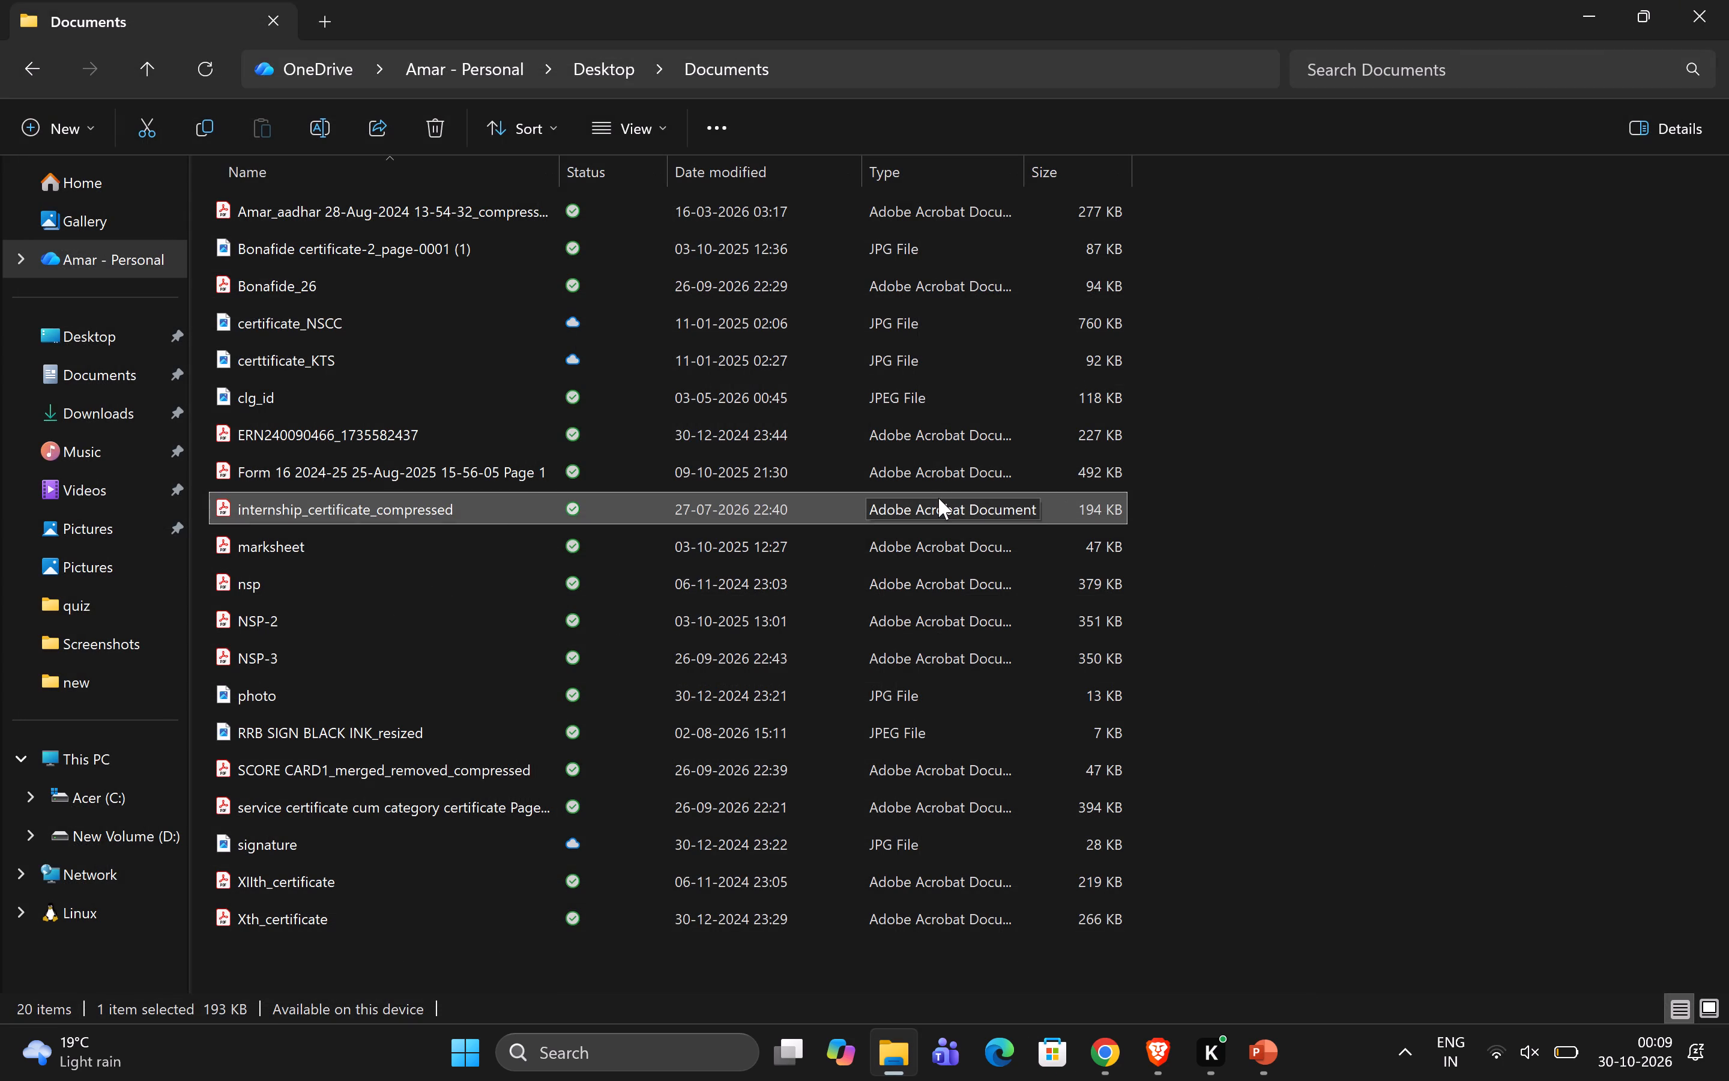
Open the internship_certificate_compressed PDF from the Documents folder in Google Chrome.
{"action": "right_click", "coordinate": [938, 498]}
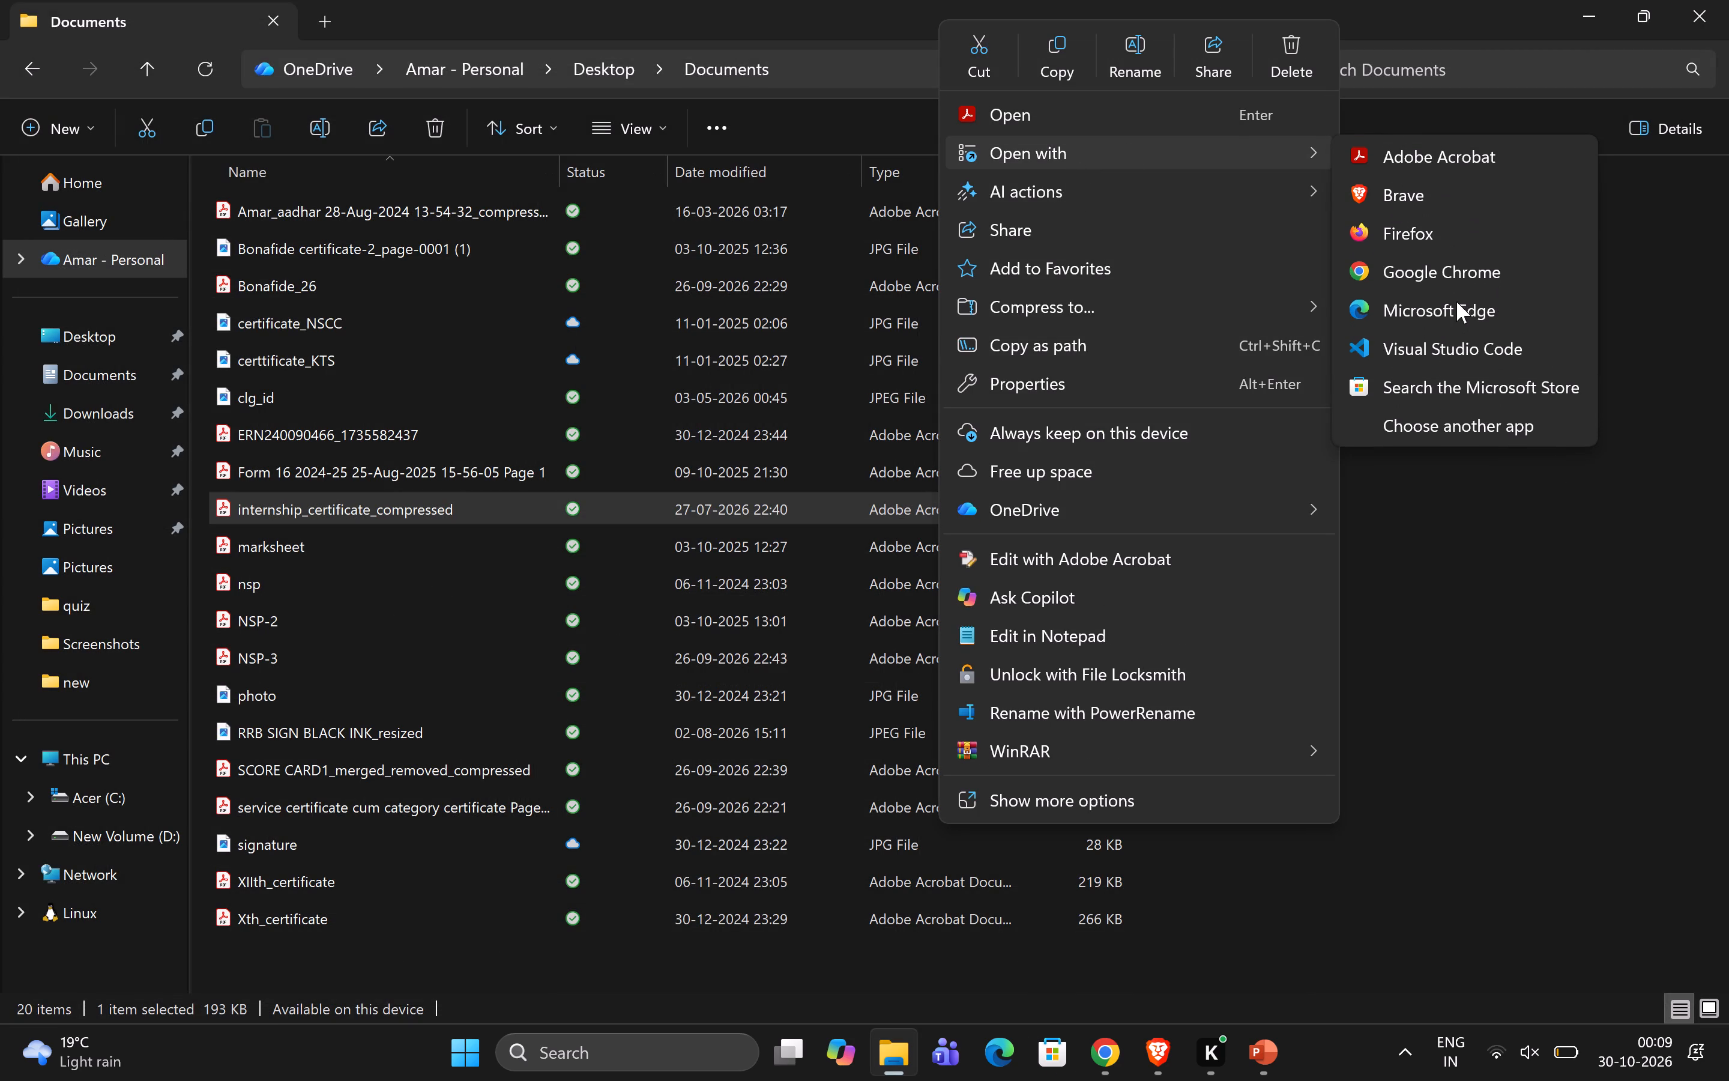
{"action": "left_click", "coordinate": [1478, 283]}
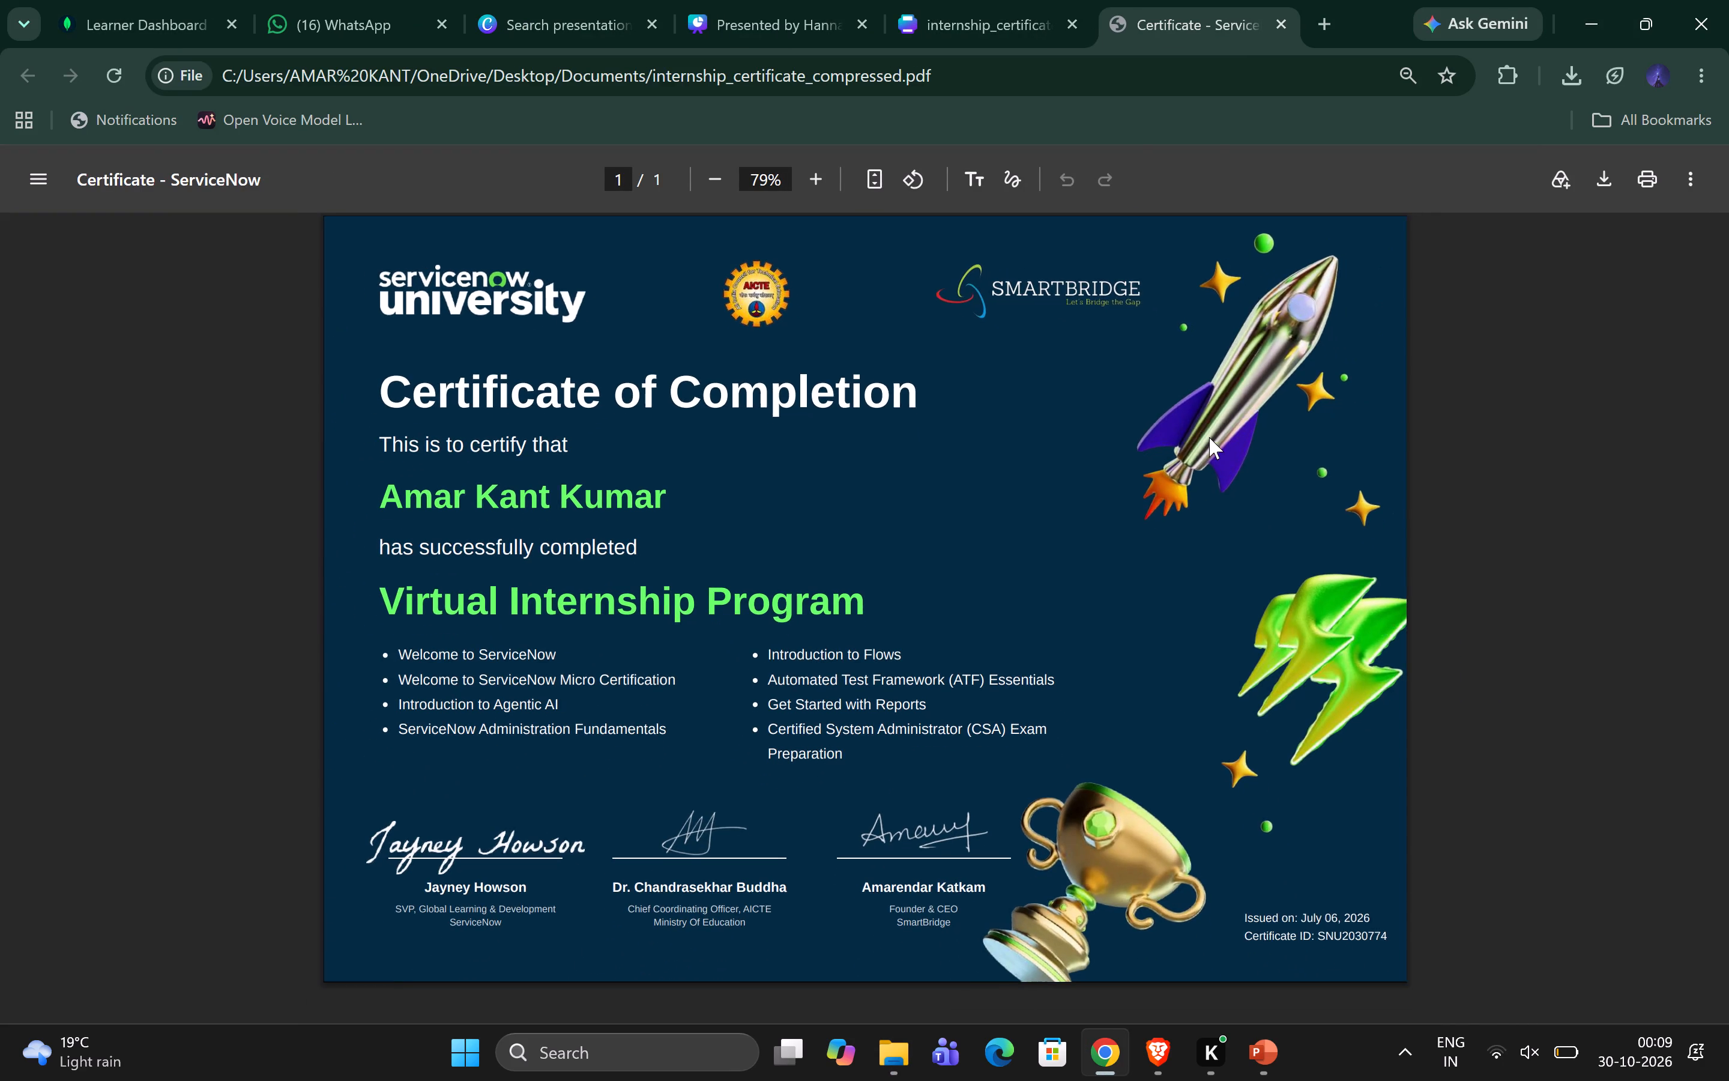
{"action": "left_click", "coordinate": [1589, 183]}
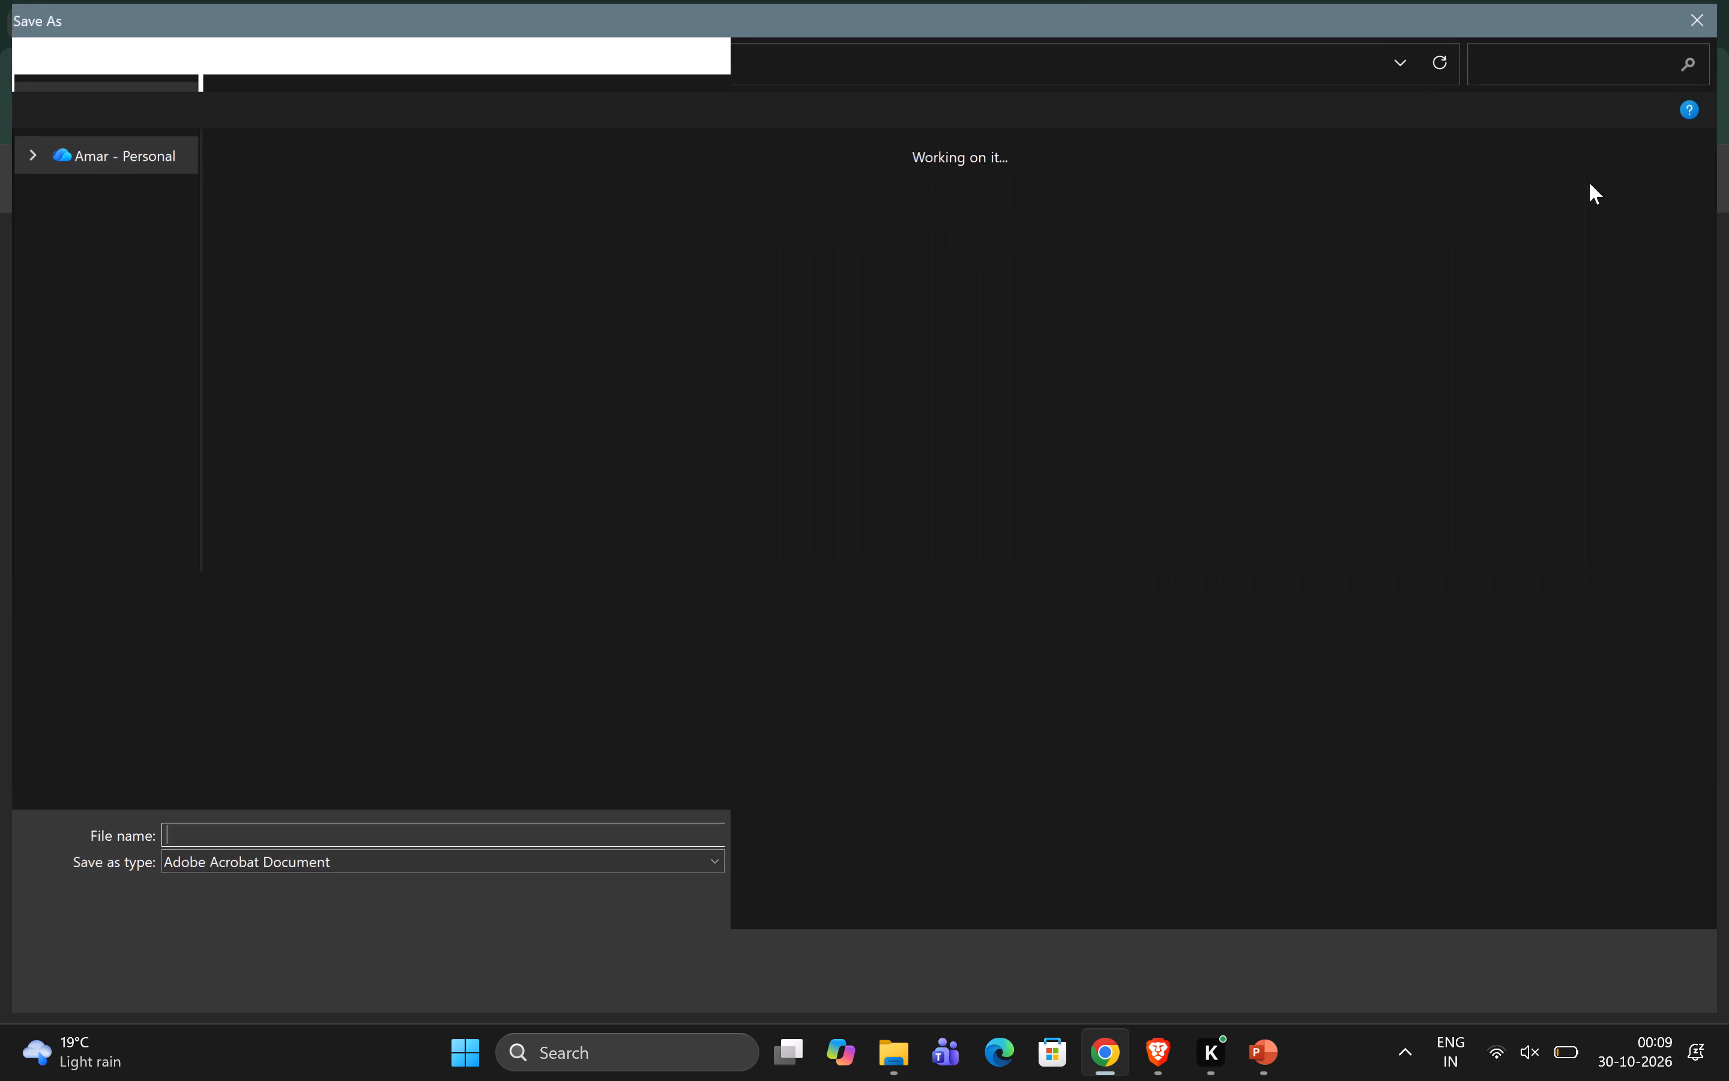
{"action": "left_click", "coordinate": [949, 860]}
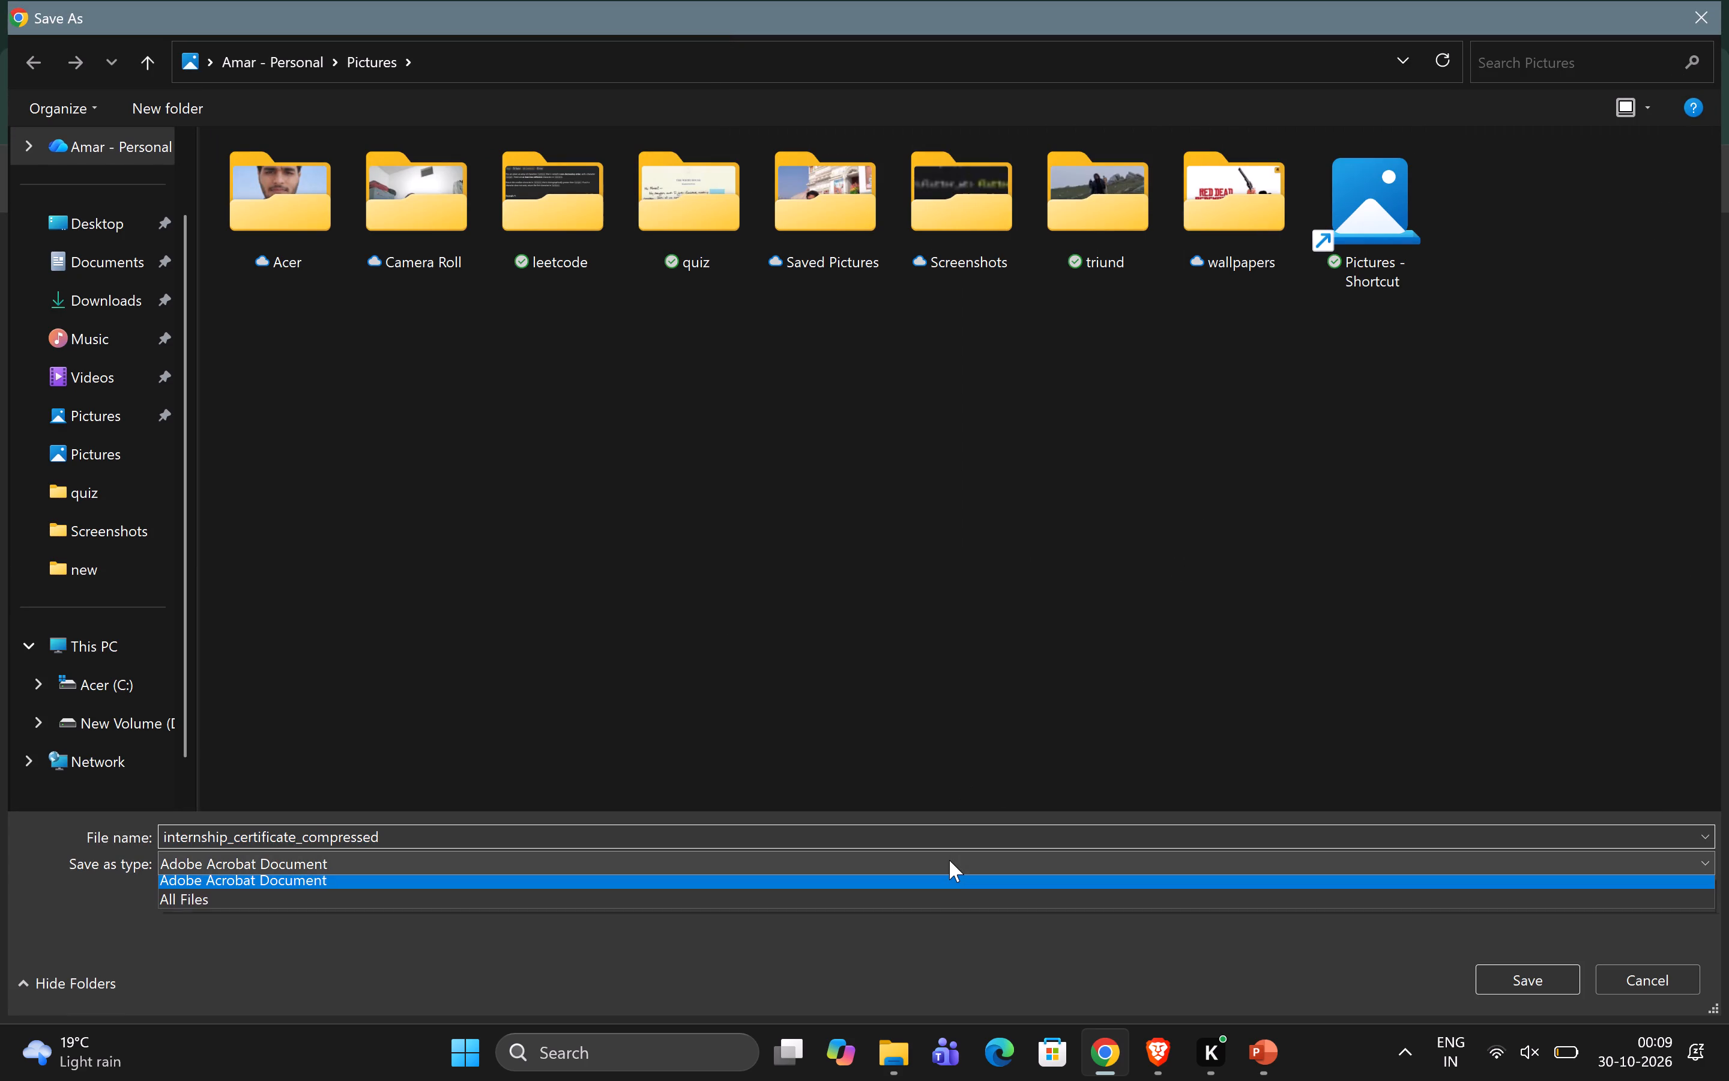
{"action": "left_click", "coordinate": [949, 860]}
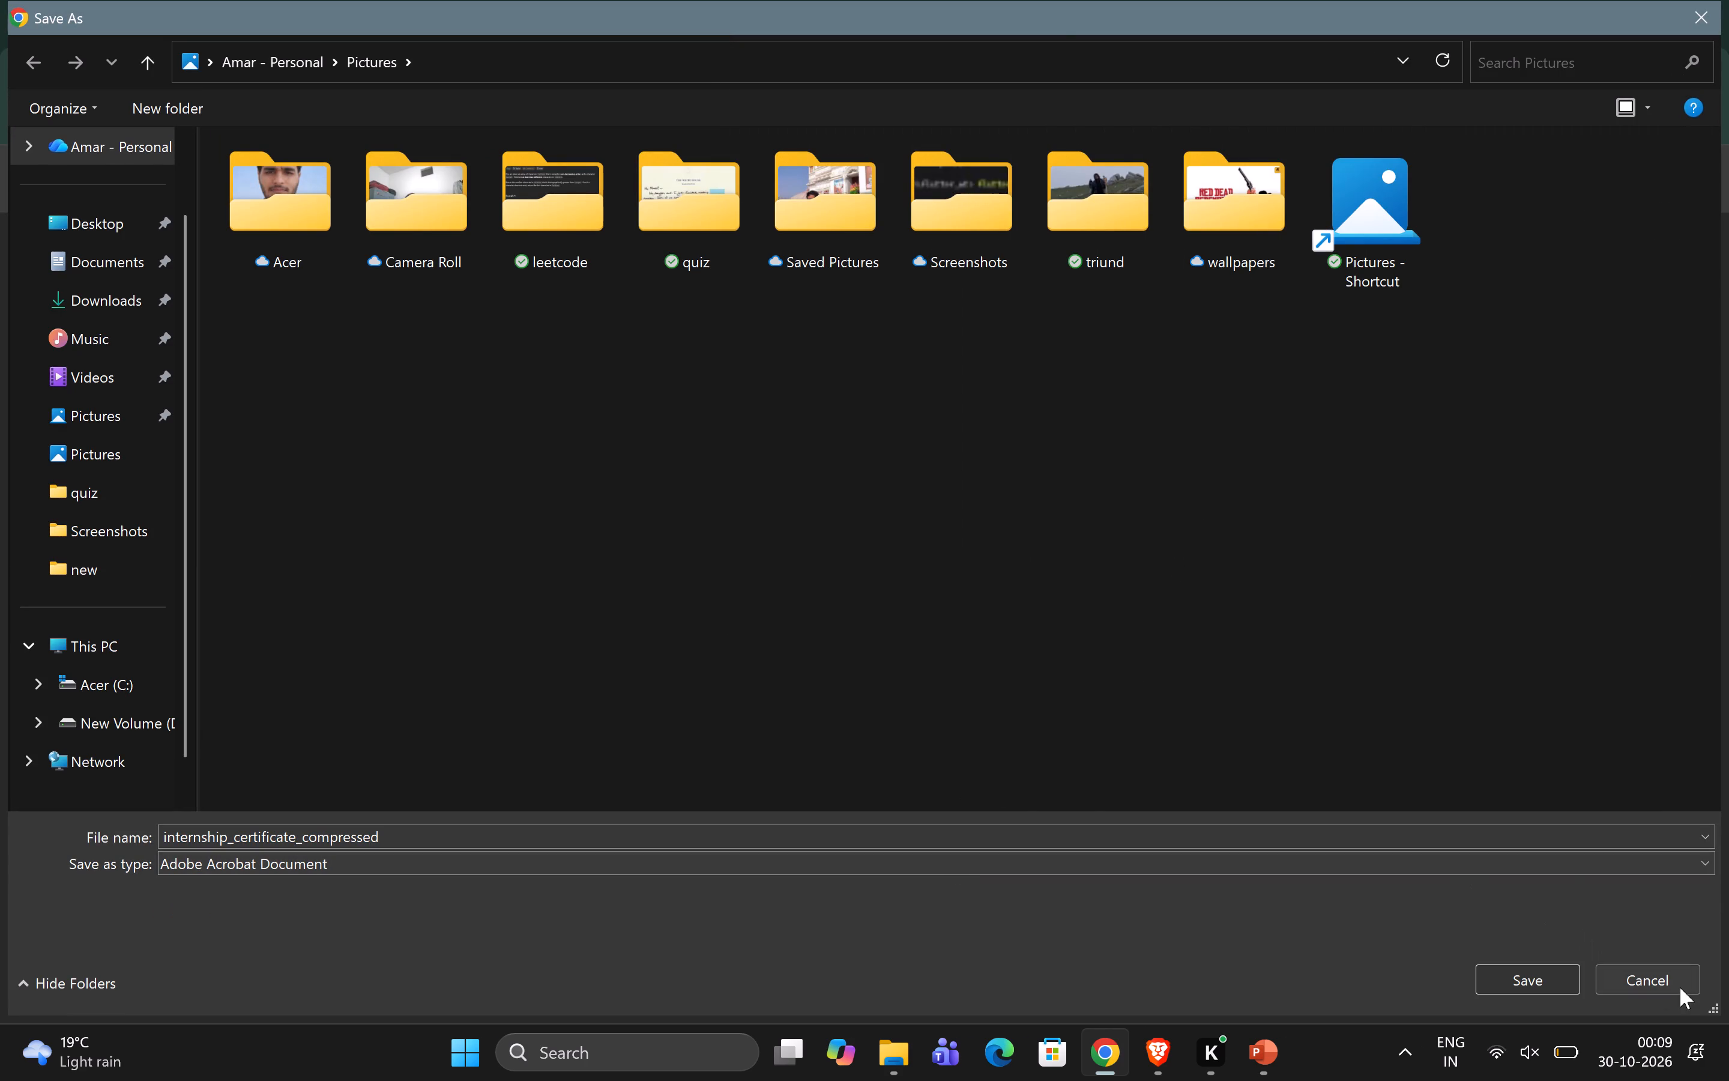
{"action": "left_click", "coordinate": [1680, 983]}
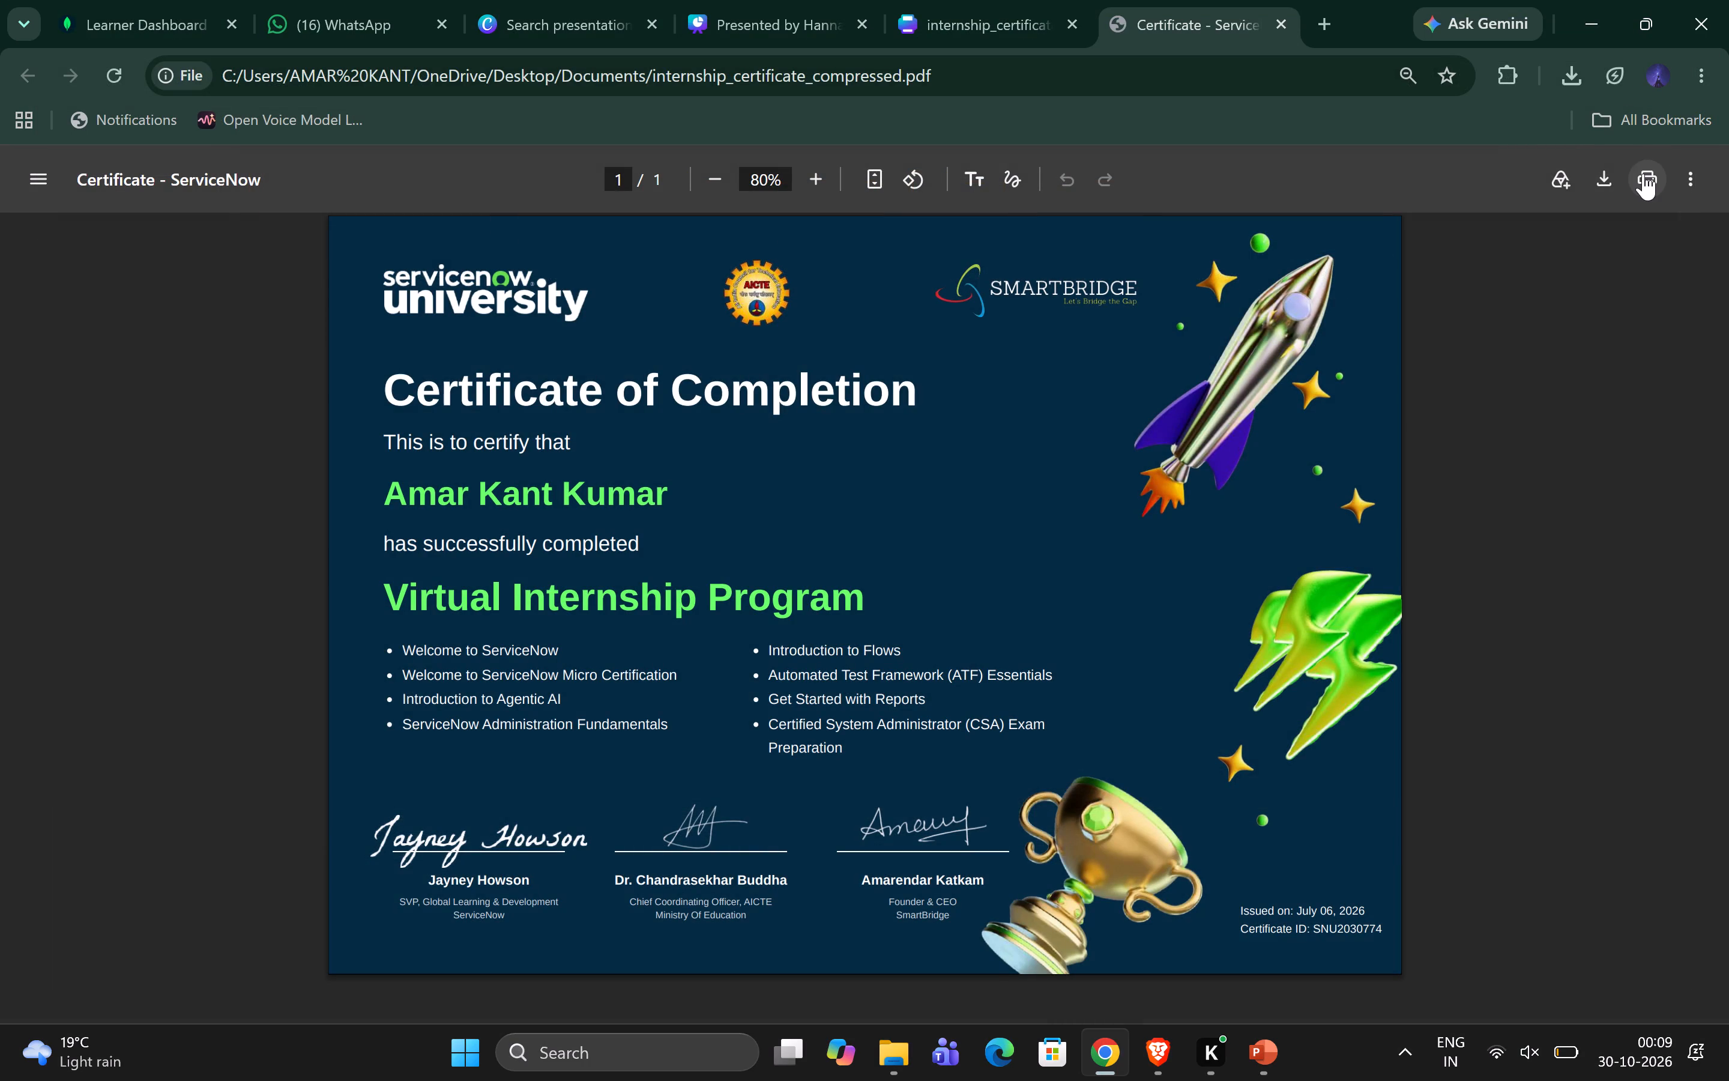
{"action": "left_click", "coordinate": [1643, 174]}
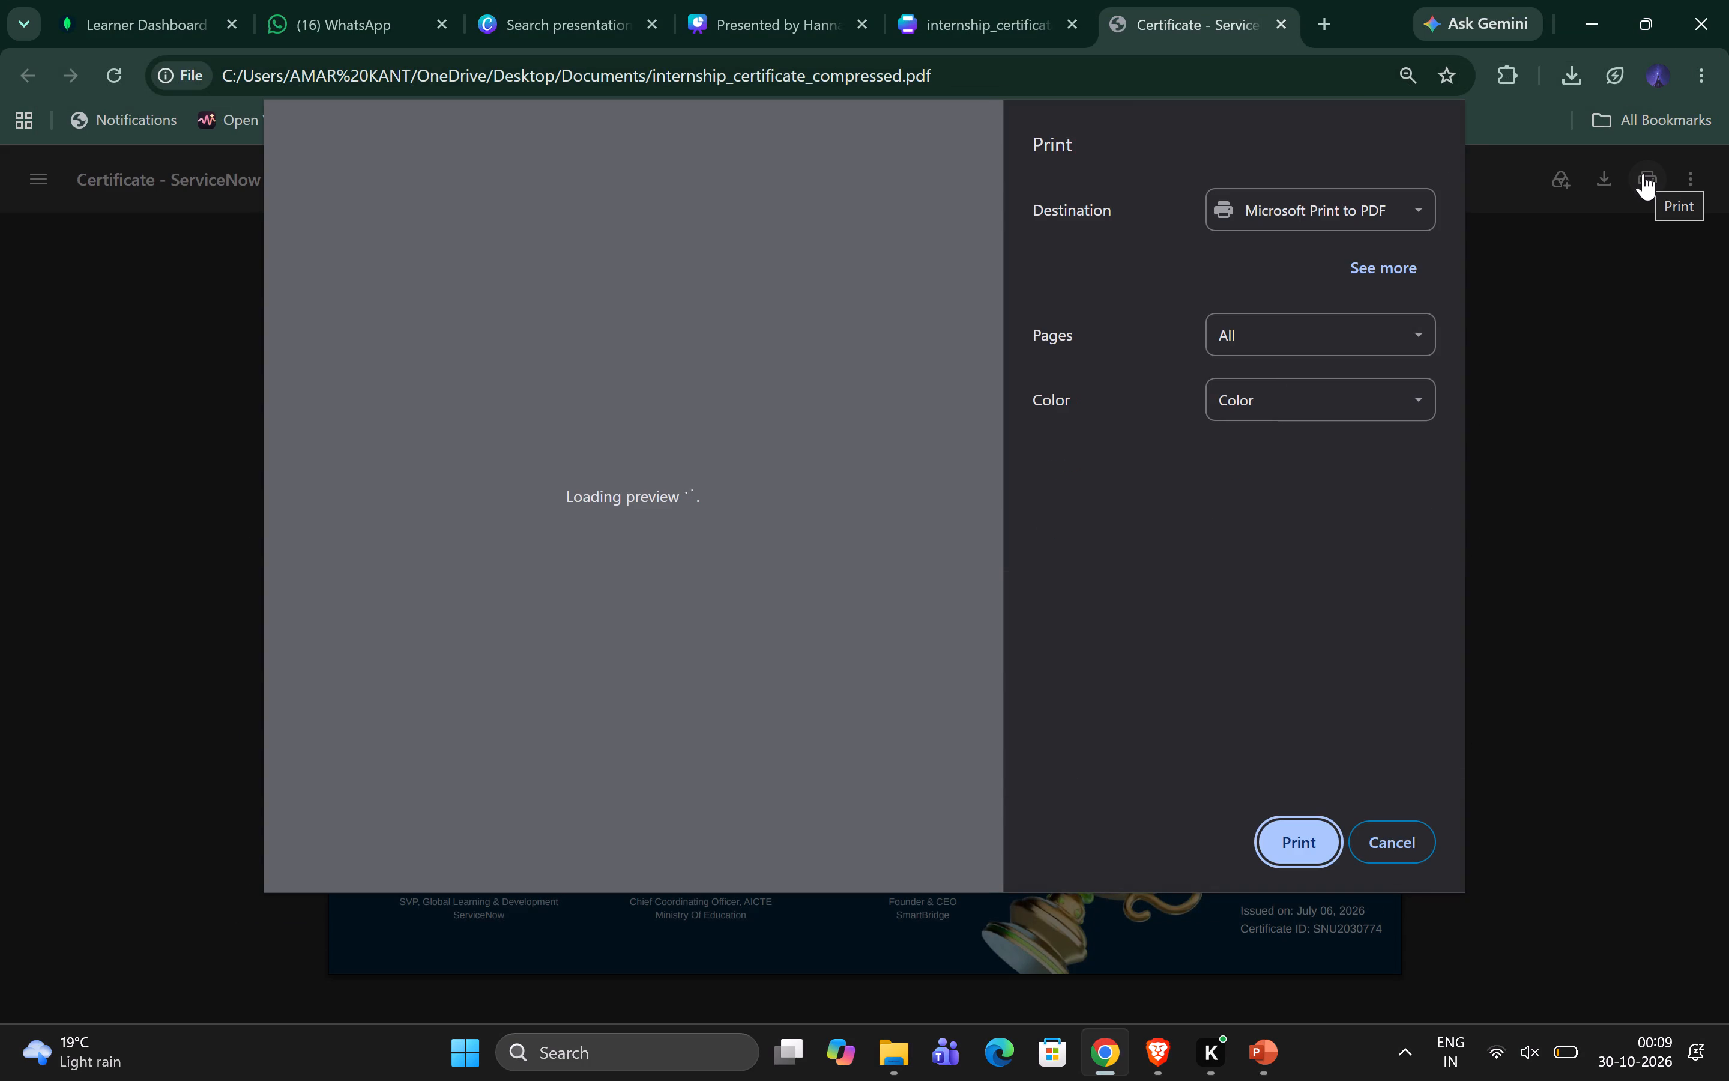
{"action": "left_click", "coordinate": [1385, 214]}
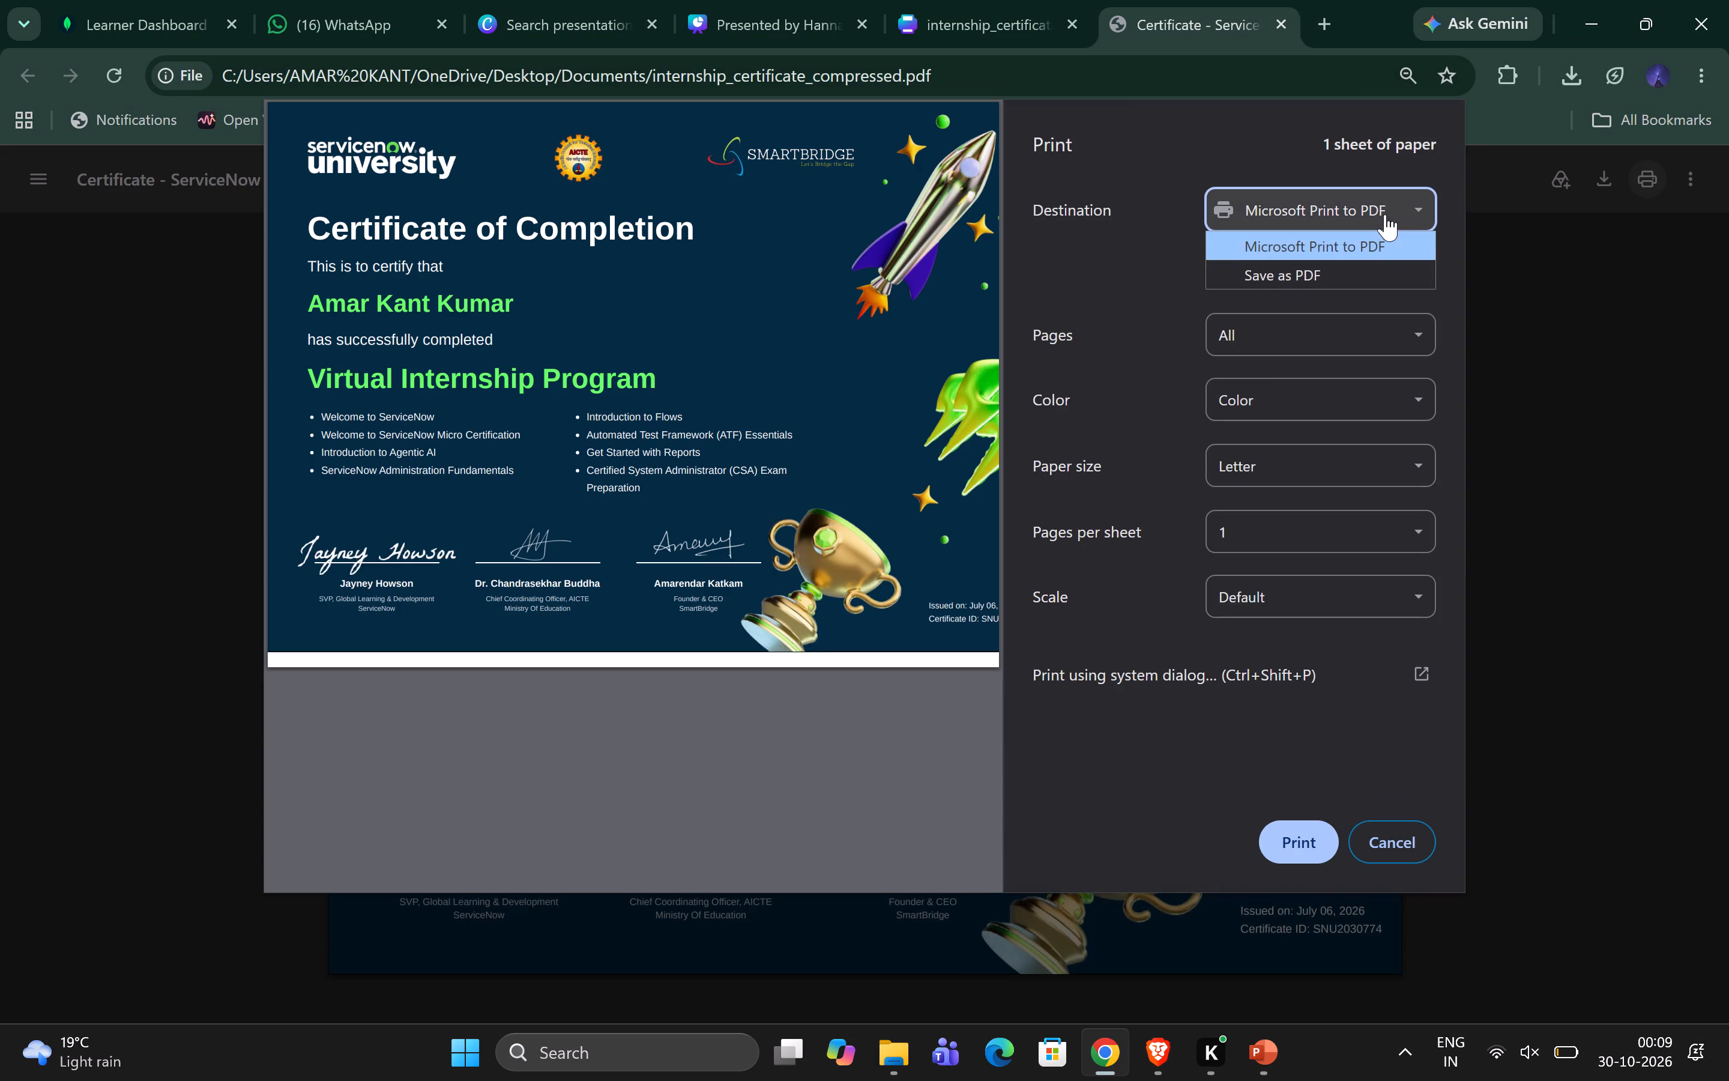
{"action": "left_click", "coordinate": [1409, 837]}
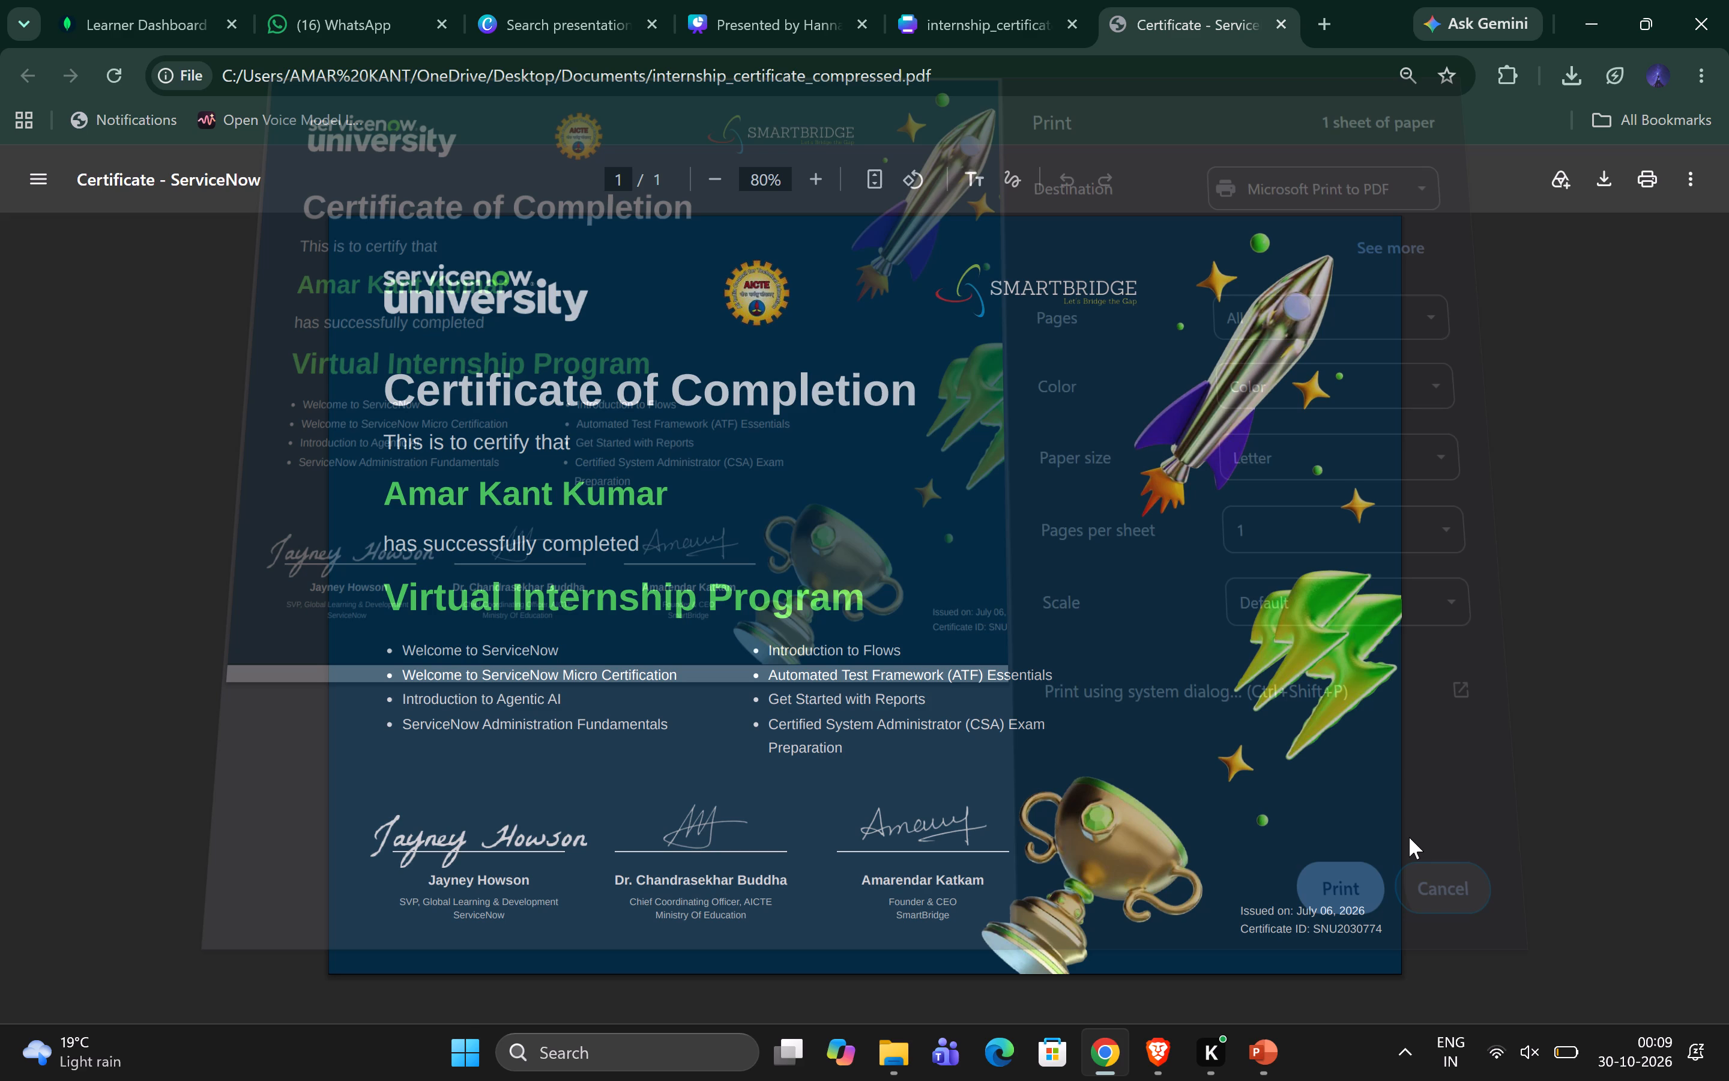
Capture a rectangular screenshot of the certificate shown in the PDF viewer and close the snip preview.
{"action": "key", "text": "shift+super+s"}
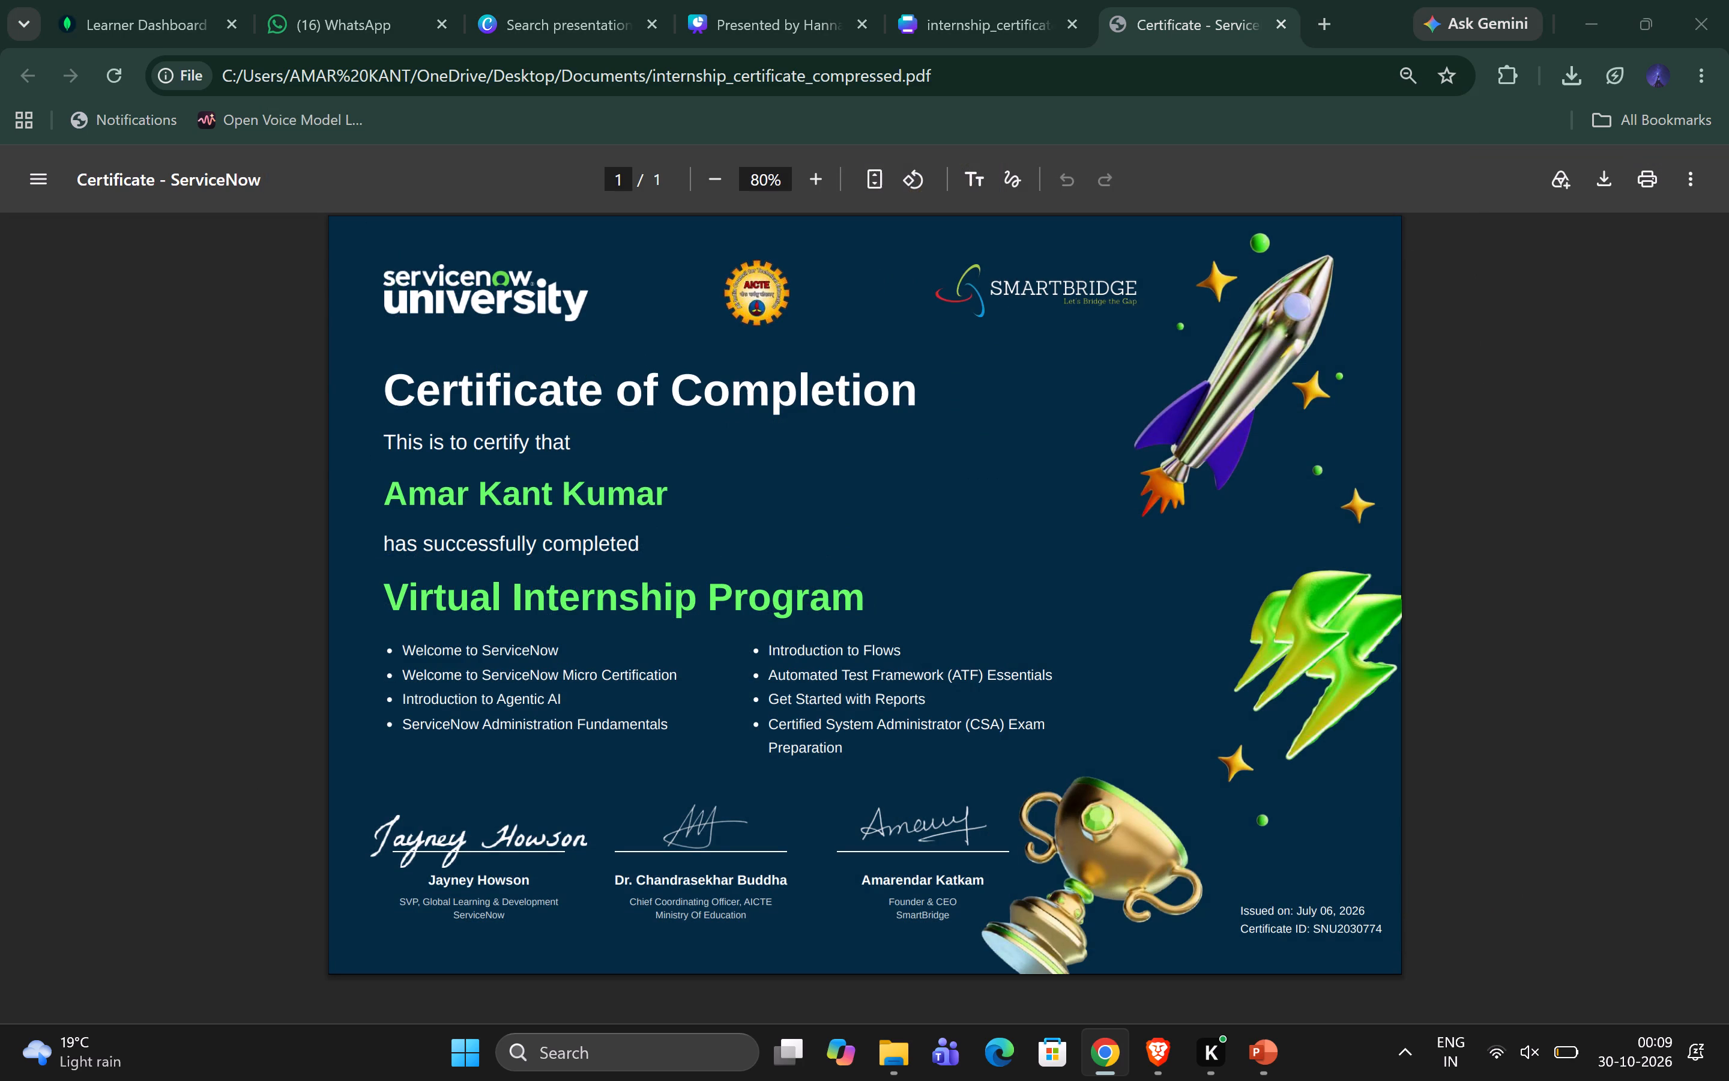
{"action": "left_click_drag", "start_coordinate": [334, 235], "coordinate": [1383, 1059]}
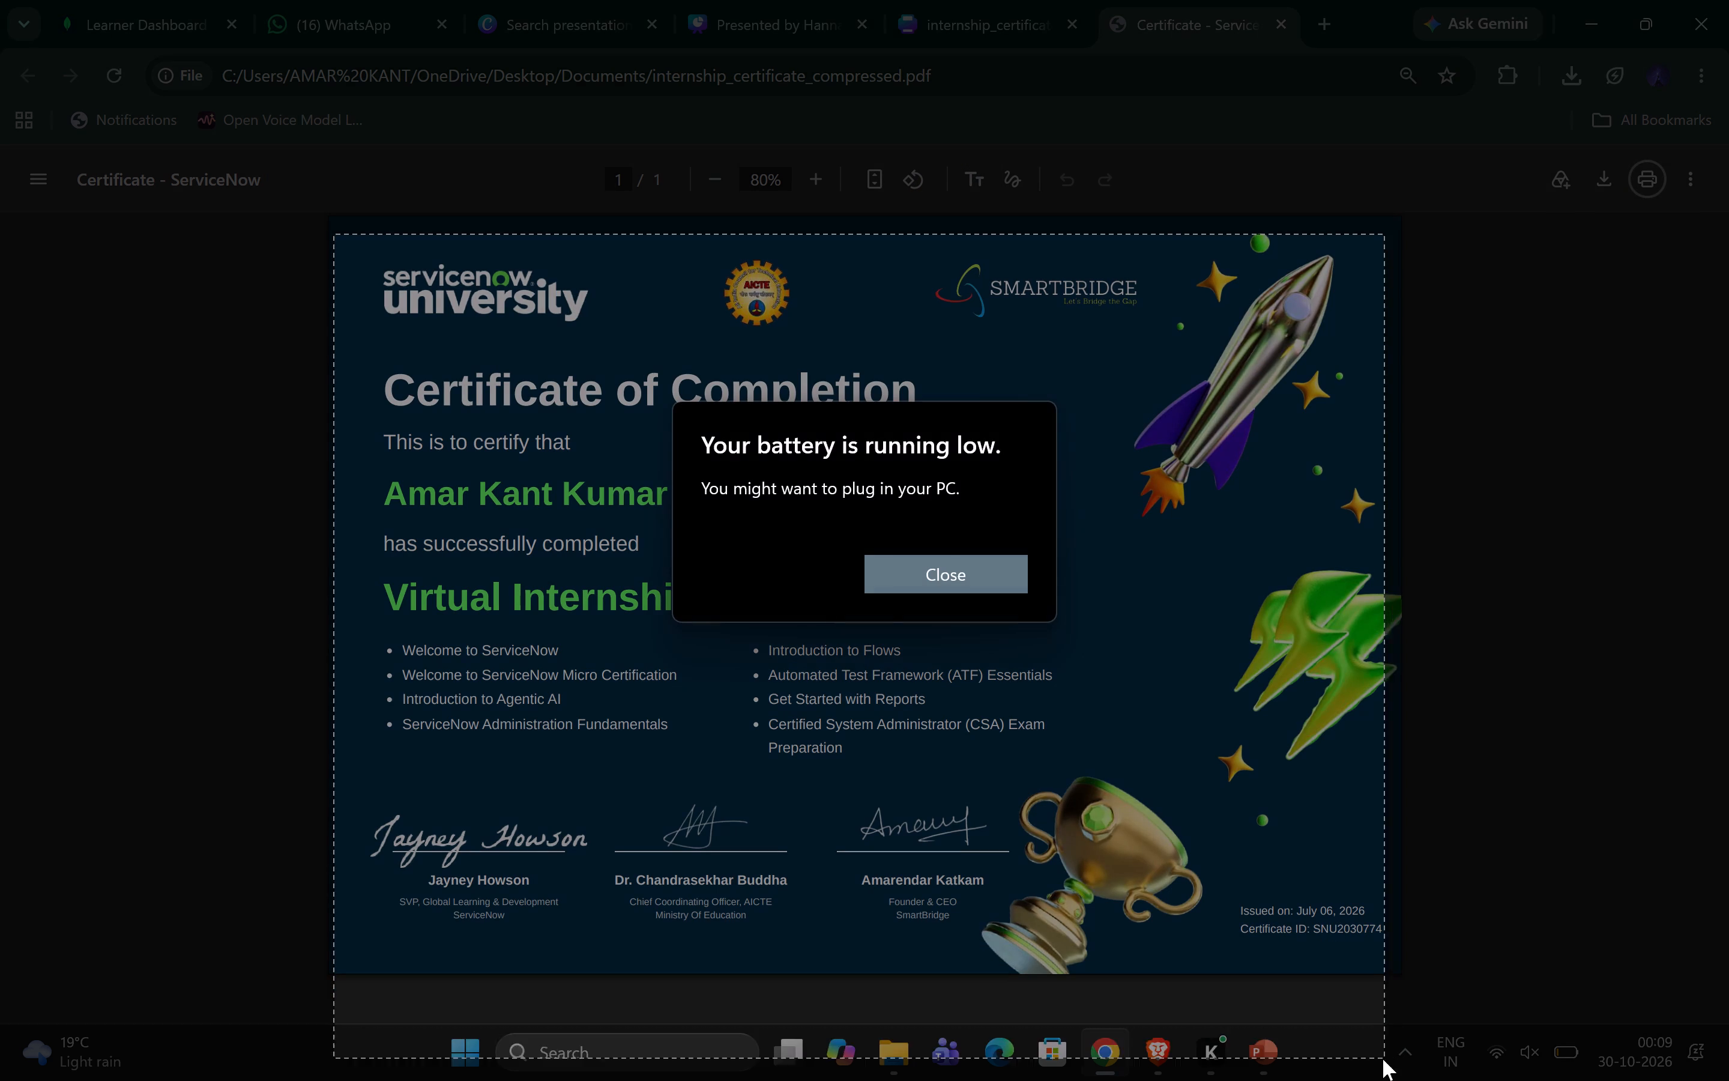
{"action": "left_click_drag", "start_coordinate": [1383, 1059], "coordinate": [1396, 975]}
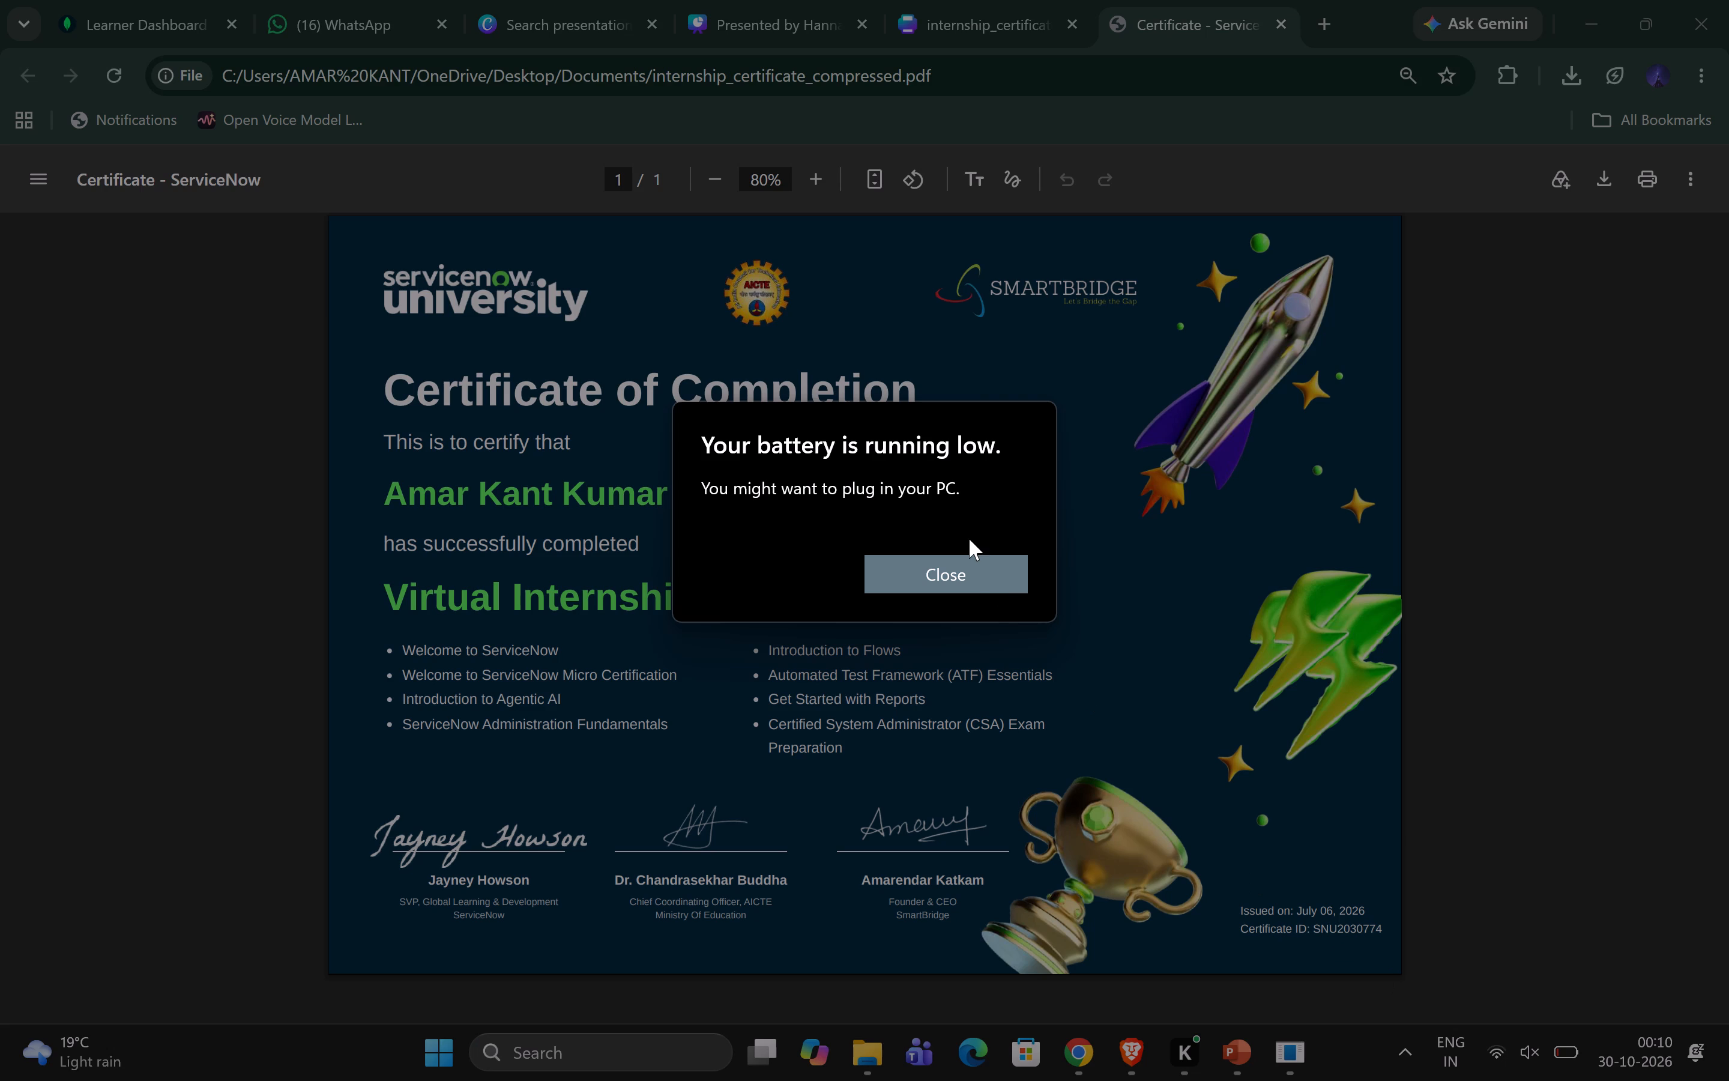
{"action": "left_click", "coordinate": [969, 574]}
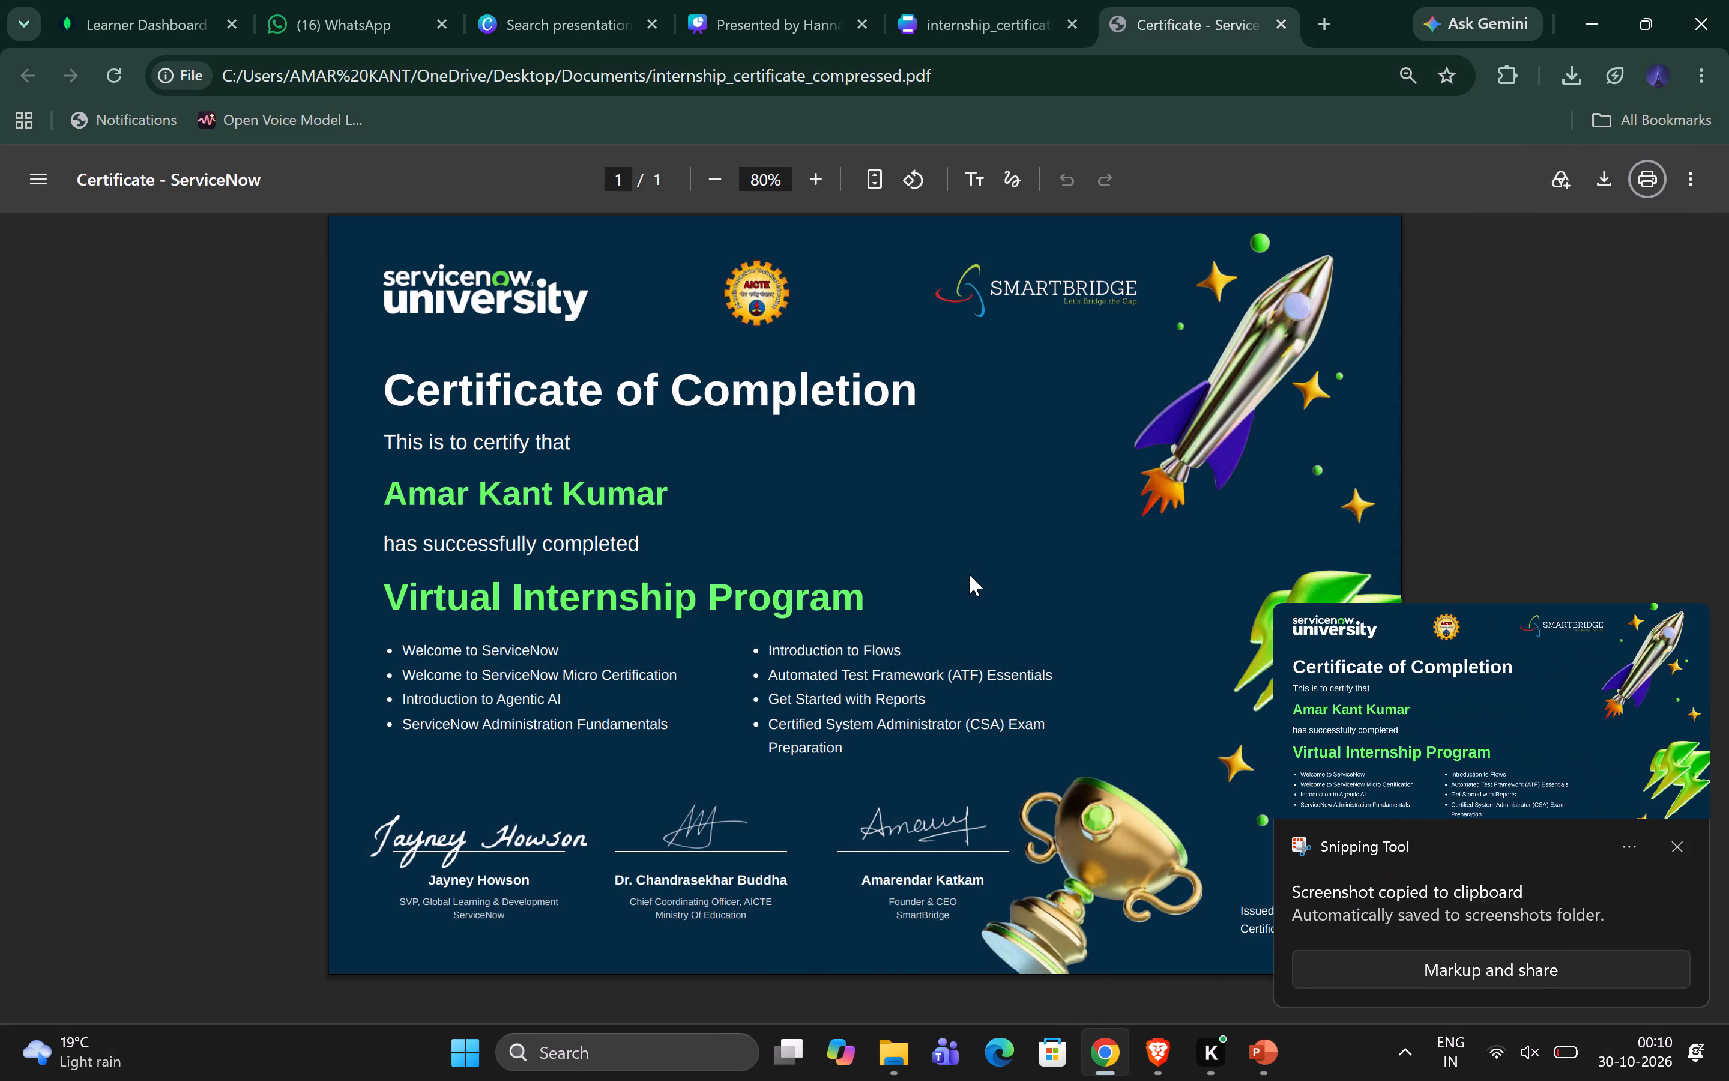
{"action": "left_click", "coordinate": [1517, 671]}
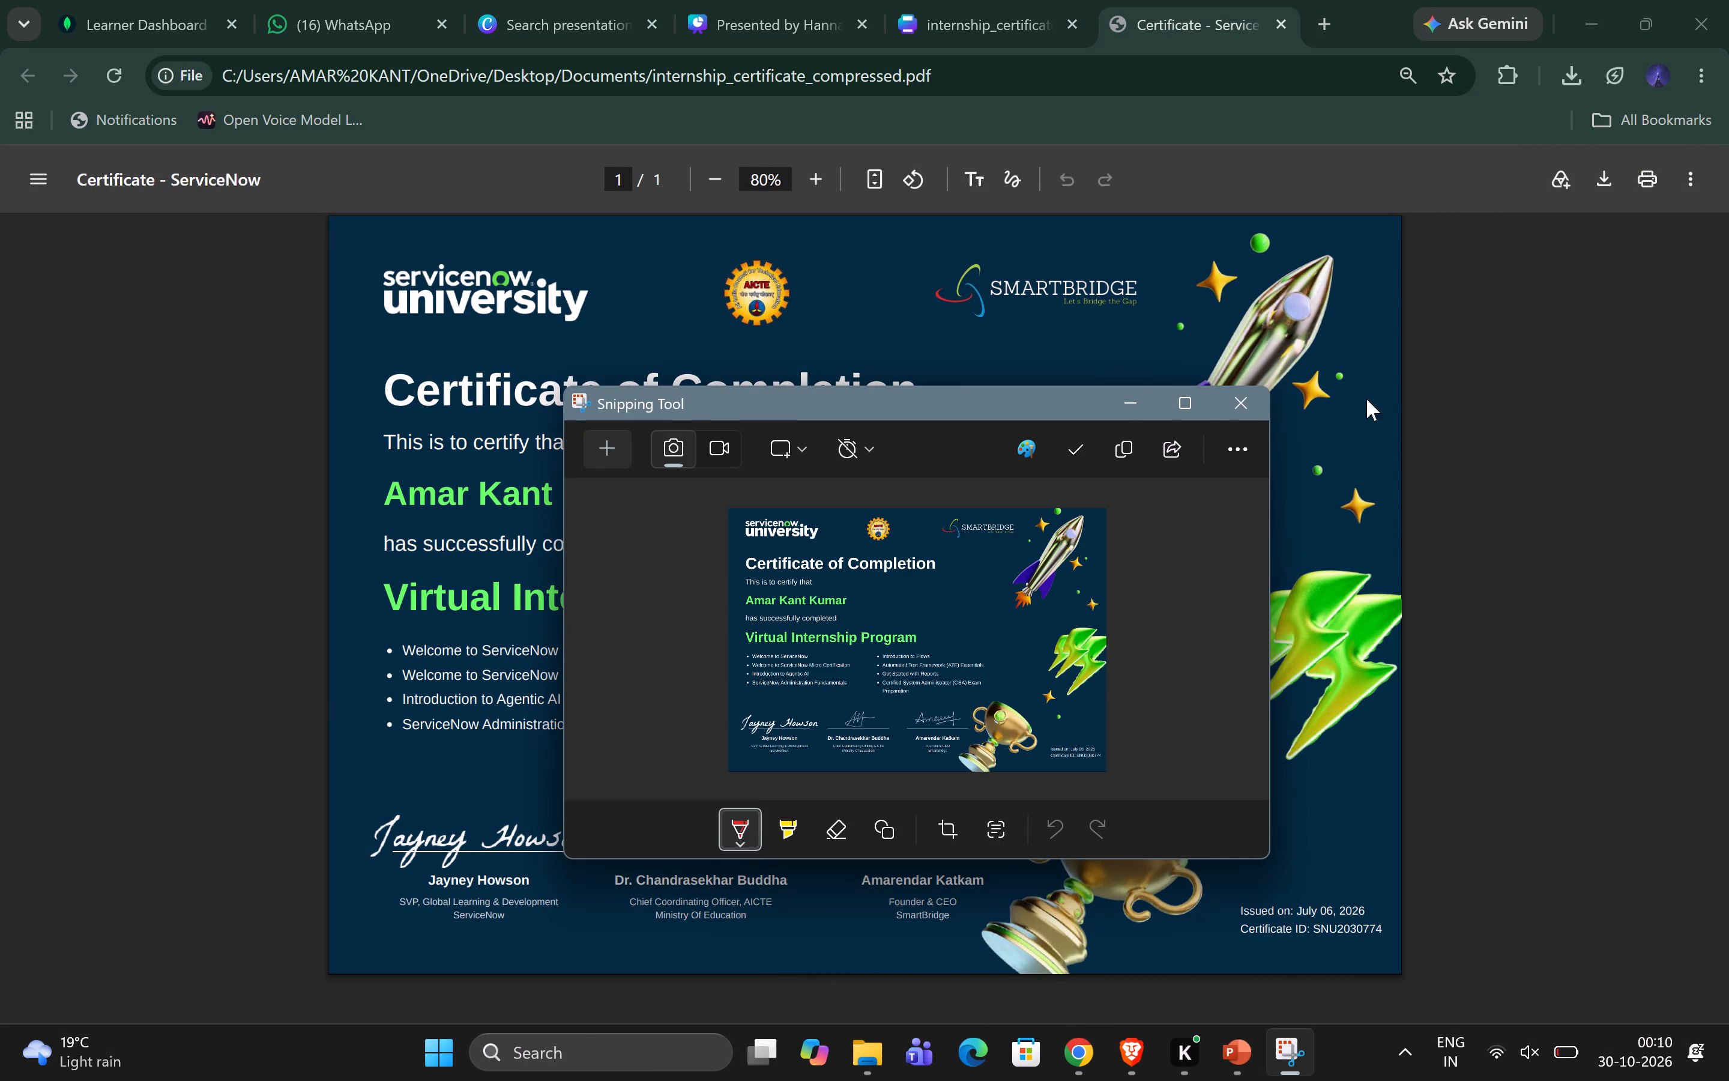
{"action": "left_click", "coordinate": [1248, 407]}
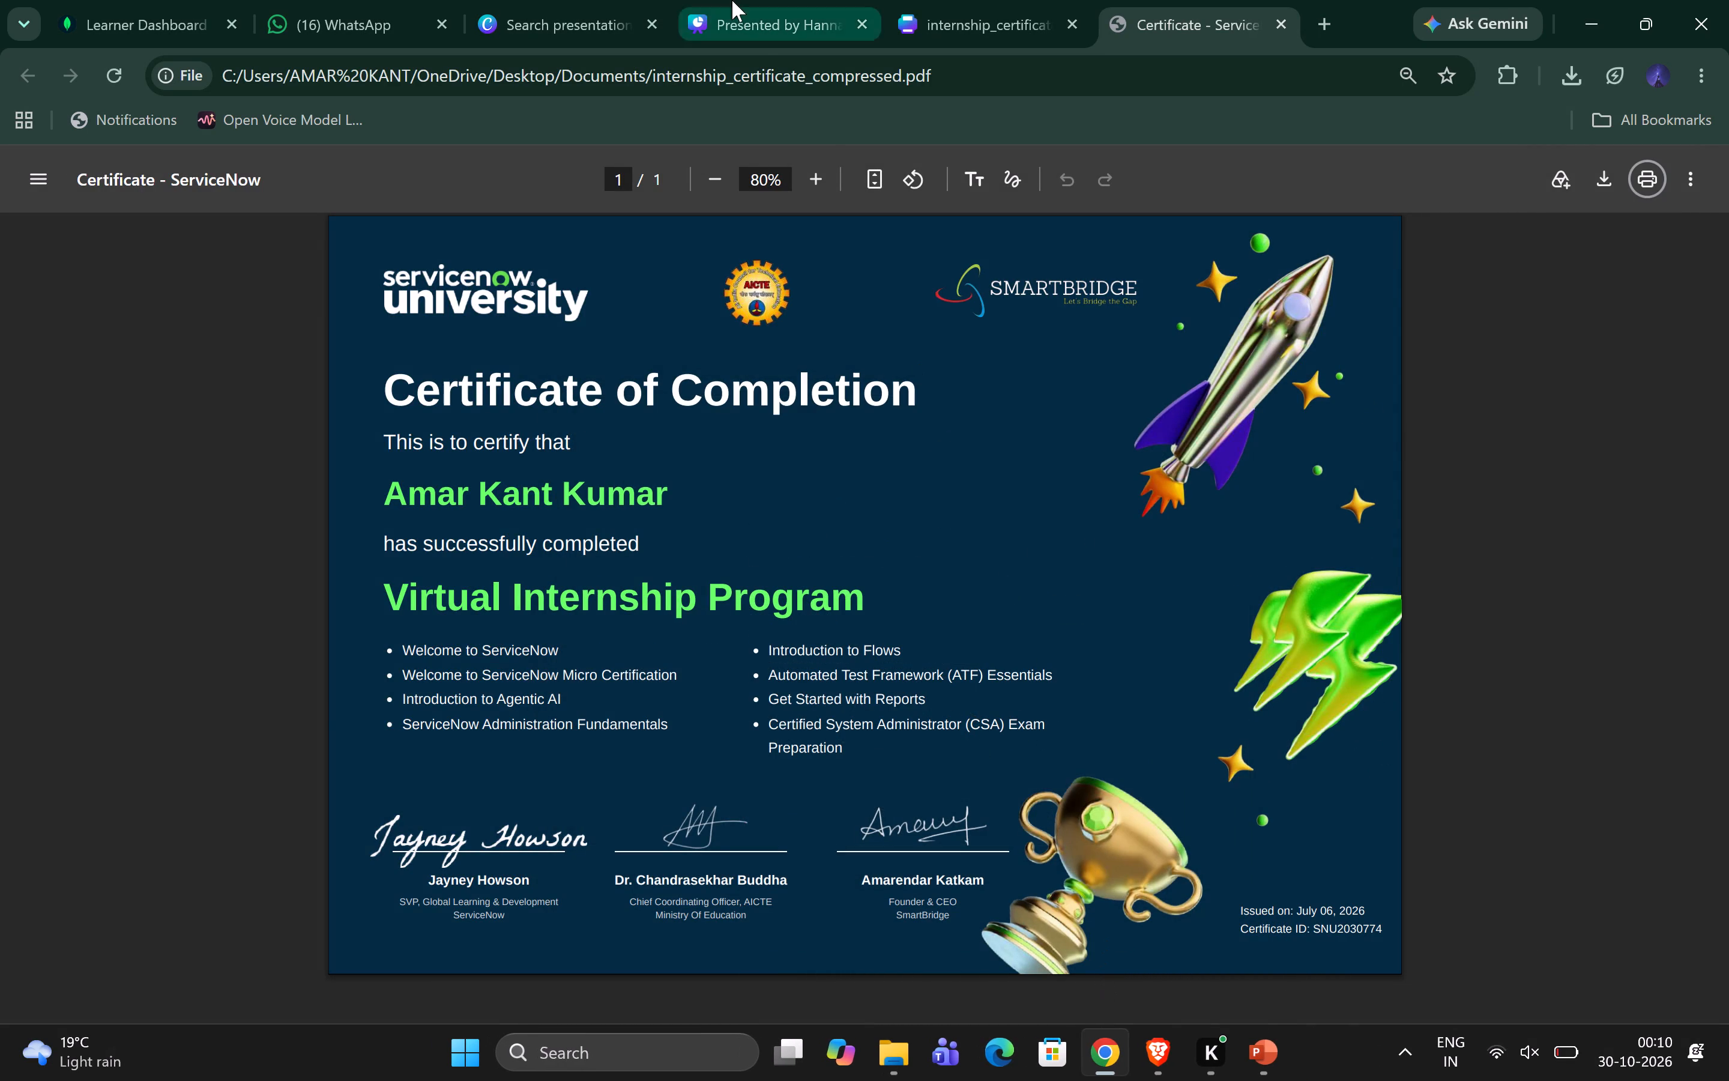
Close the browser tab holding the imported internship_certificate_compressed.pdf design.
{"action": "left_click", "coordinate": [923, 0]}
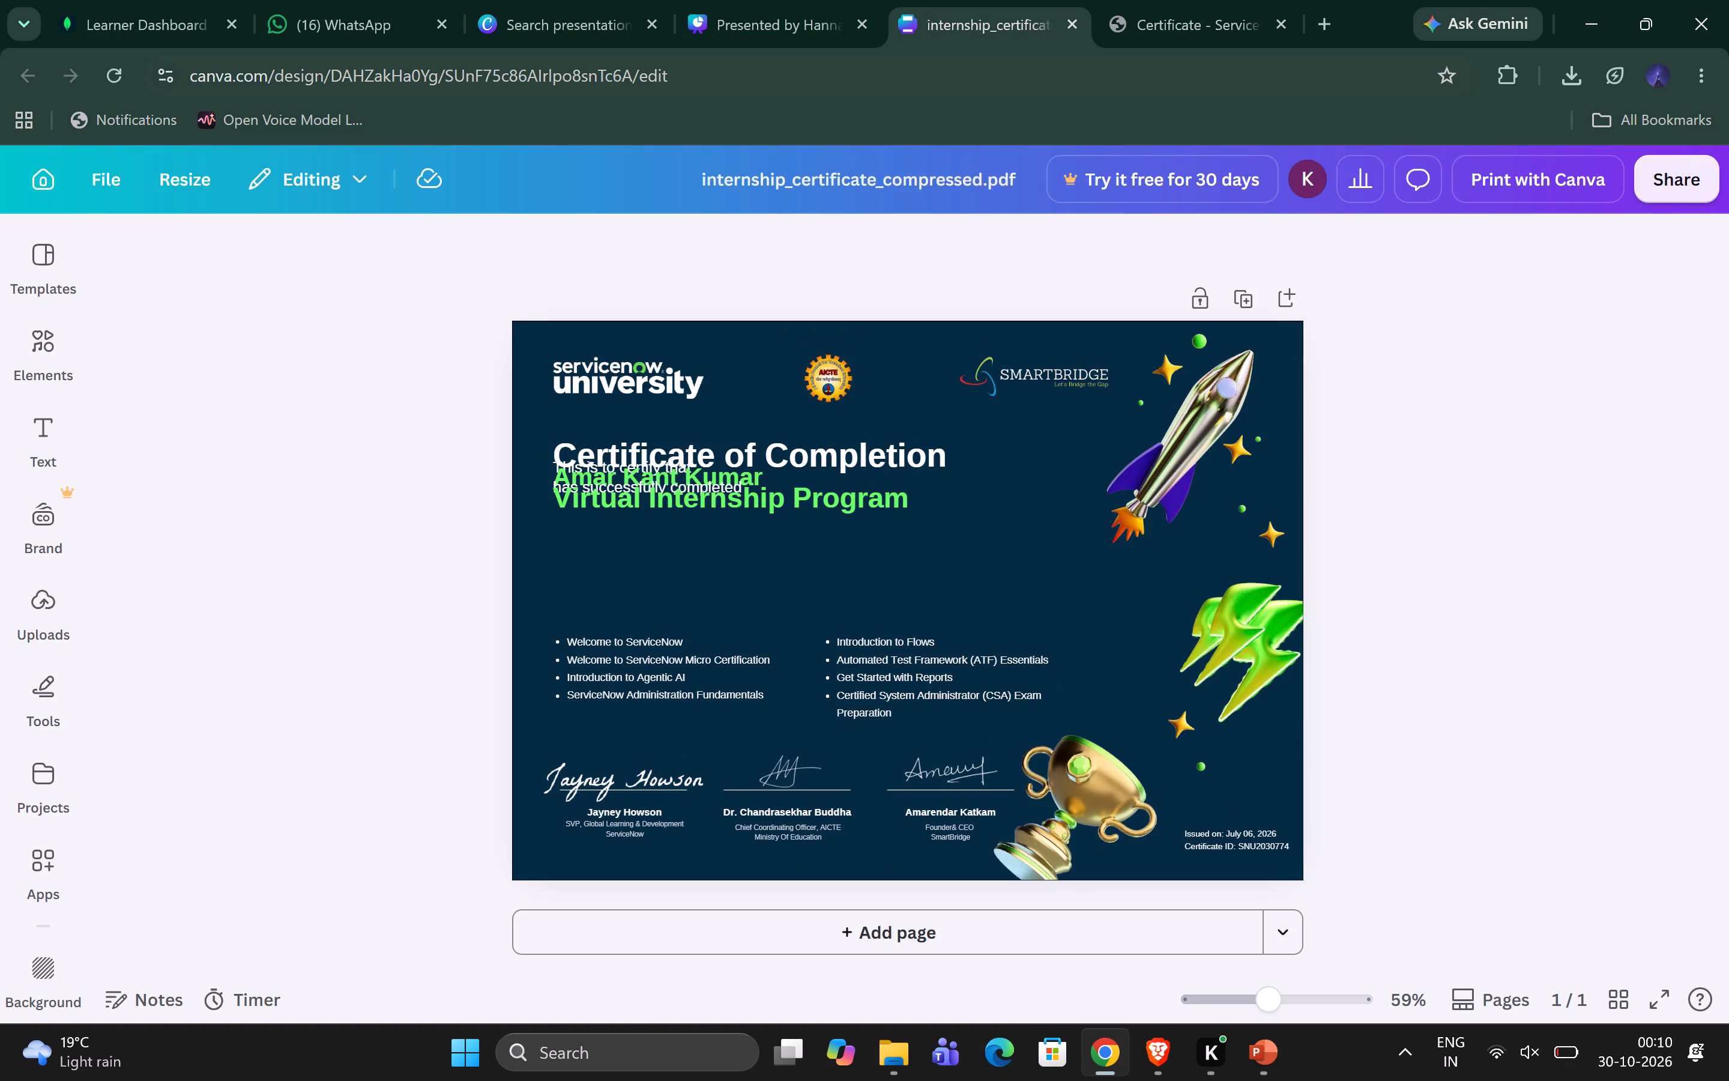
{"action": "left_click", "coordinate": [1063, 17]}
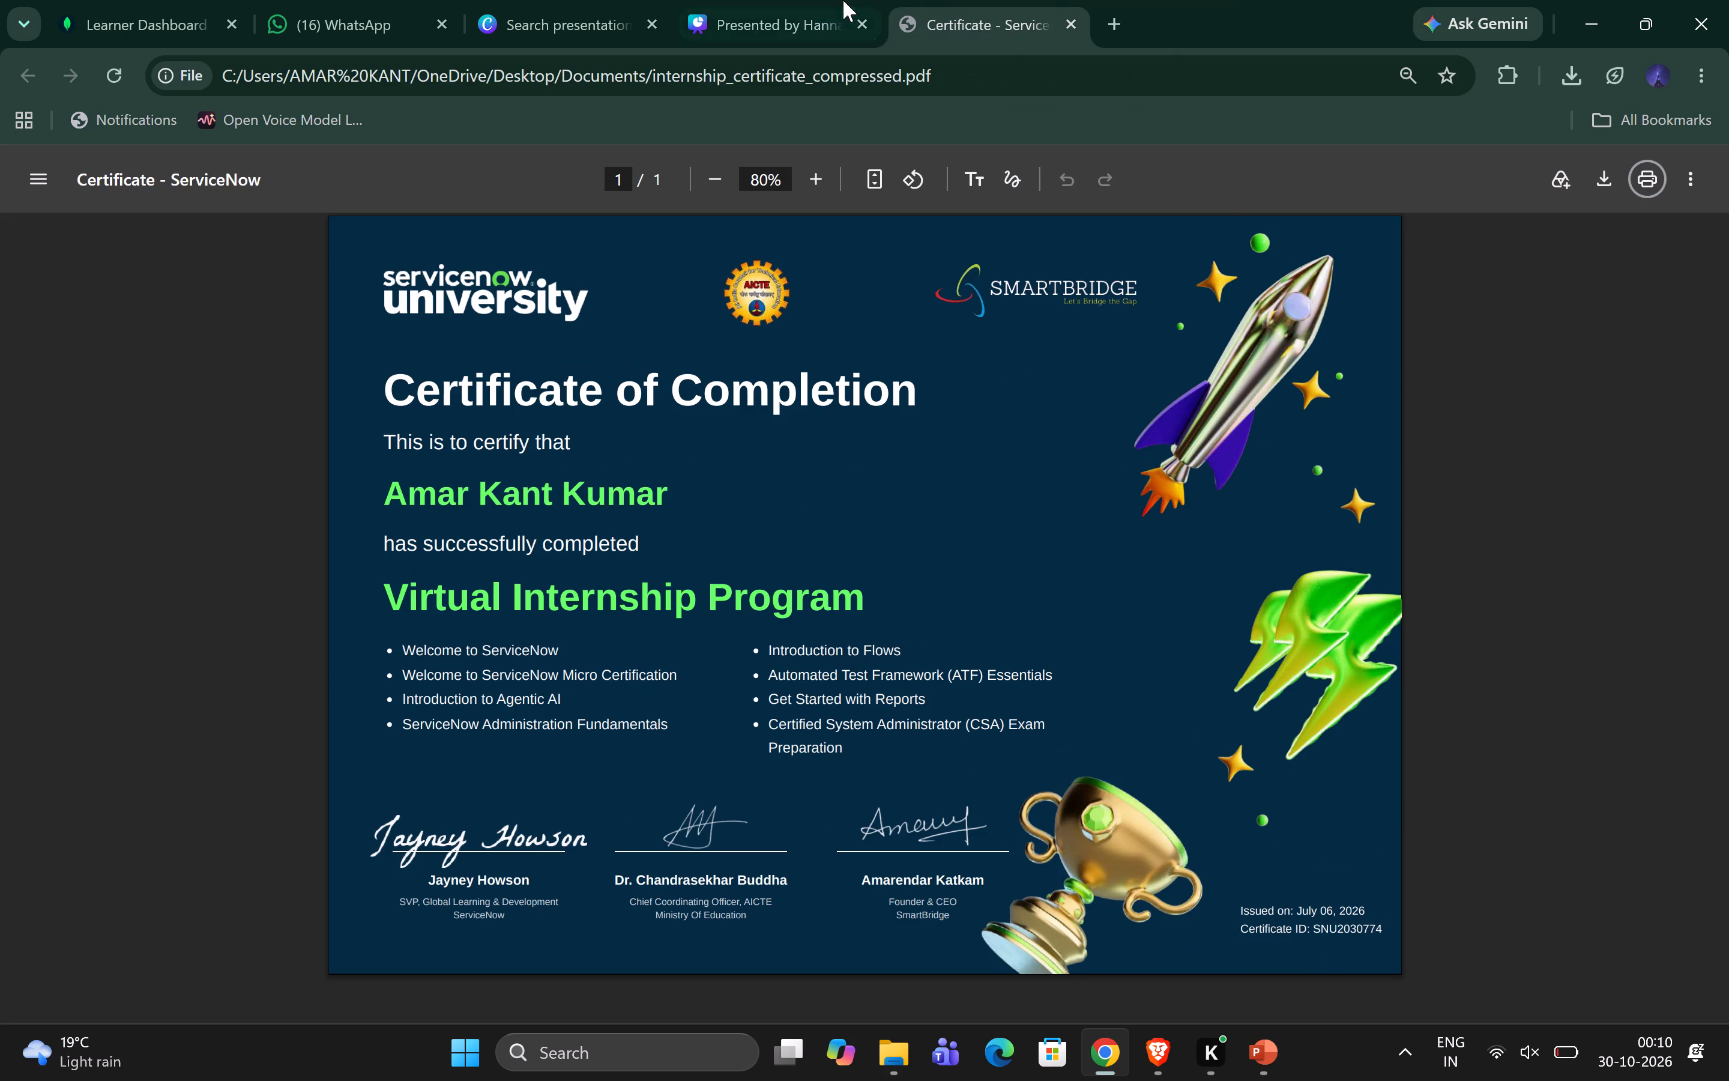
{"action": "left_click", "coordinate": [843, 0]}
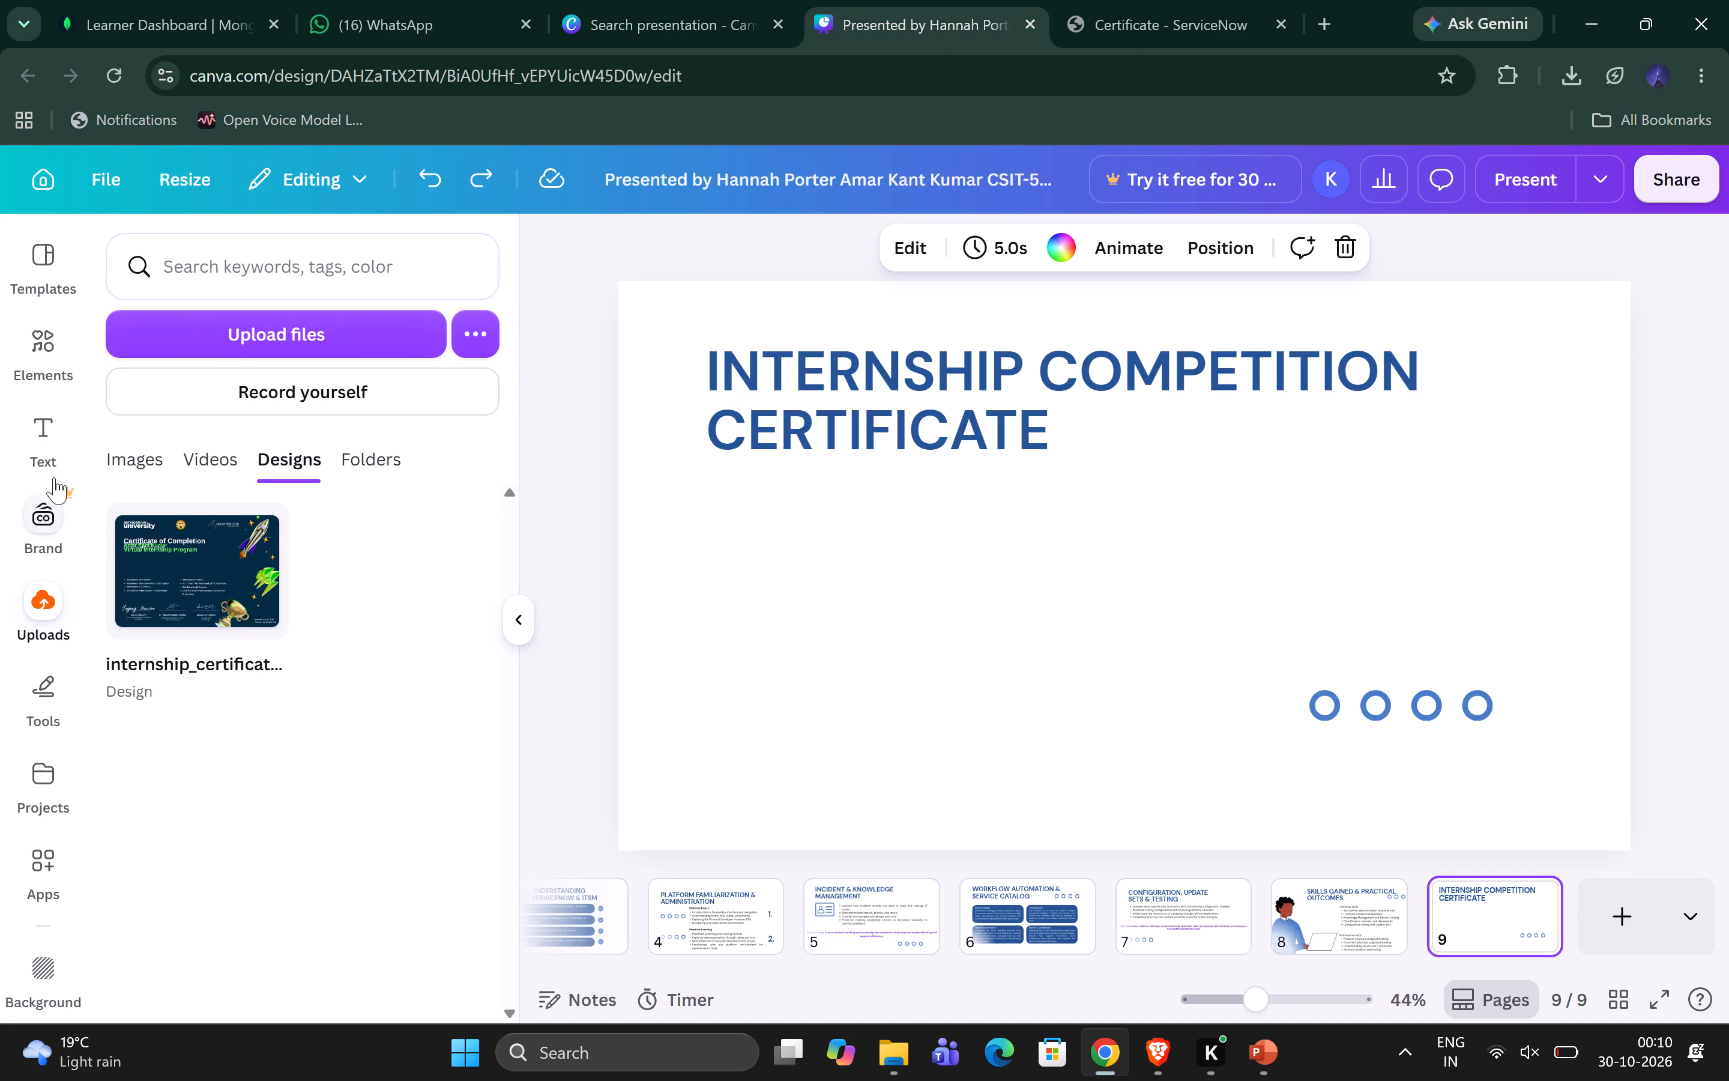
{"action": "left_click", "coordinate": [56, 584]}
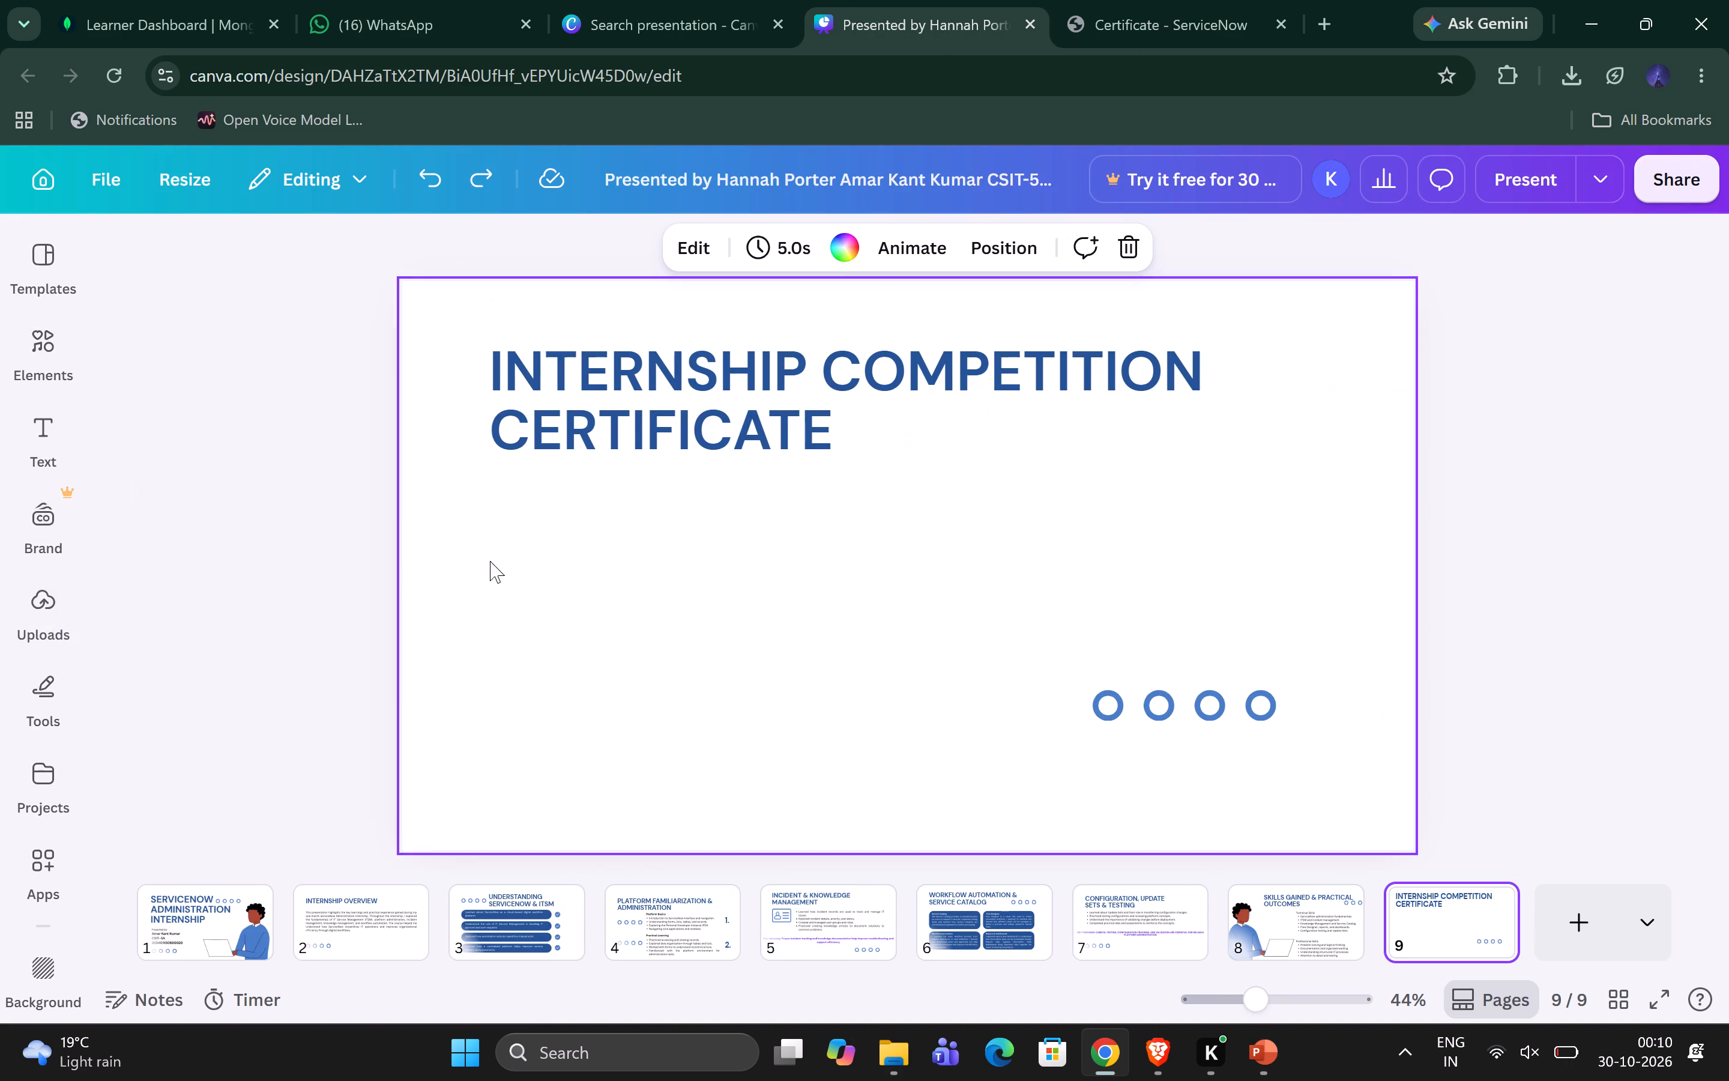
{"action": "left_click", "coordinate": [46, 623]}
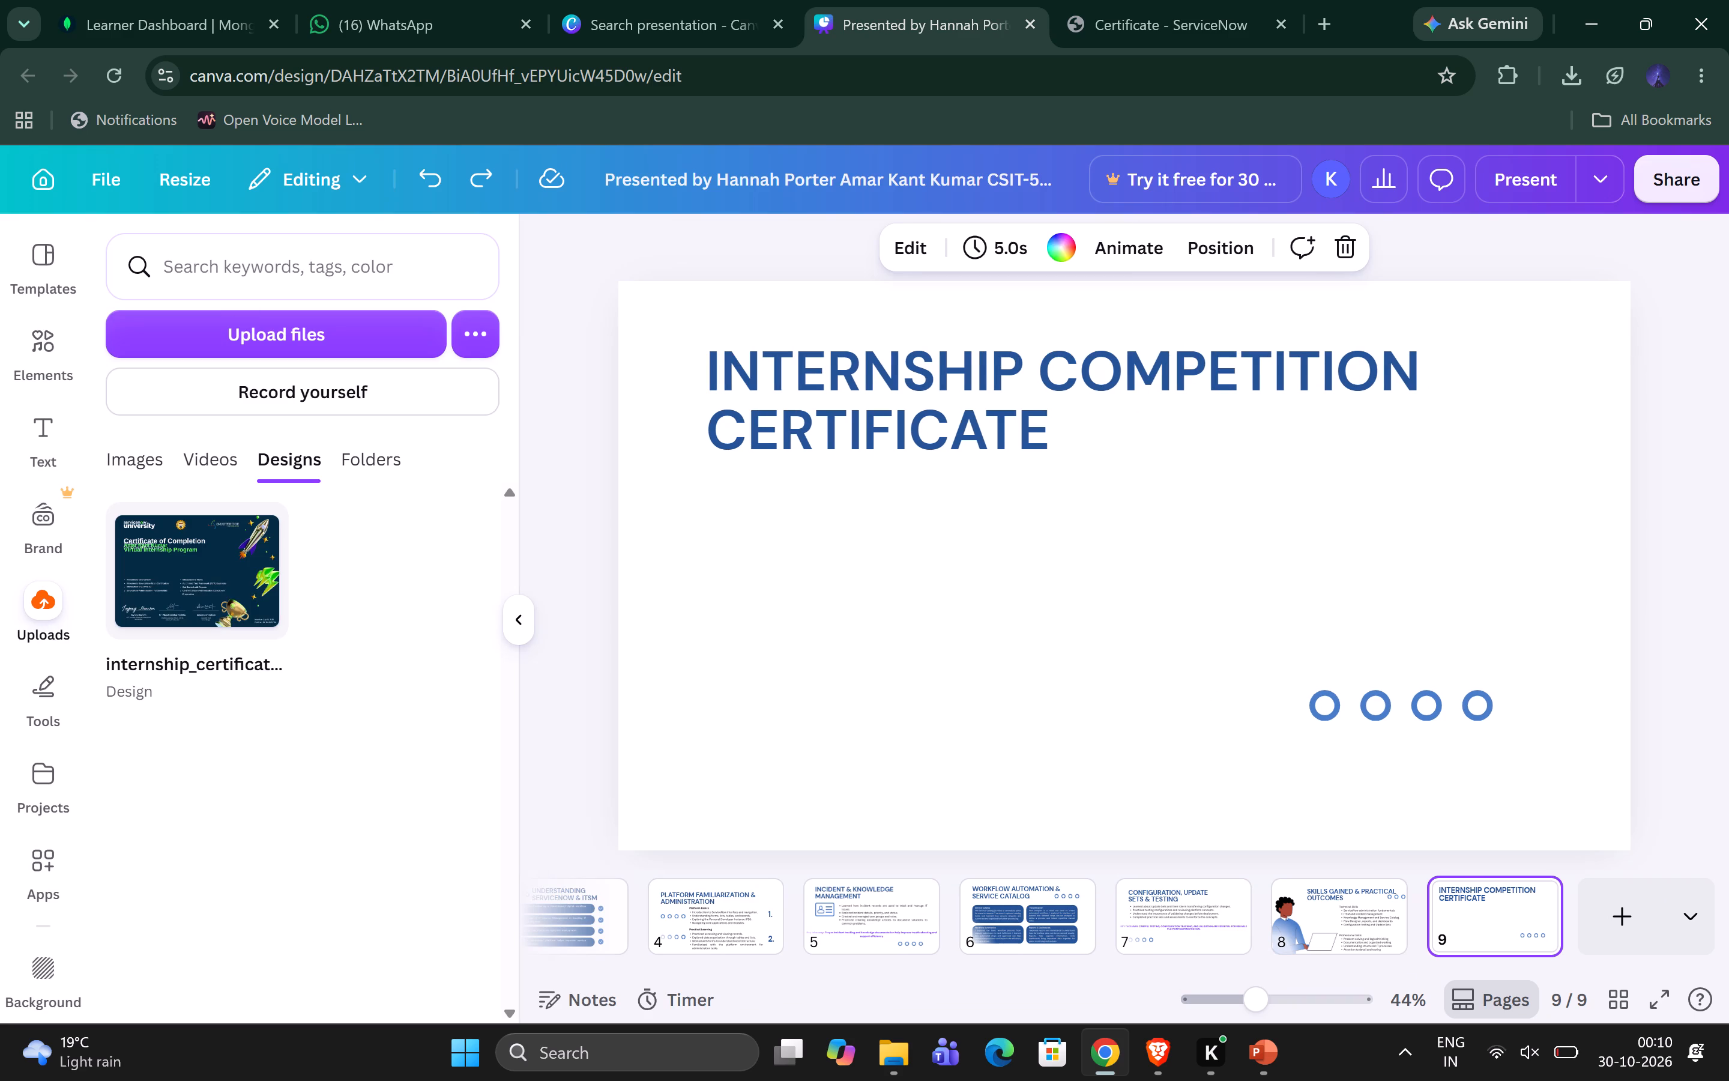
{"action": "left_click", "coordinate": [318, 324]}
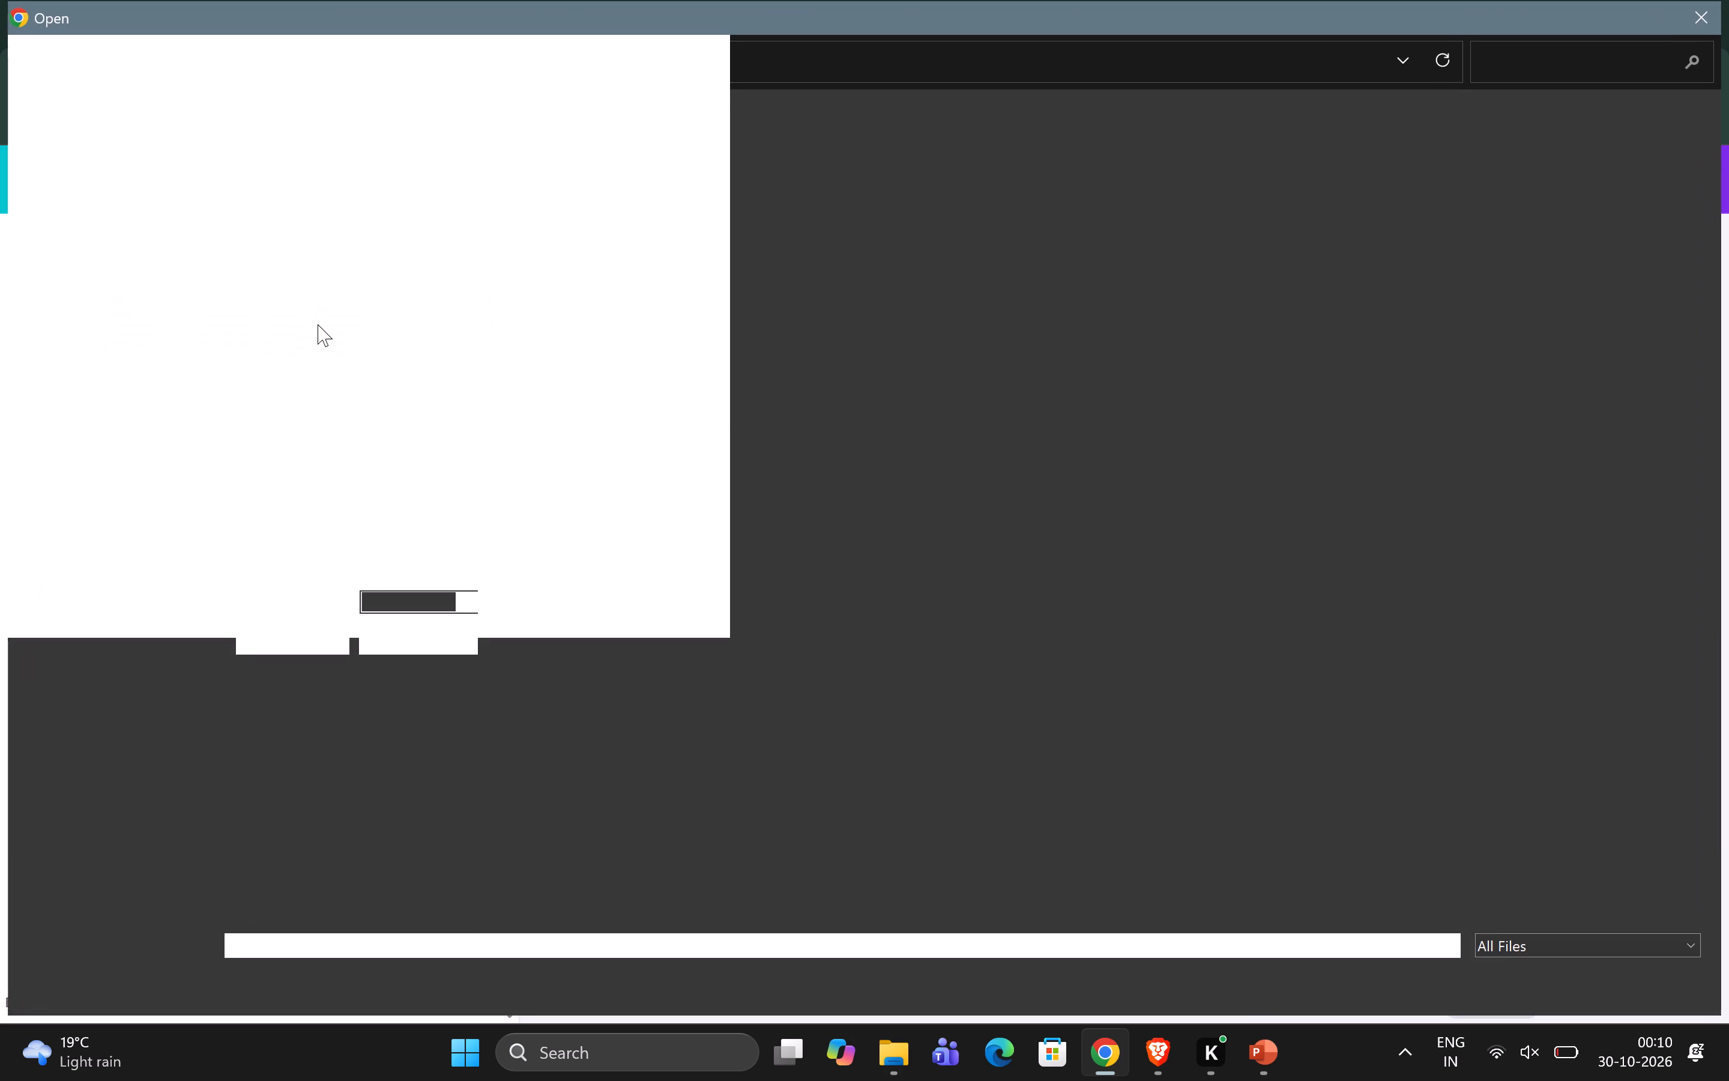
{"action": "left_click", "coordinate": [92, 169]}
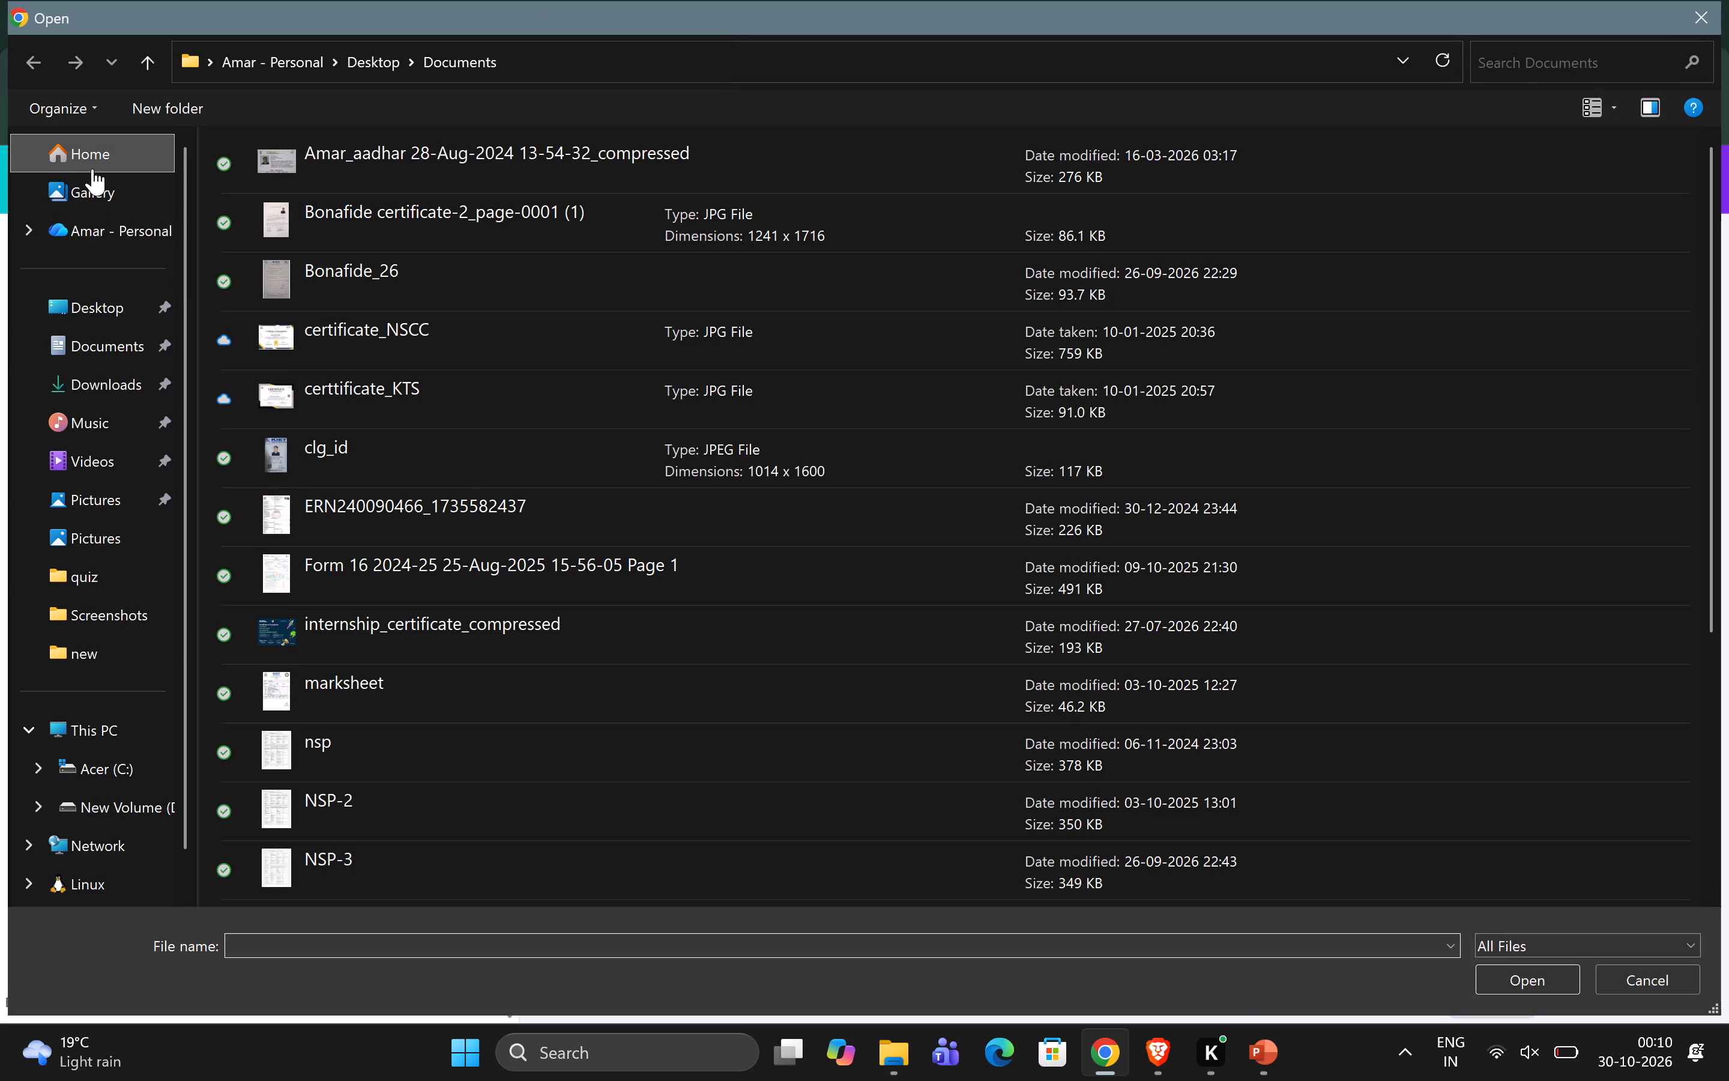
{"action": "left_click", "coordinate": [93, 178]}
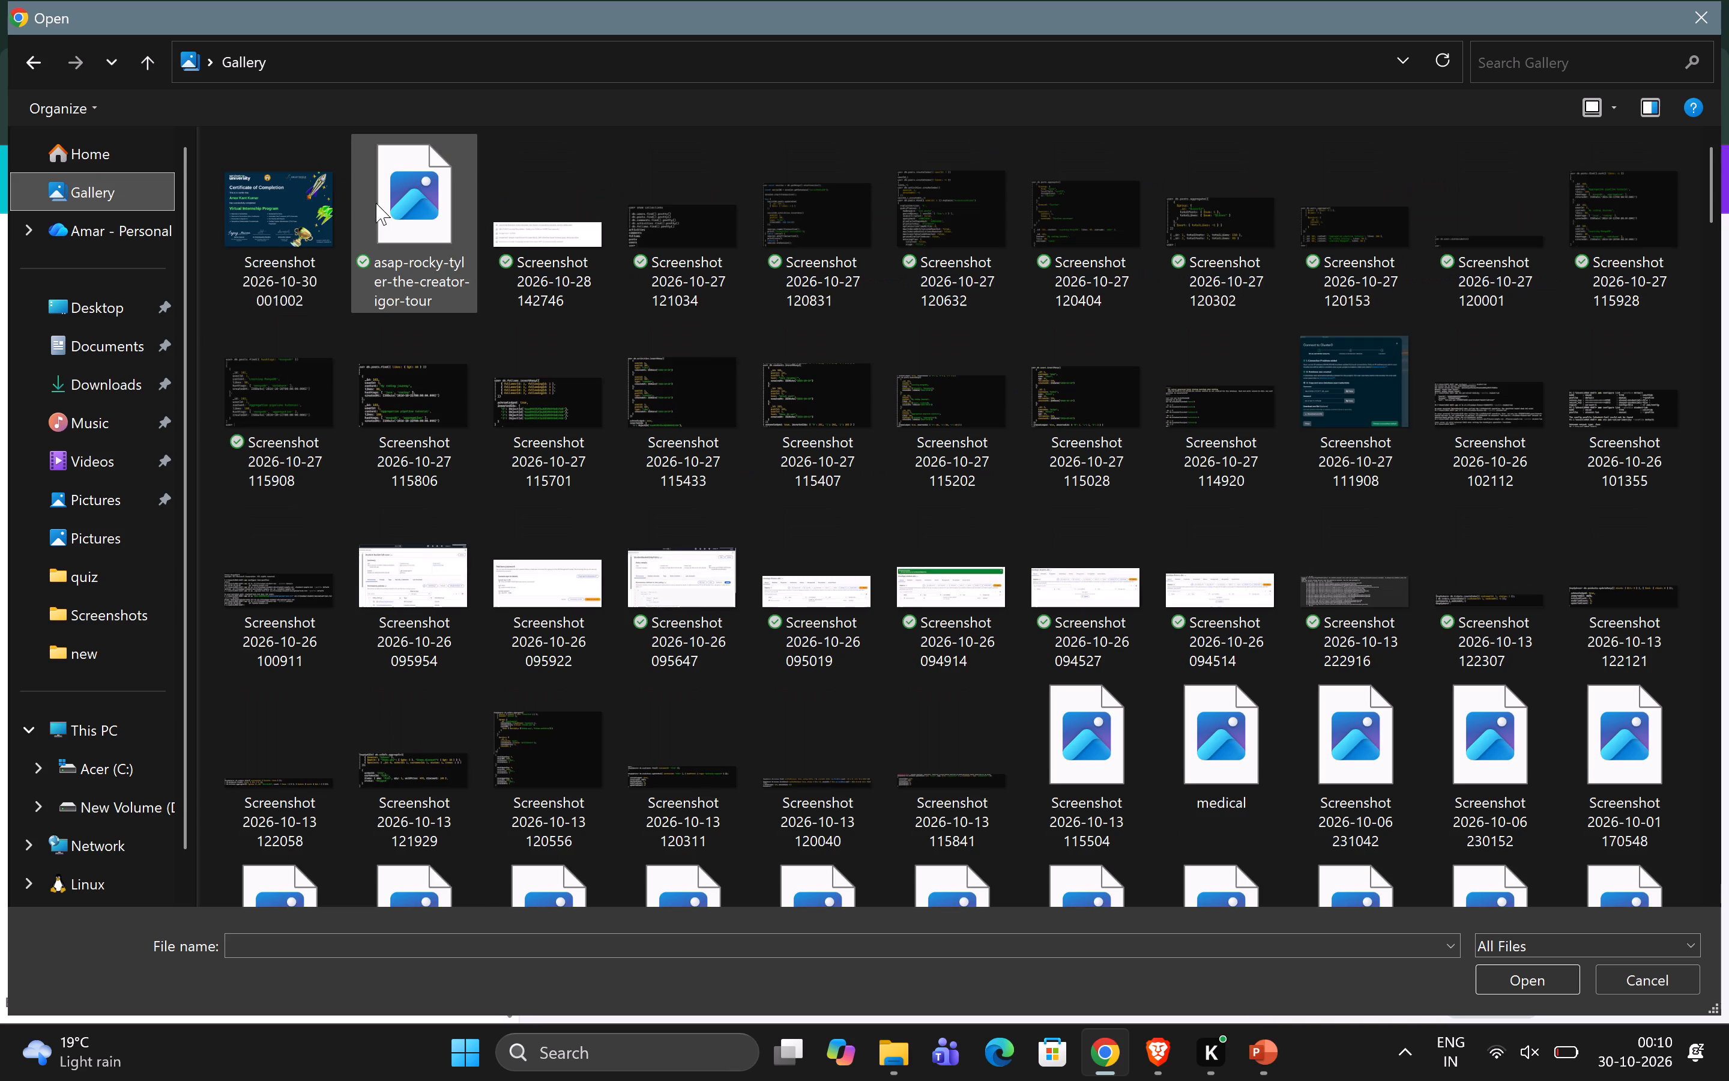
{"action": "left_click", "coordinate": [318, 207]}
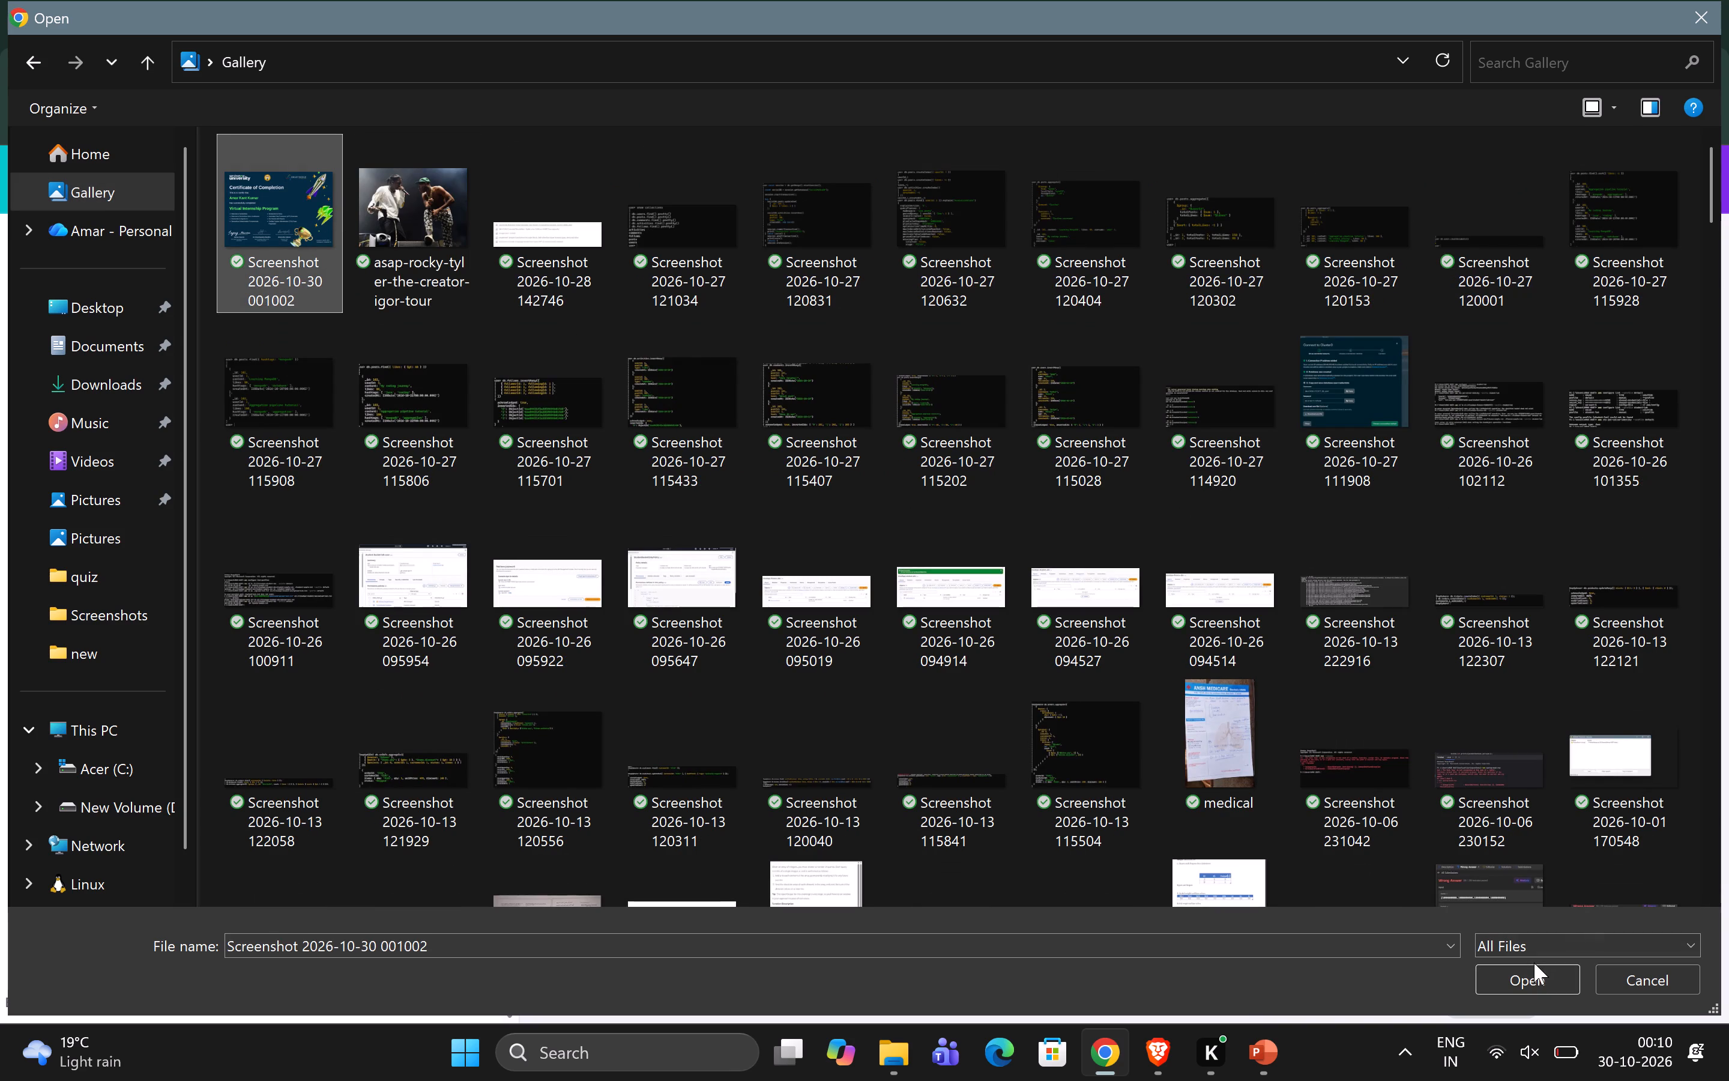
{"action": "left_click", "coordinate": [1534, 963]}
{"action": "left_click", "coordinate": [1488, 990]}
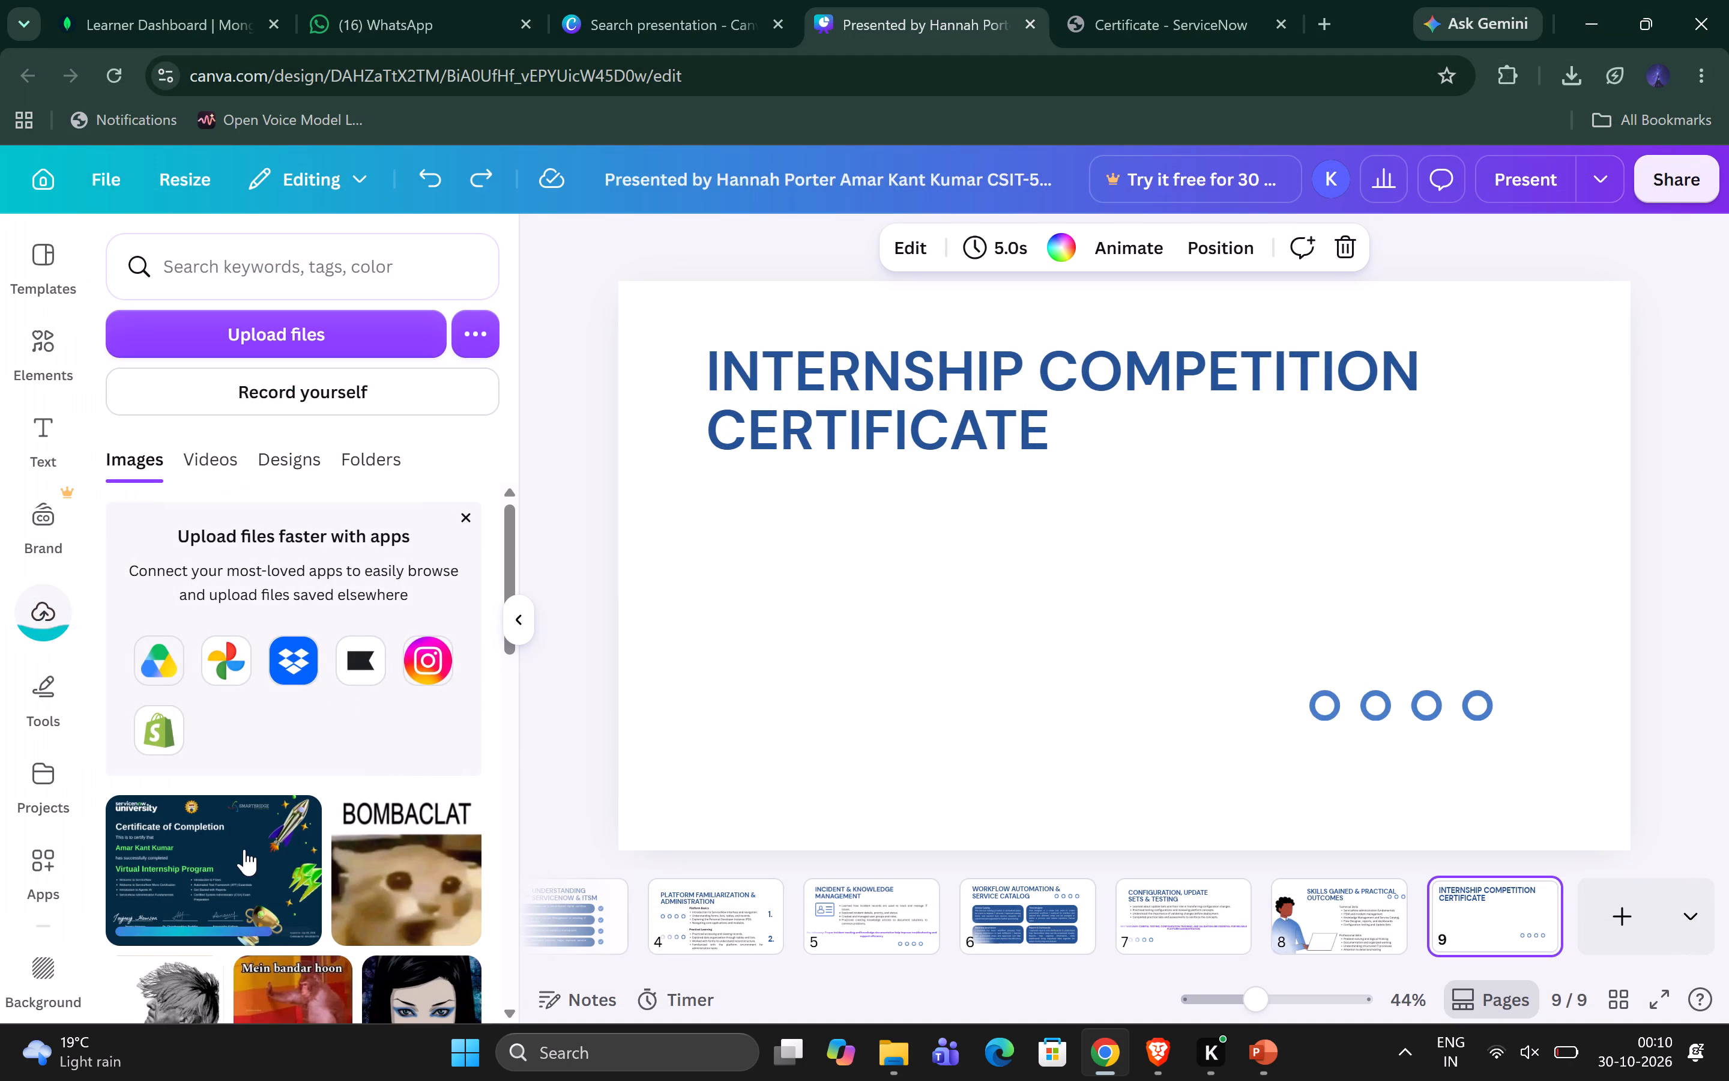
Insert the uploaded certificate screenshot on slide 9 and move the row of four circles down to the slide's bottom-right corner.
{"action": "left_click", "coordinate": [242, 883]}
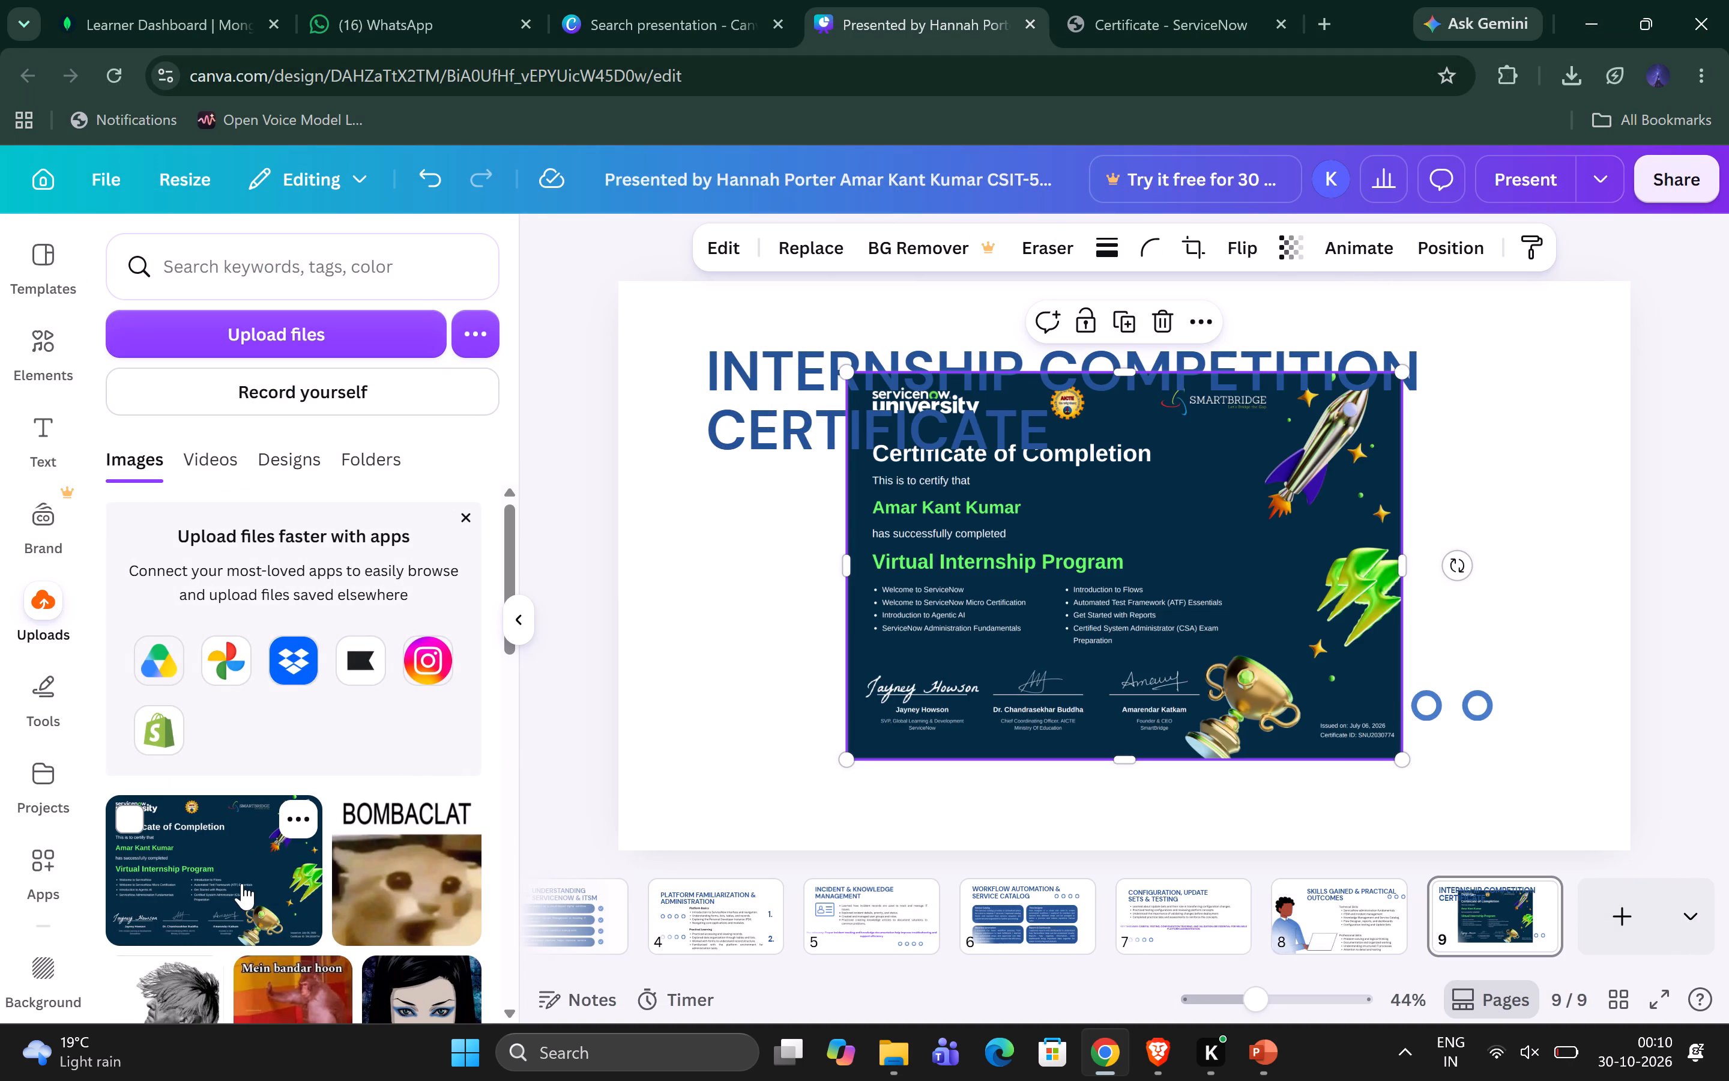
{"action": "left_click", "coordinate": [1481, 704]}
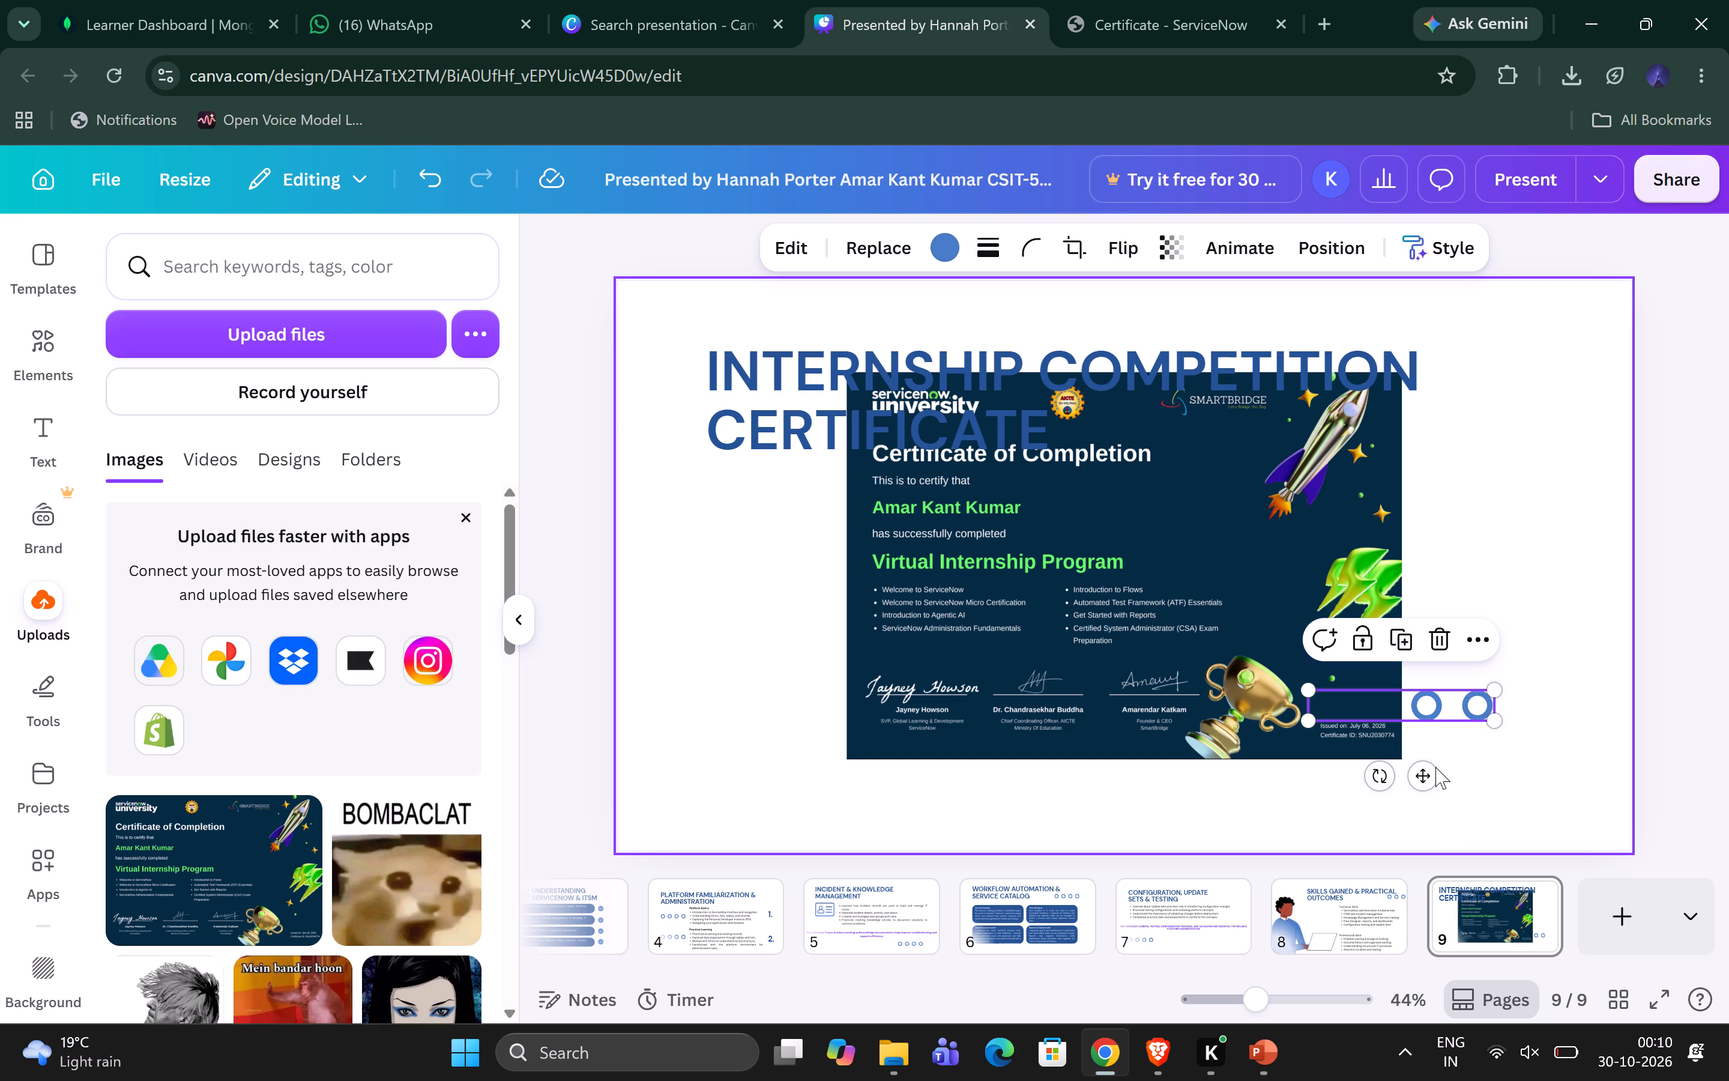
{"action": "left_click_drag", "start_coordinate": [1423, 772], "coordinate": [1450, 875]}
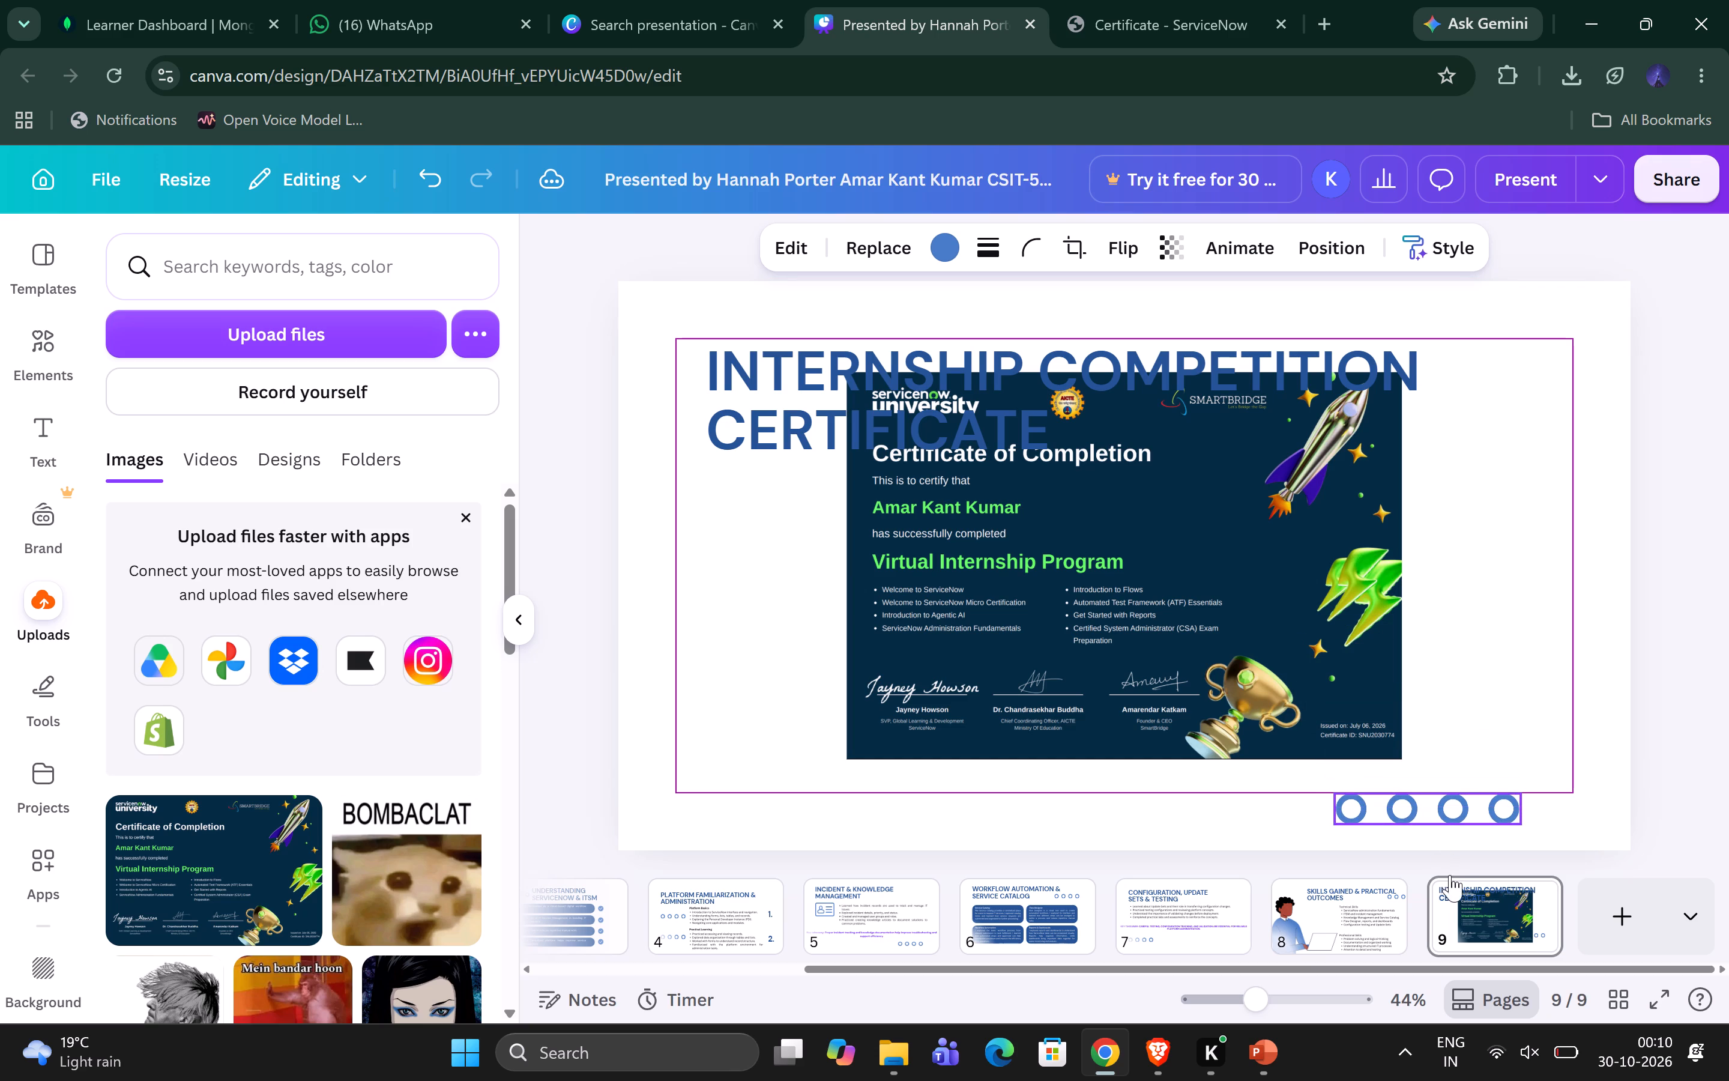
{"action": "left_click_drag", "start_coordinate": [1450, 875], "coordinate": [1452, 880]}
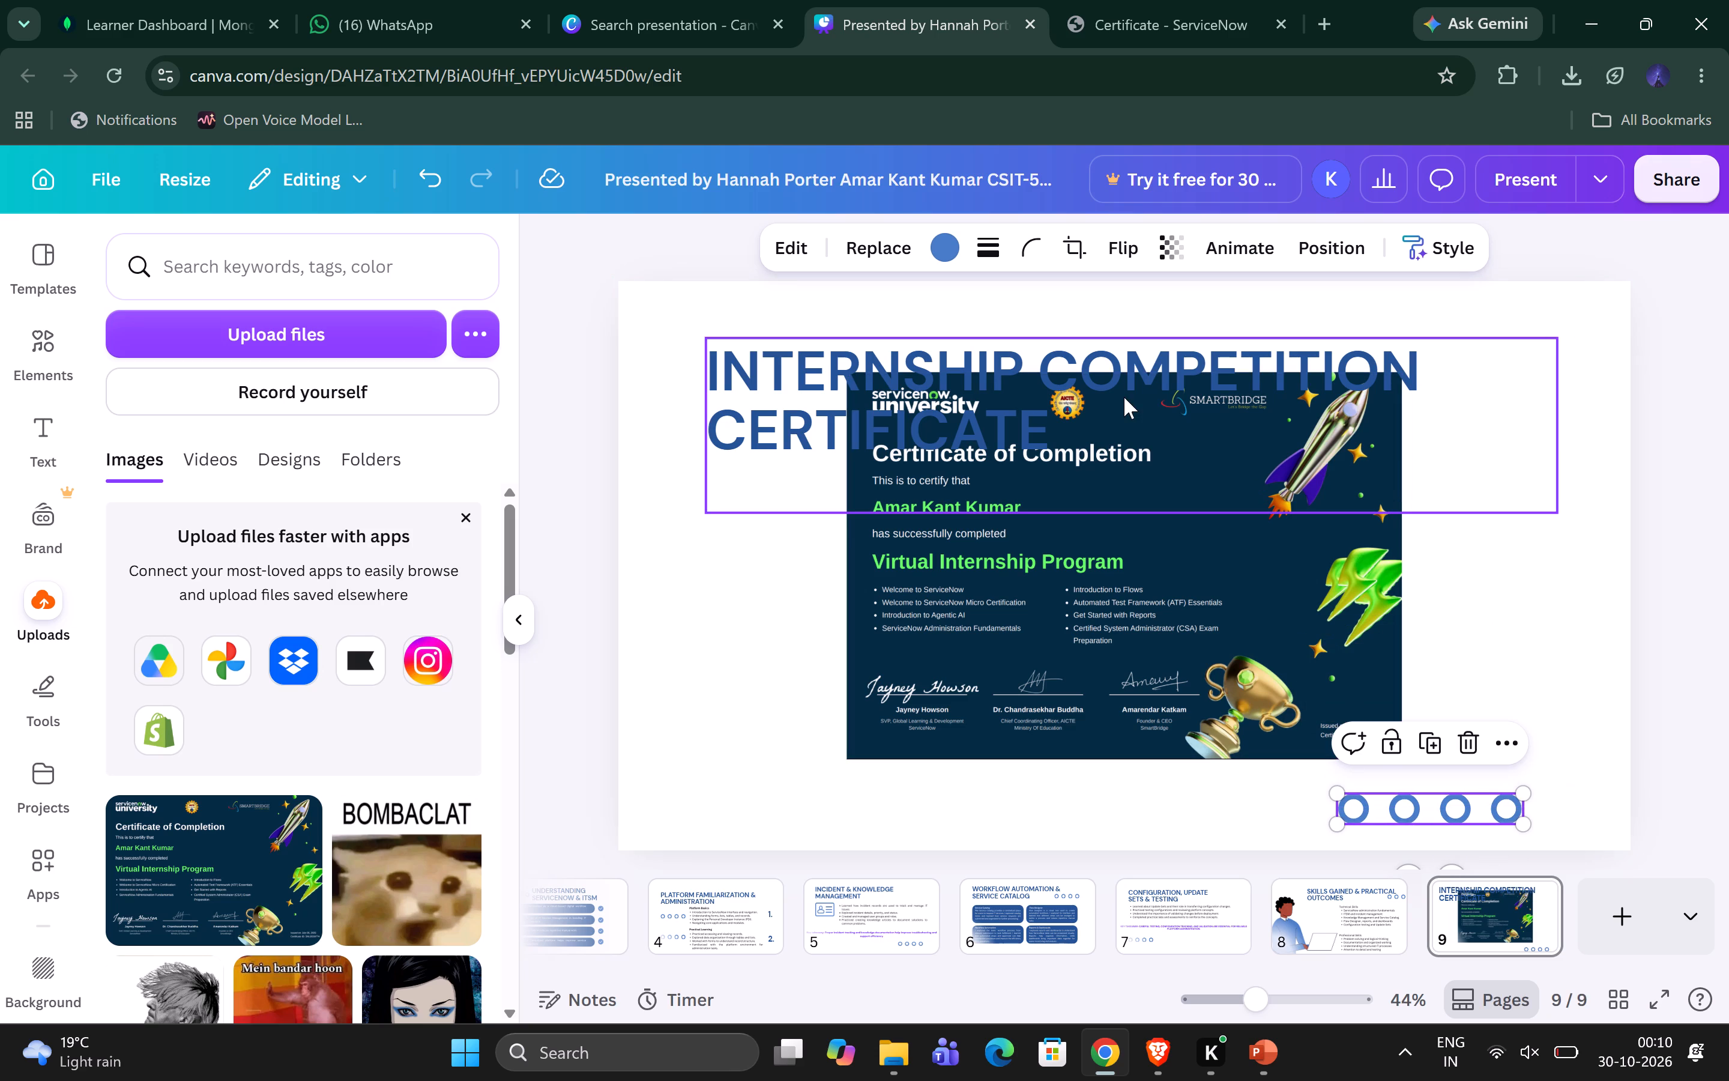
Shift the slide 9 heading toward the slide's upper-left corner and place the certificate image just below it.
{"action": "left_click", "coordinate": [1230, 636]}
{"action": "left_click_drag", "start_coordinate": [1230, 636], "coordinate": [1245, 717]}
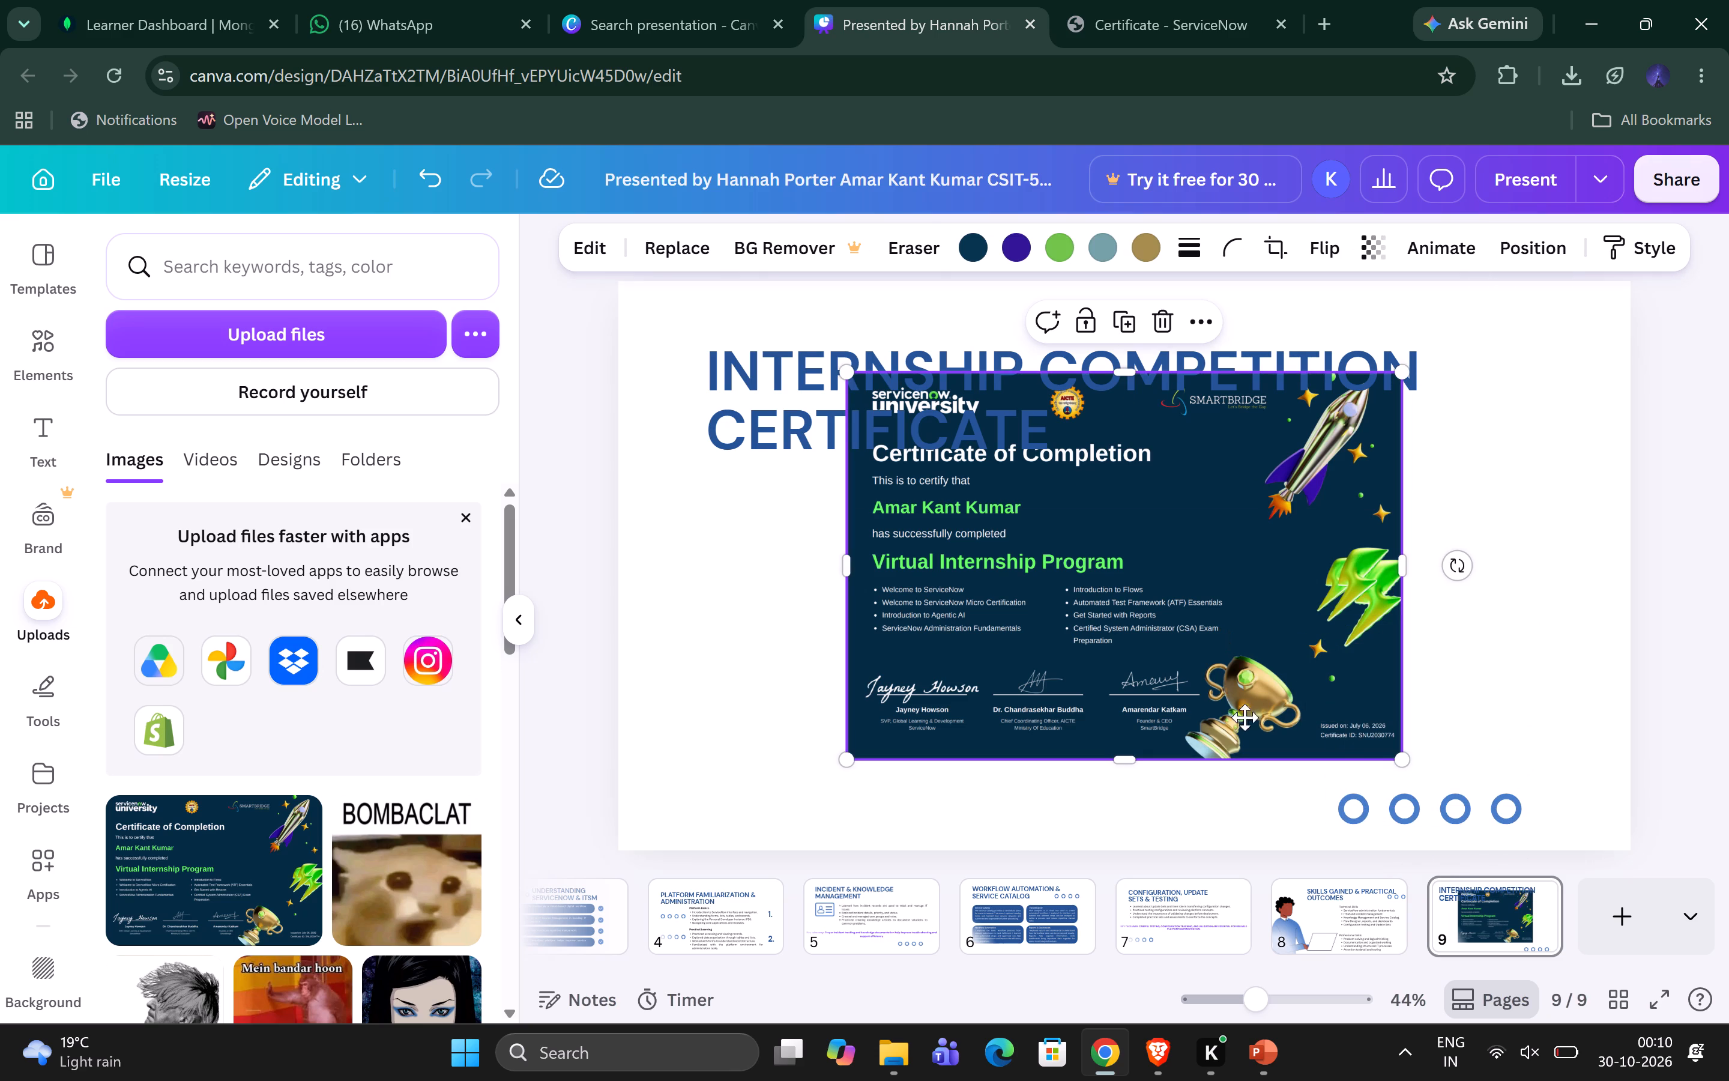
{"action": "left_click_drag", "start_coordinate": [1245, 717], "coordinate": [1261, 715]}
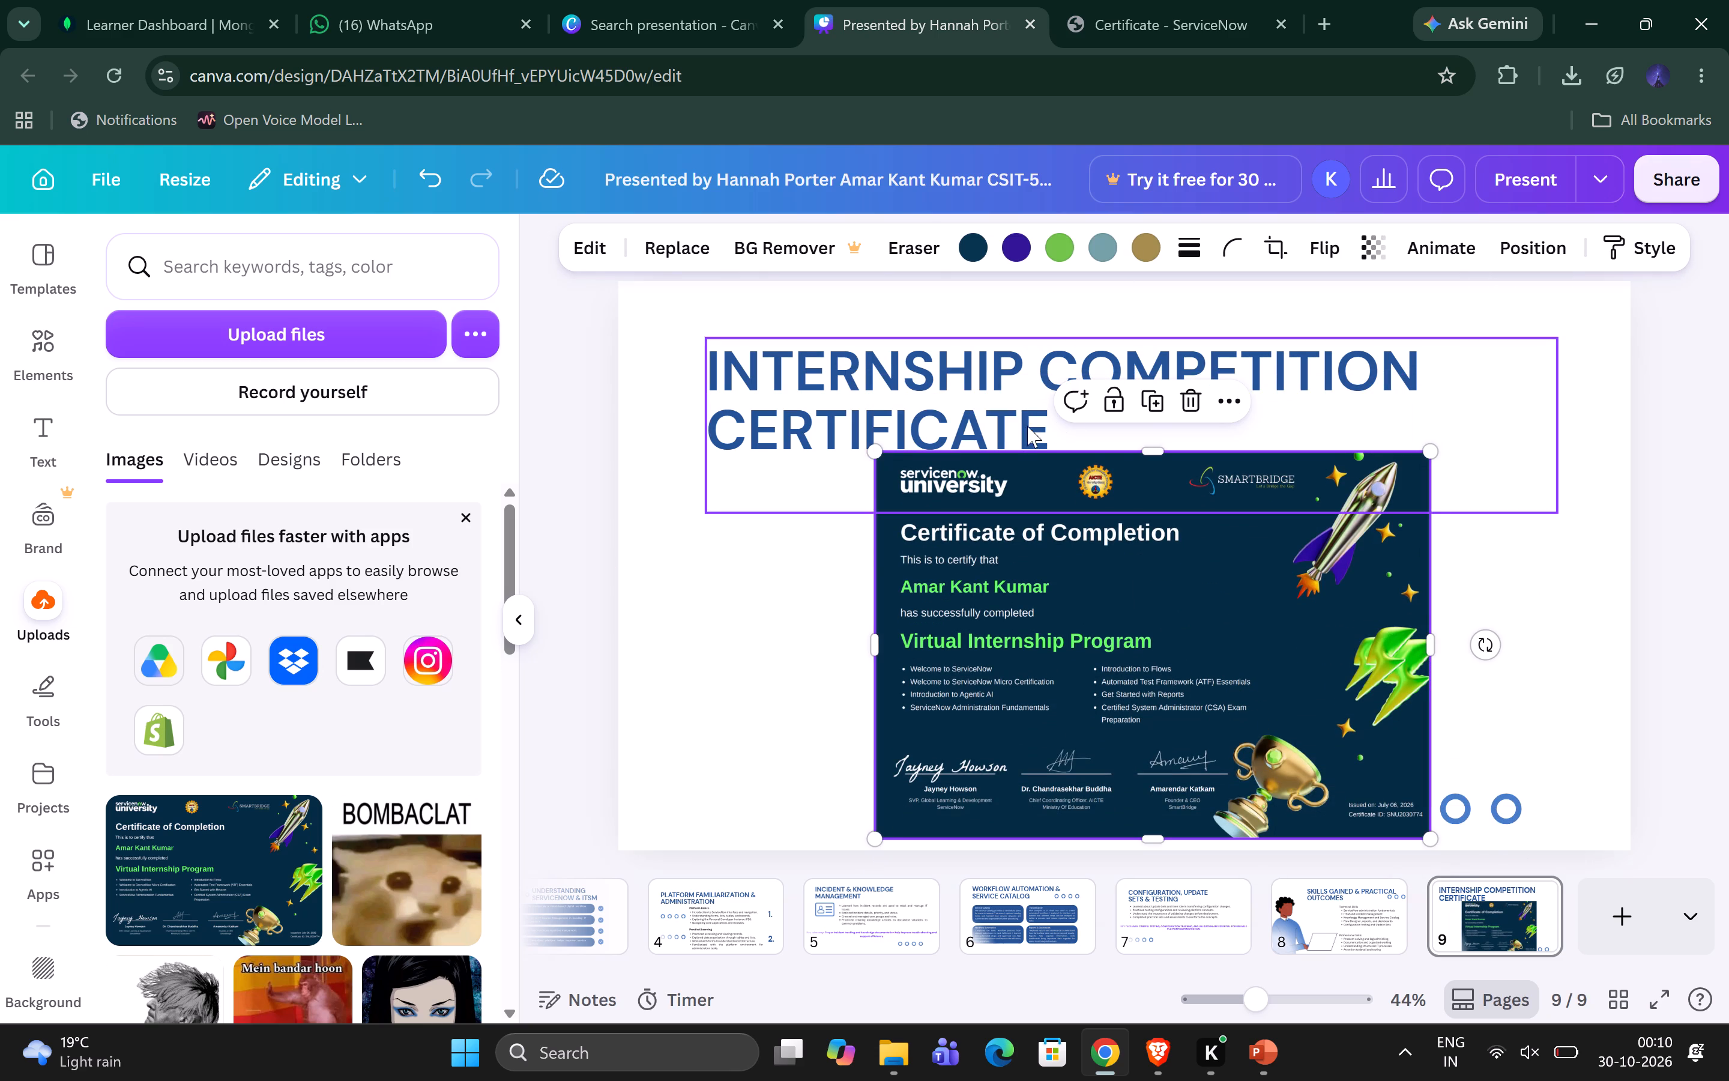
{"action": "left_click", "coordinate": [1003, 432]}
{"action": "left_click", "coordinate": [1462, 521]}
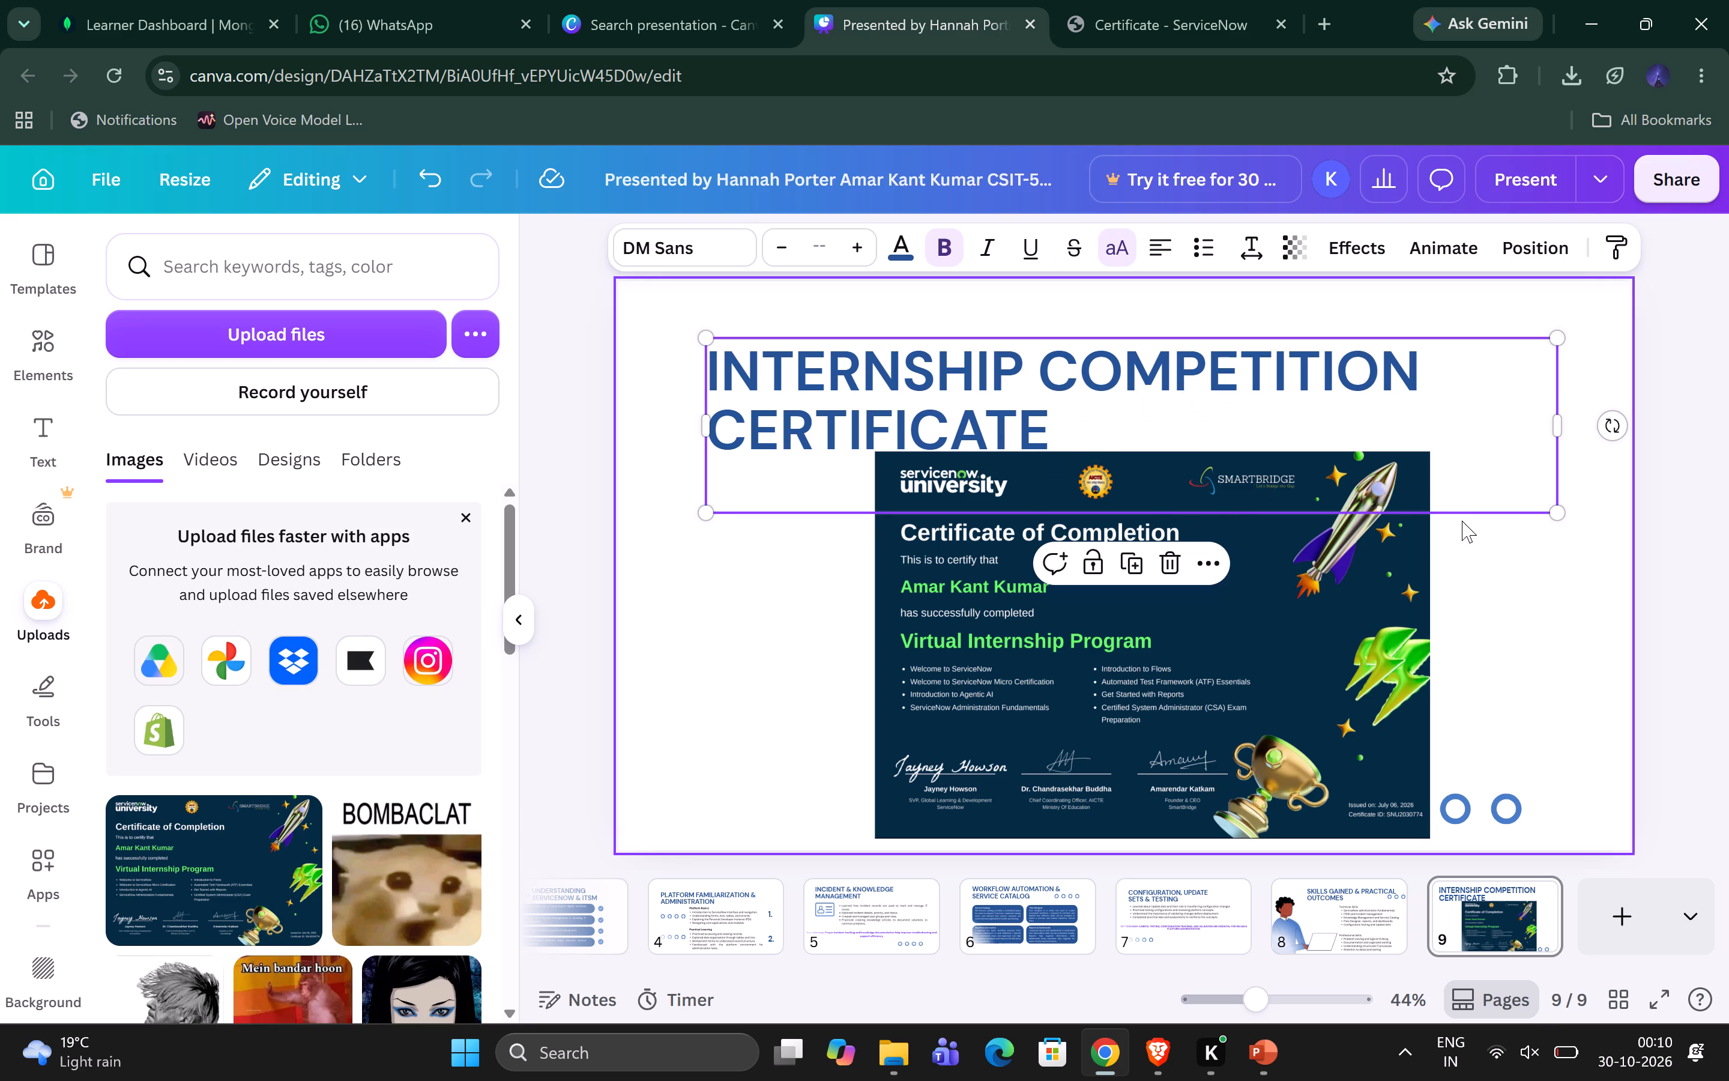
{"action": "left_click_drag", "start_coordinate": [1356, 403], "coordinate": [1309, 375]}
{"action": "left_click", "coordinate": [1260, 596]}
{"action": "left_click_drag", "start_coordinate": [1260, 596], "coordinate": [1253, 581]}
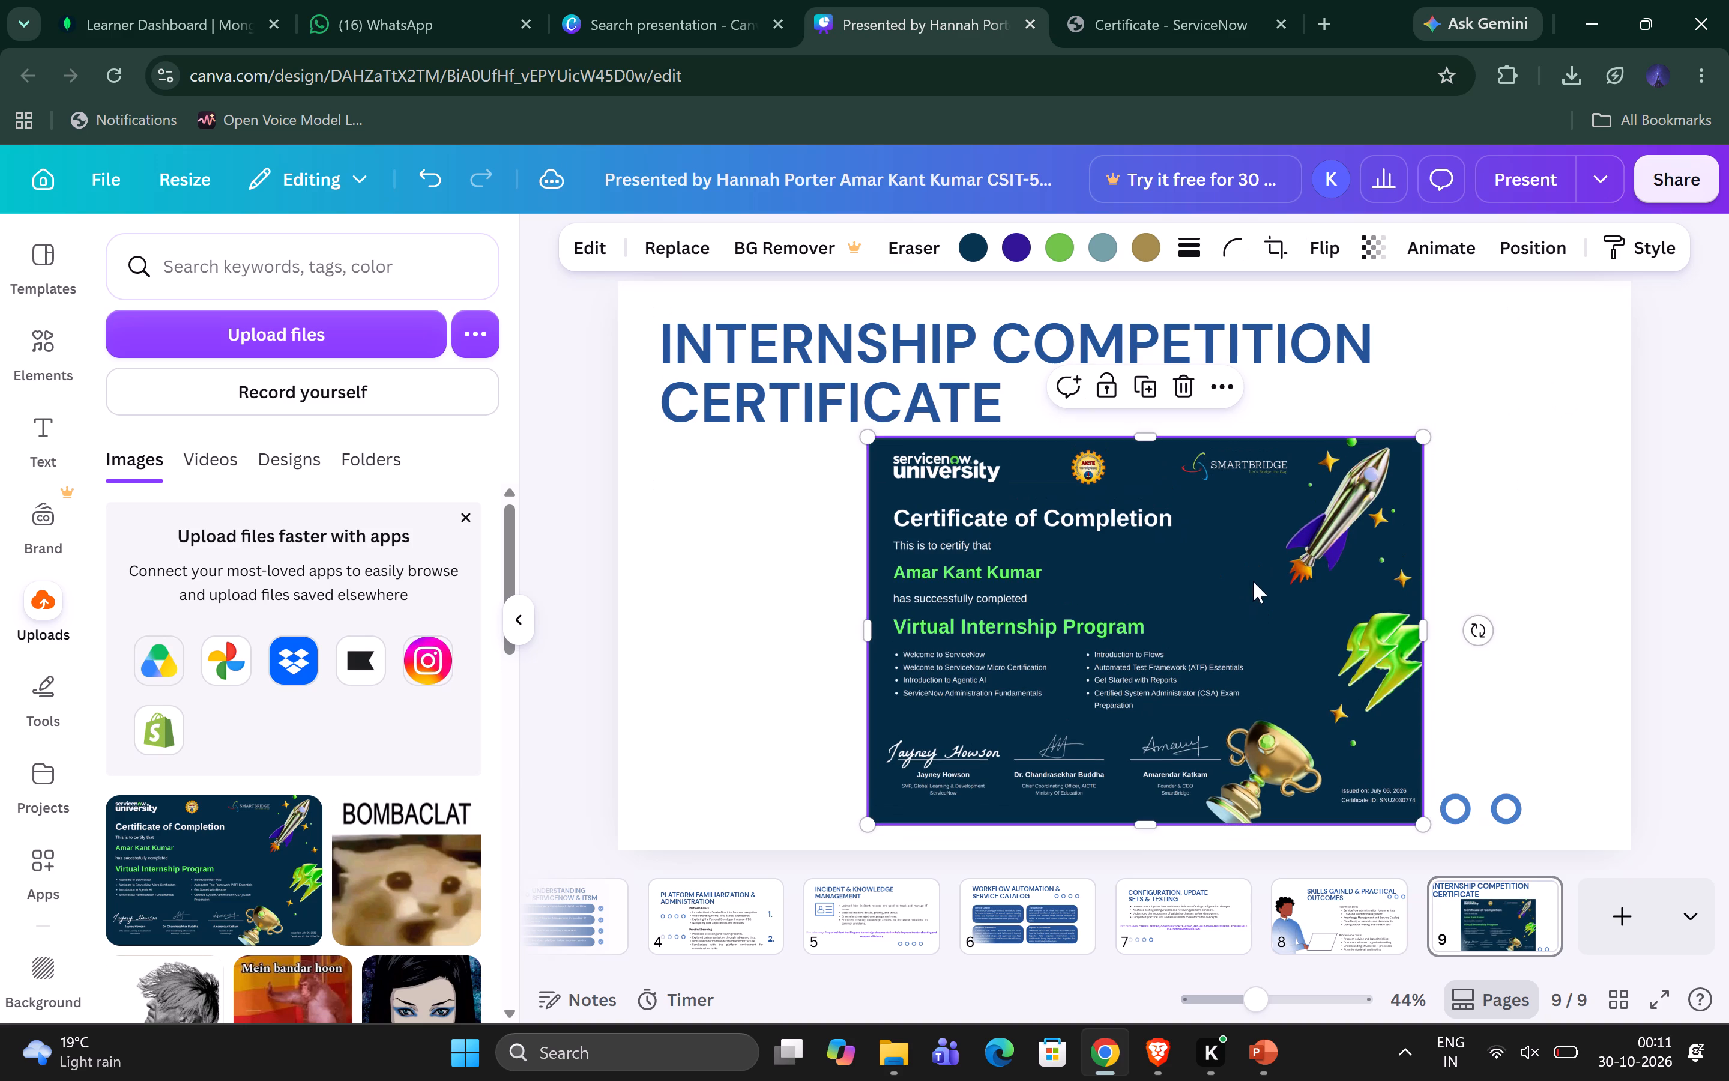
{"action": "left_click", "coordinate": [1707, 641]}
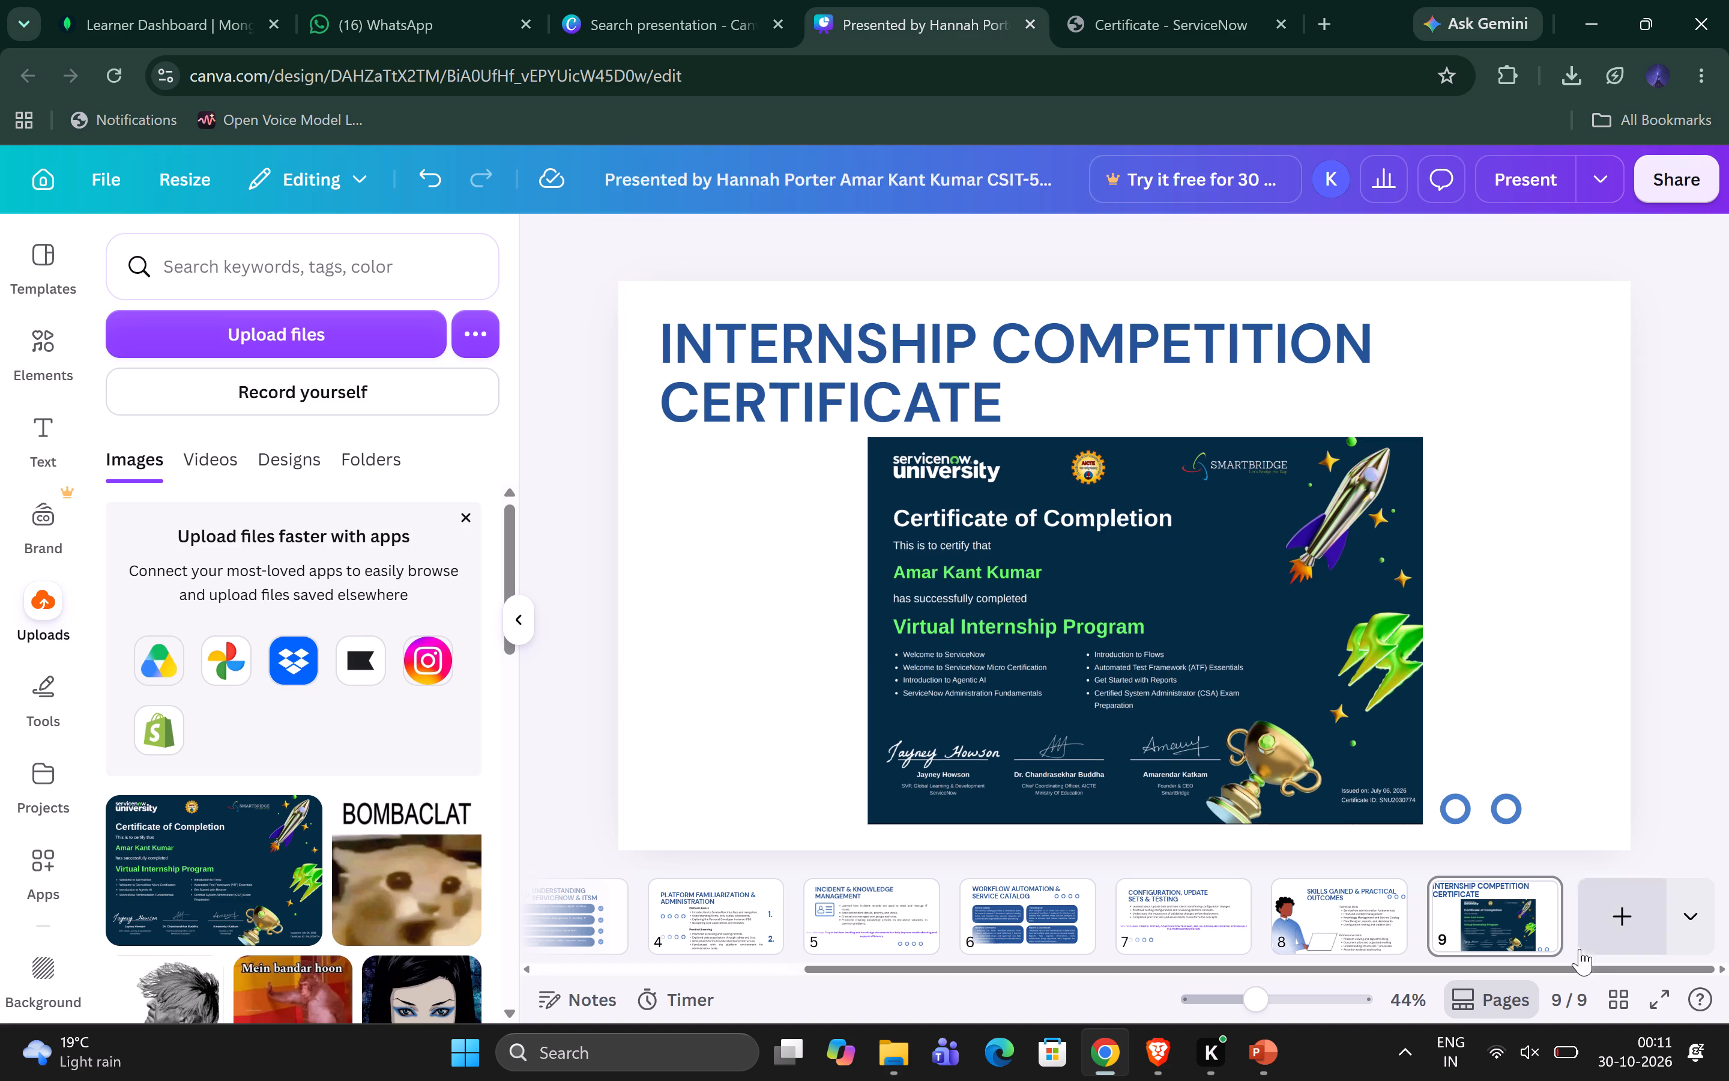
Review all nine slides in full screen from the title slide through the certificate slide, and return to the editor.
{"action": "left_click", "coordinate": [1663, 1013]}
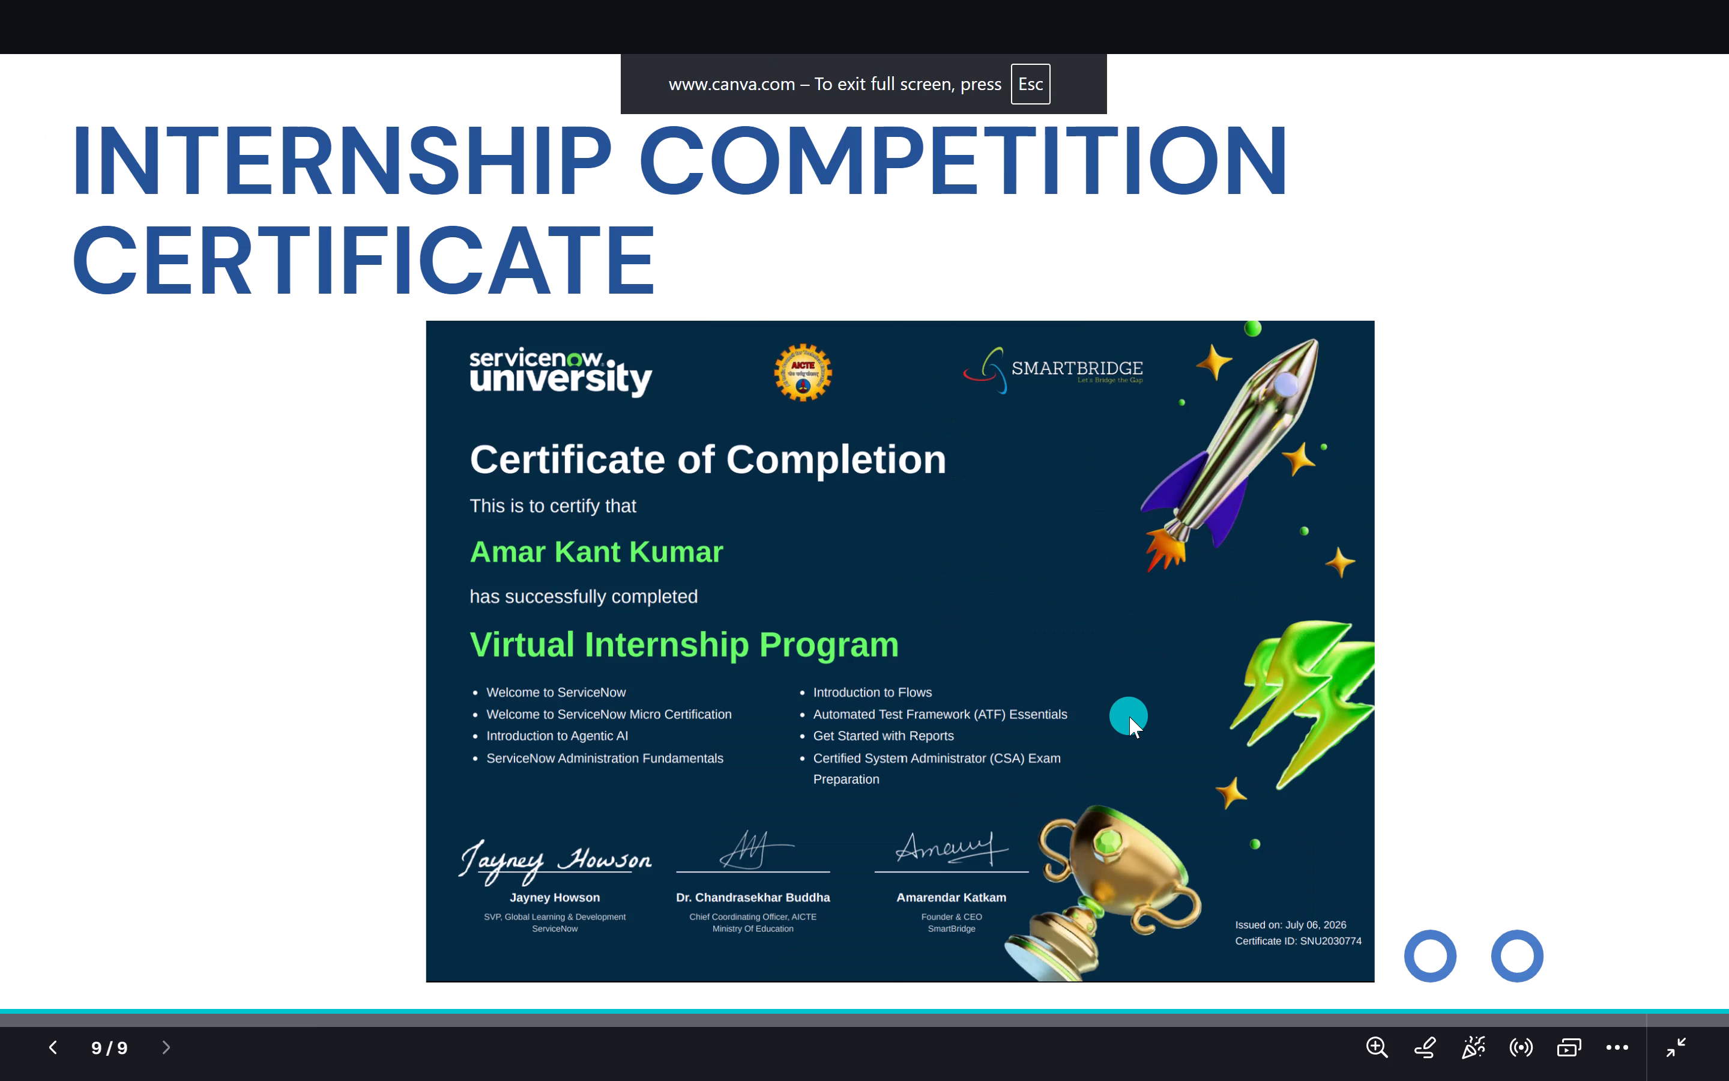
{"action": "key", "text": "Left"}
{"action": "key", "text": "Left"}
{"action": "key", "text": "Left"}
{"action": "key", "text": "Left"}
{"action": "key", "text": "Left"}
{"action": "key", "text": "Left"}
{"action": "key", "text": "Left"}
{"action": "key", "text": "Left"}
{"action": "key", "text": "Left"}
{"action": "key", "text": "Left"}
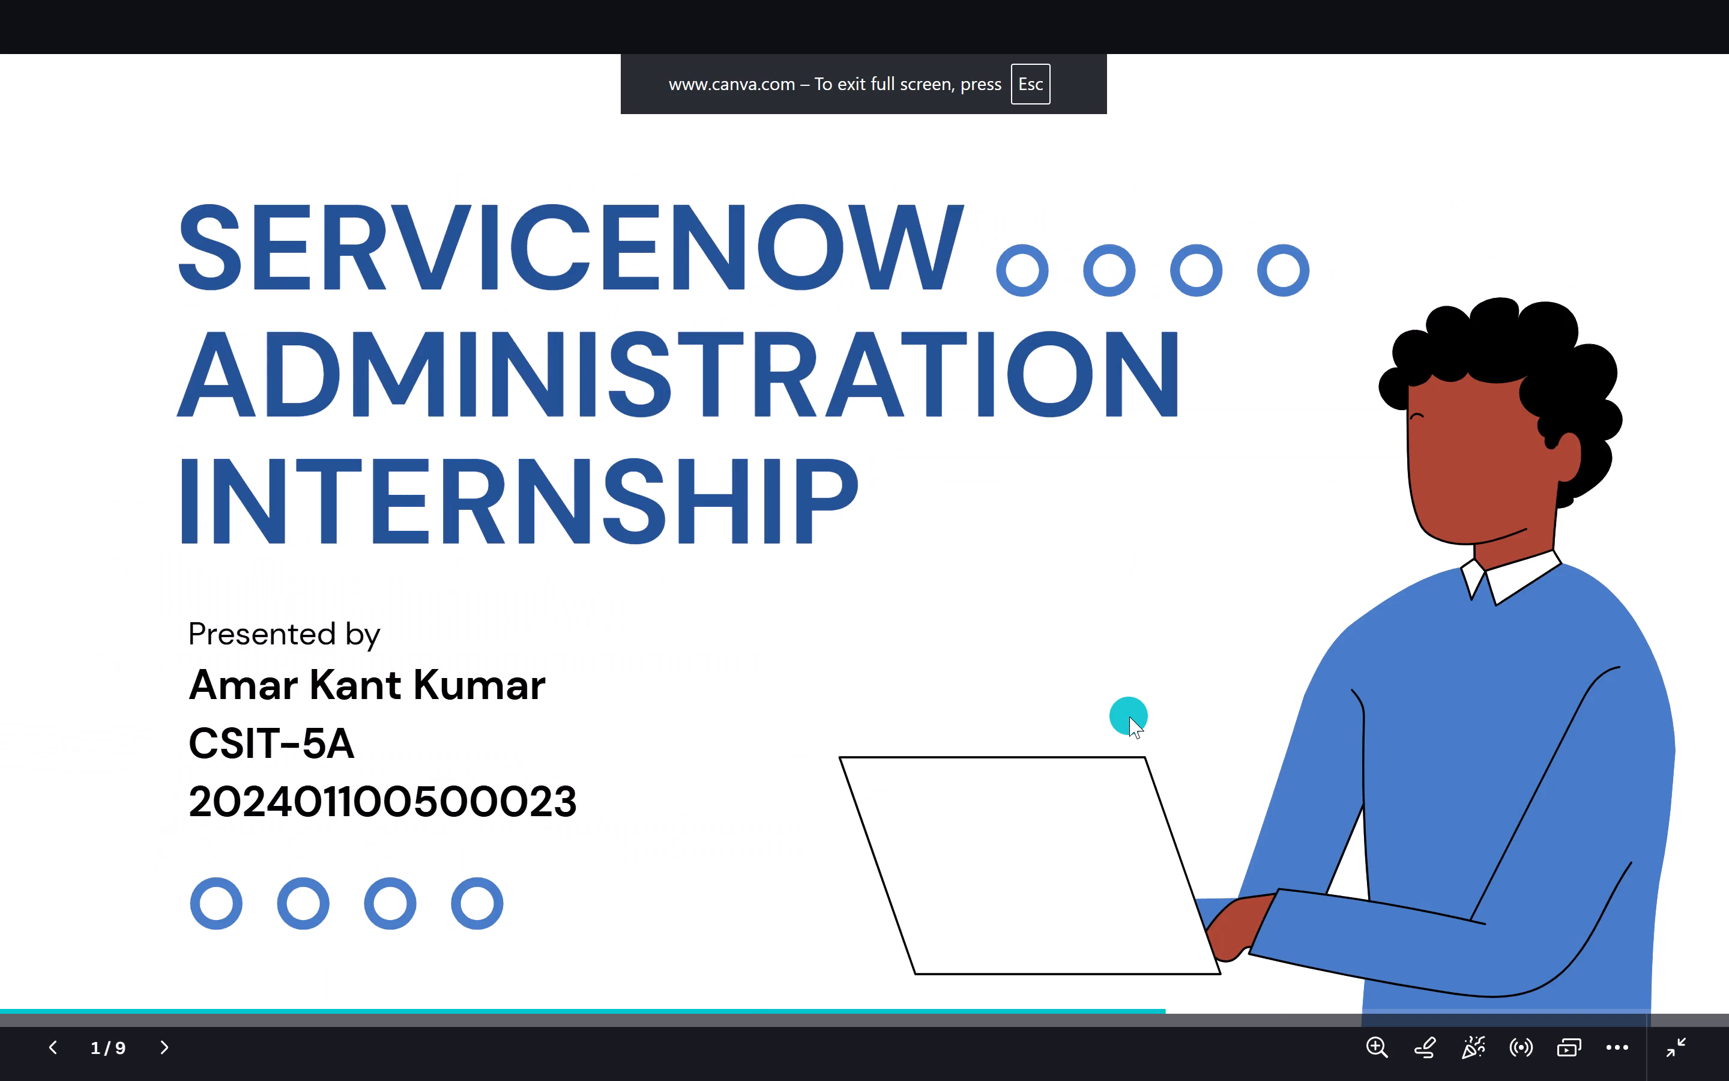
{"action": "key", "text": "Left"}
{"action": "key", "text": "Left"}
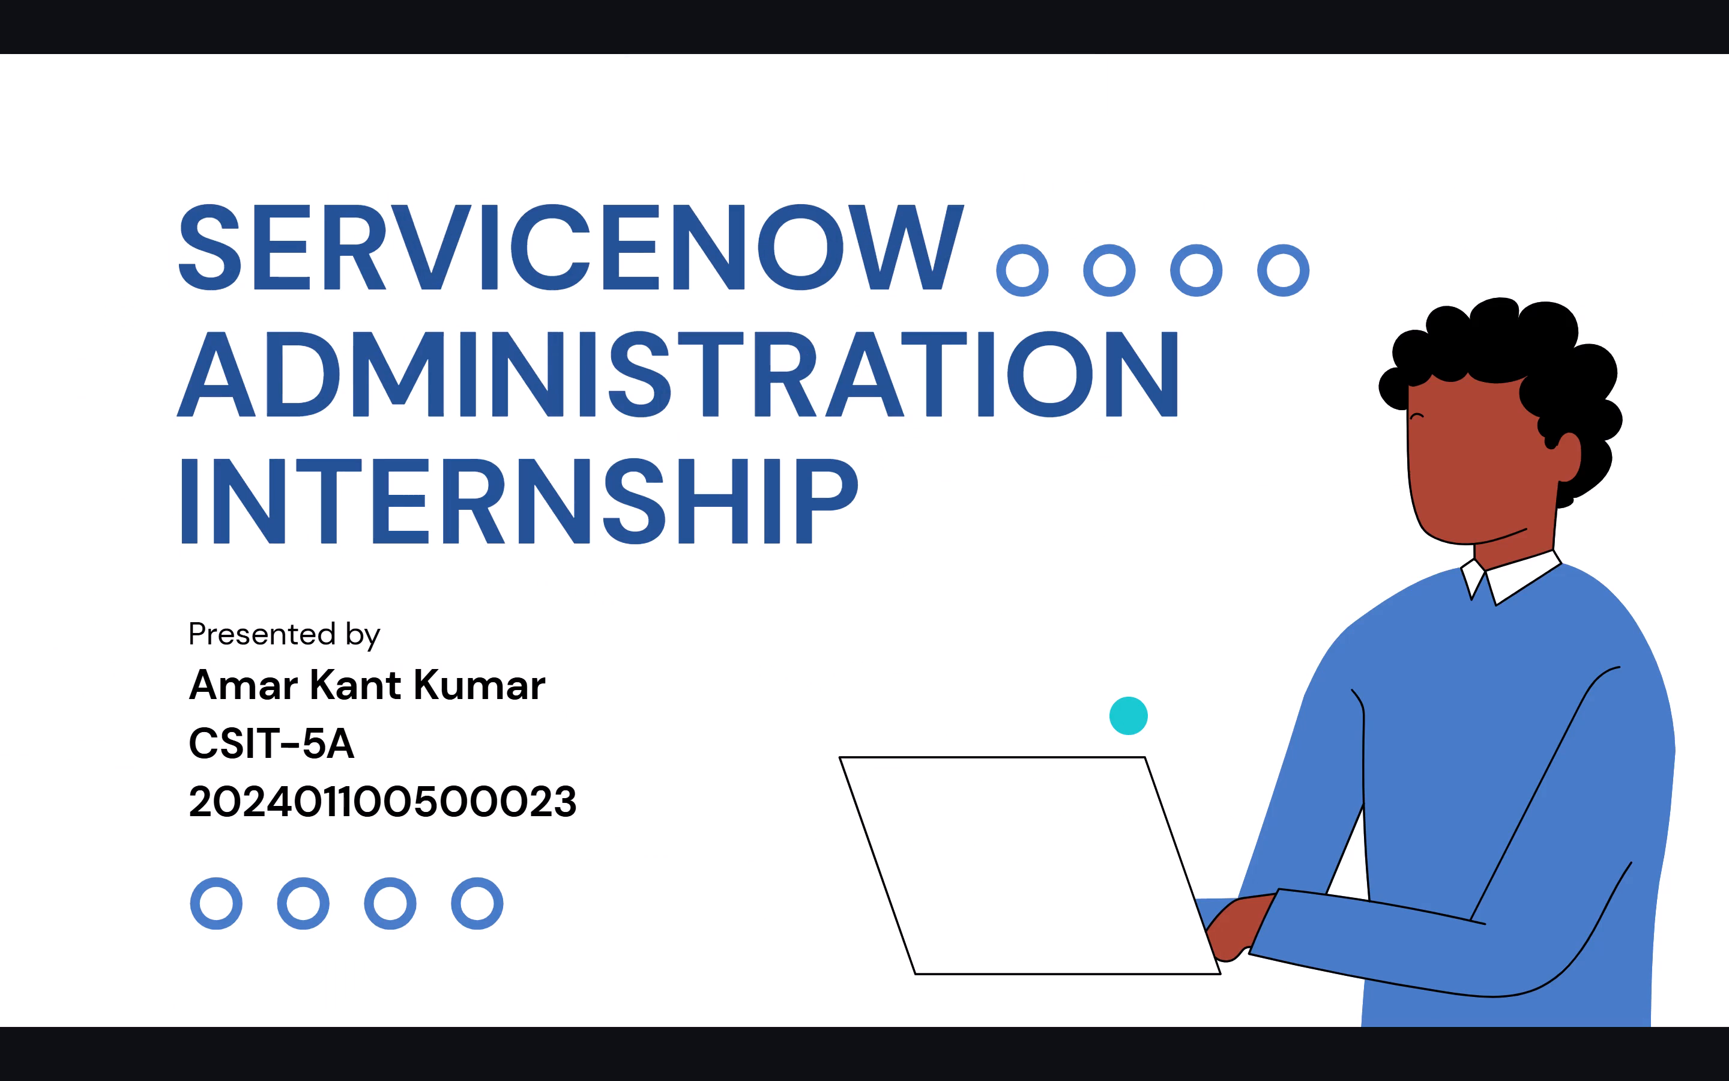
{"action": "key", "text": "Right"}
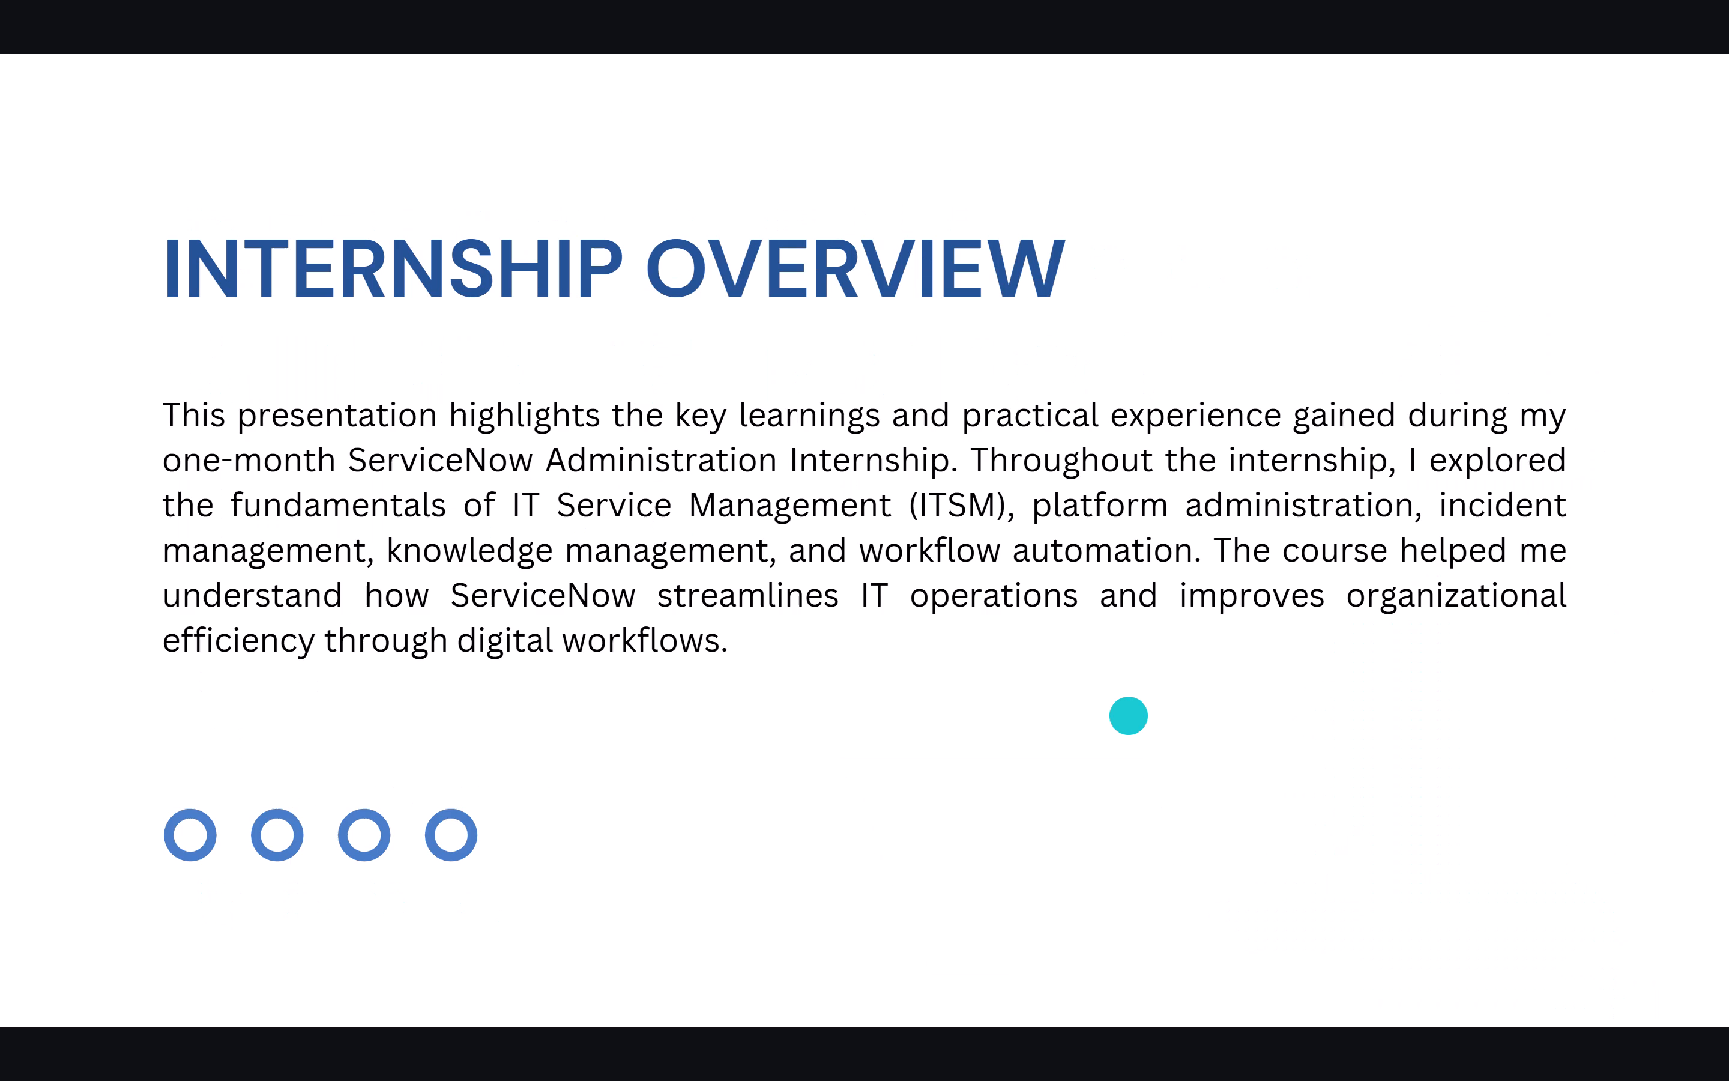
{"action": "key", "text": "Right"}
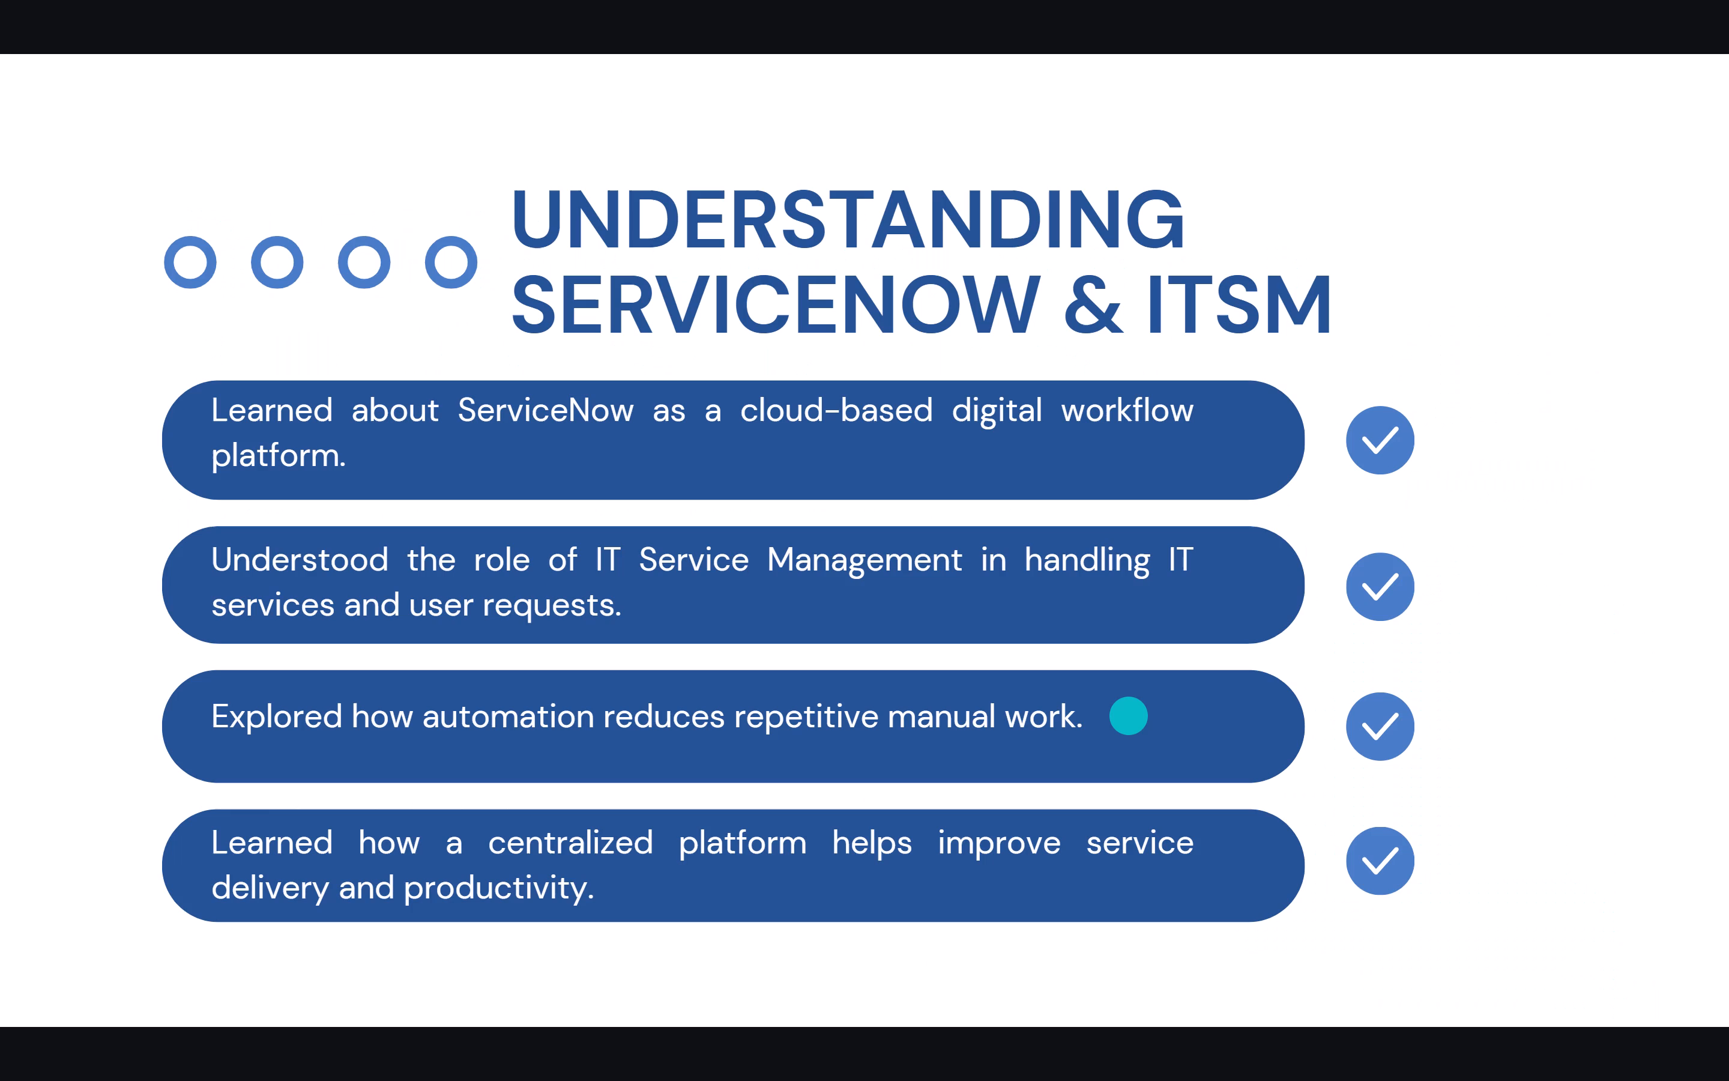
{"action": "key", "text": "Right"}
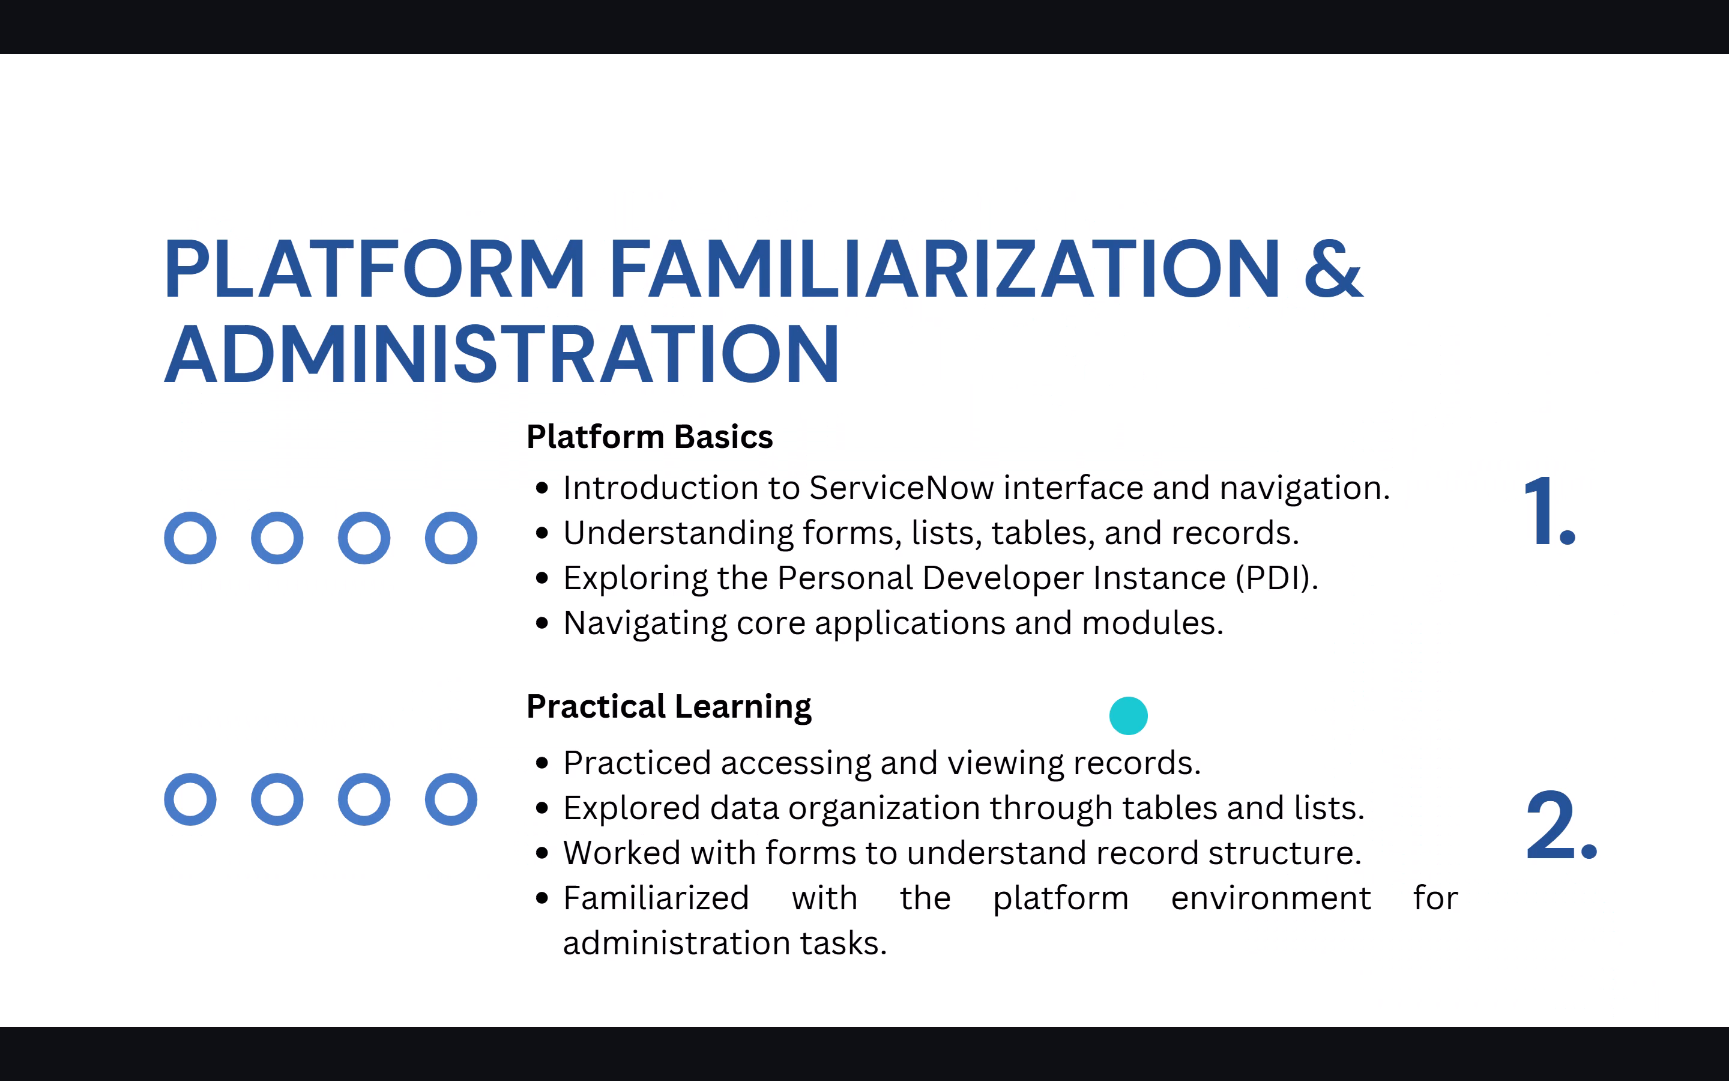
{"action": "key", "text": "Right"}
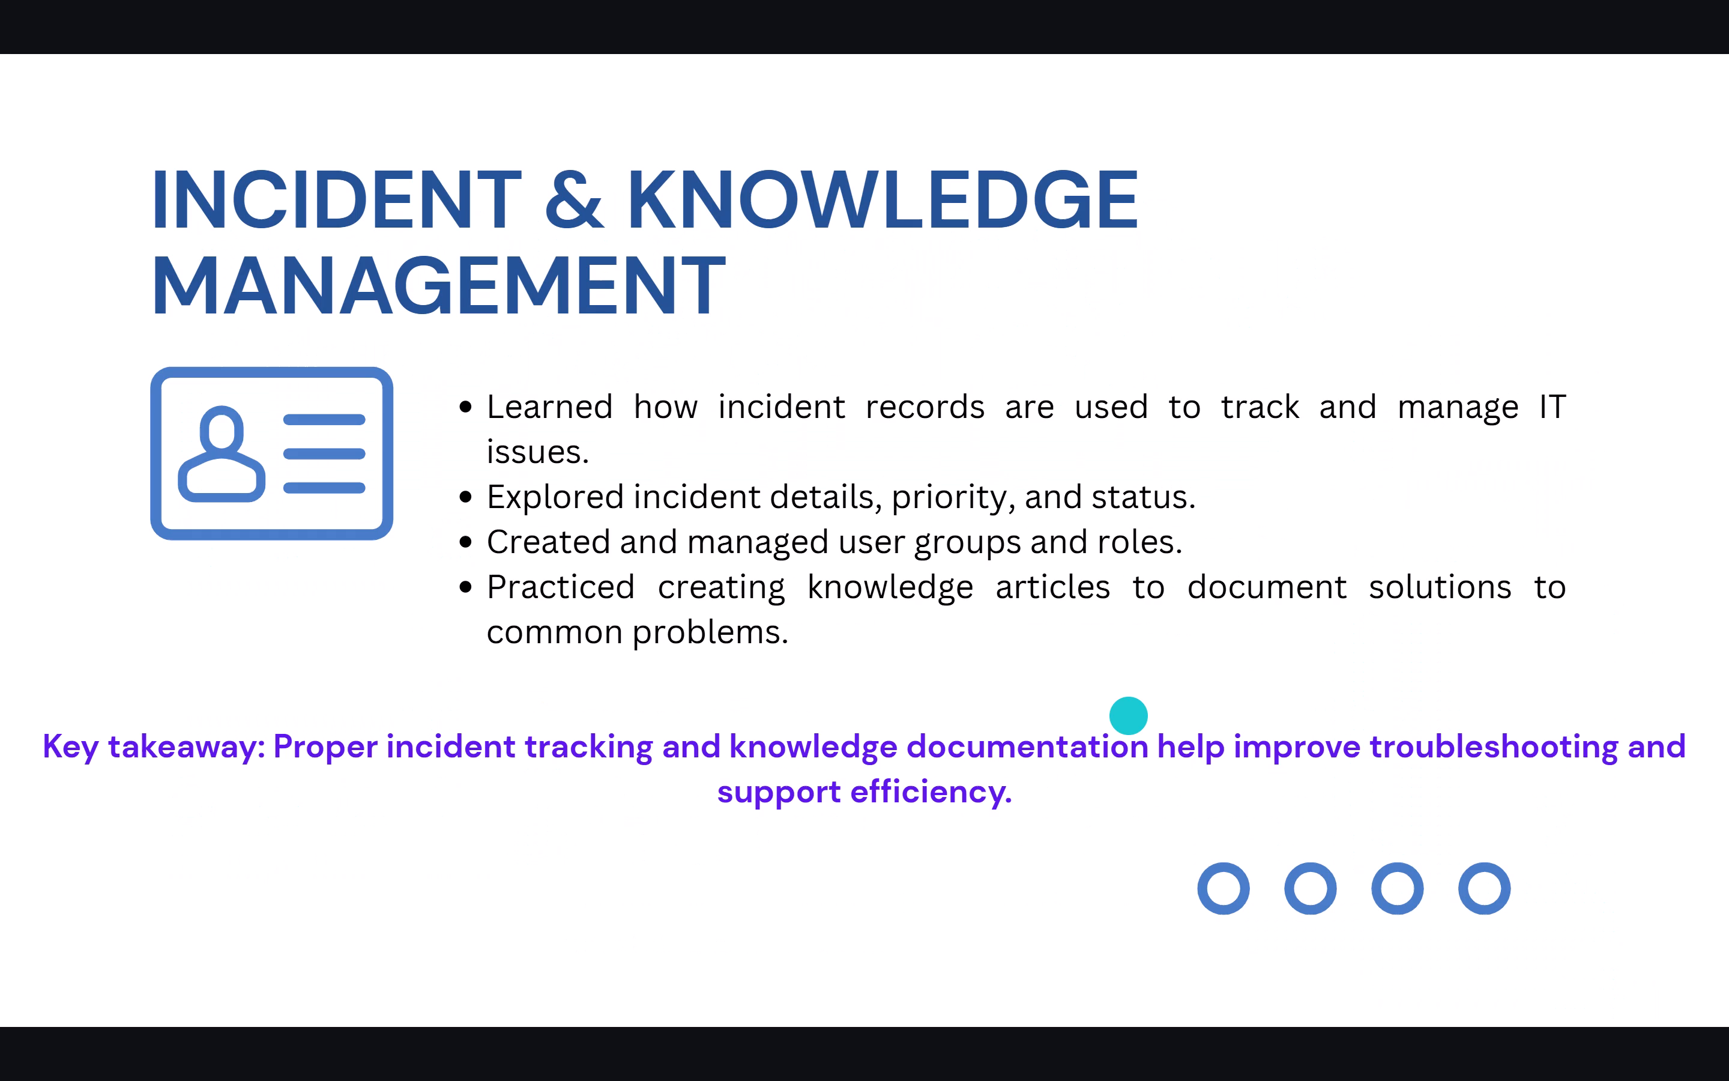
{"action": "key", "text": "Right"}
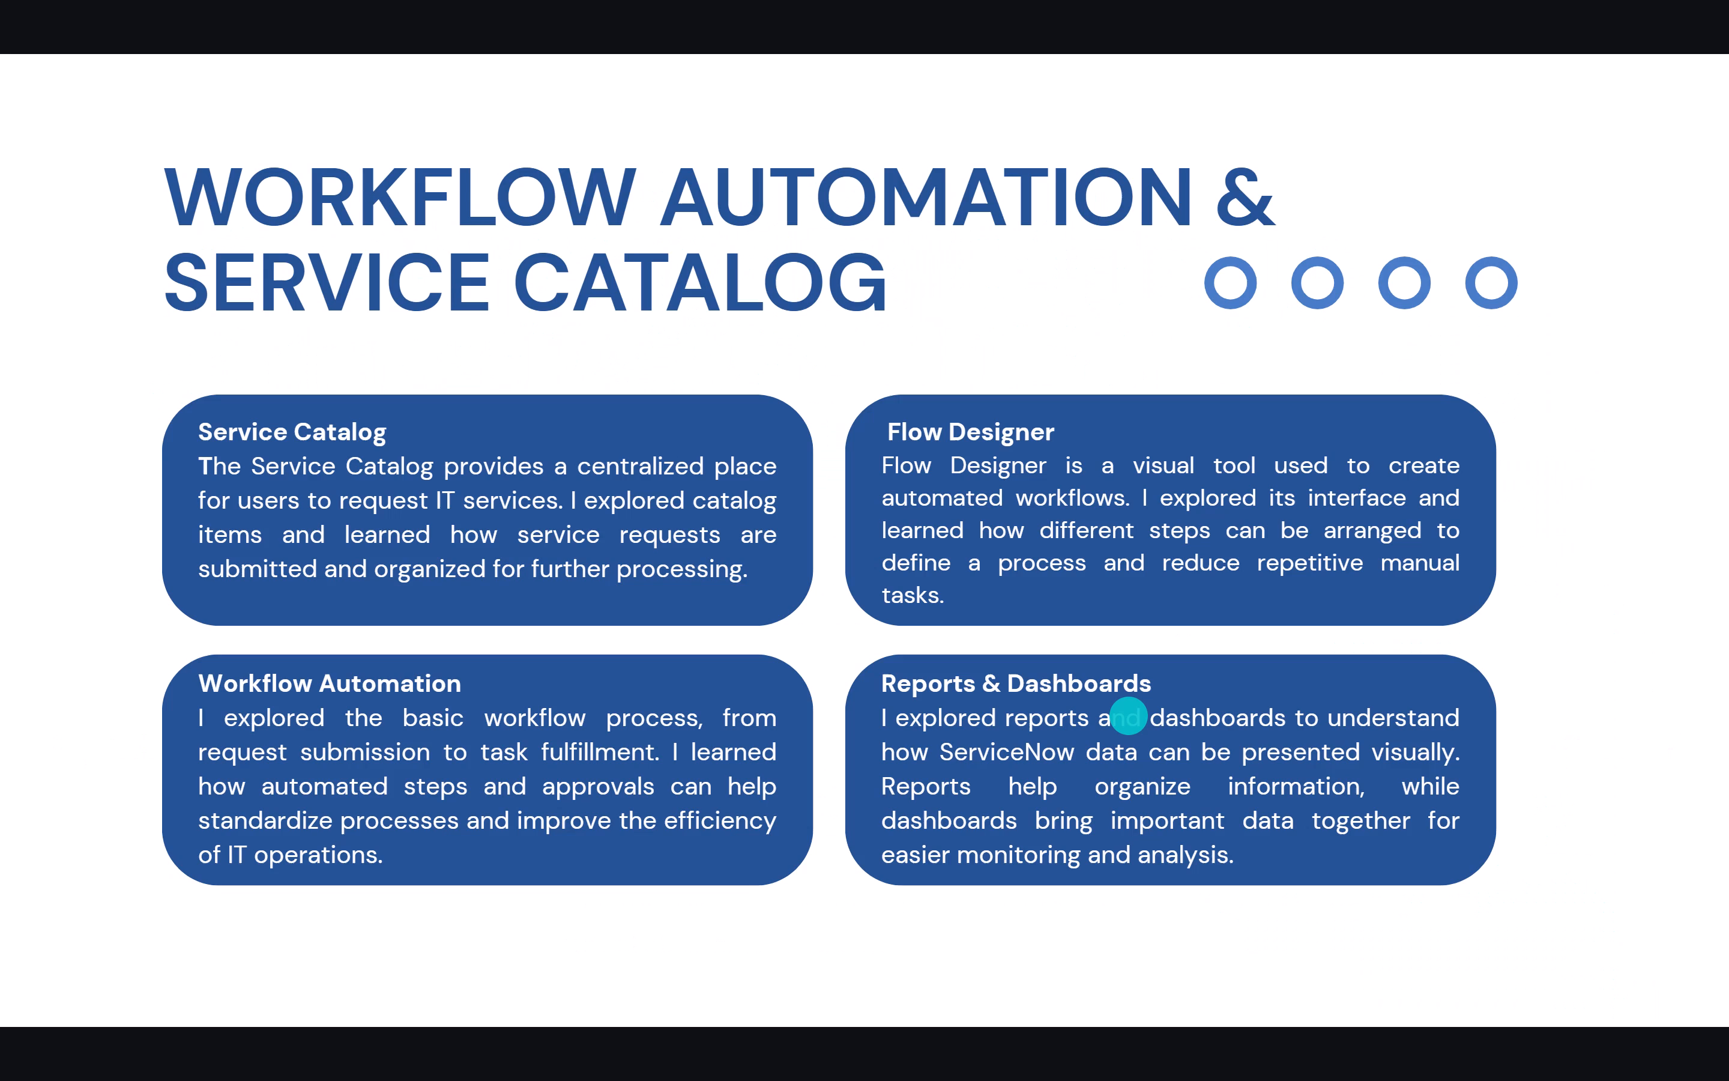
{"action": "key", "text": "Right"}
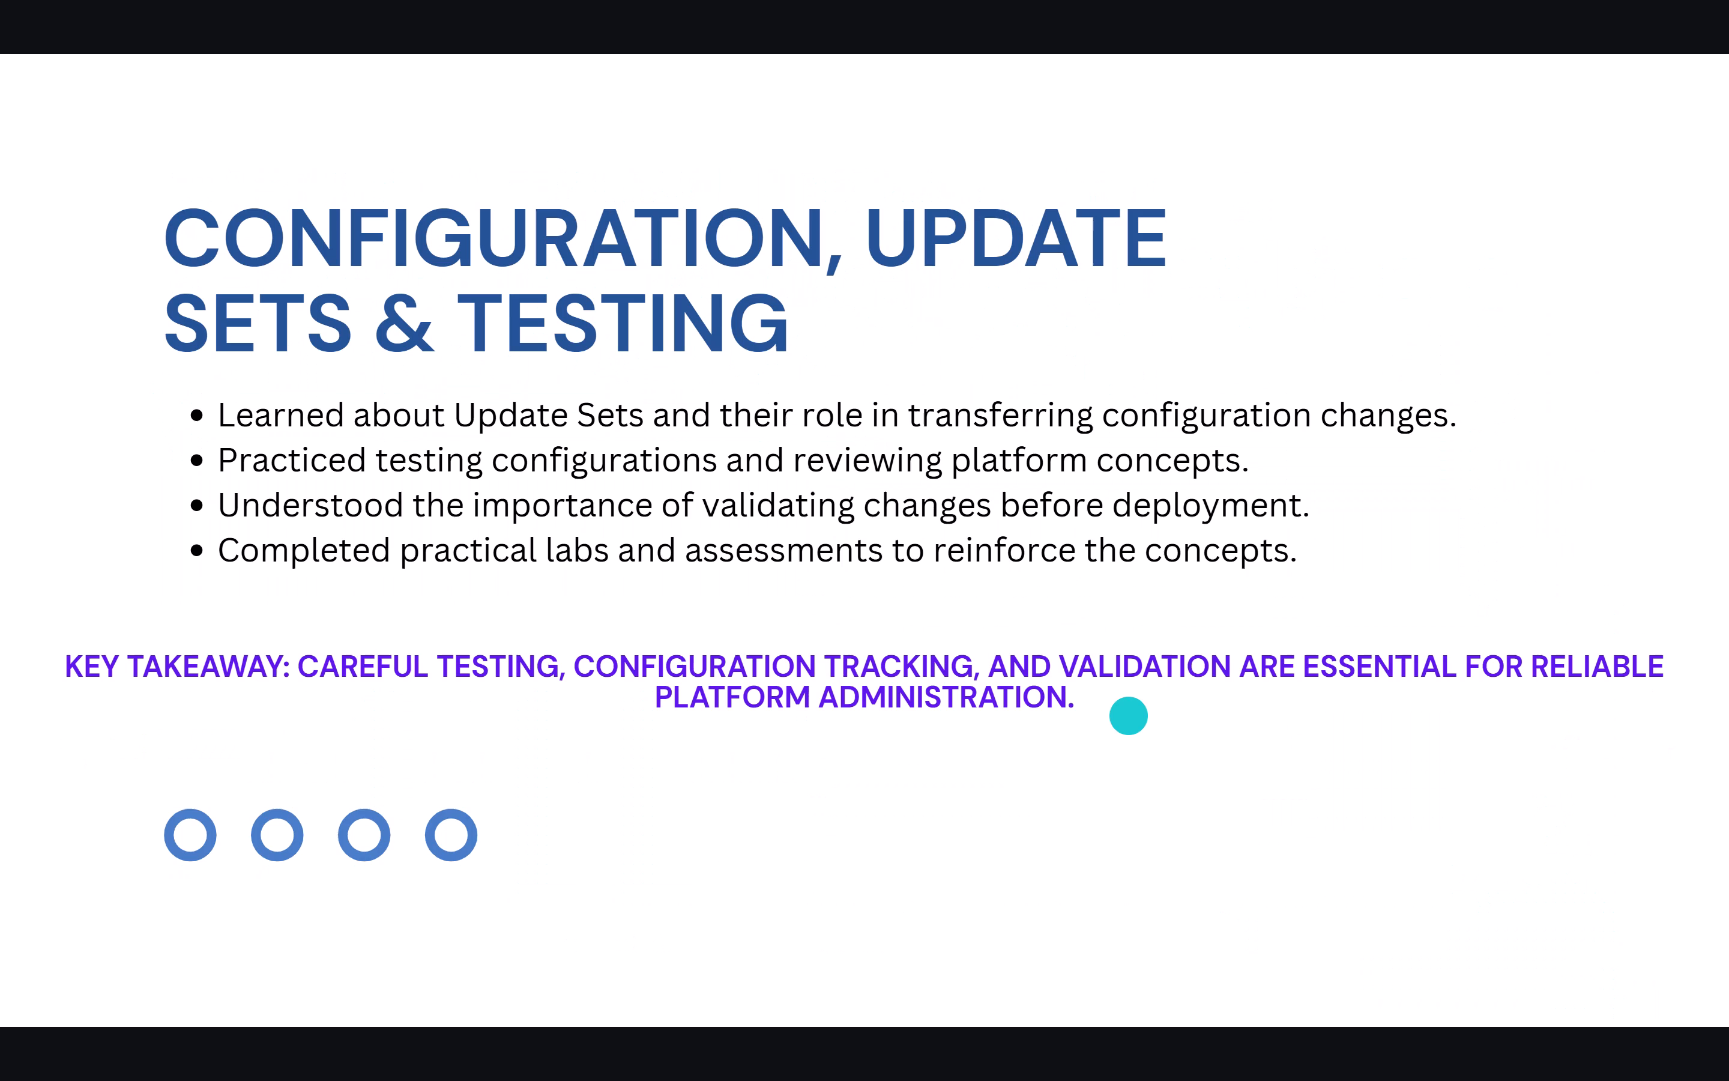
{"action": "key", "text": "Right"}
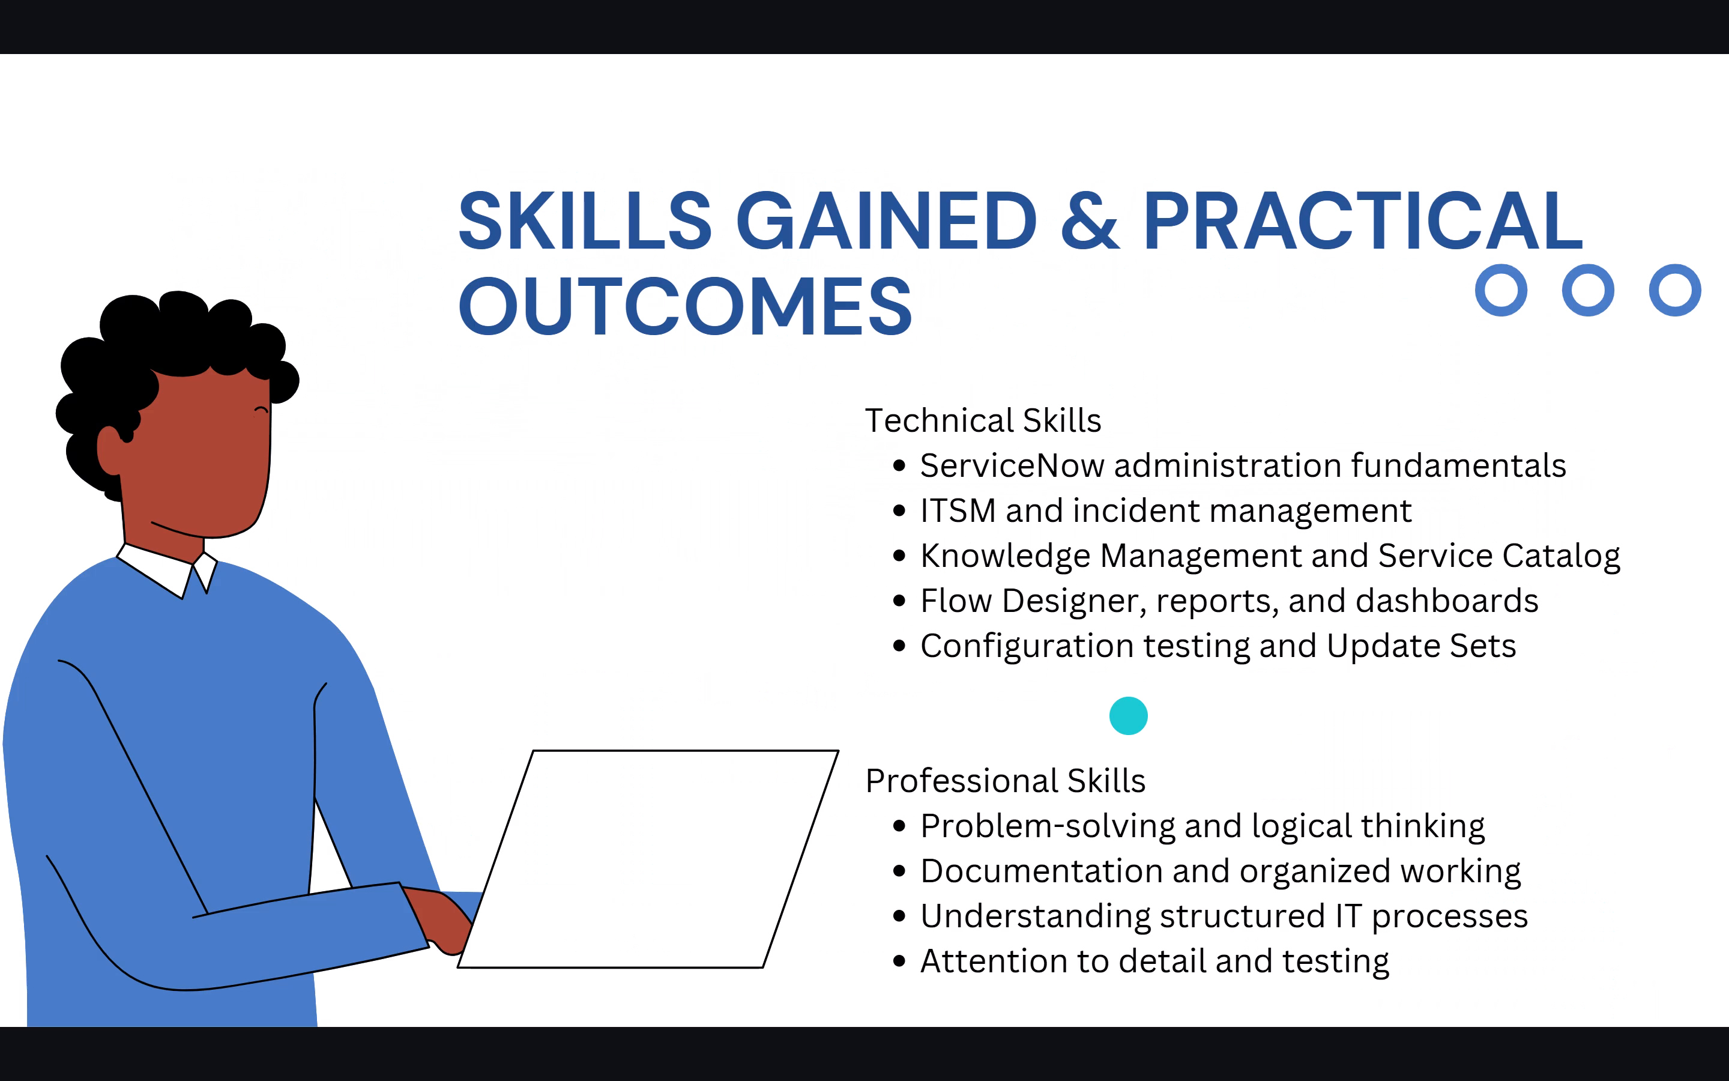
{"action": "key", "text": "Right"}
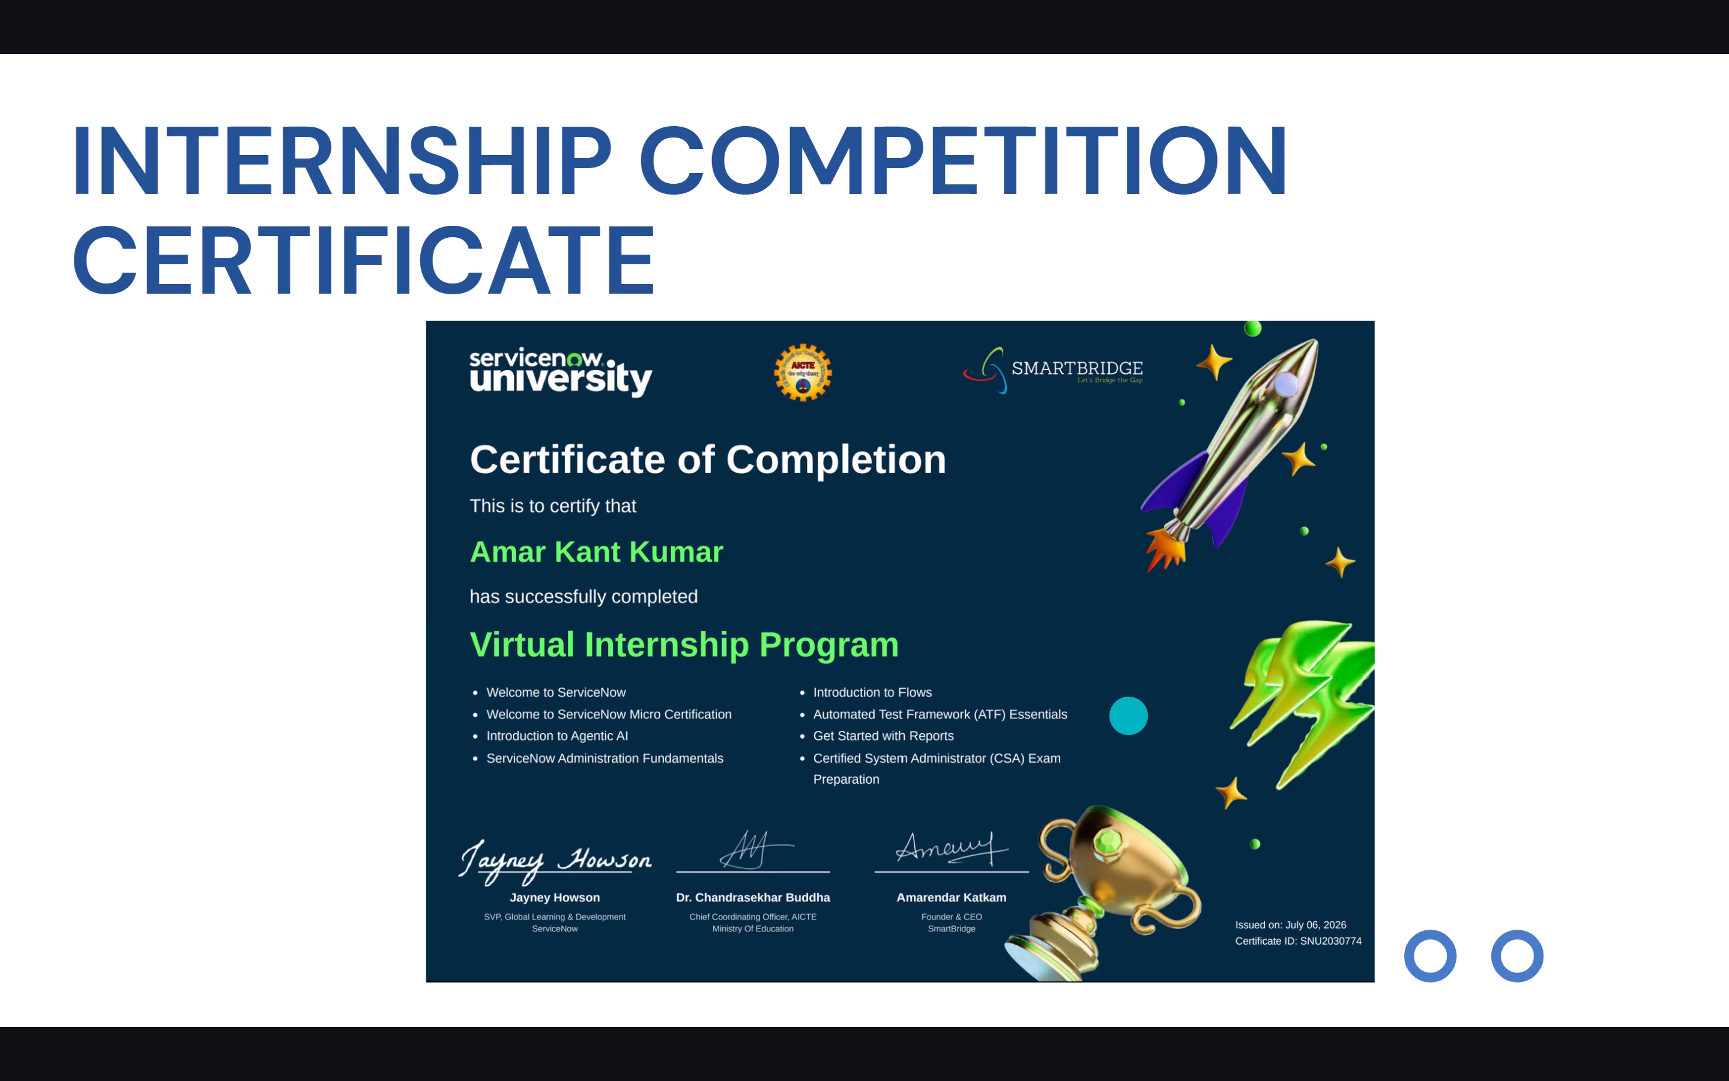
{"action": "double_click", "coordinate": [1480, 524]}
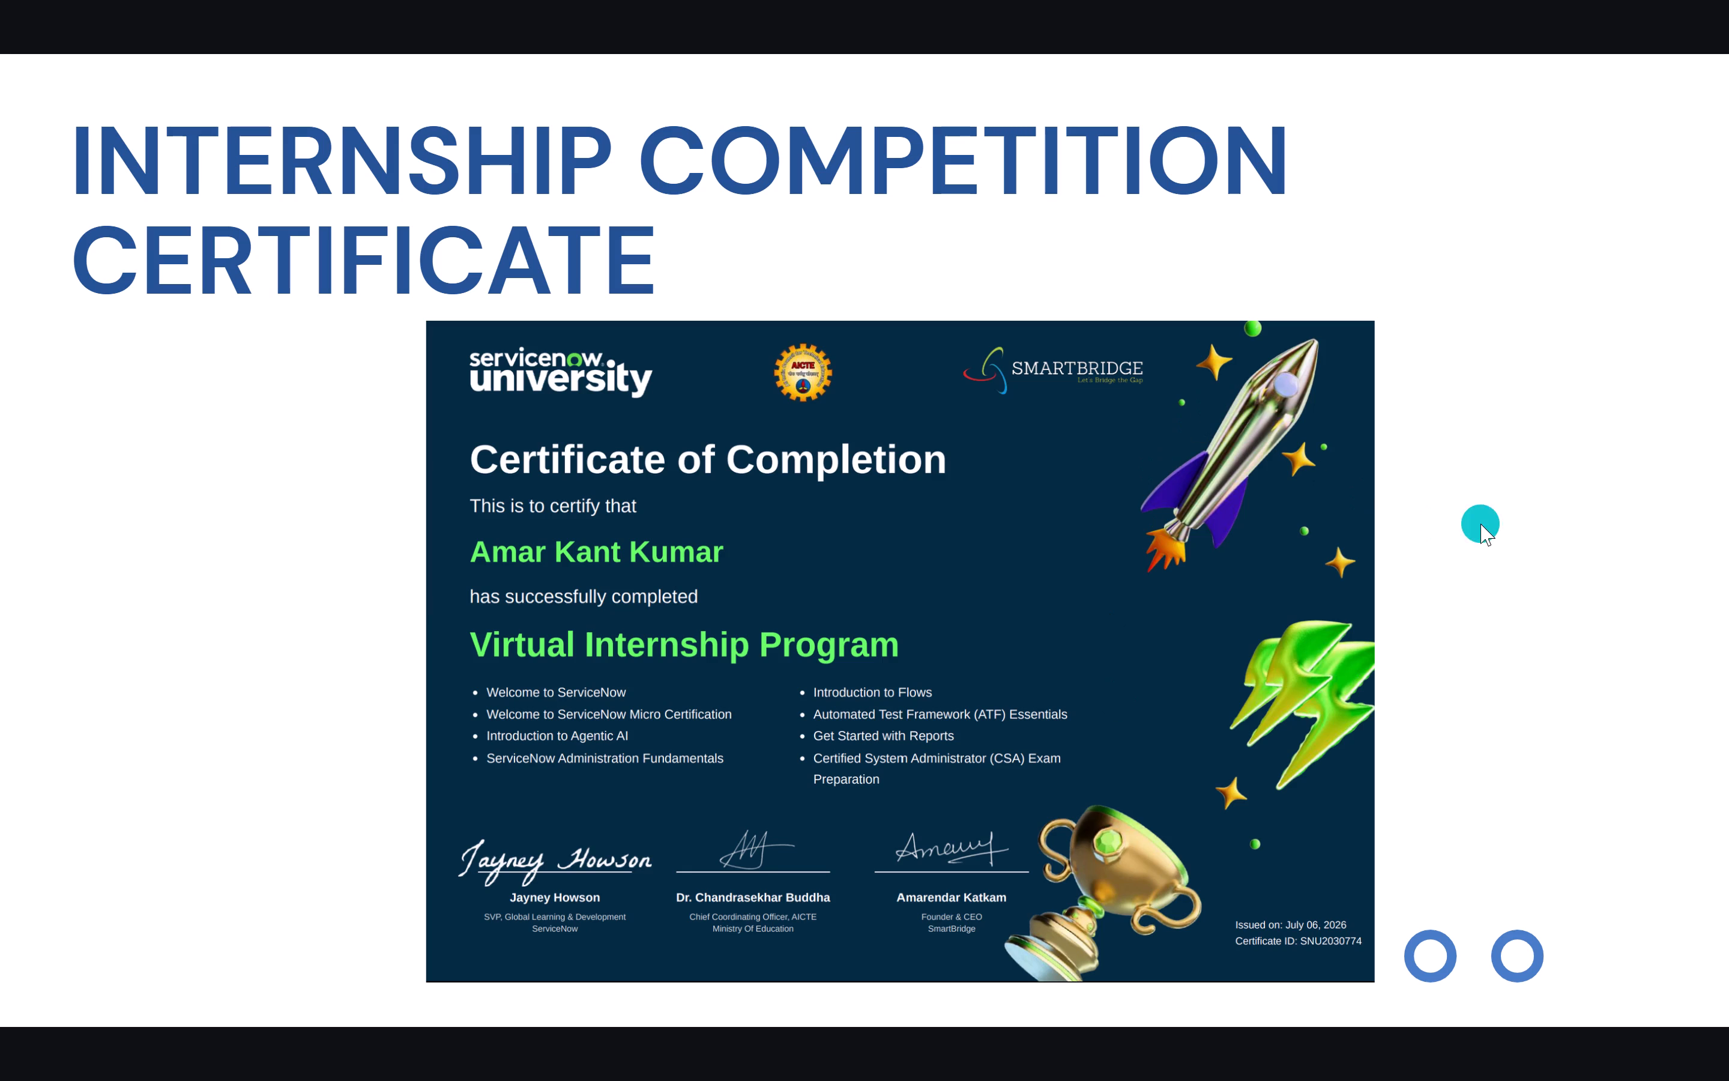
{"action": "double_click", "coordinate": [1507, 719]}
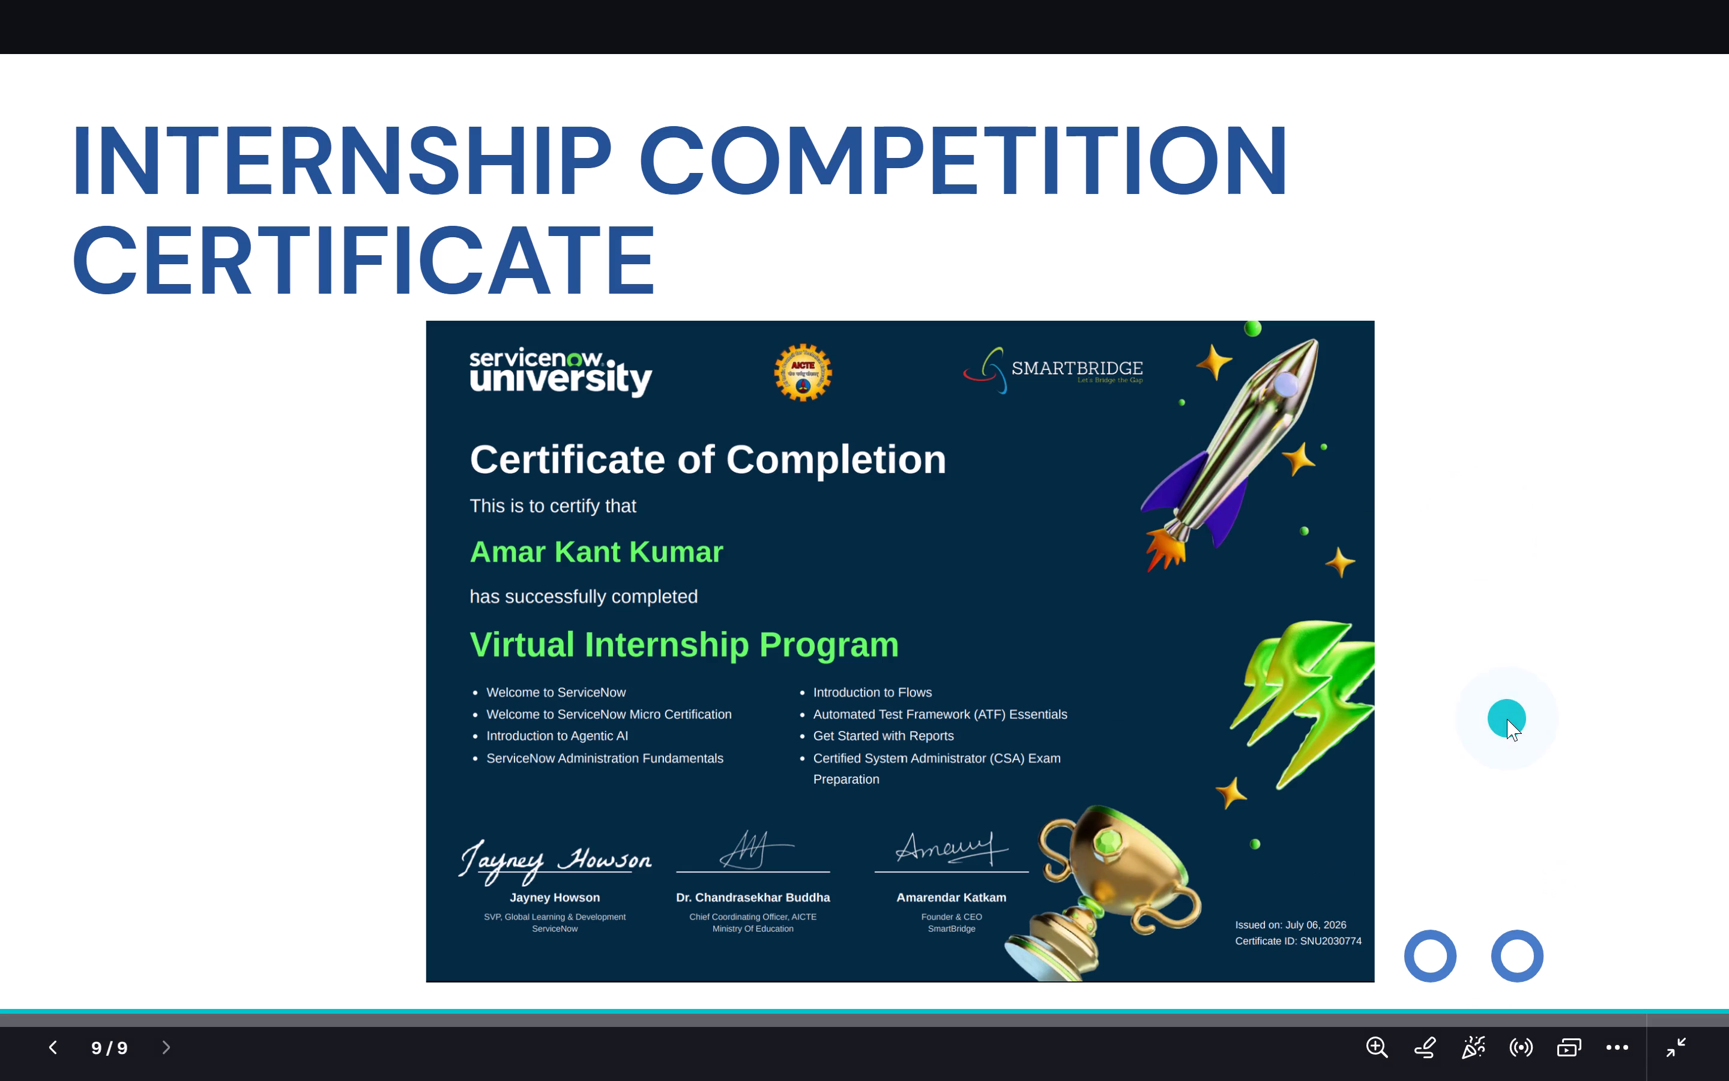
{"action": "left_click", "coordinate": [1695, 1048]}
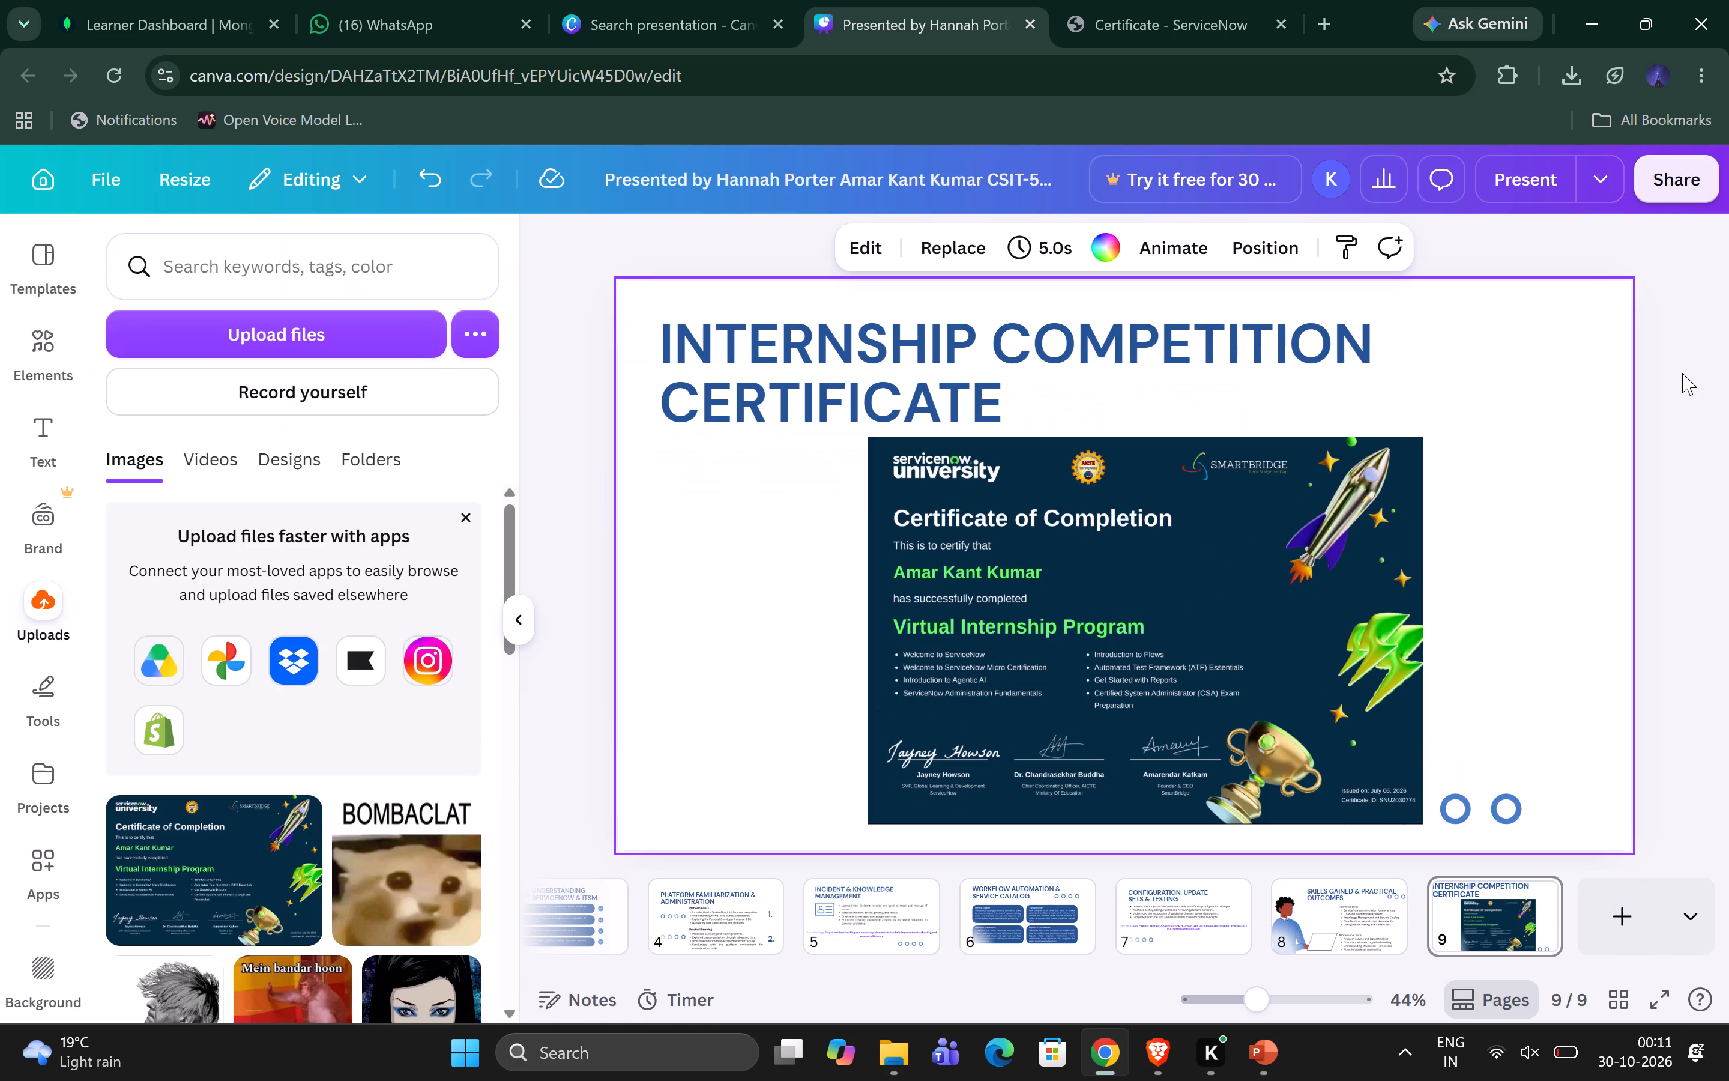
Download all pages of the presentation as a digital PDF named Internship_presentation into the Downloads folder.
{"action": "left_click", "coordinate": [1603, 172]}
{"action": "left_click", "coordinate": [1683, 177]}
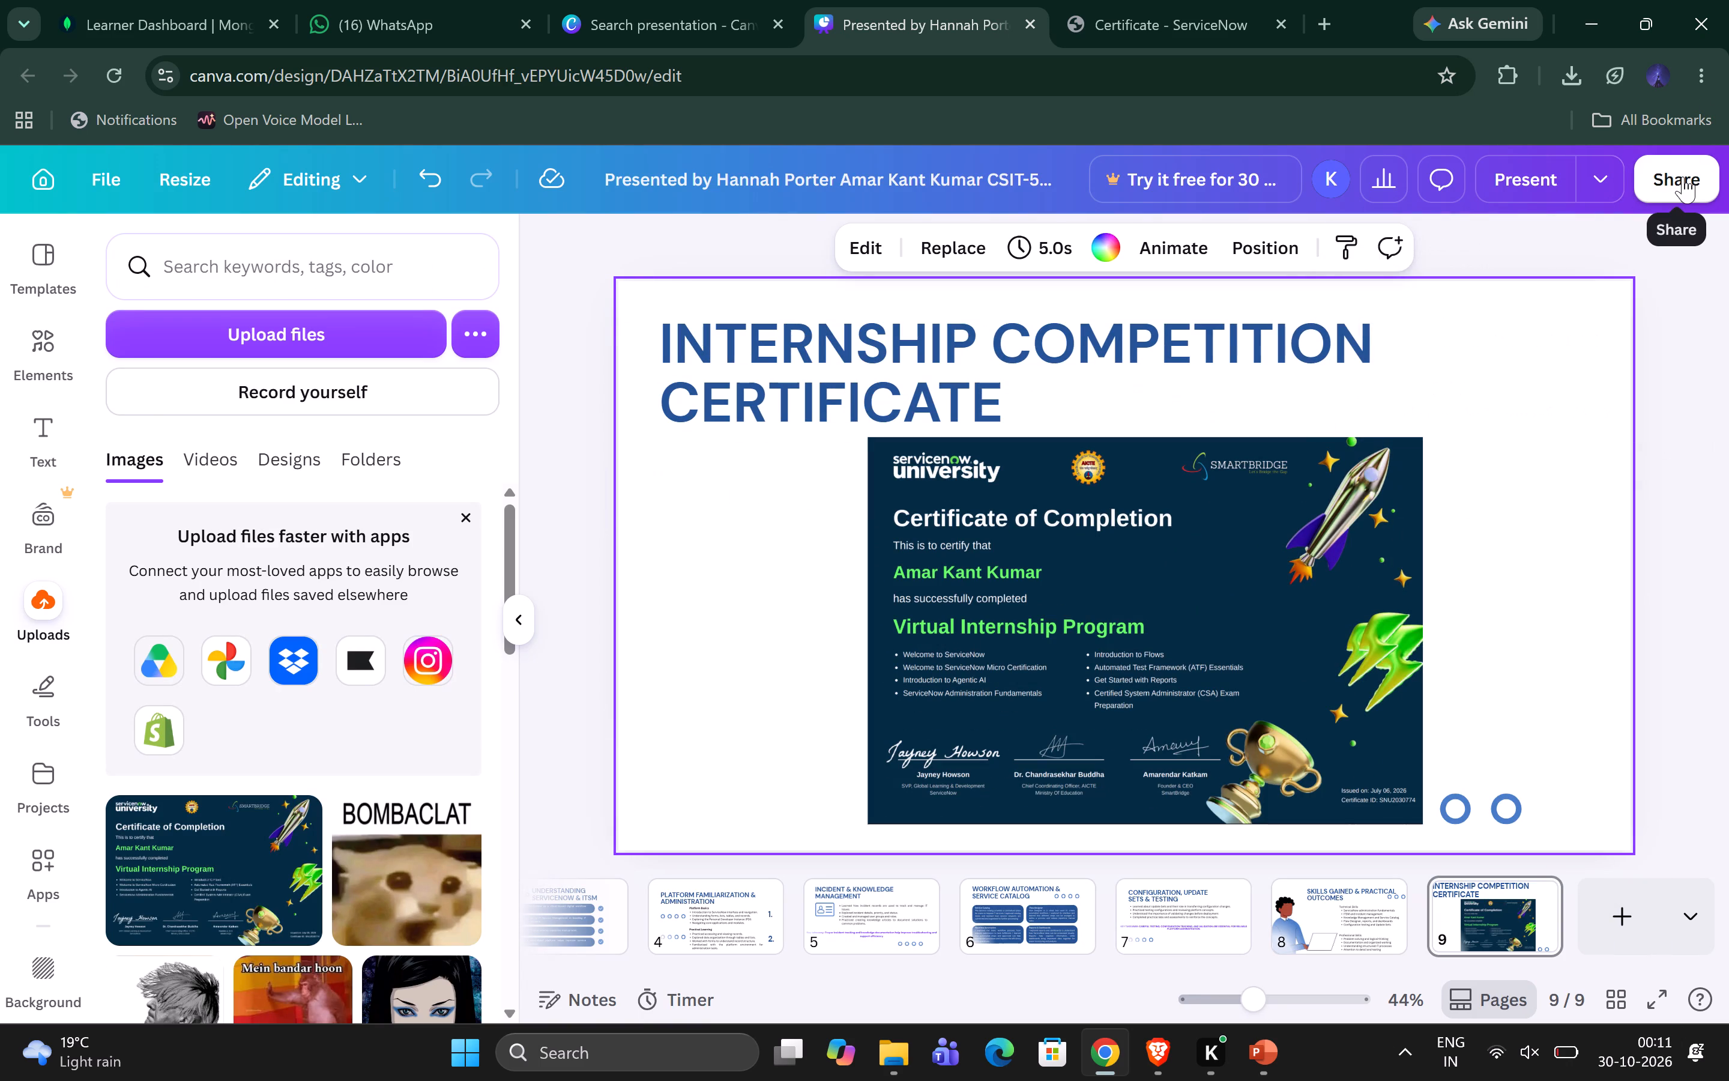
{"action": "left_click", "coordinate": [1683, 177]}
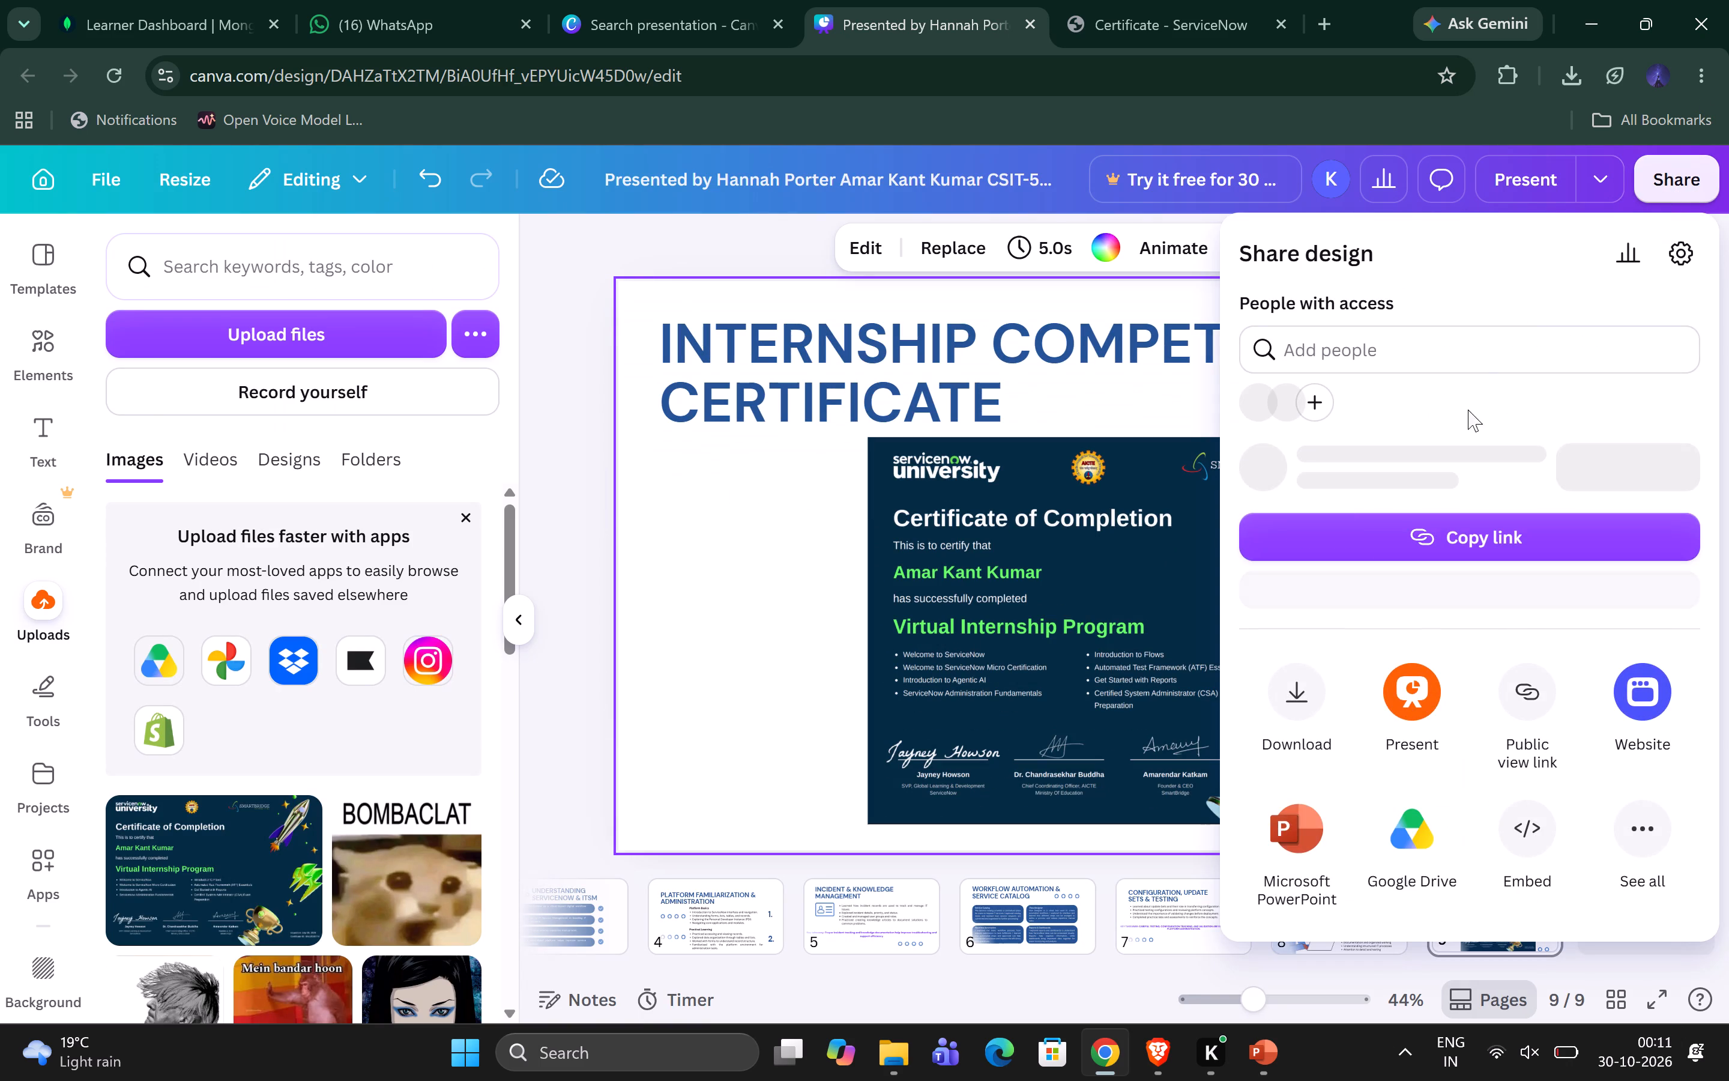
{"action": "left_click", "coordinate": [1315, 747]}
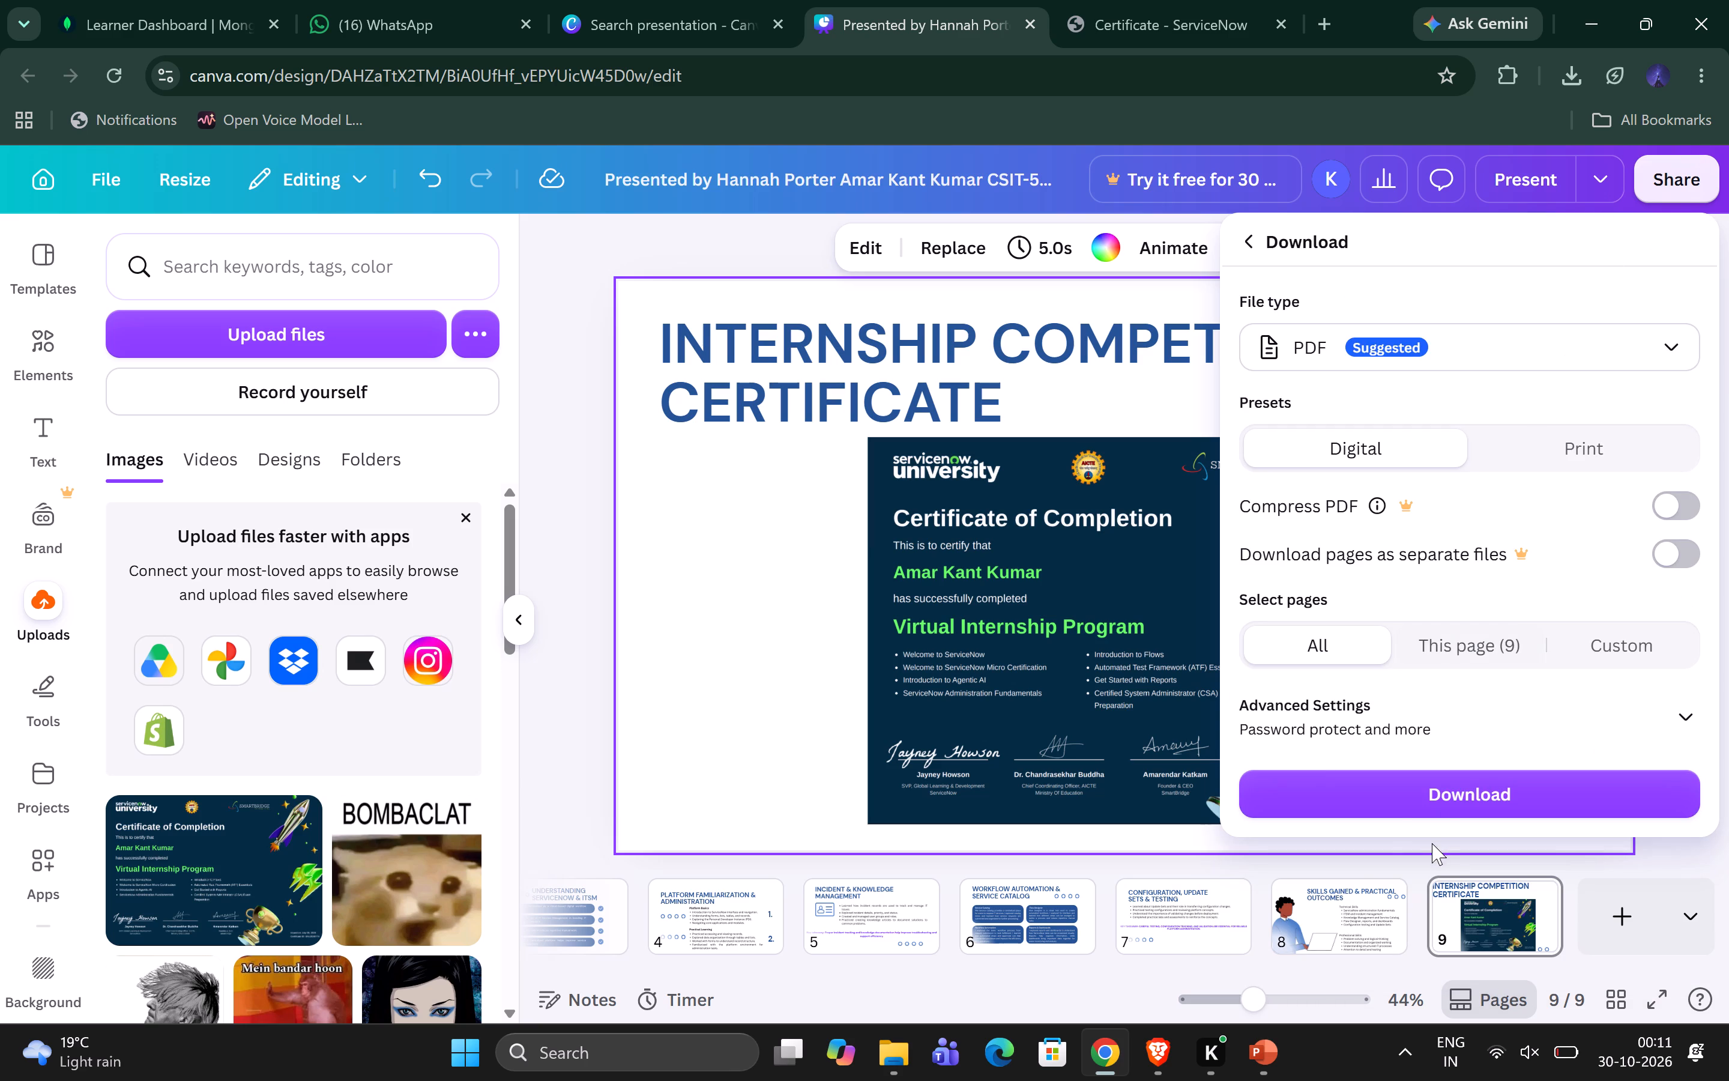
{"action": "left_click", "coordinate": [1393, 810]}
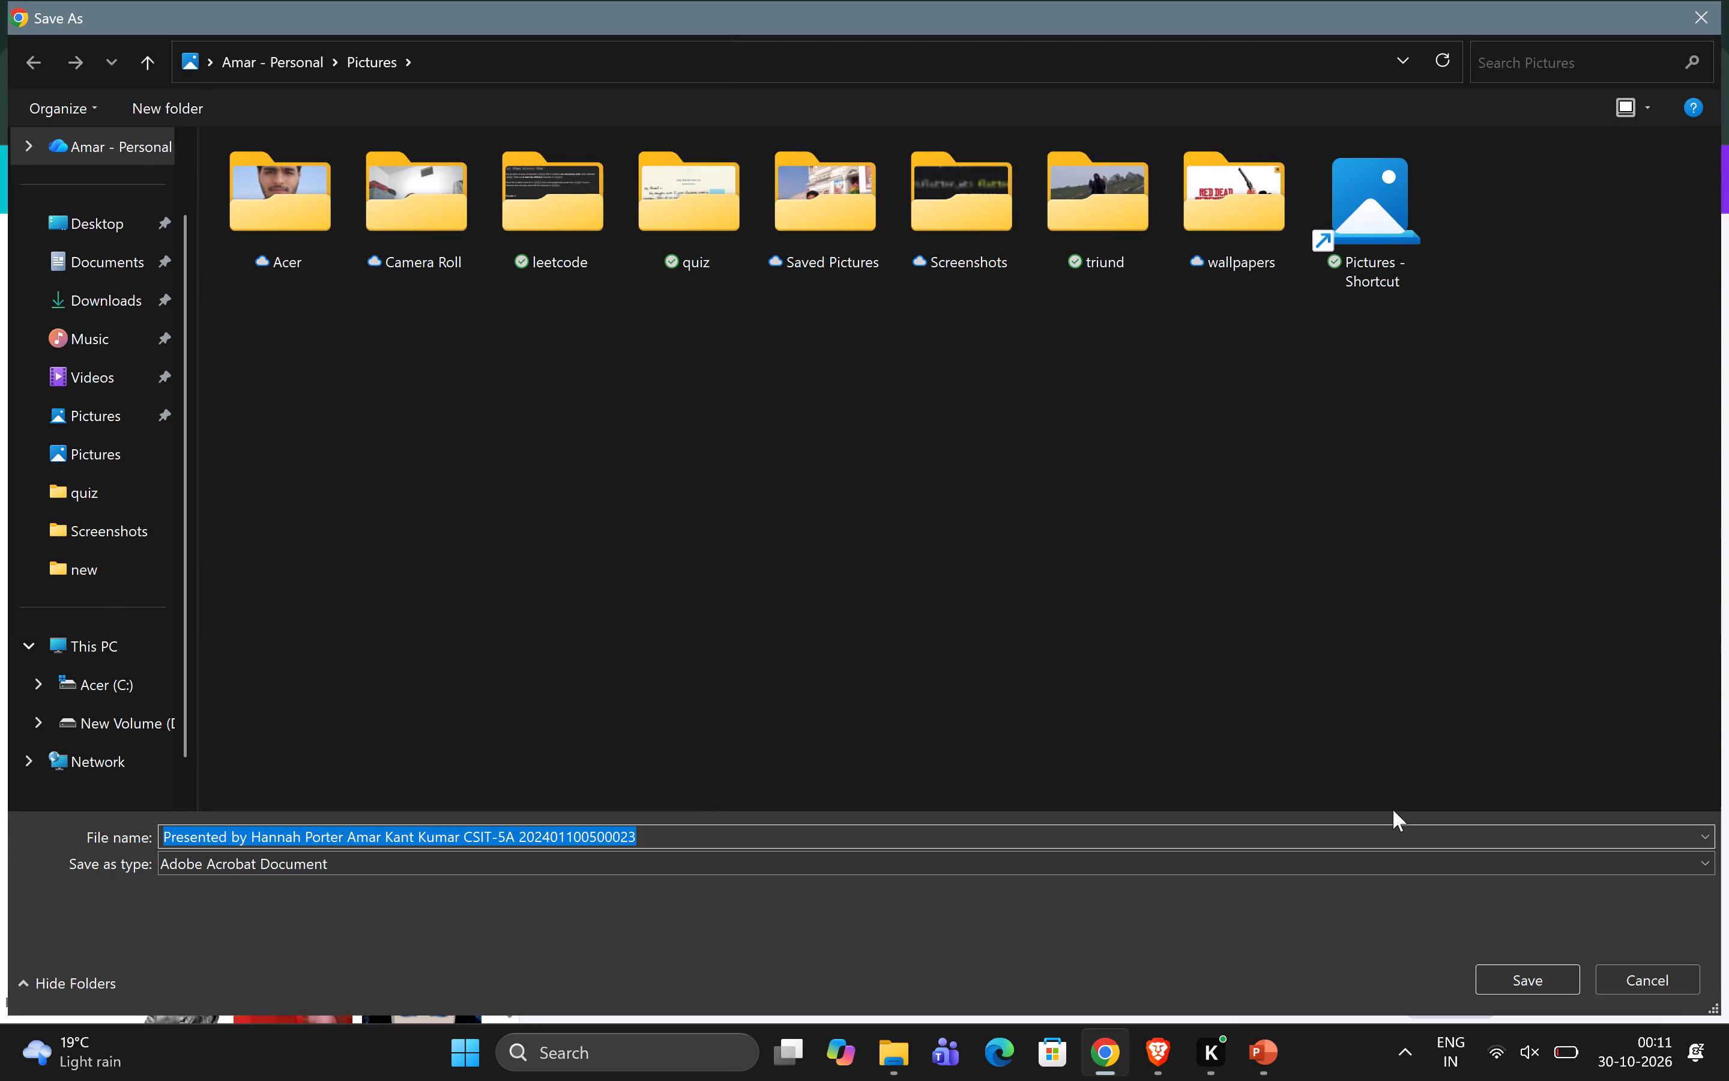
{"action": "key", "text": "BackSpace"}
{"action": "type", "text": "Internship_"}
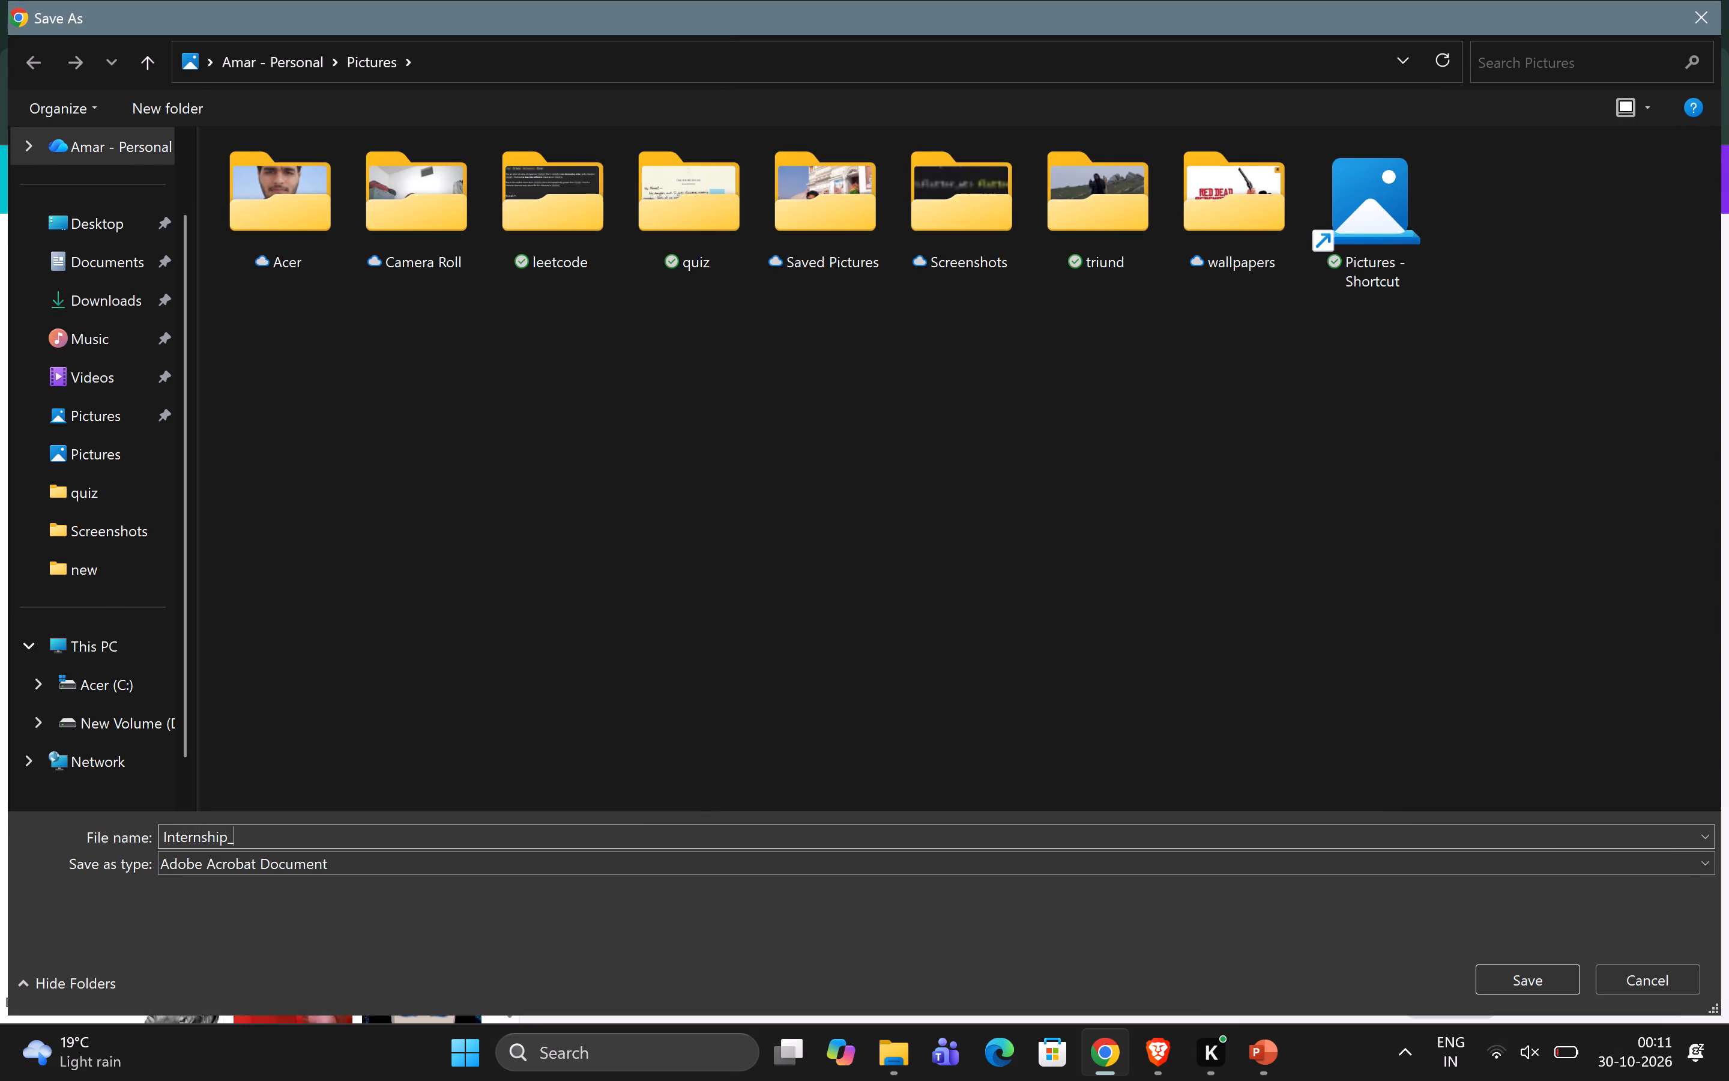
{"action": "type", "text": "presentation"}
{"action": "left_click", "coordinate": [83, 300]}
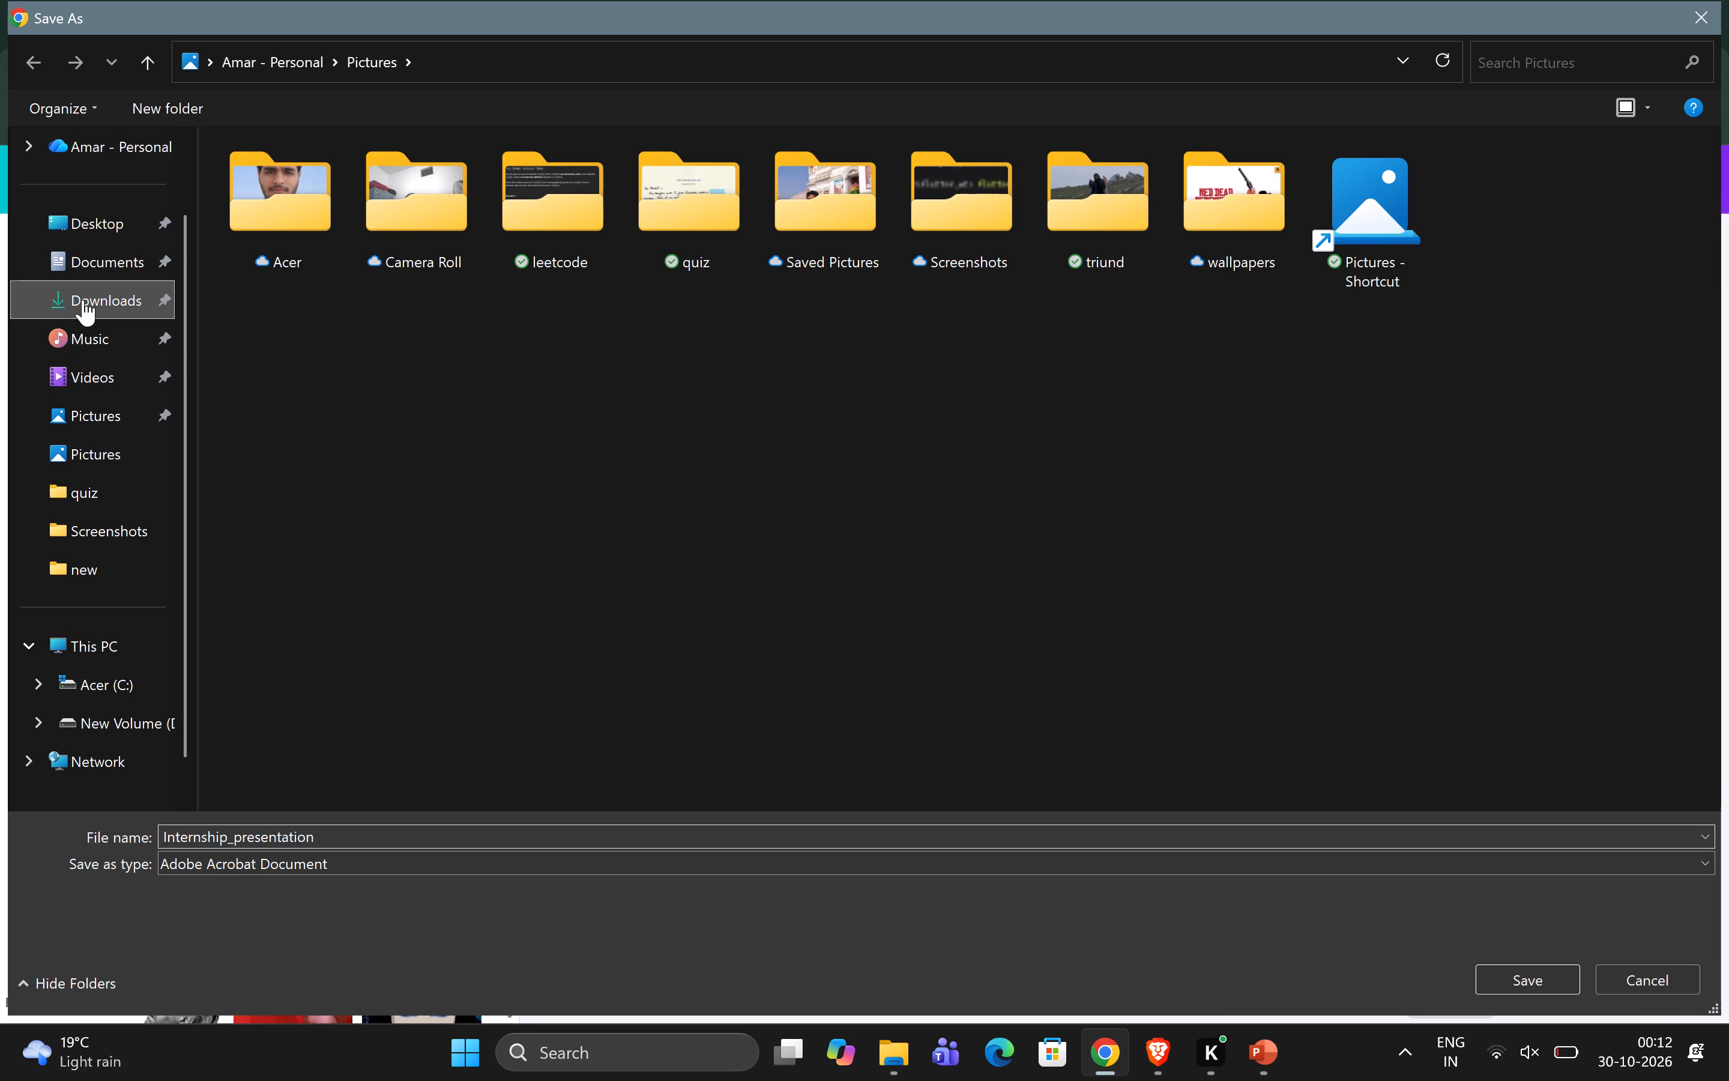
{"action": "left_click", "coordinate": [1536, 978]}
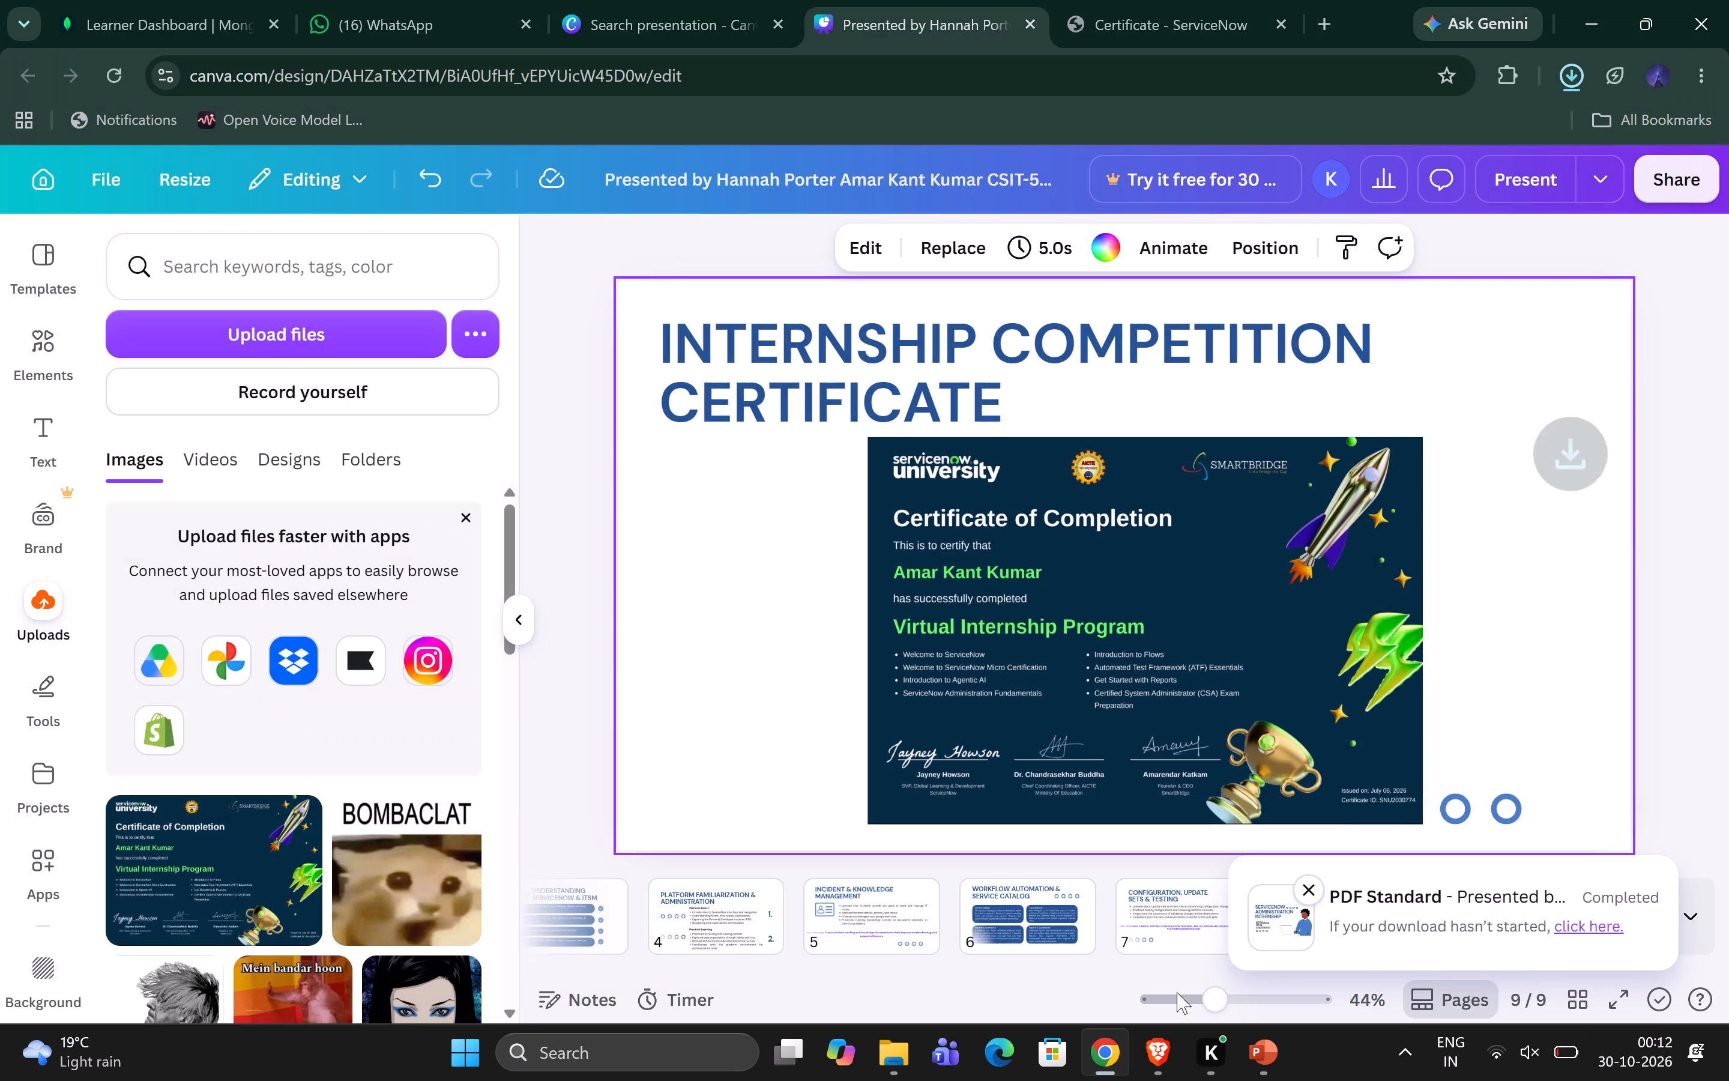